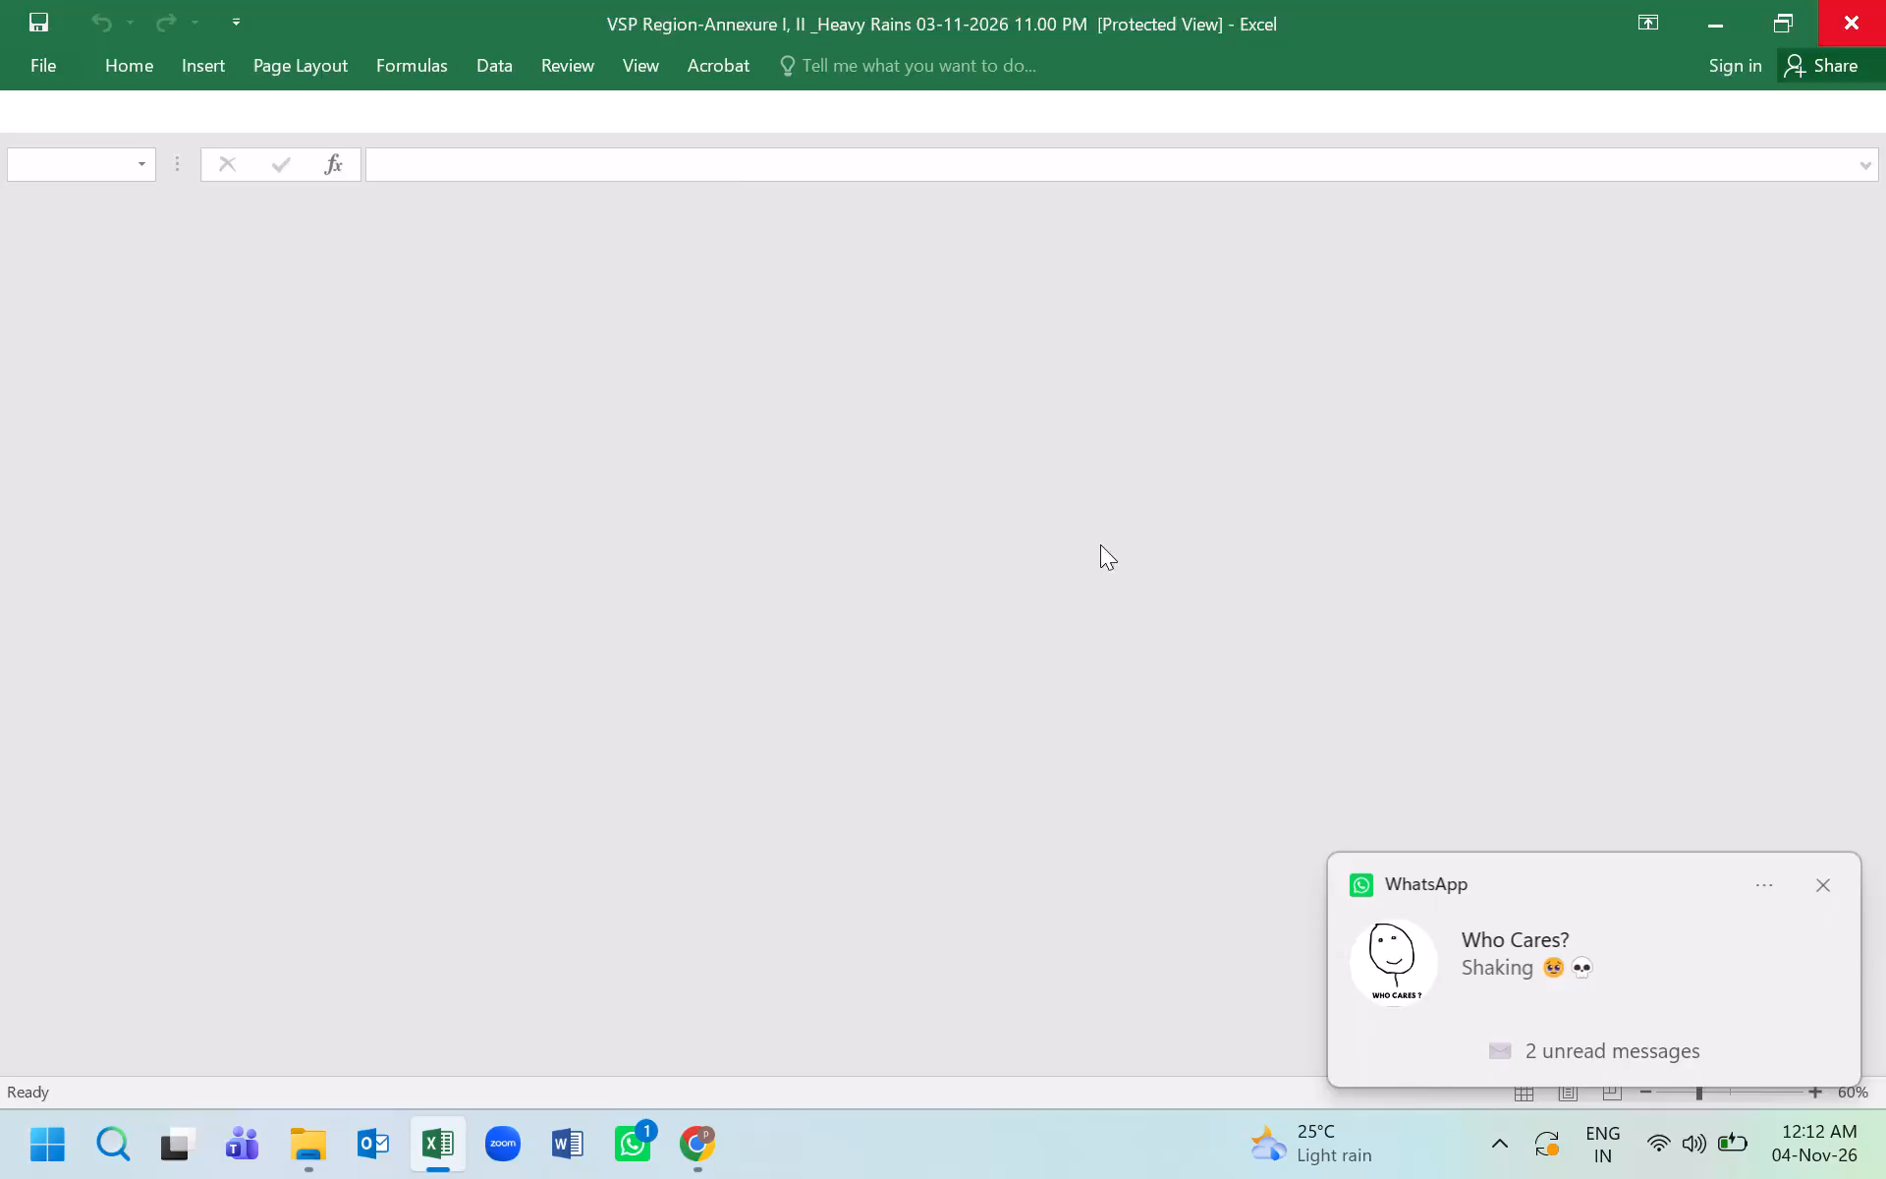
In the Rainfall Report Murasu desktop folder, duplicate the Heavy Rains 03-11-2026 11.00 PM workbook within the same folder.
{"action": "double_click", "coordinate": [723, 396]}
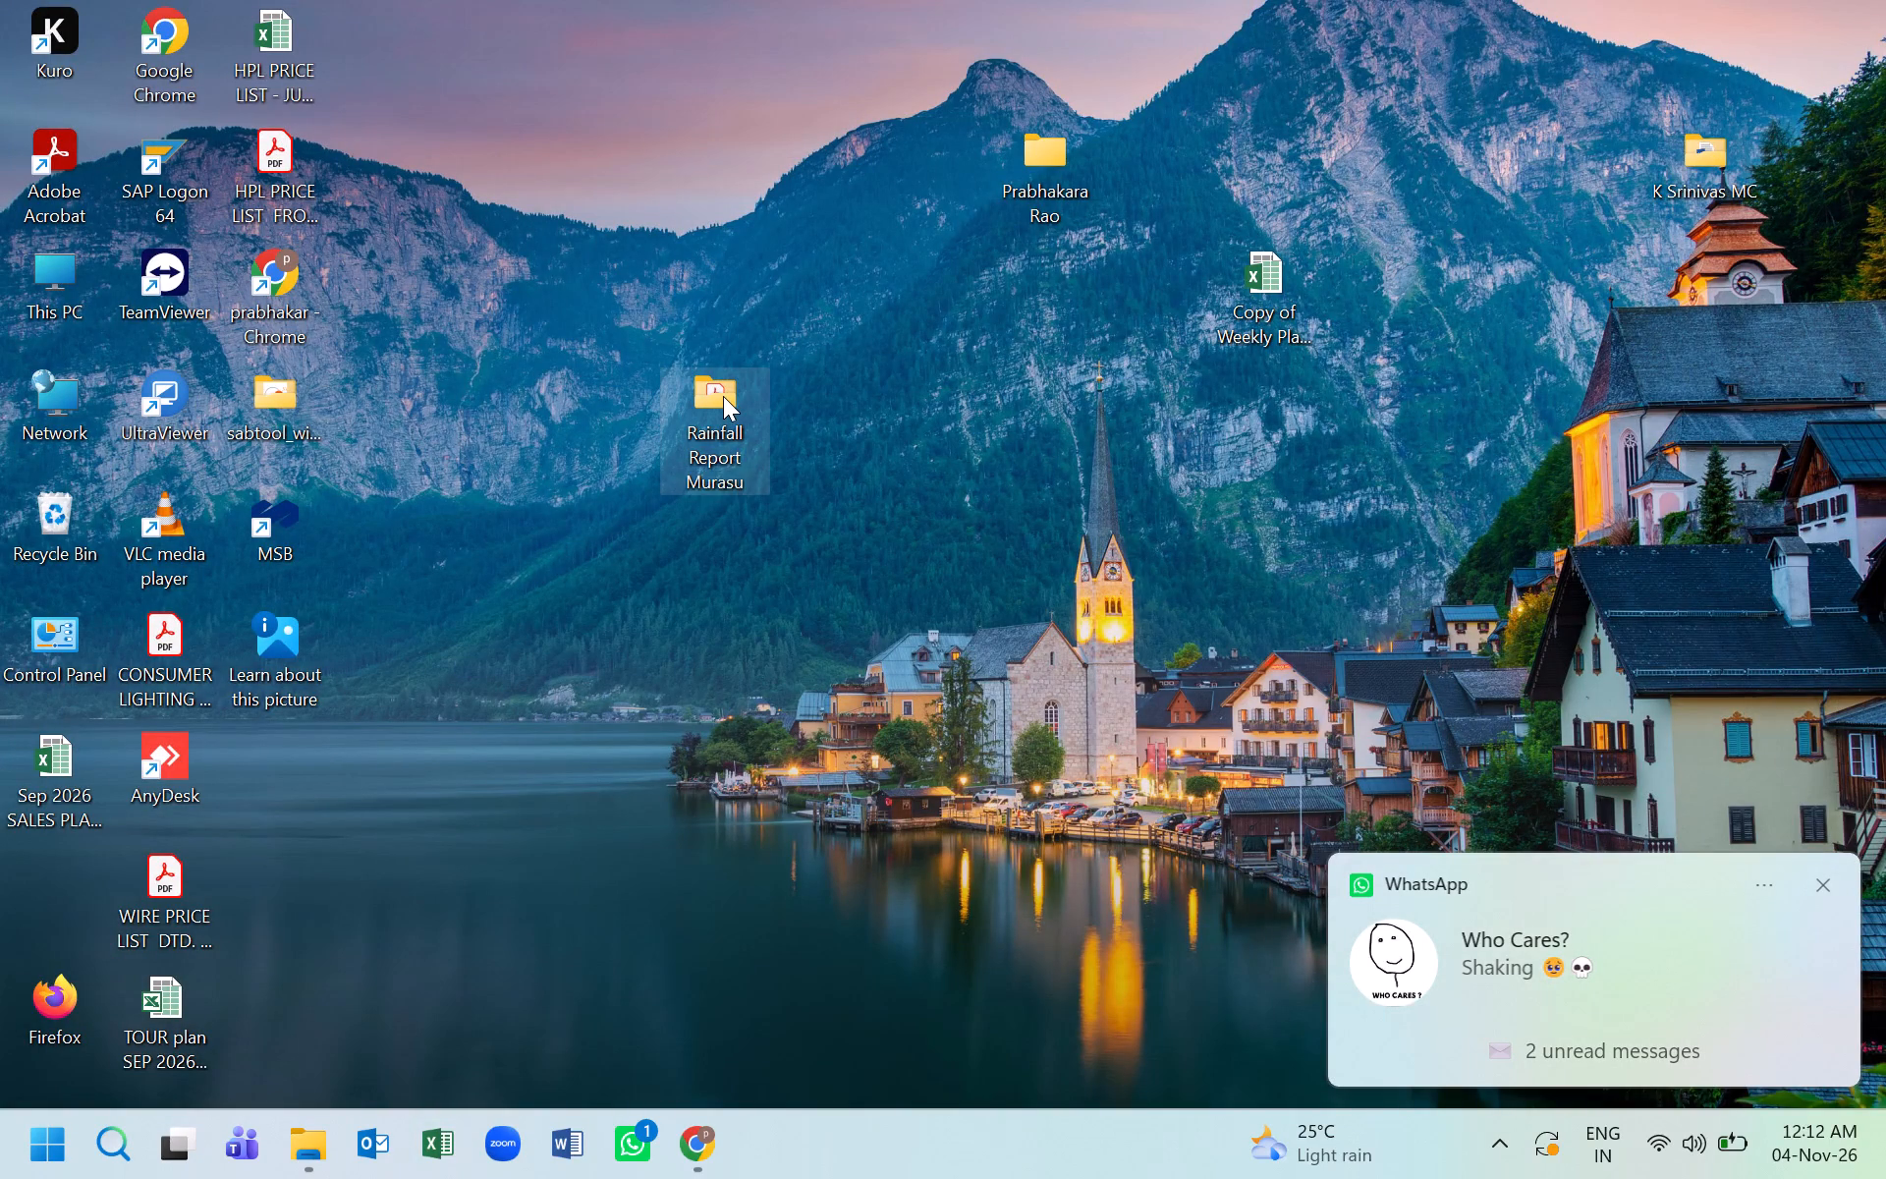
{"action": "left_click", "coordinate": [723, 396]}
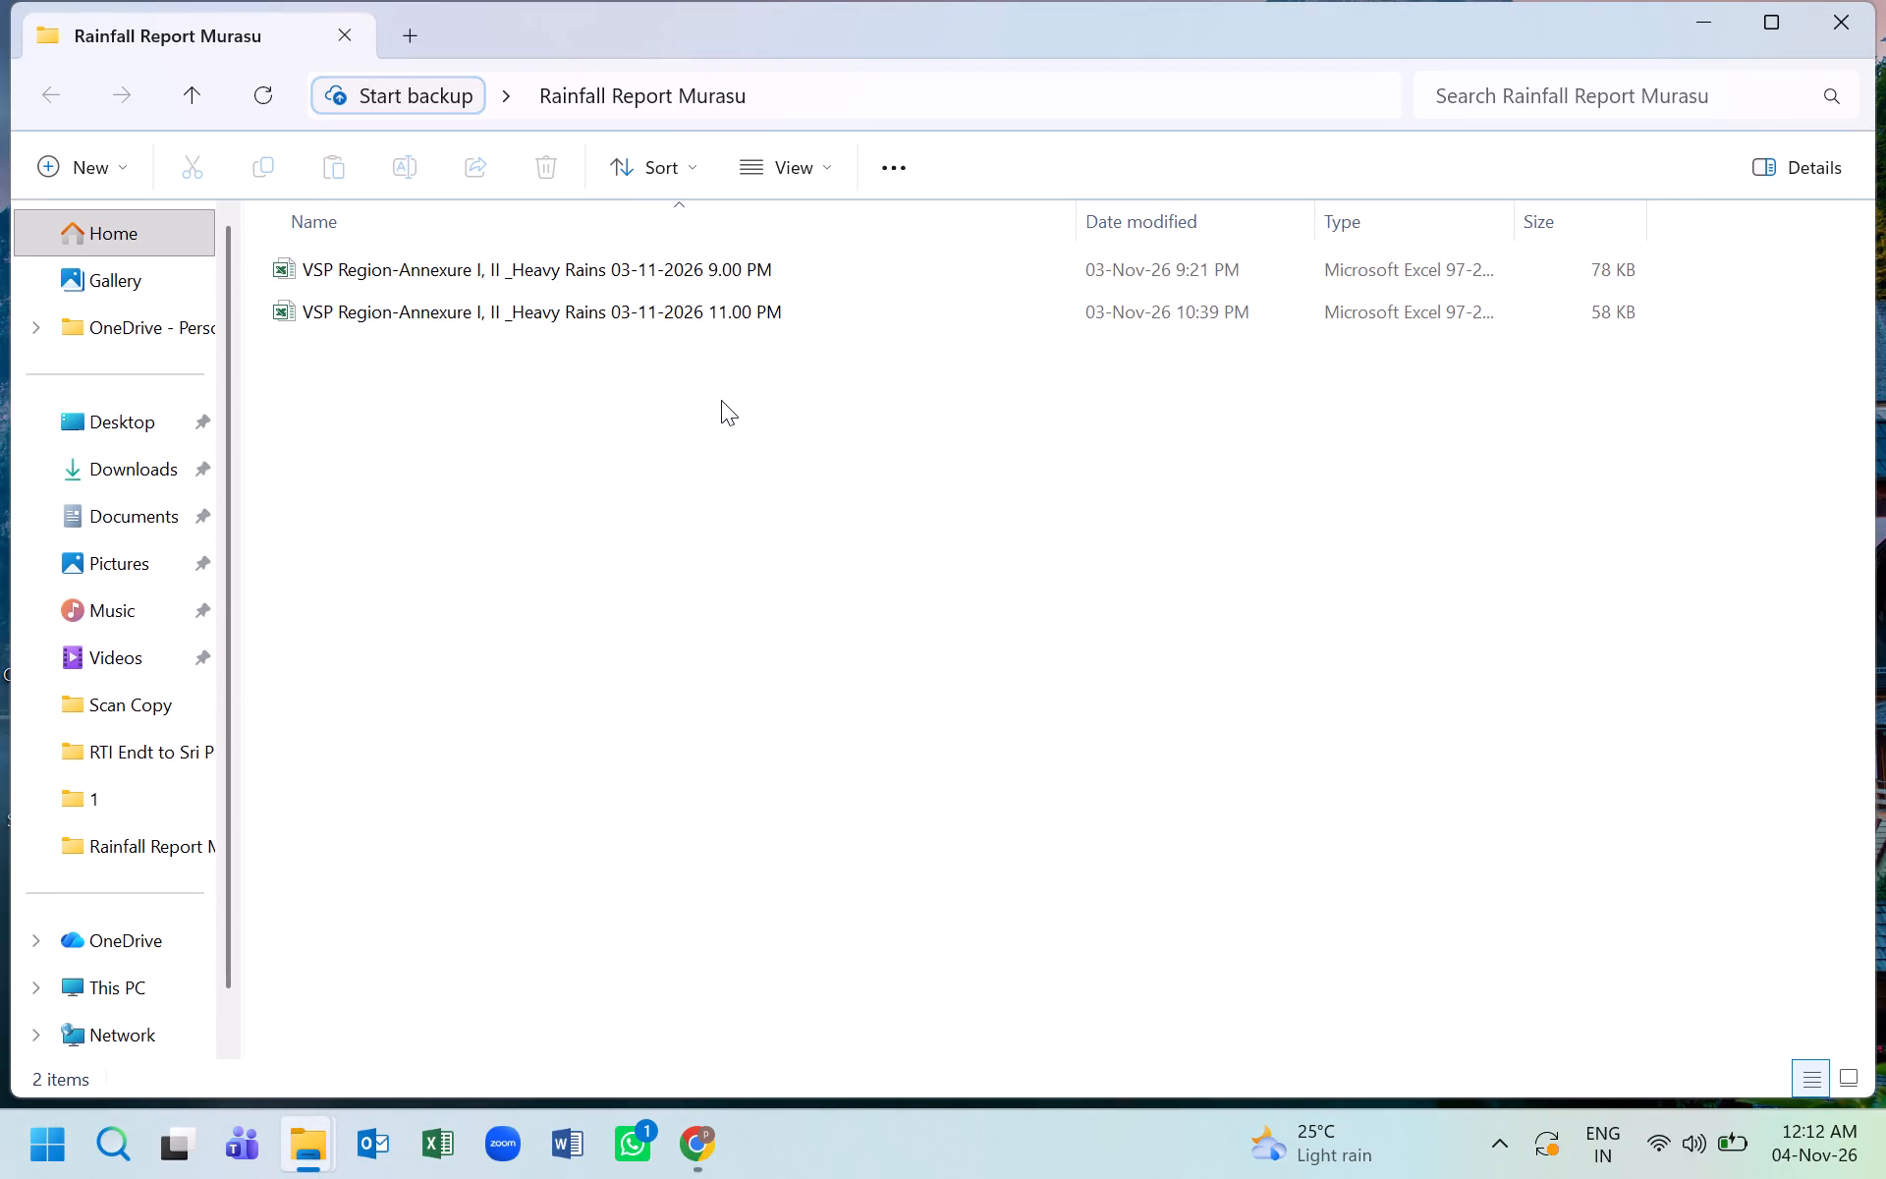
{"action": "left_click", "coordinate": [702, 309]}
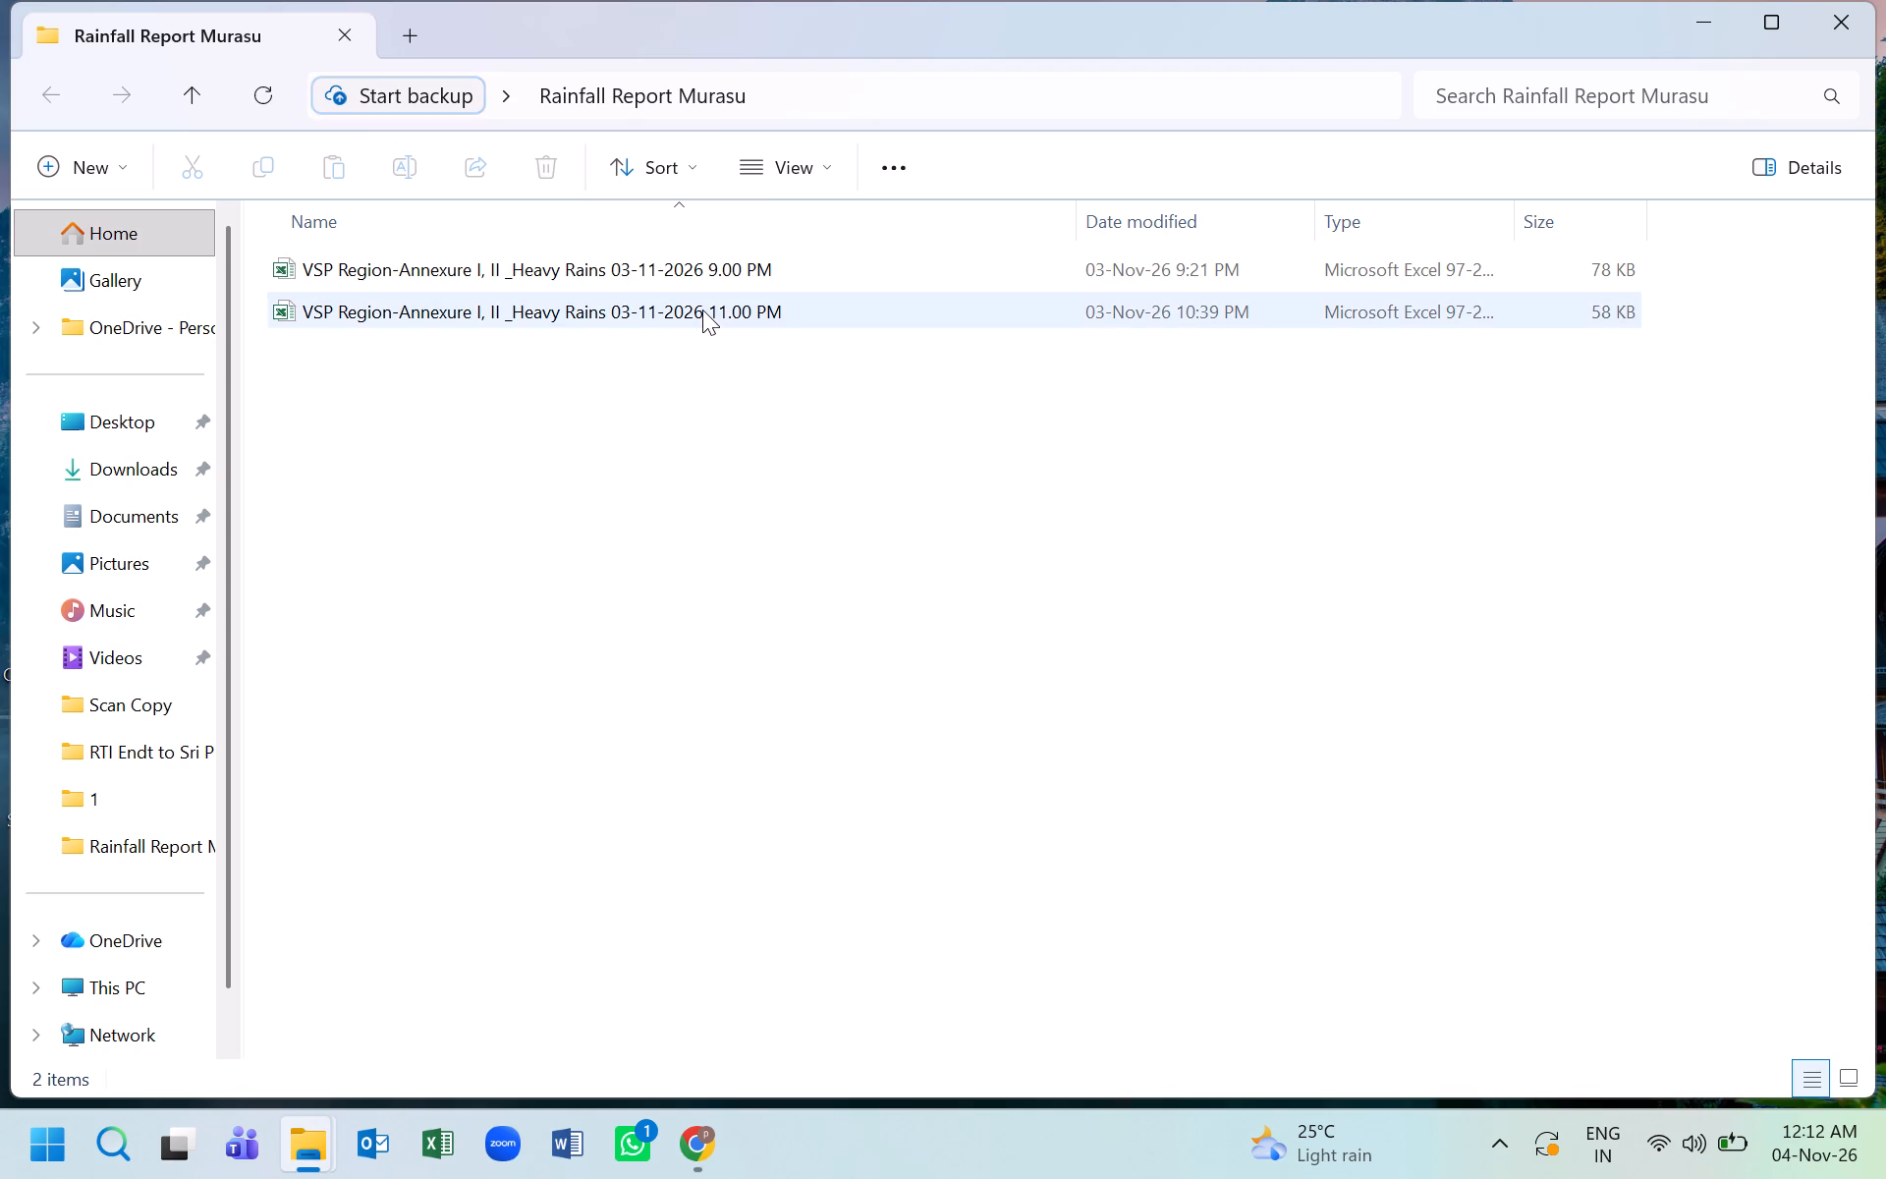
{"action": "right_click", "coordinate": [702, 309]}
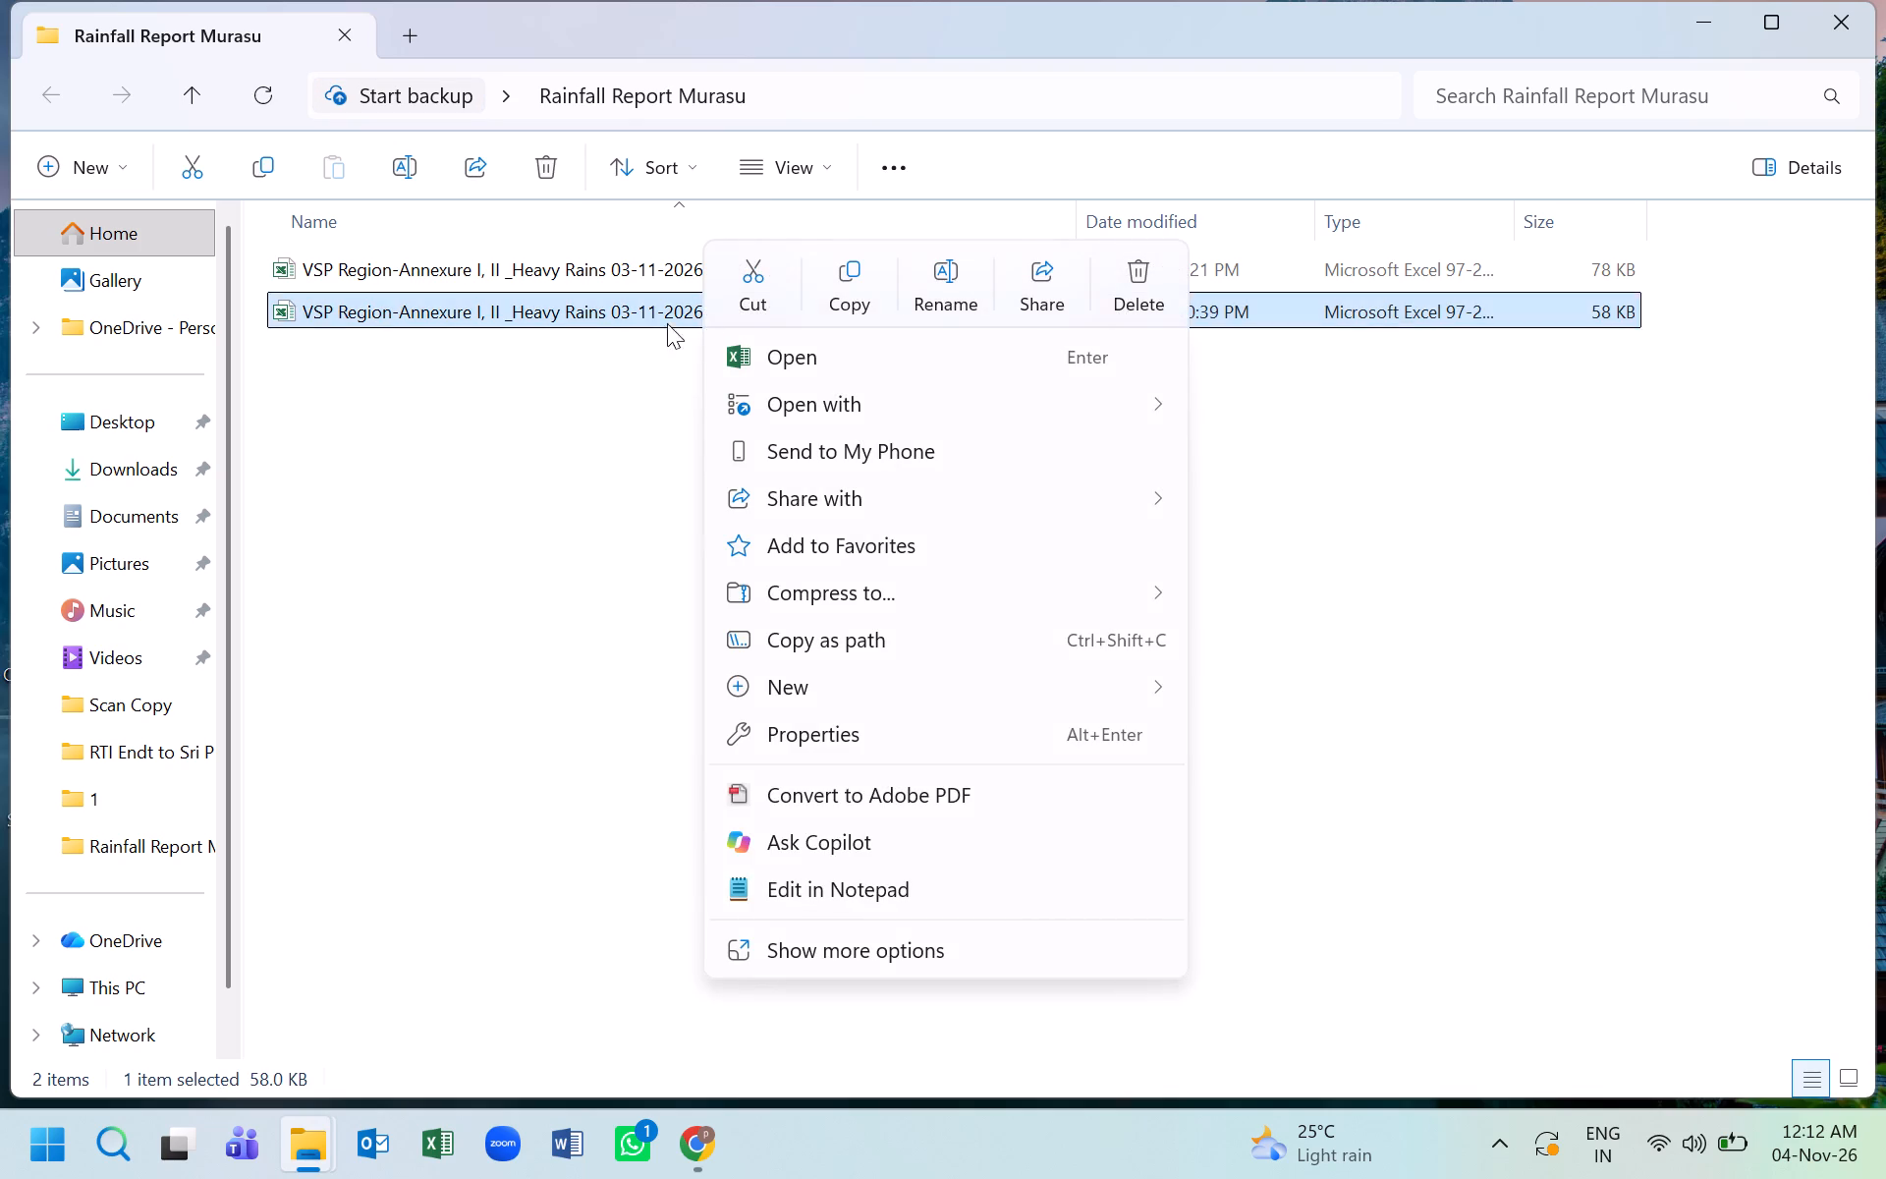
{"action": "left_click", "coordinate": [621, 356]}
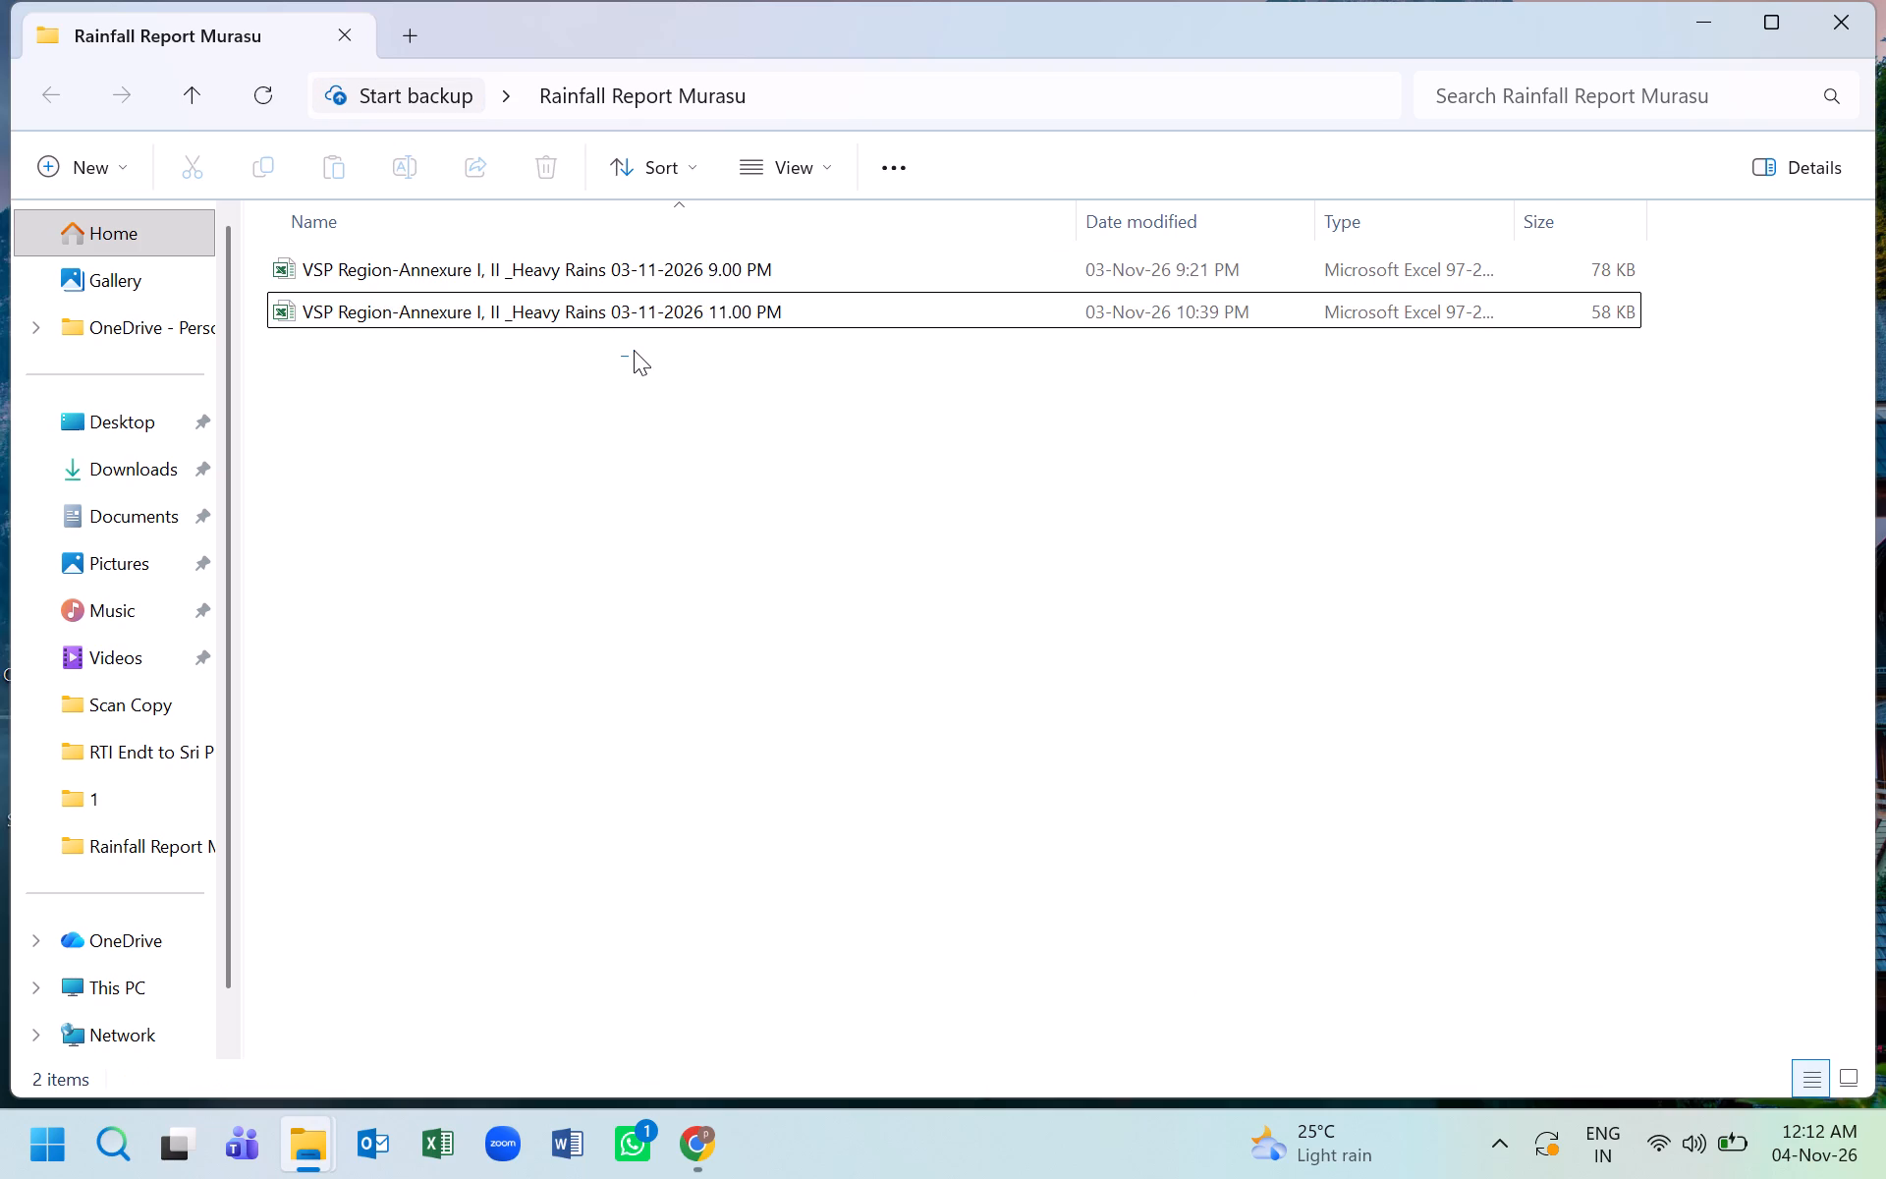
{"action": "right_click", "coordinate": [690, 316]}
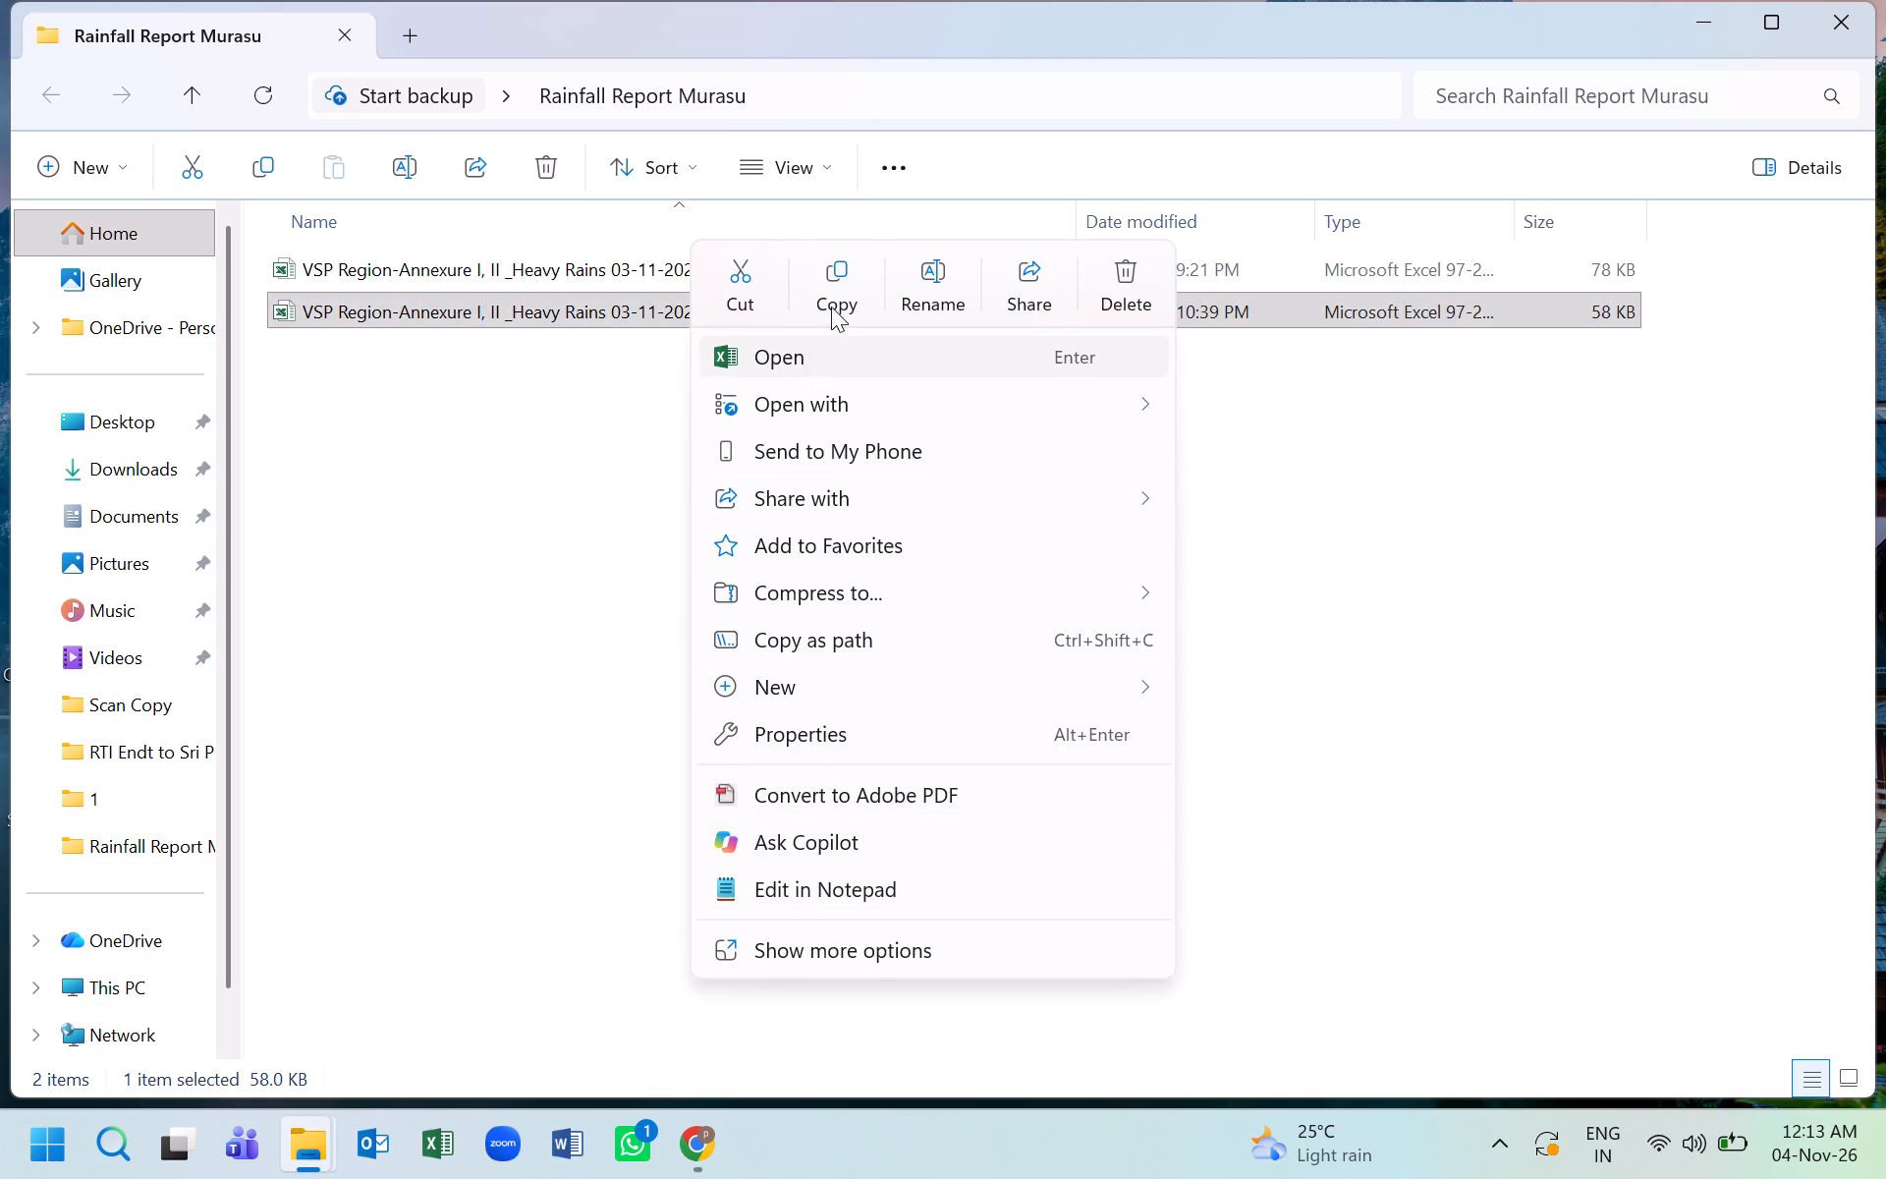
{"action": "left_click", "coordinate": [839, 276]}
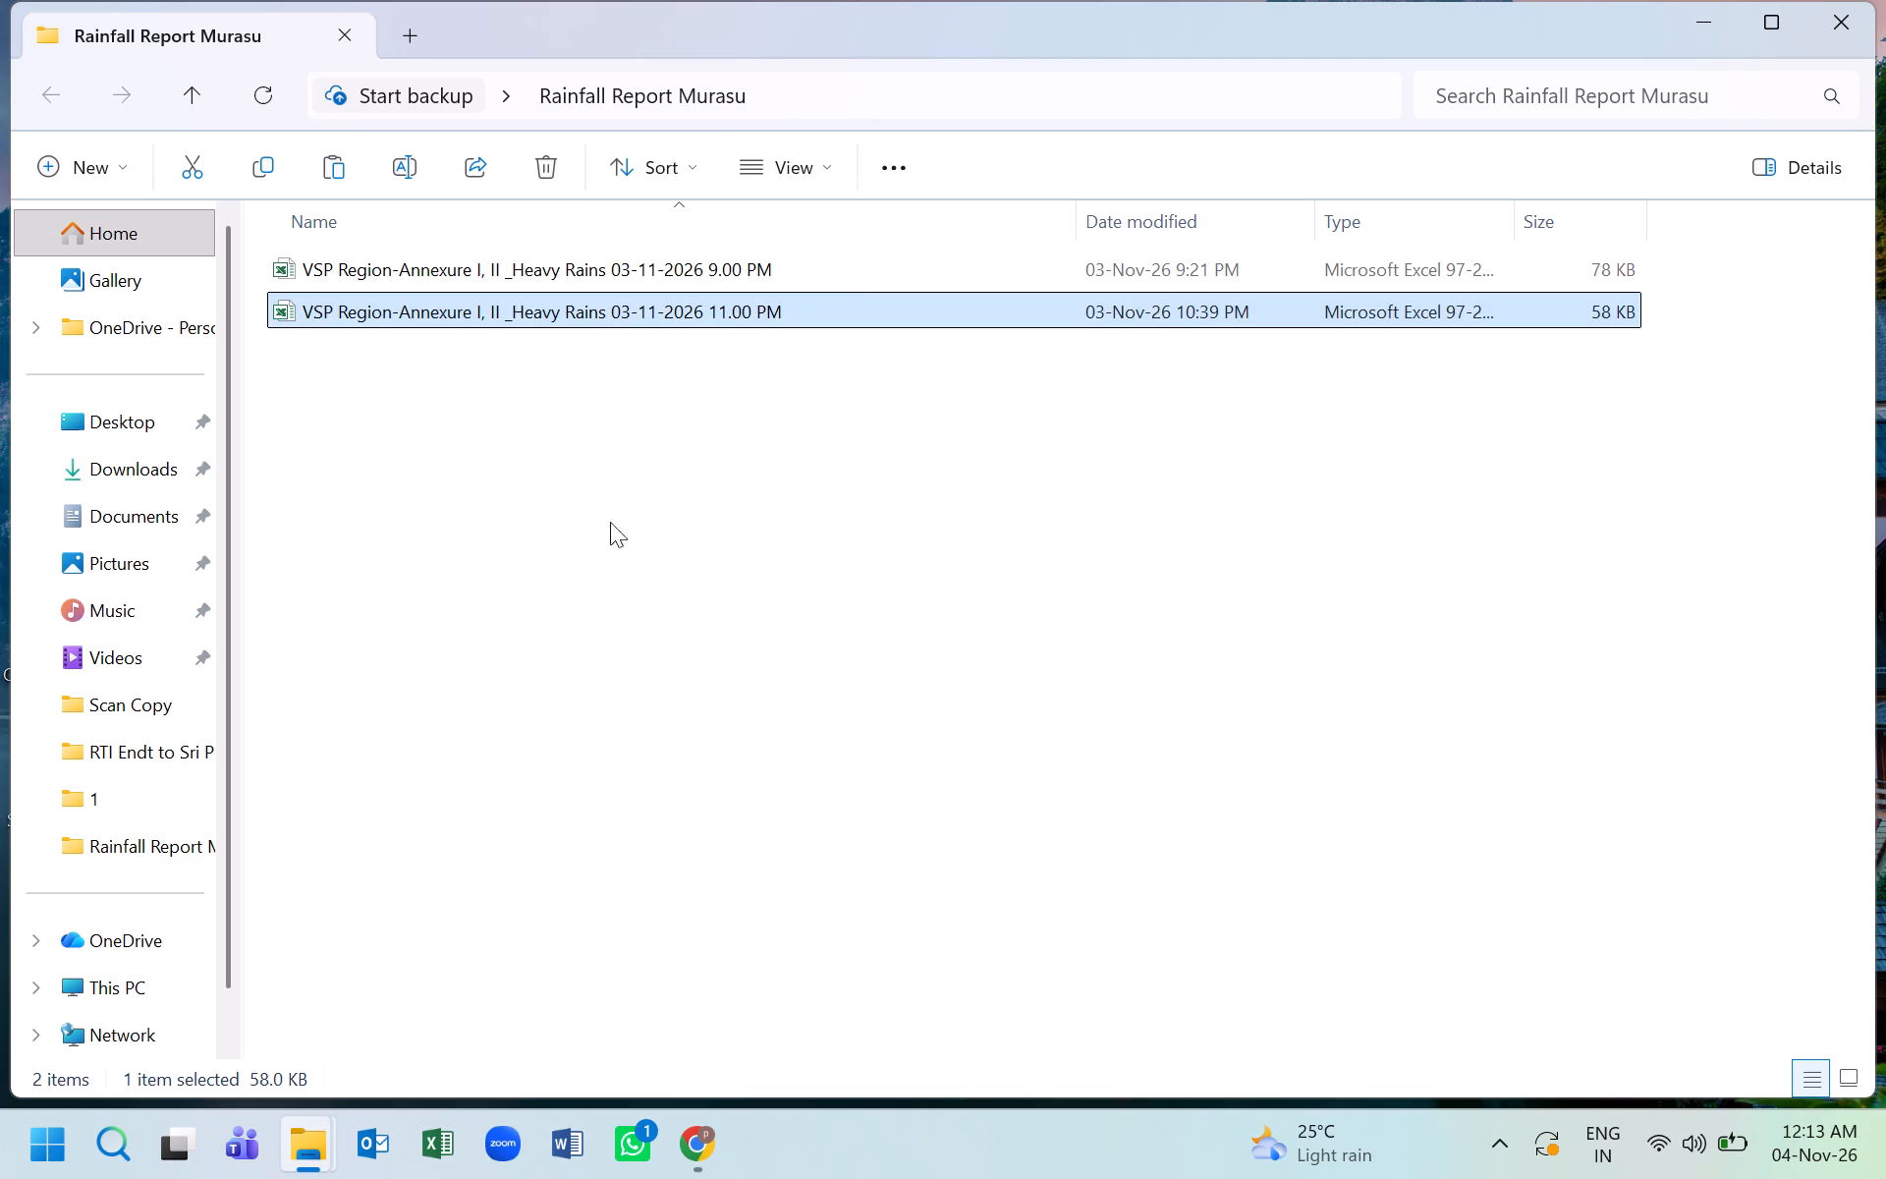
{"action": "right_click", "coordinate": [592, 533]}
{"action": "left_click", "coordinate": [647, 575]}
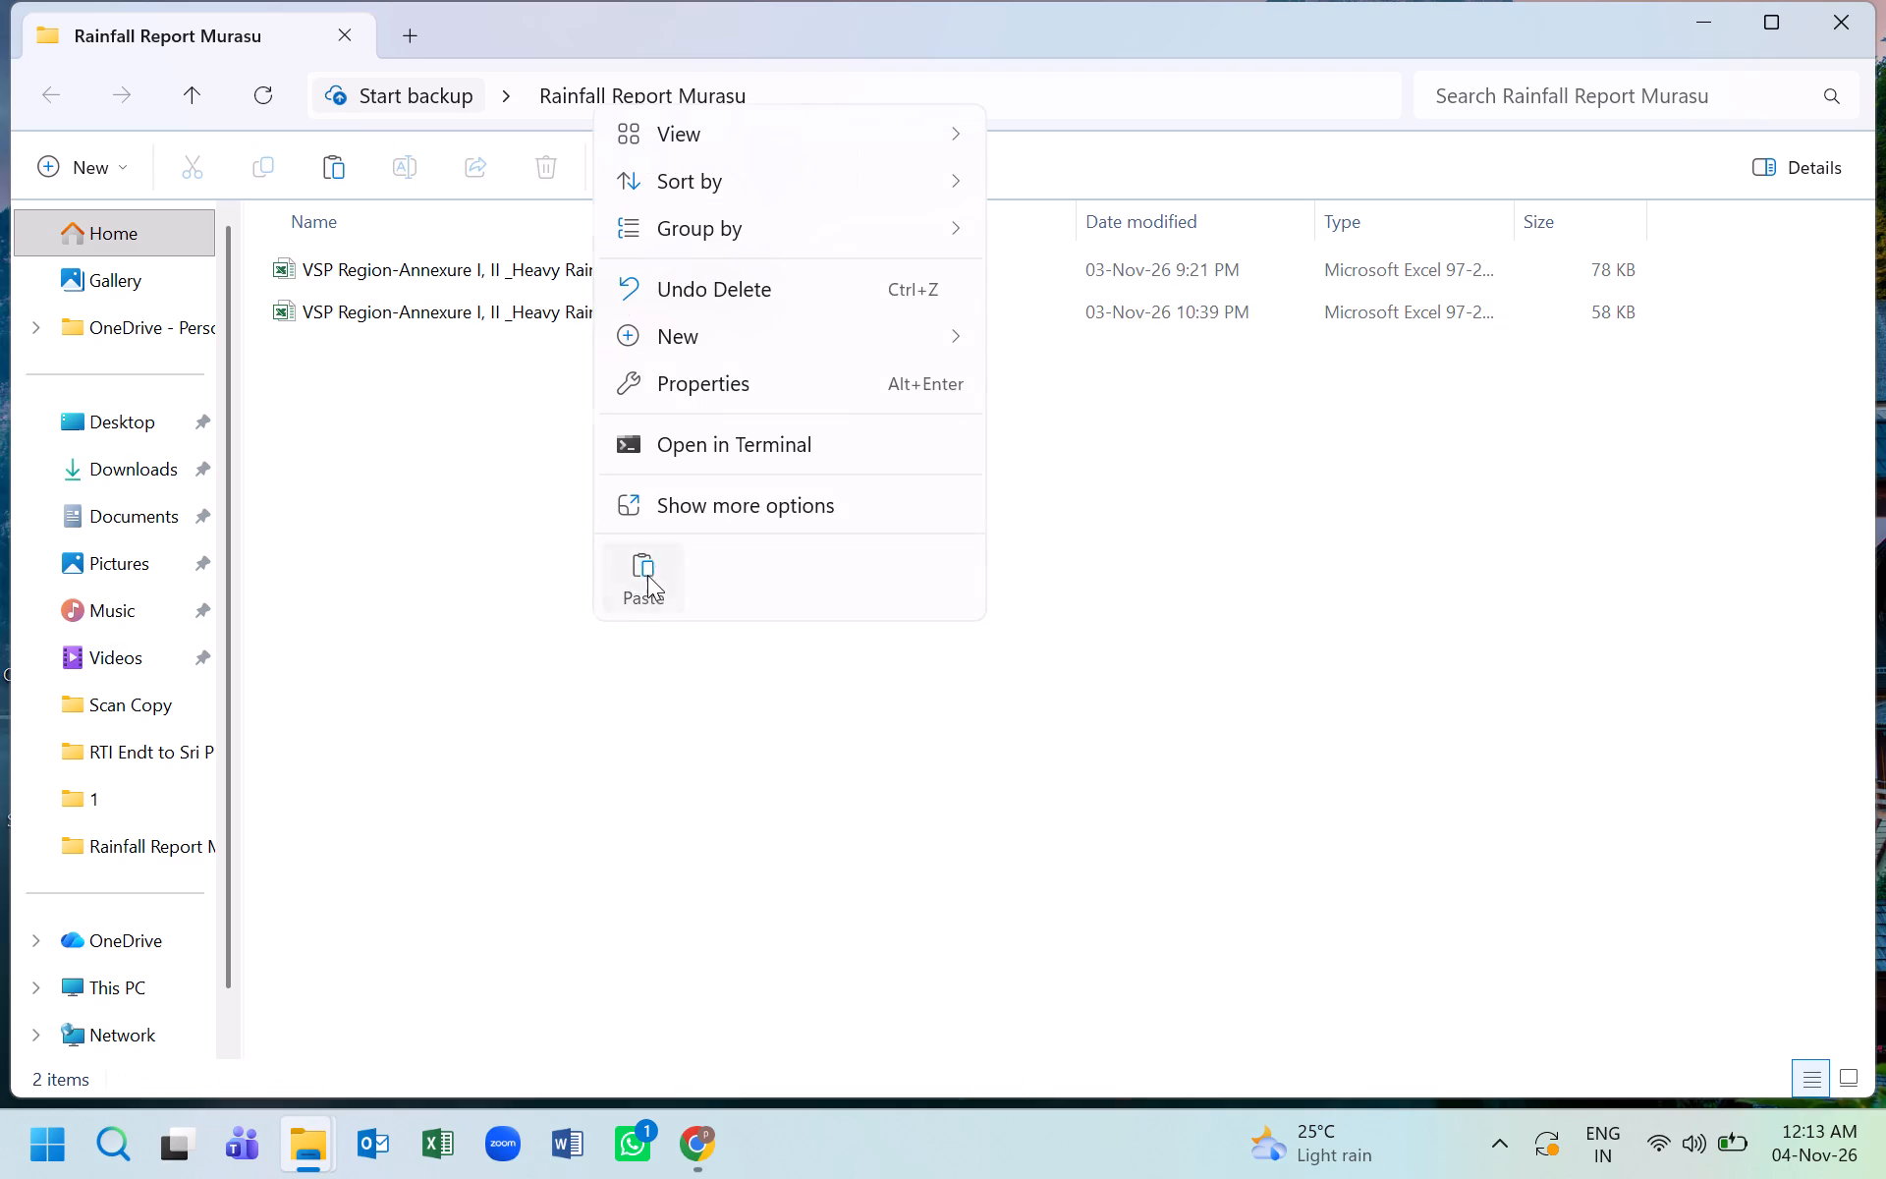
Rename the duplicated workbook as "VSP Region-Annexure I, II _Heavy Rains 04-11-2026 1.00 AM".
{"action": "right_click", "coordinate": [715, 353]}
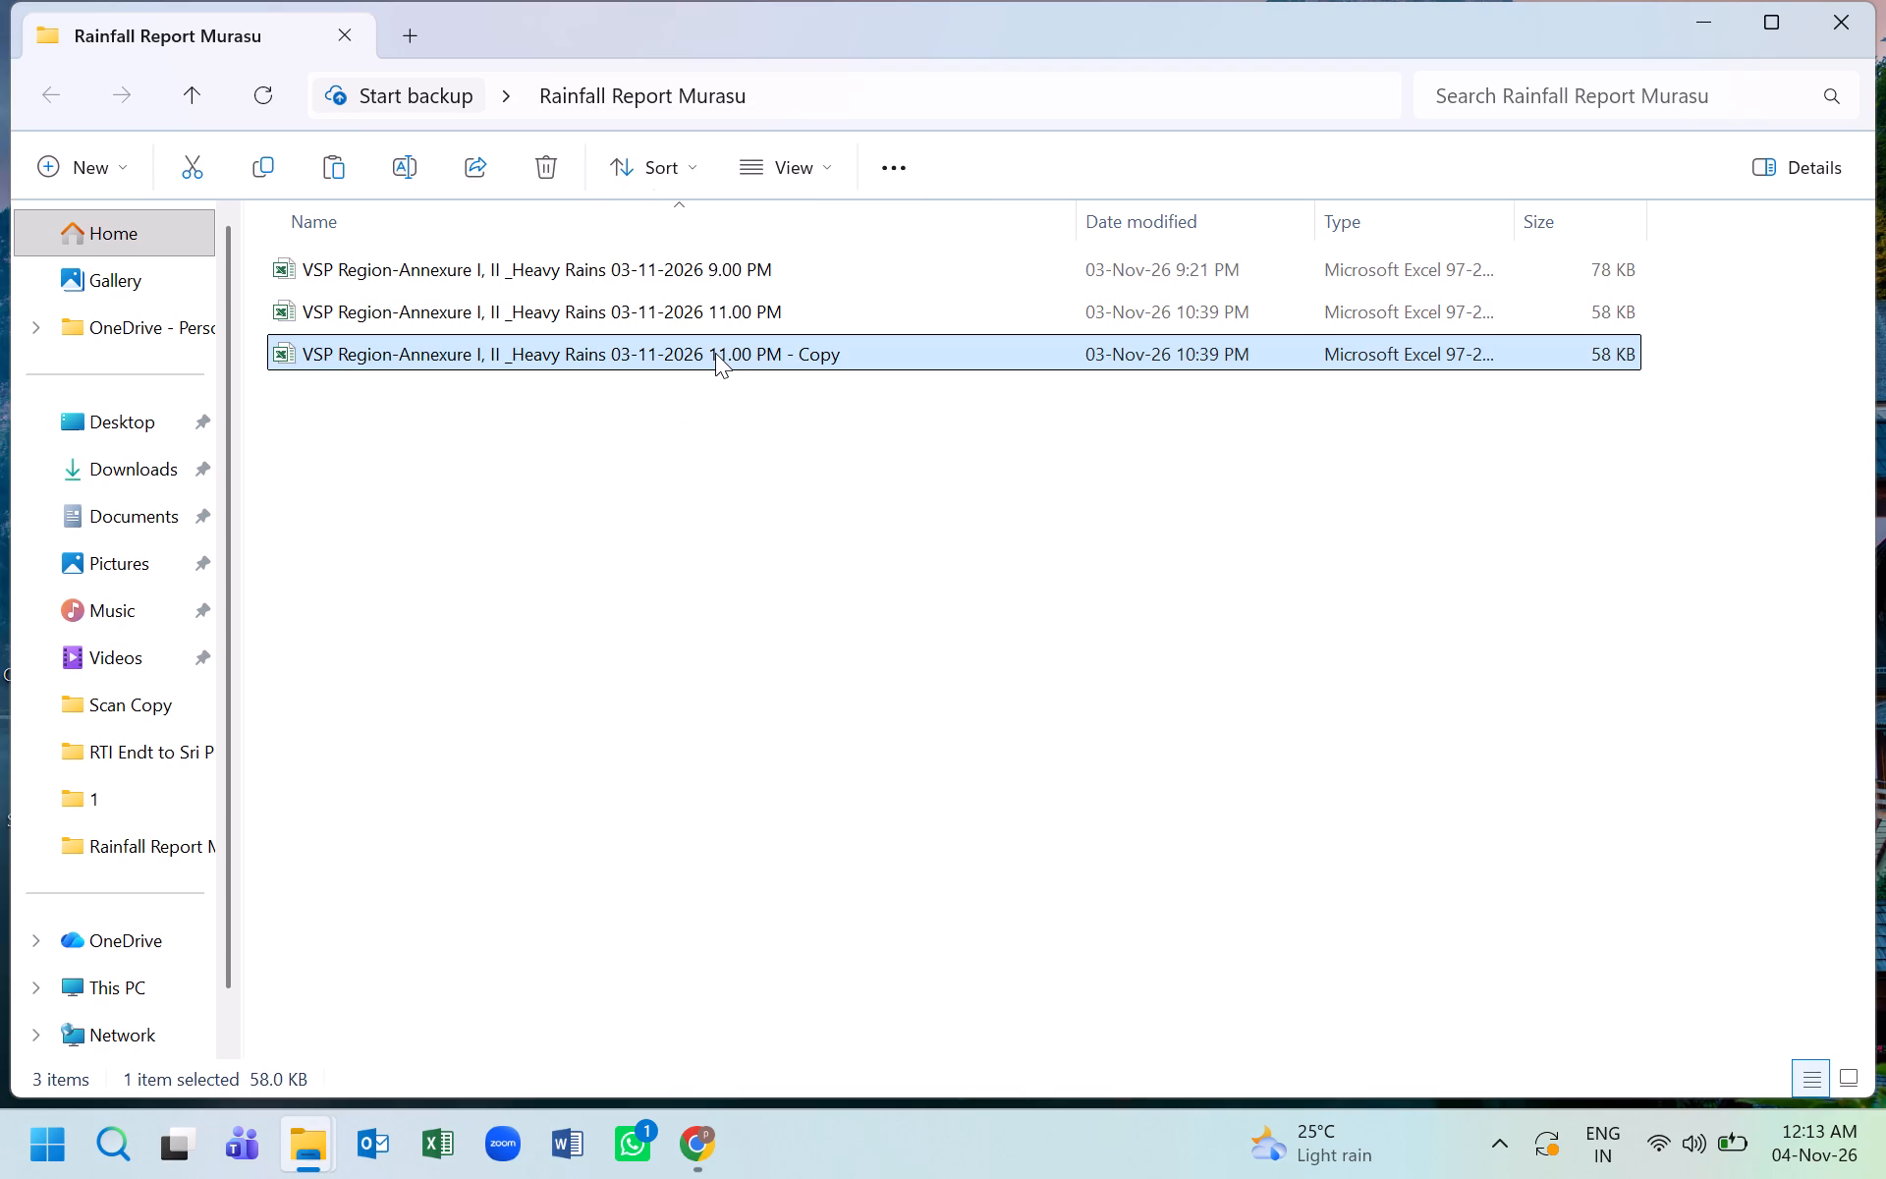
{"action": "left_click", "coordinate": [848, 948]}
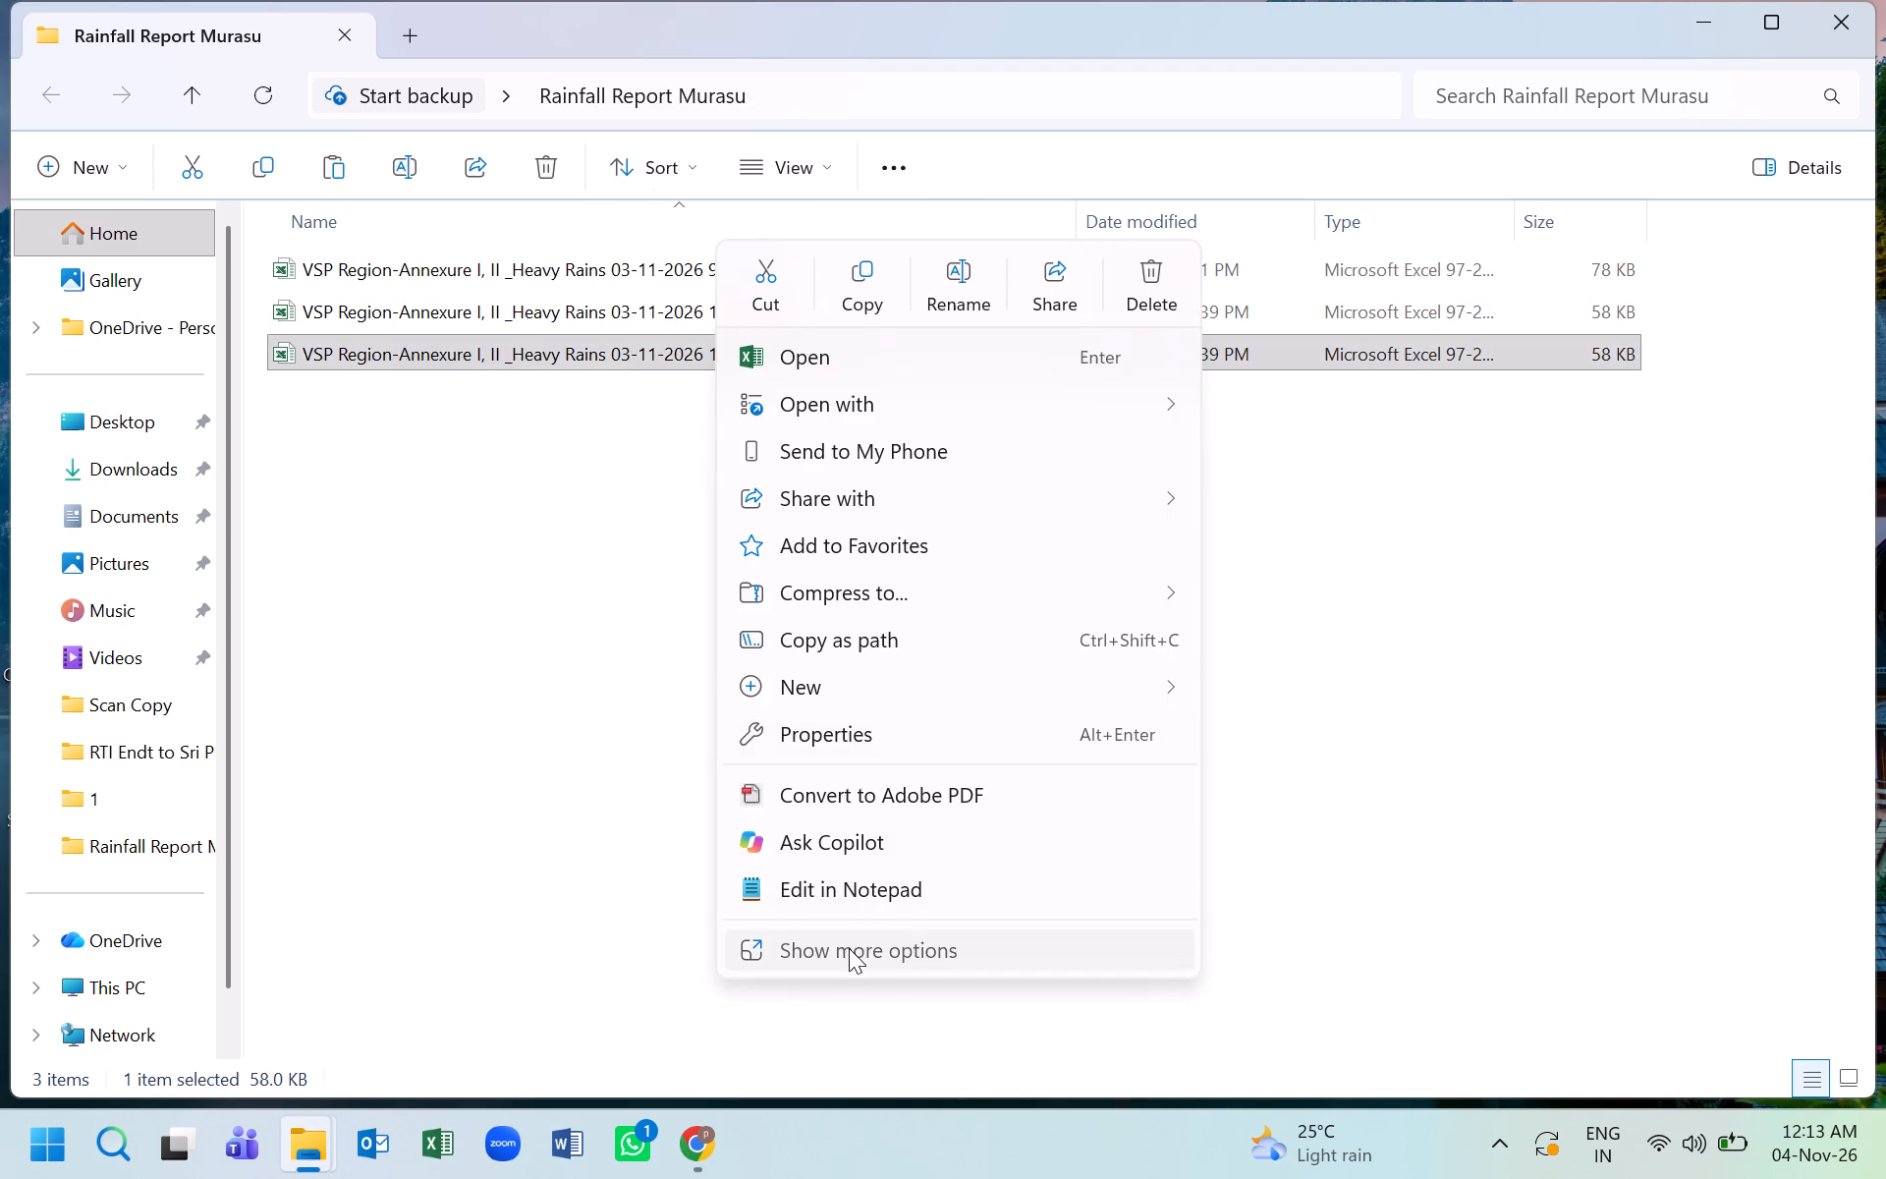
{"action": "left_click", "coordinate": [804, 1033]}
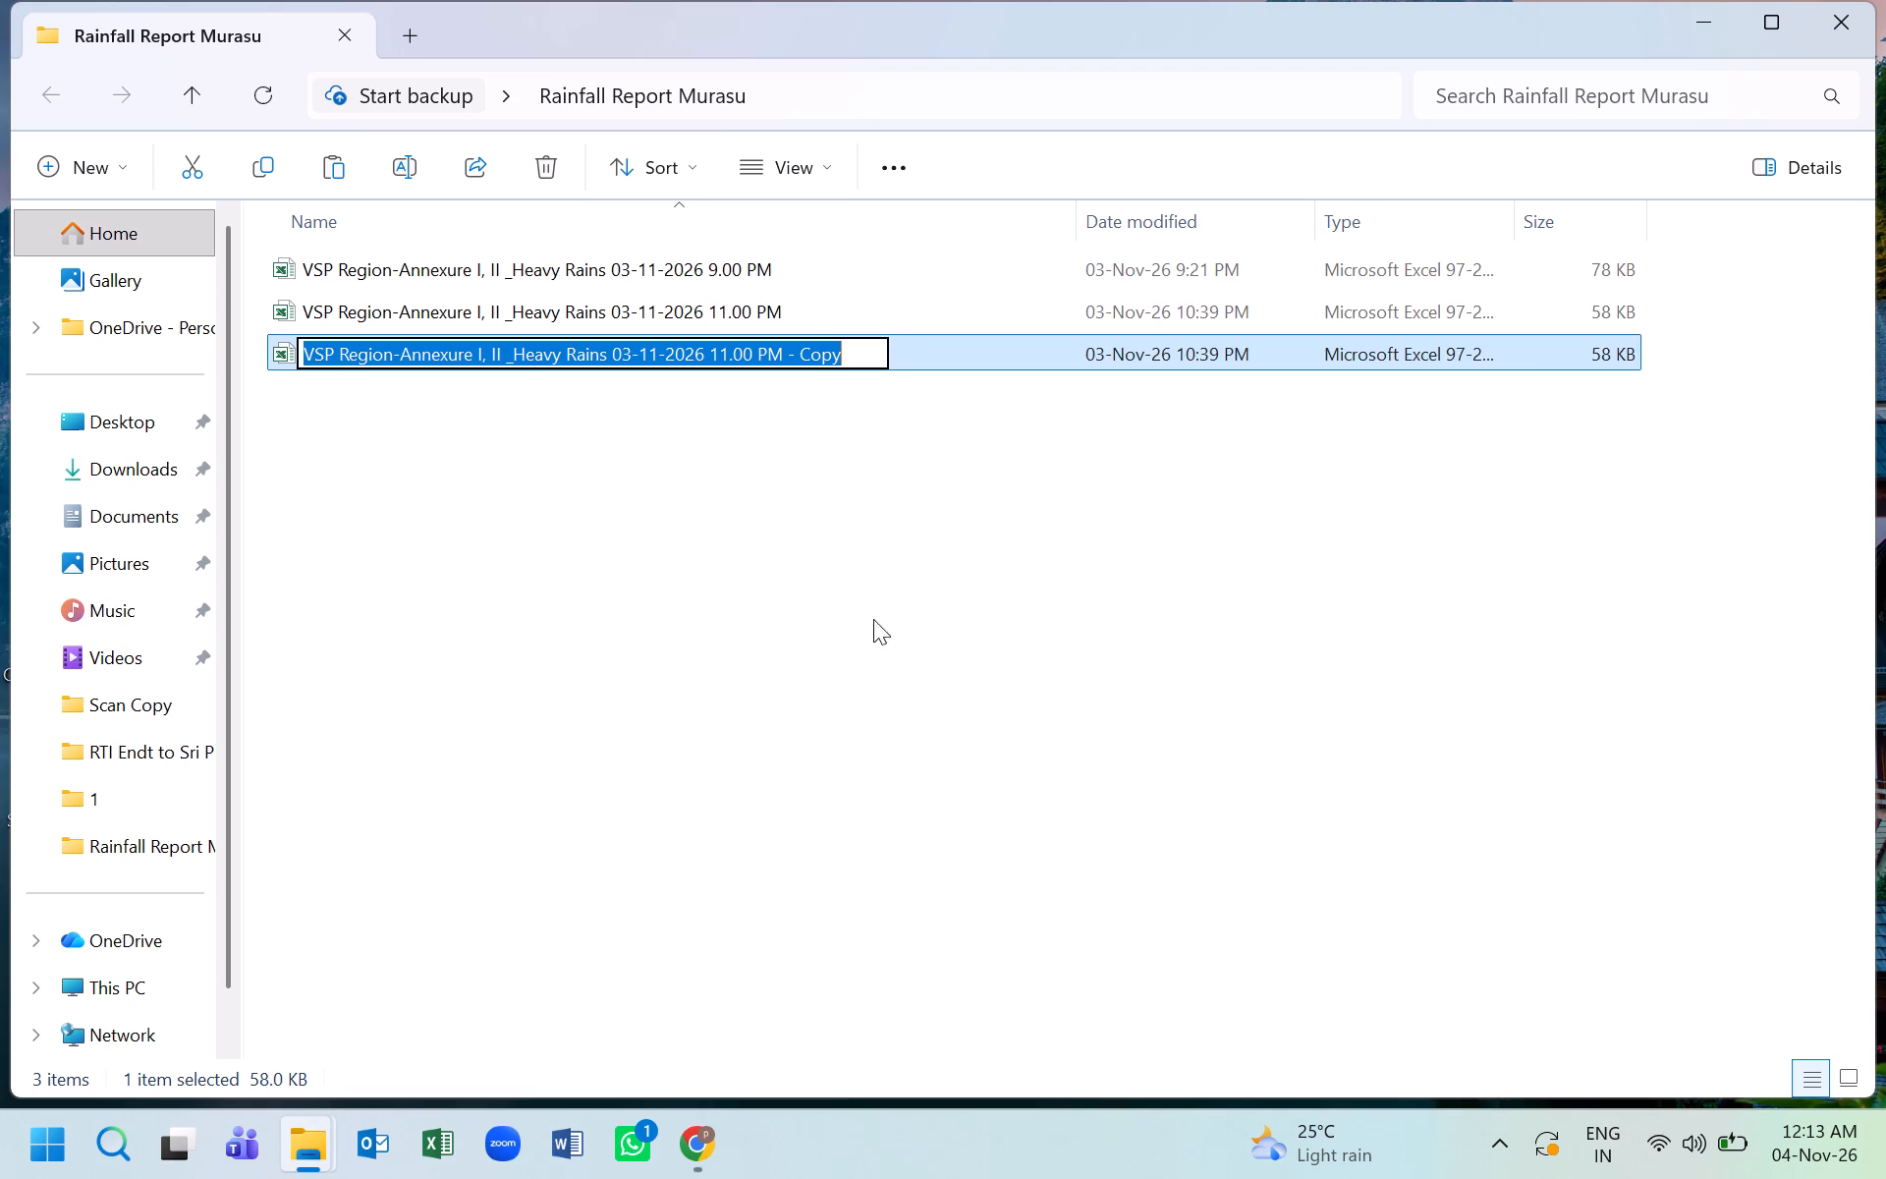
{"action": "left_click", "coordinate": [858, 359]}
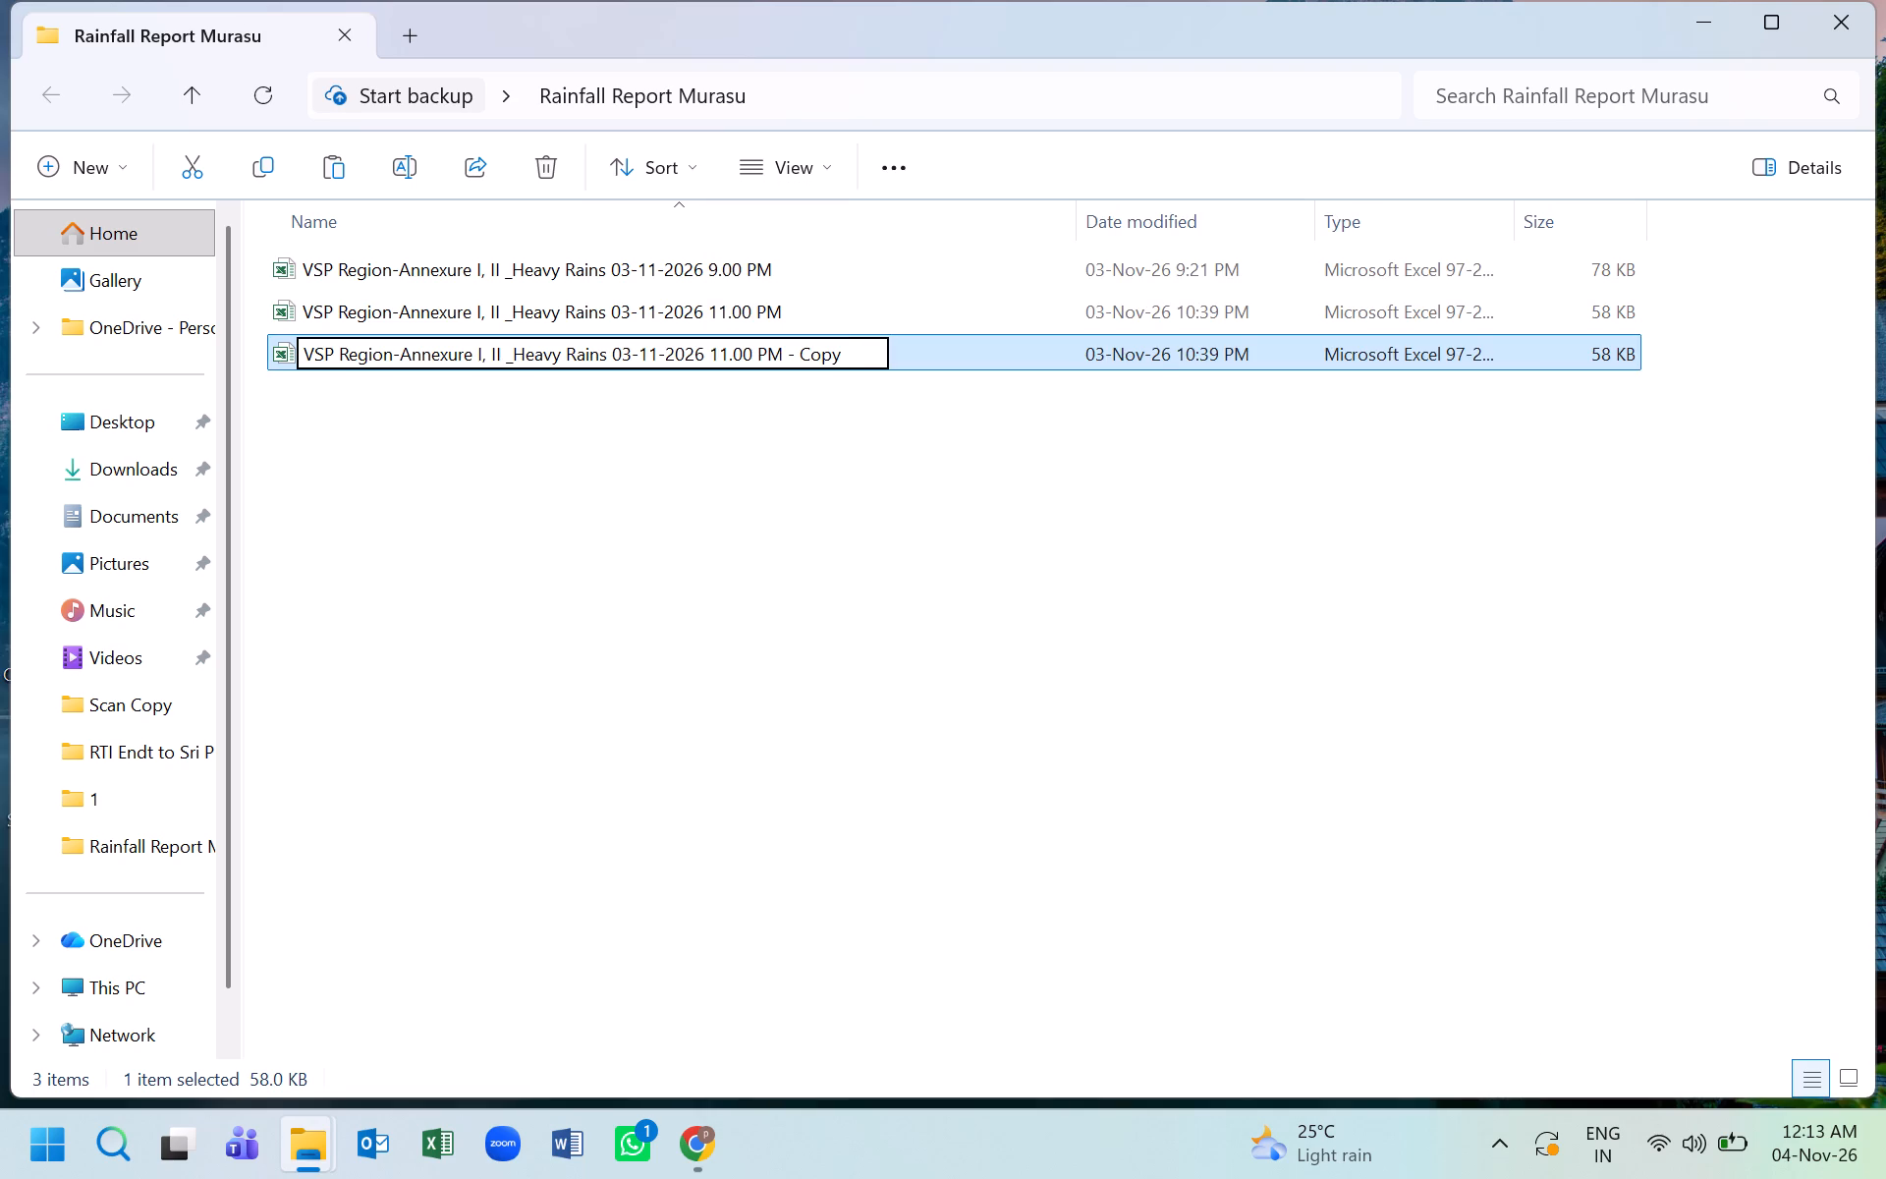
{"action": "key", "text": "BackSpace"}
{"action": "key", "text": "BackSpace"}
{"action": "key", "text": "BackSpace"}
{"action": "key", "text": "BackSpace"}
{"action": "key", "text": "BackSpace"}
{"action": "key", "text": "BackSpace"}
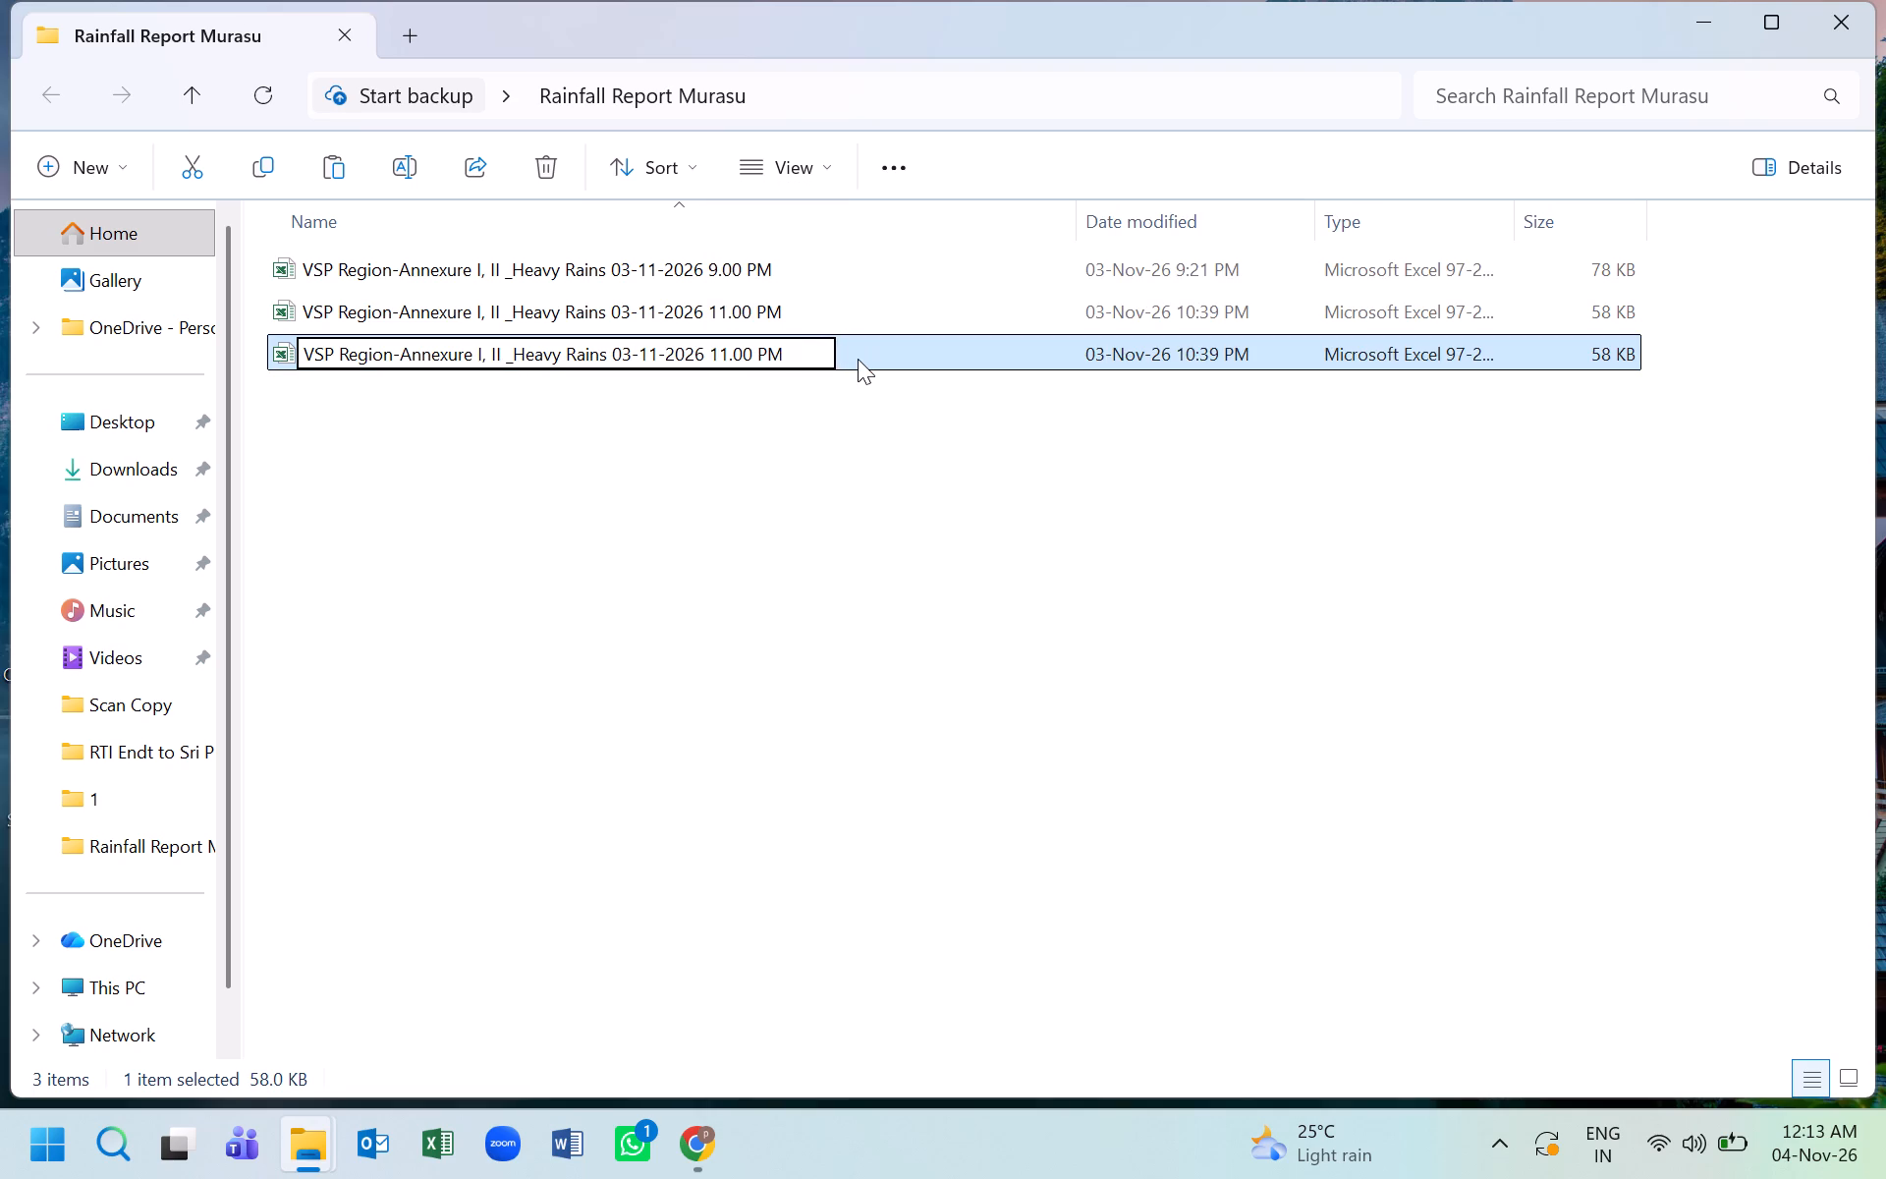
{"action": "left_click", "coordinate": [721, 355]}
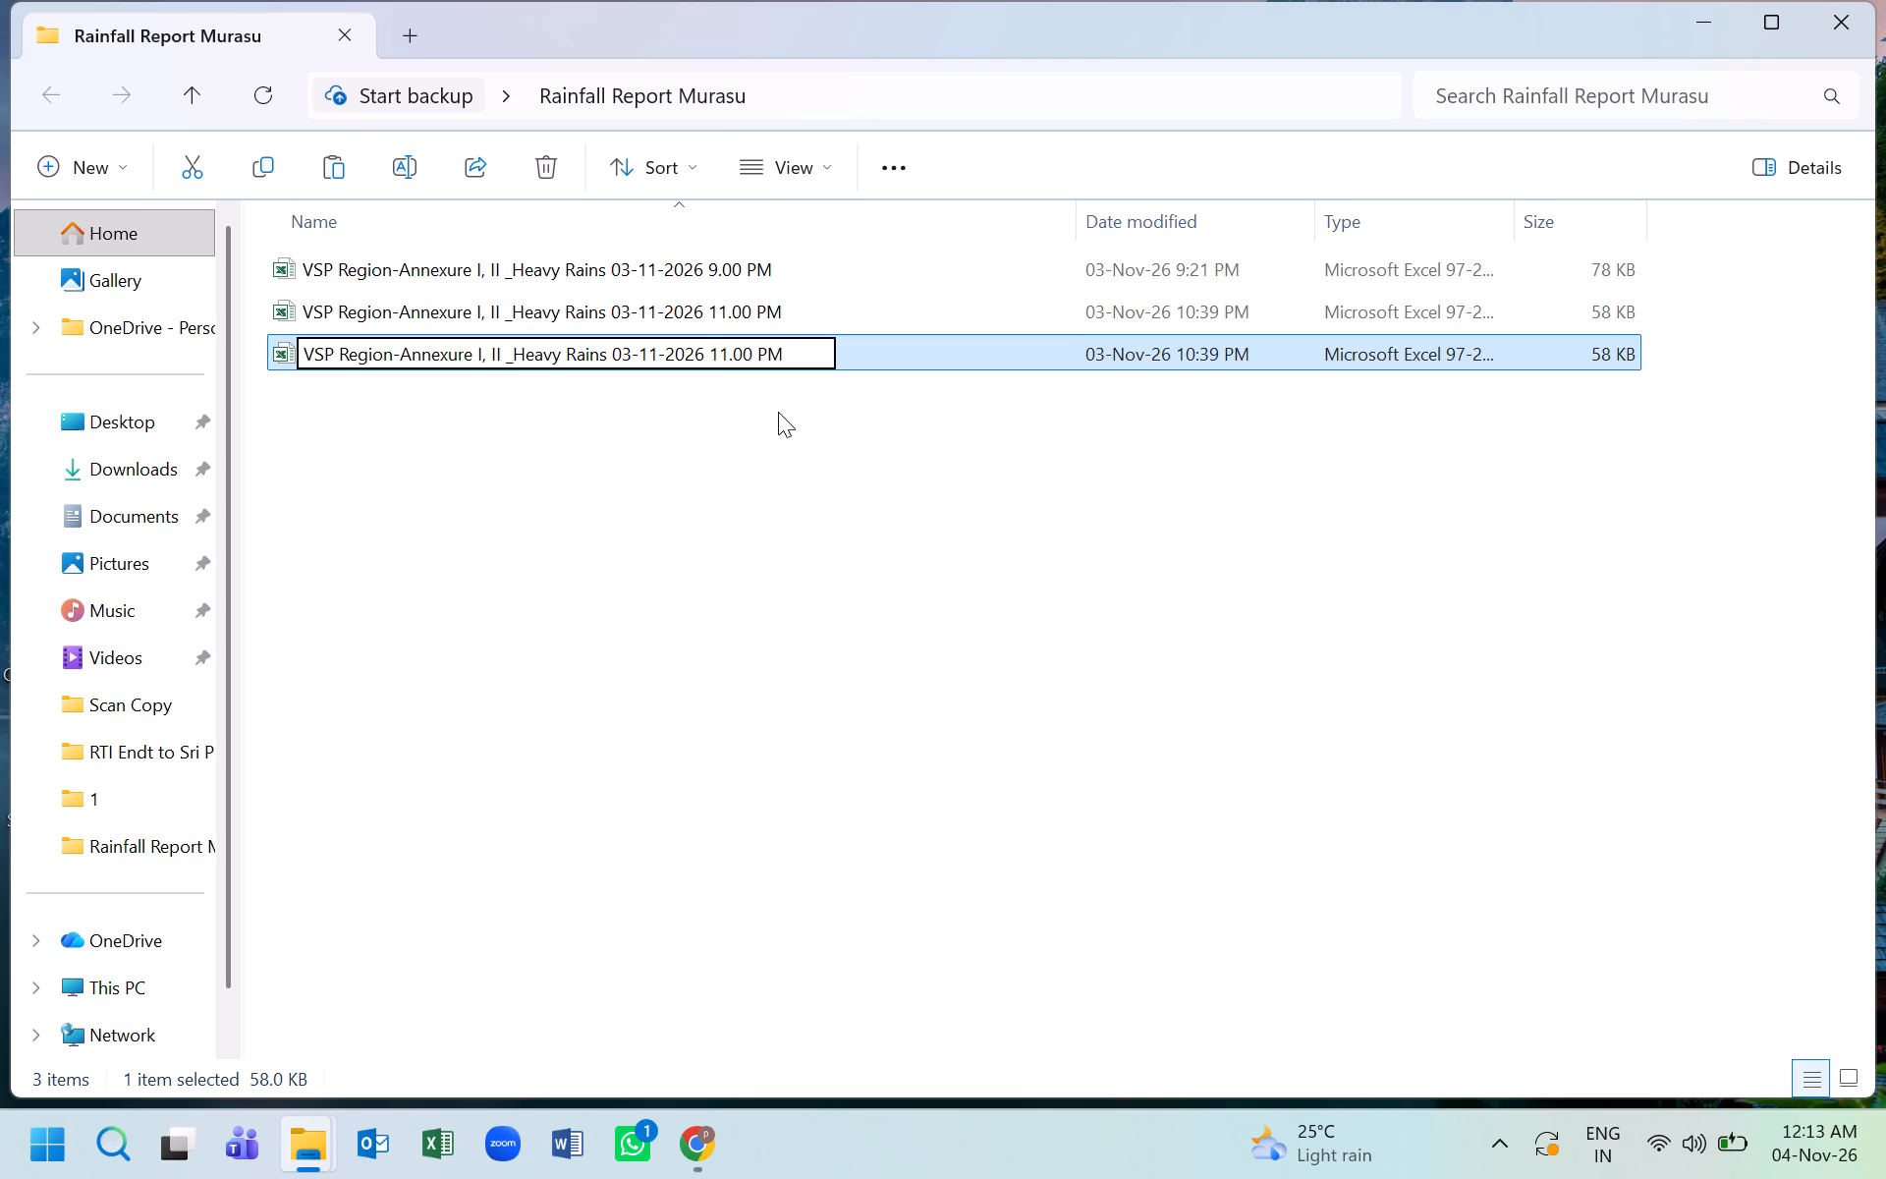
{"action": "key", "text": "BackSpace"}
{"action": "left_click_drag", "start_coordinate": [760, 354], "coordinate": [766, 363]}
{"action": "left_click", "coordinate": [758, 360]}
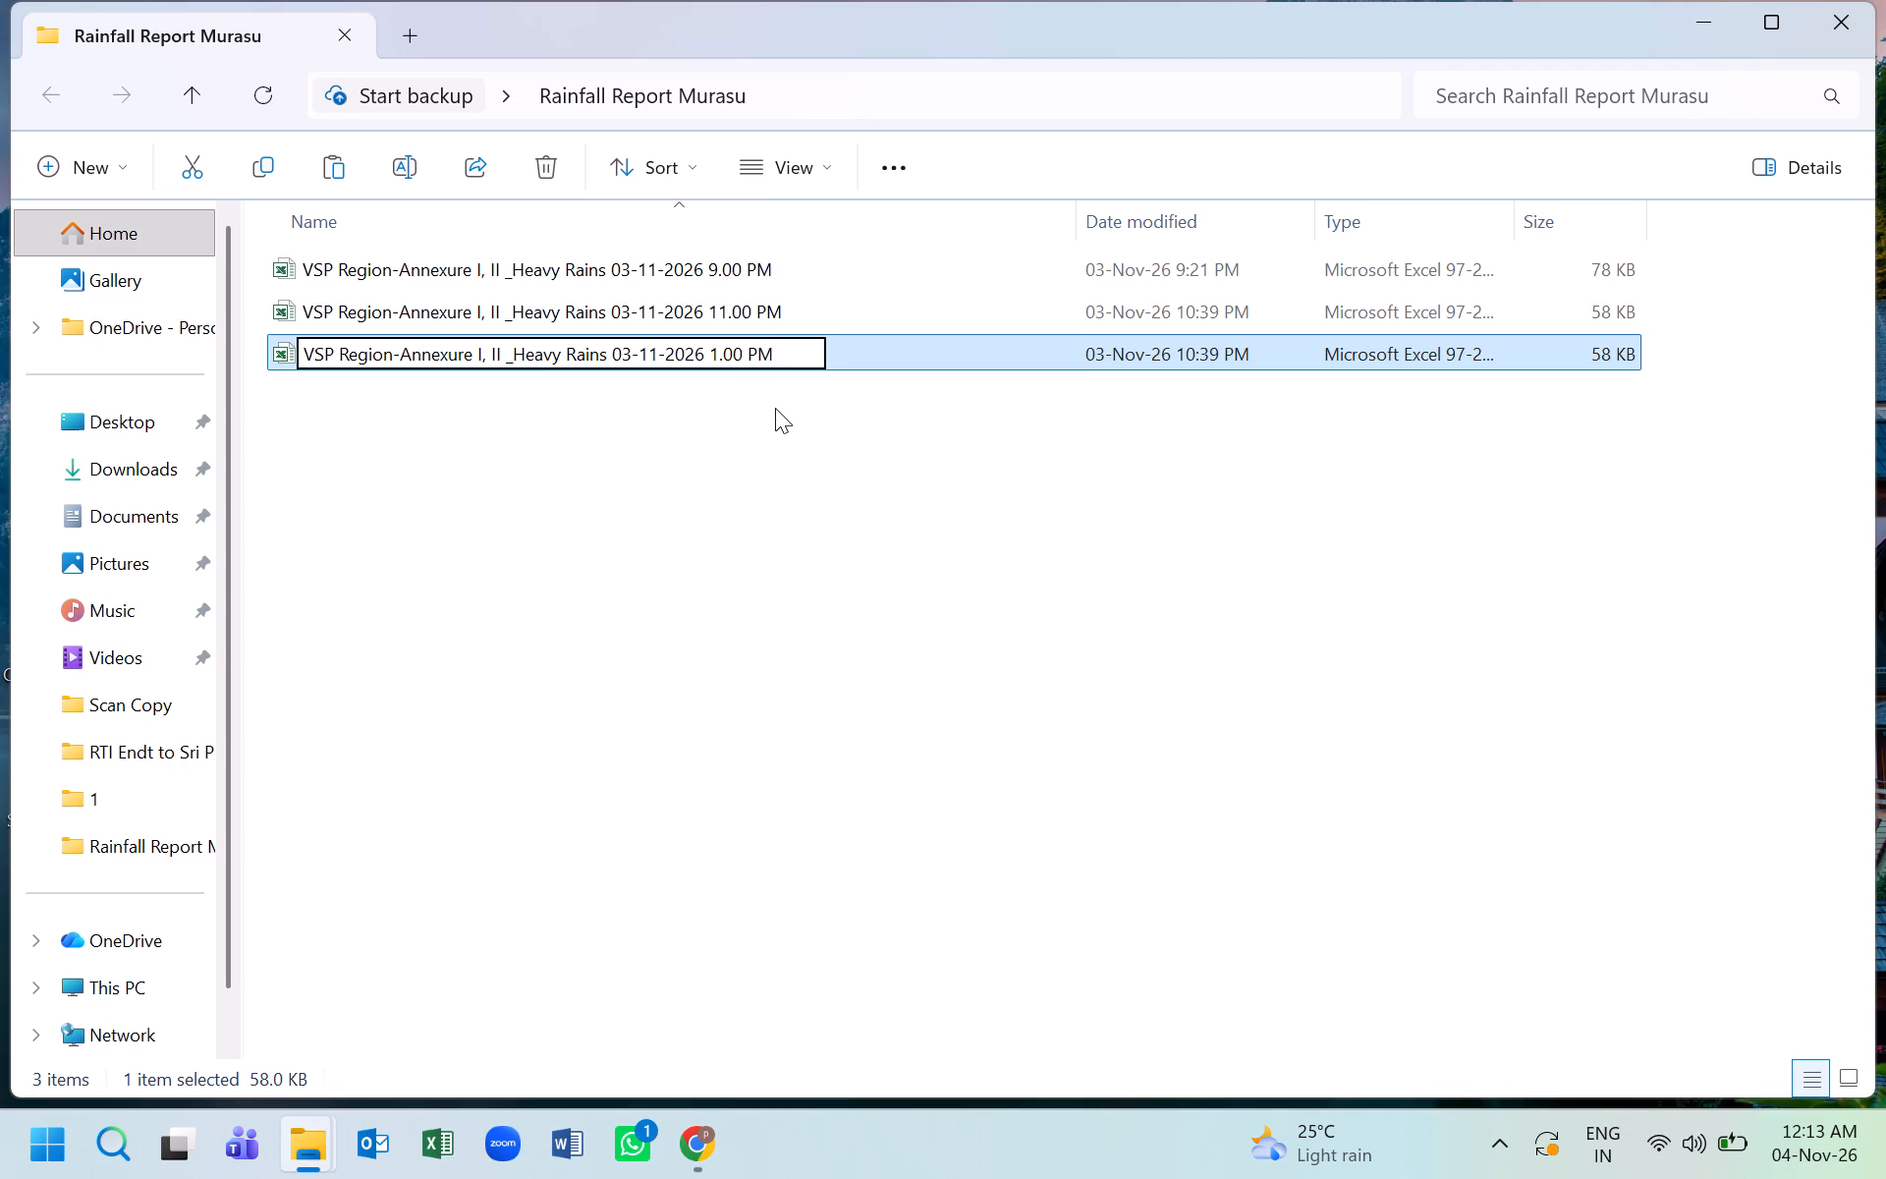
{"action": "key", "text": "BackSpace"}
{"action": "key", "text": "shift+a"}
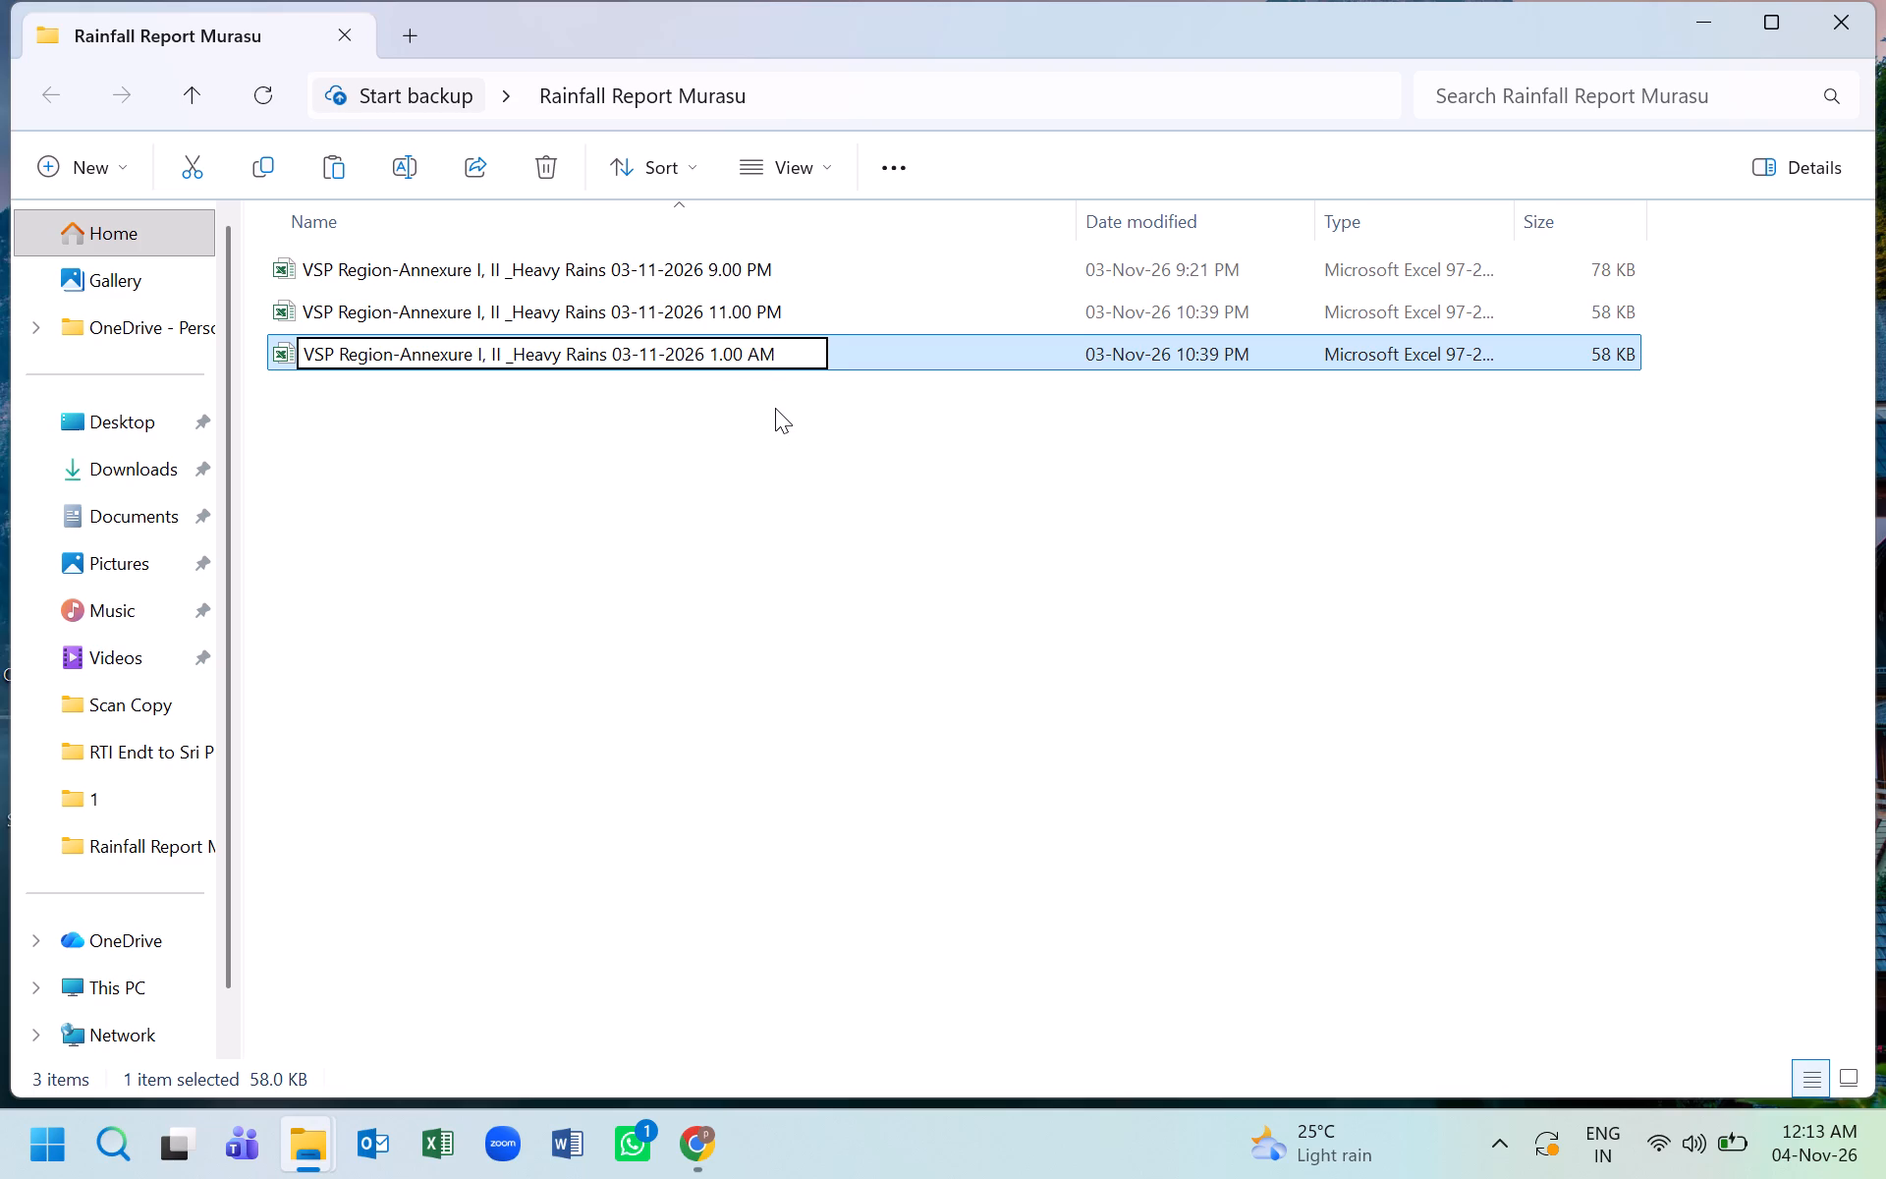
{"action": "left_click", "coordinate": [638, 353]}
{"action": "left_click_drag", "start_coordinate": [632, 359], "coordinate": [633, 369]}
{"action": "key", "text": "BackSpace"}
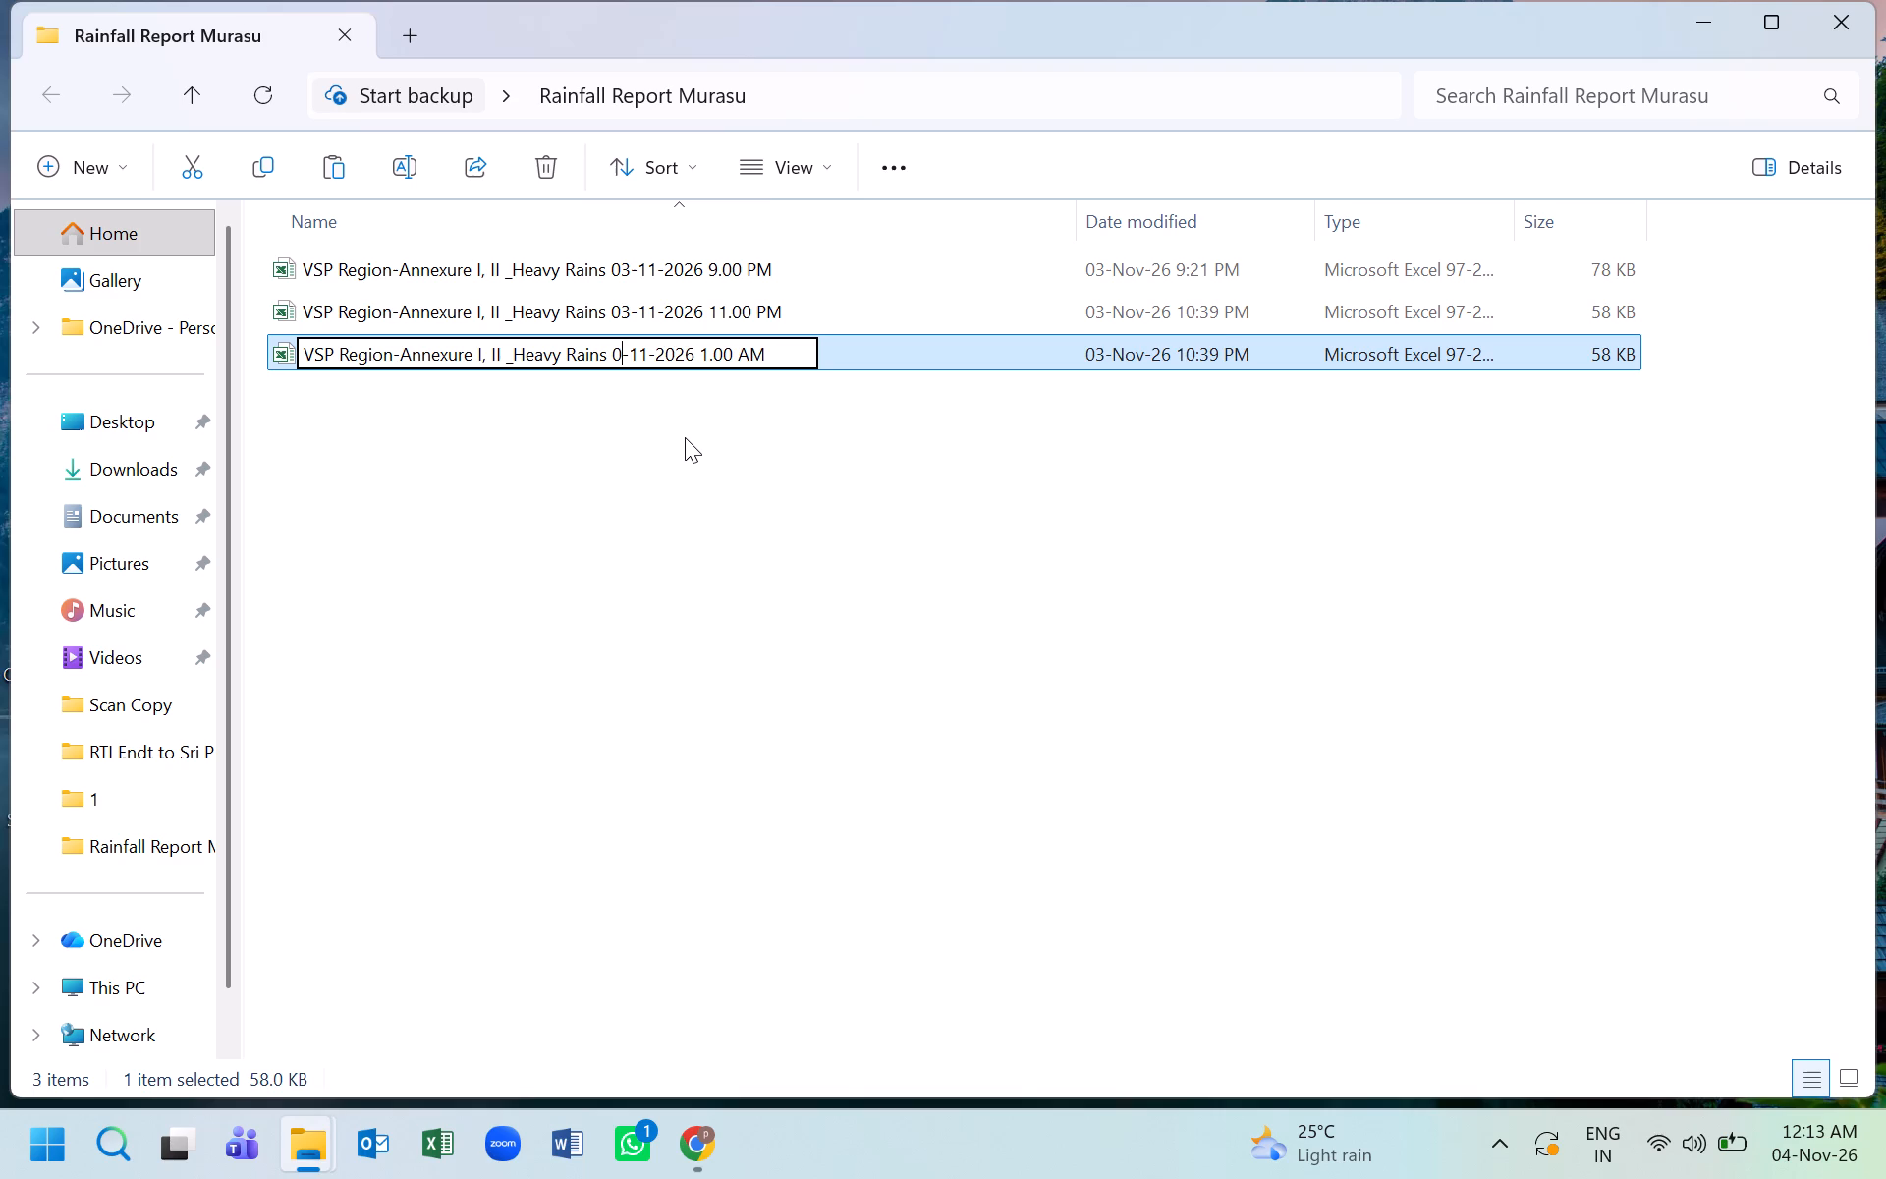
{"action": "key", "text": "4"}
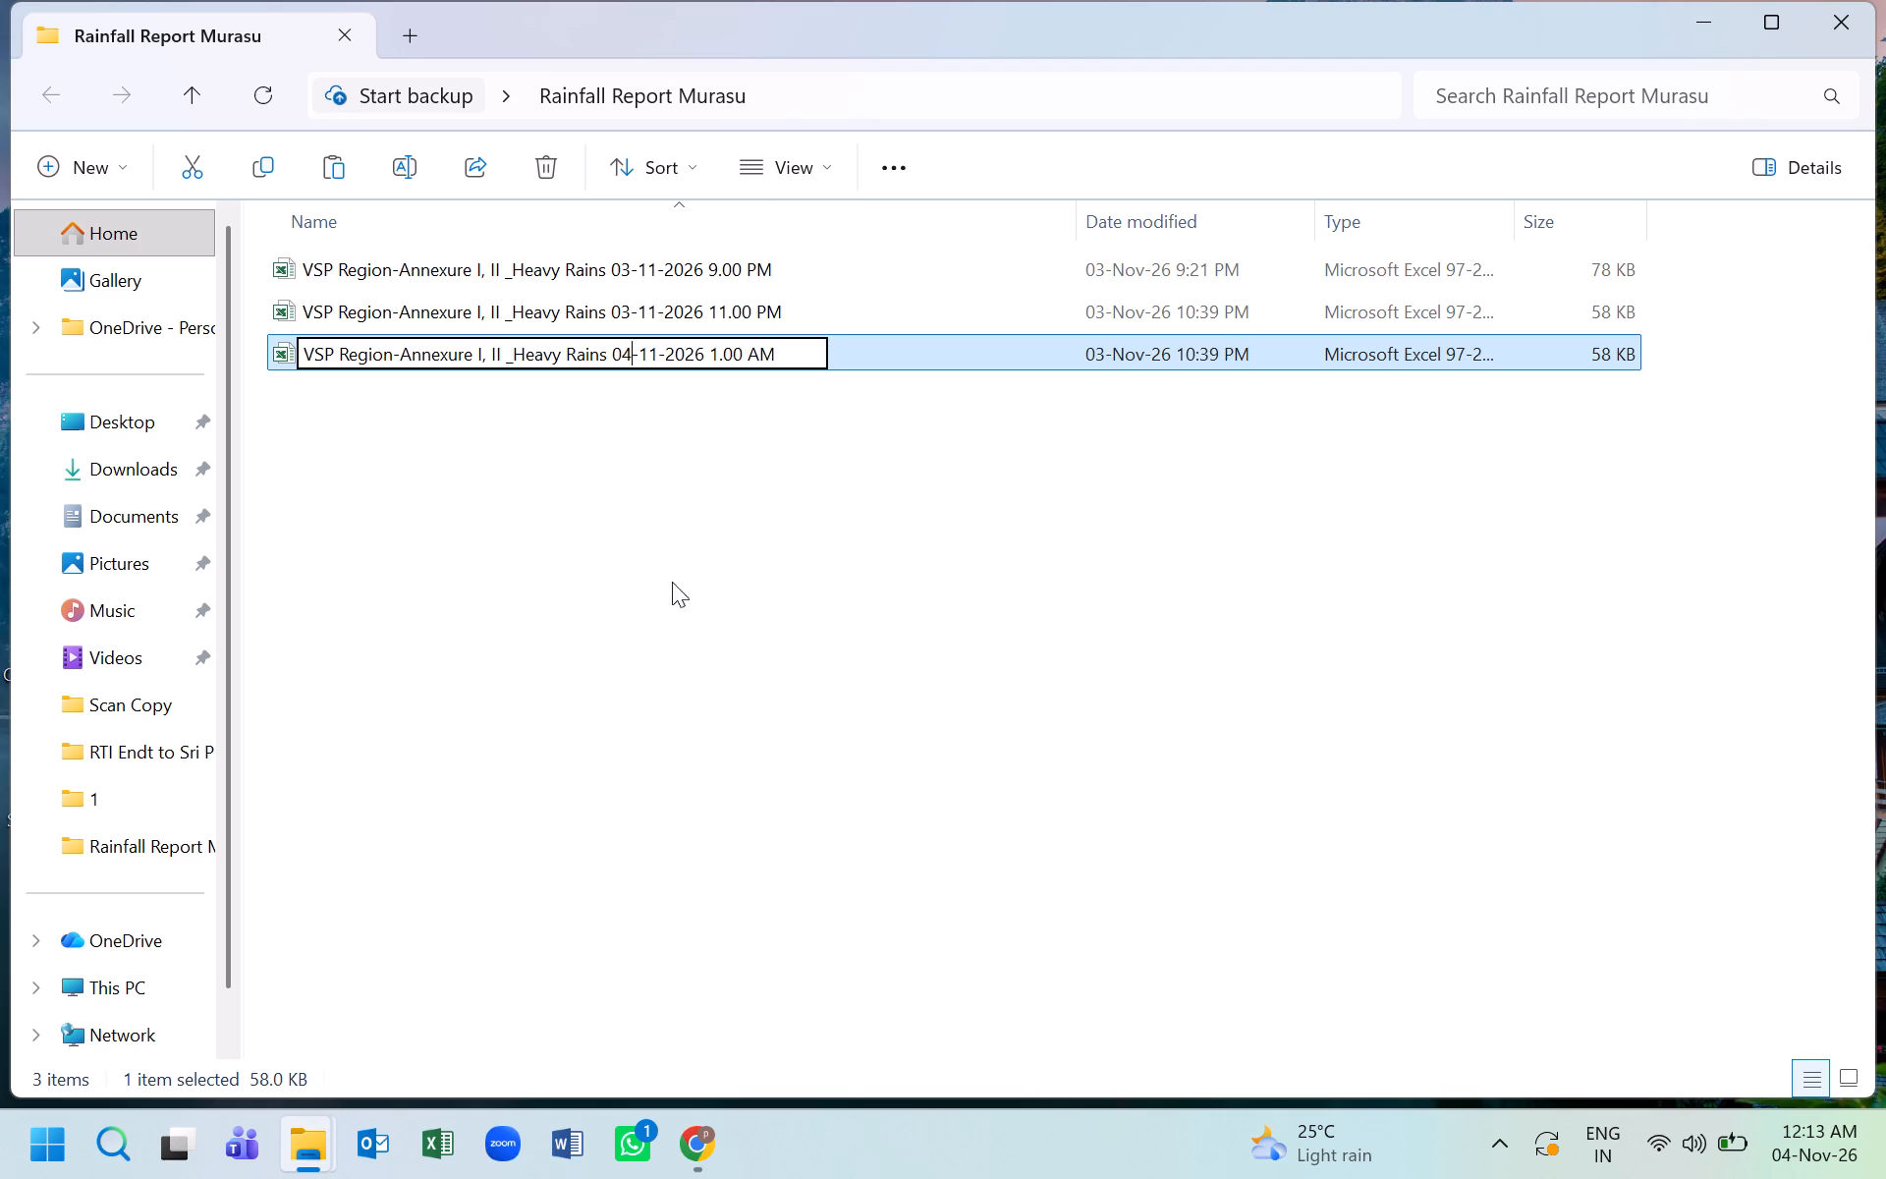
{"action": "left_click", "coordinate": [680, 661]}
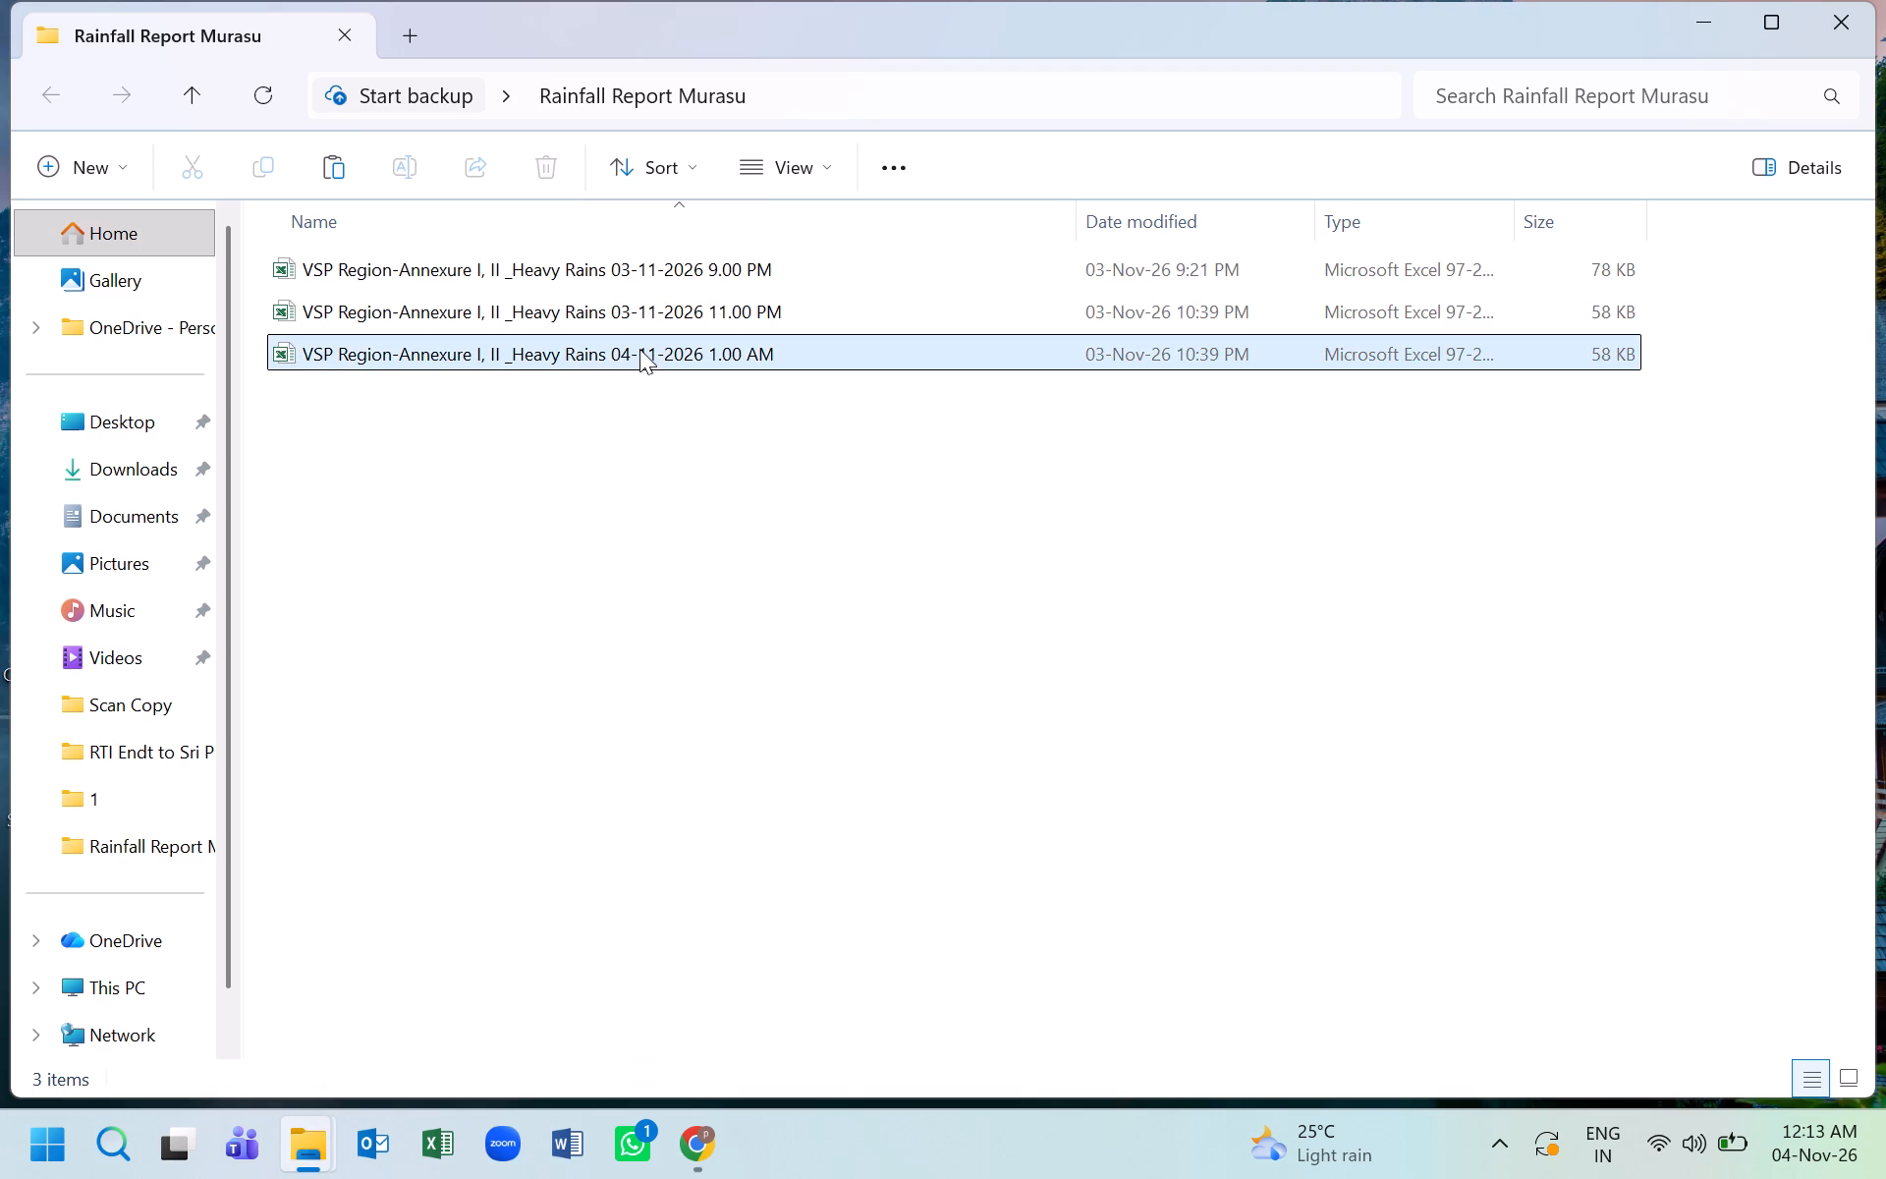
Open the 04-11-2026 1.00 AM workbook in Excel and enable editing.
{"action": "double_click", "coordinate": [639, 349]}
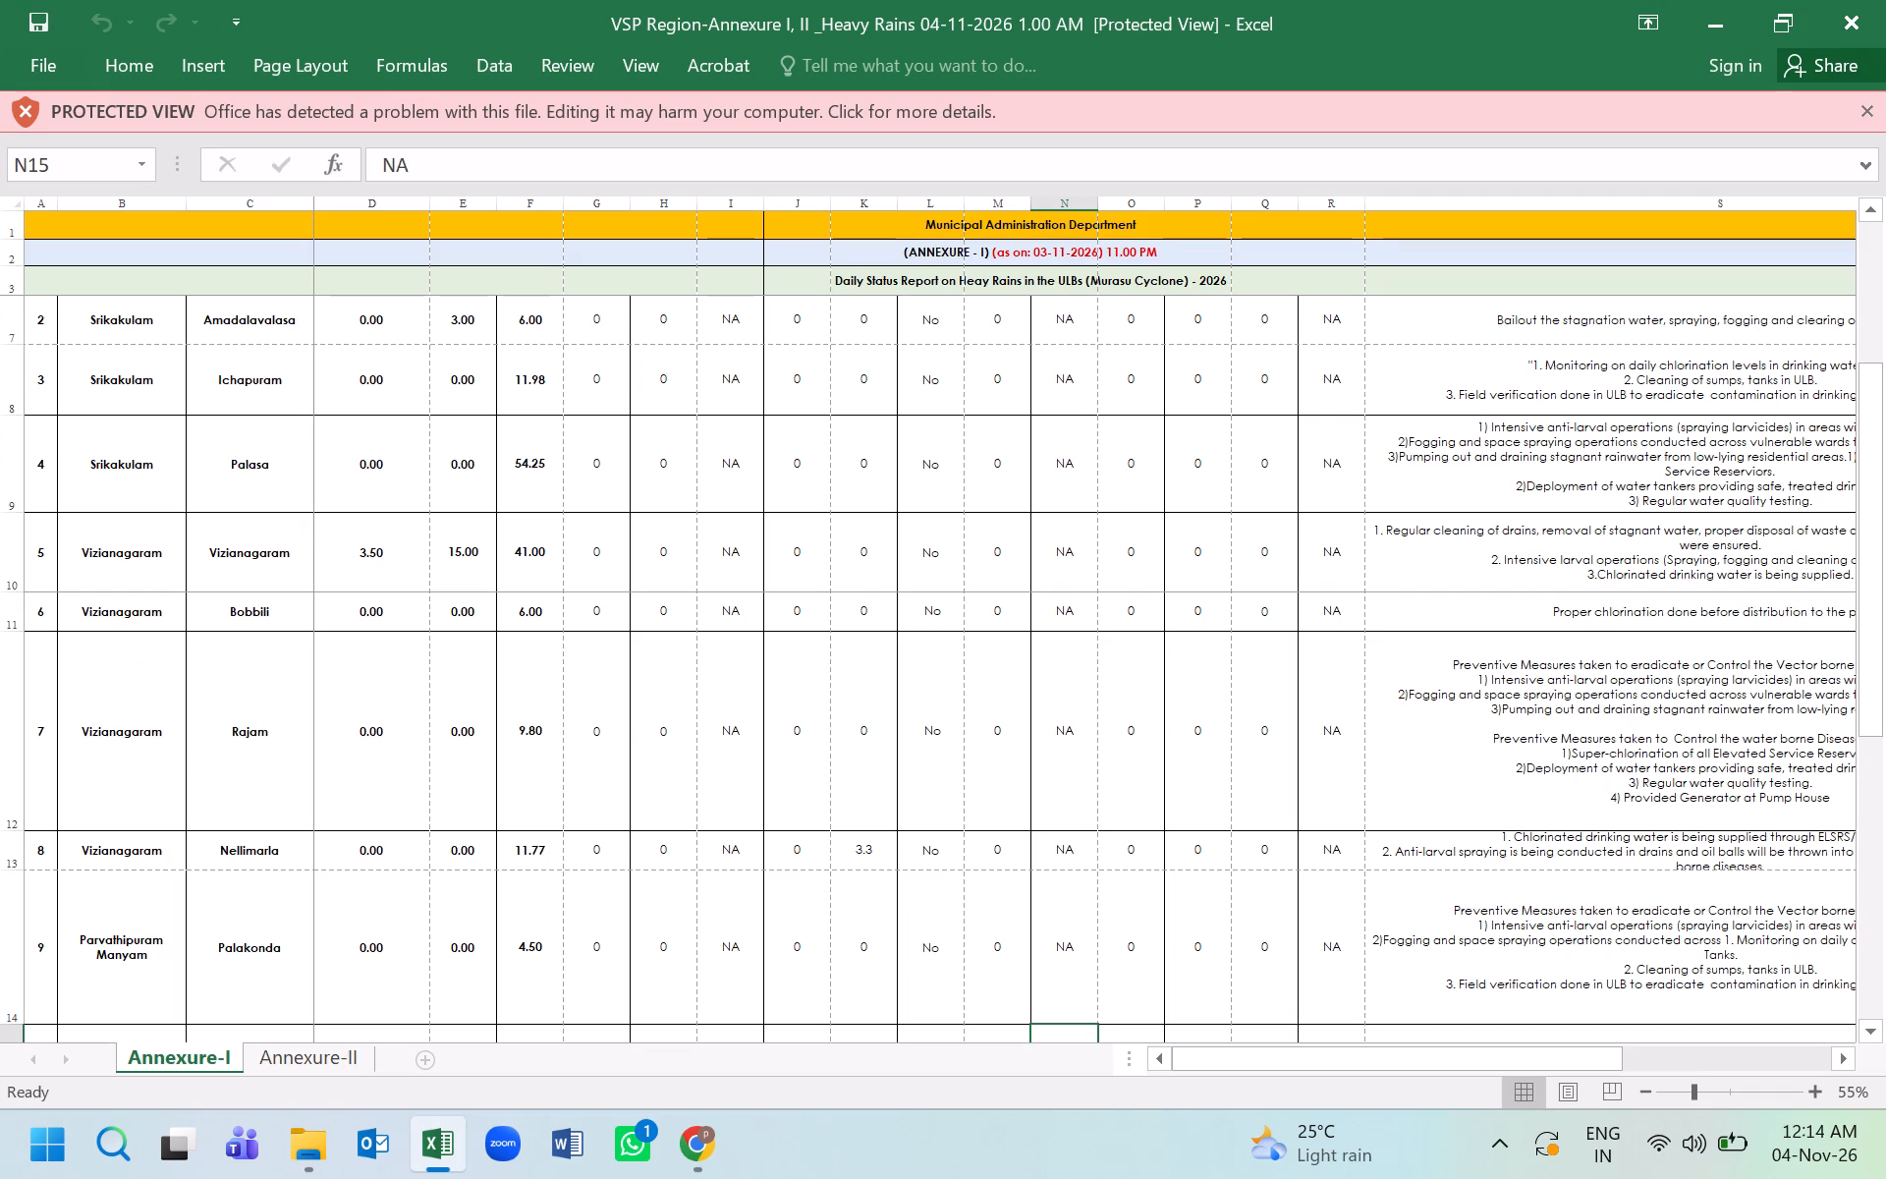
{"action": "left_click", "coordinate": [1079, 254]}
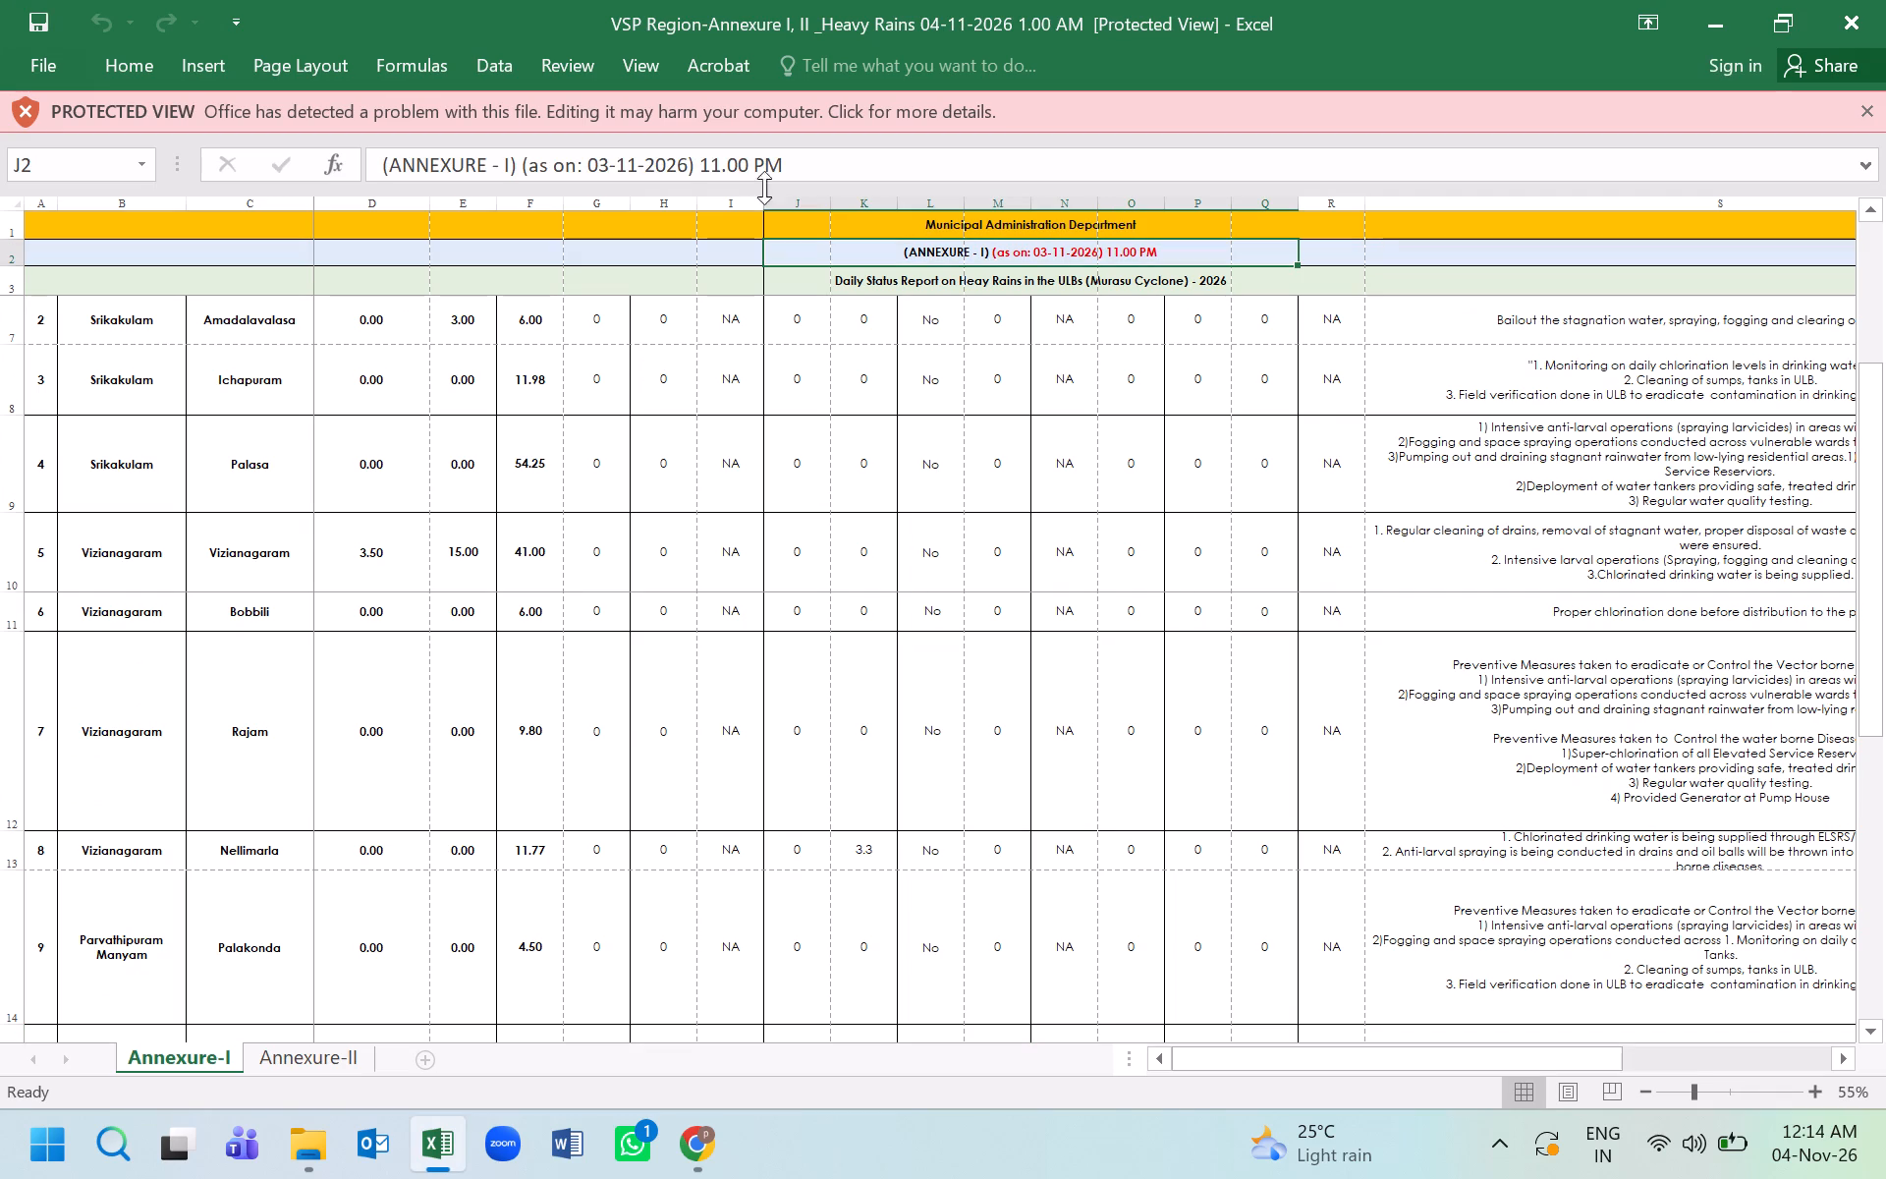
{"action": "left_click", "coordinate": [608, 161]}
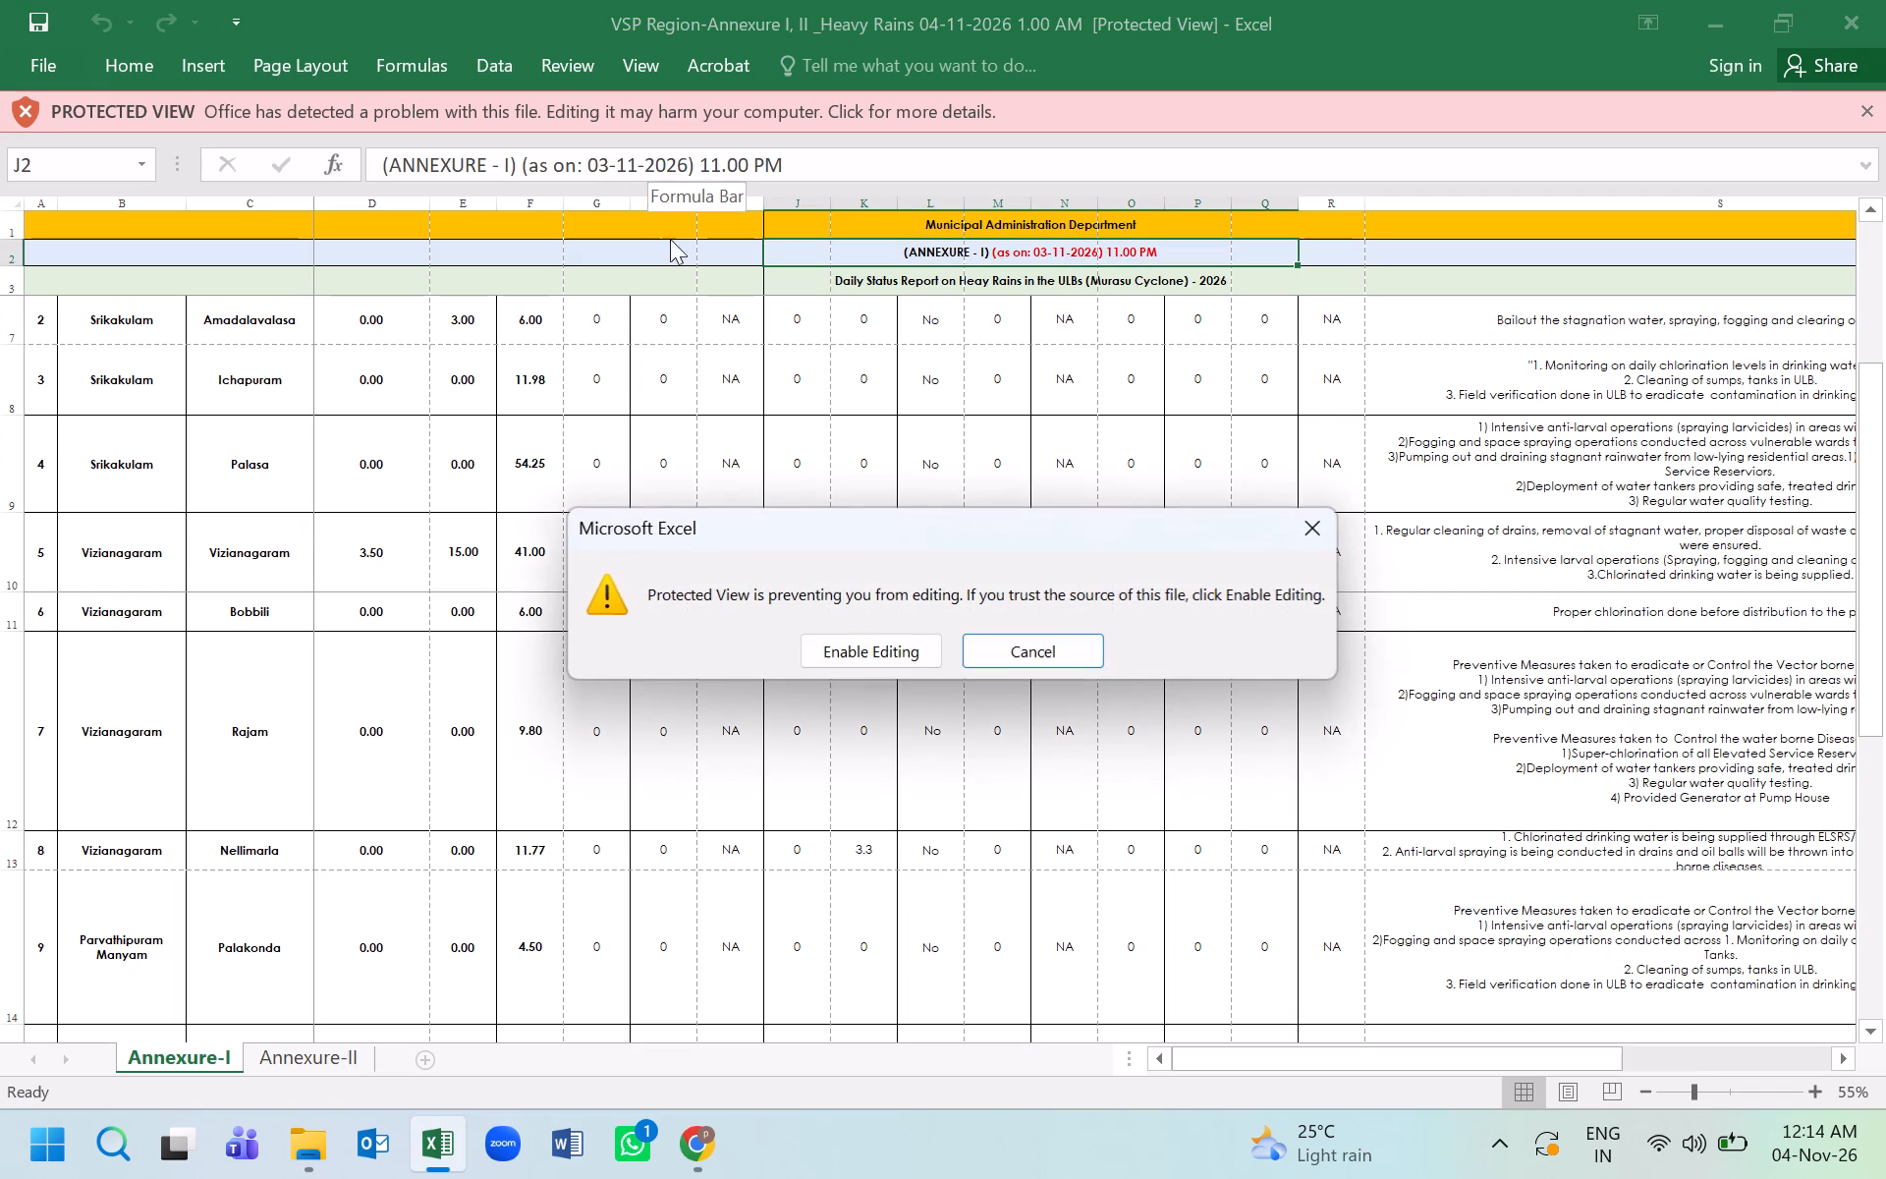
{"action": "left_click", "coordinate": [859, 647]}
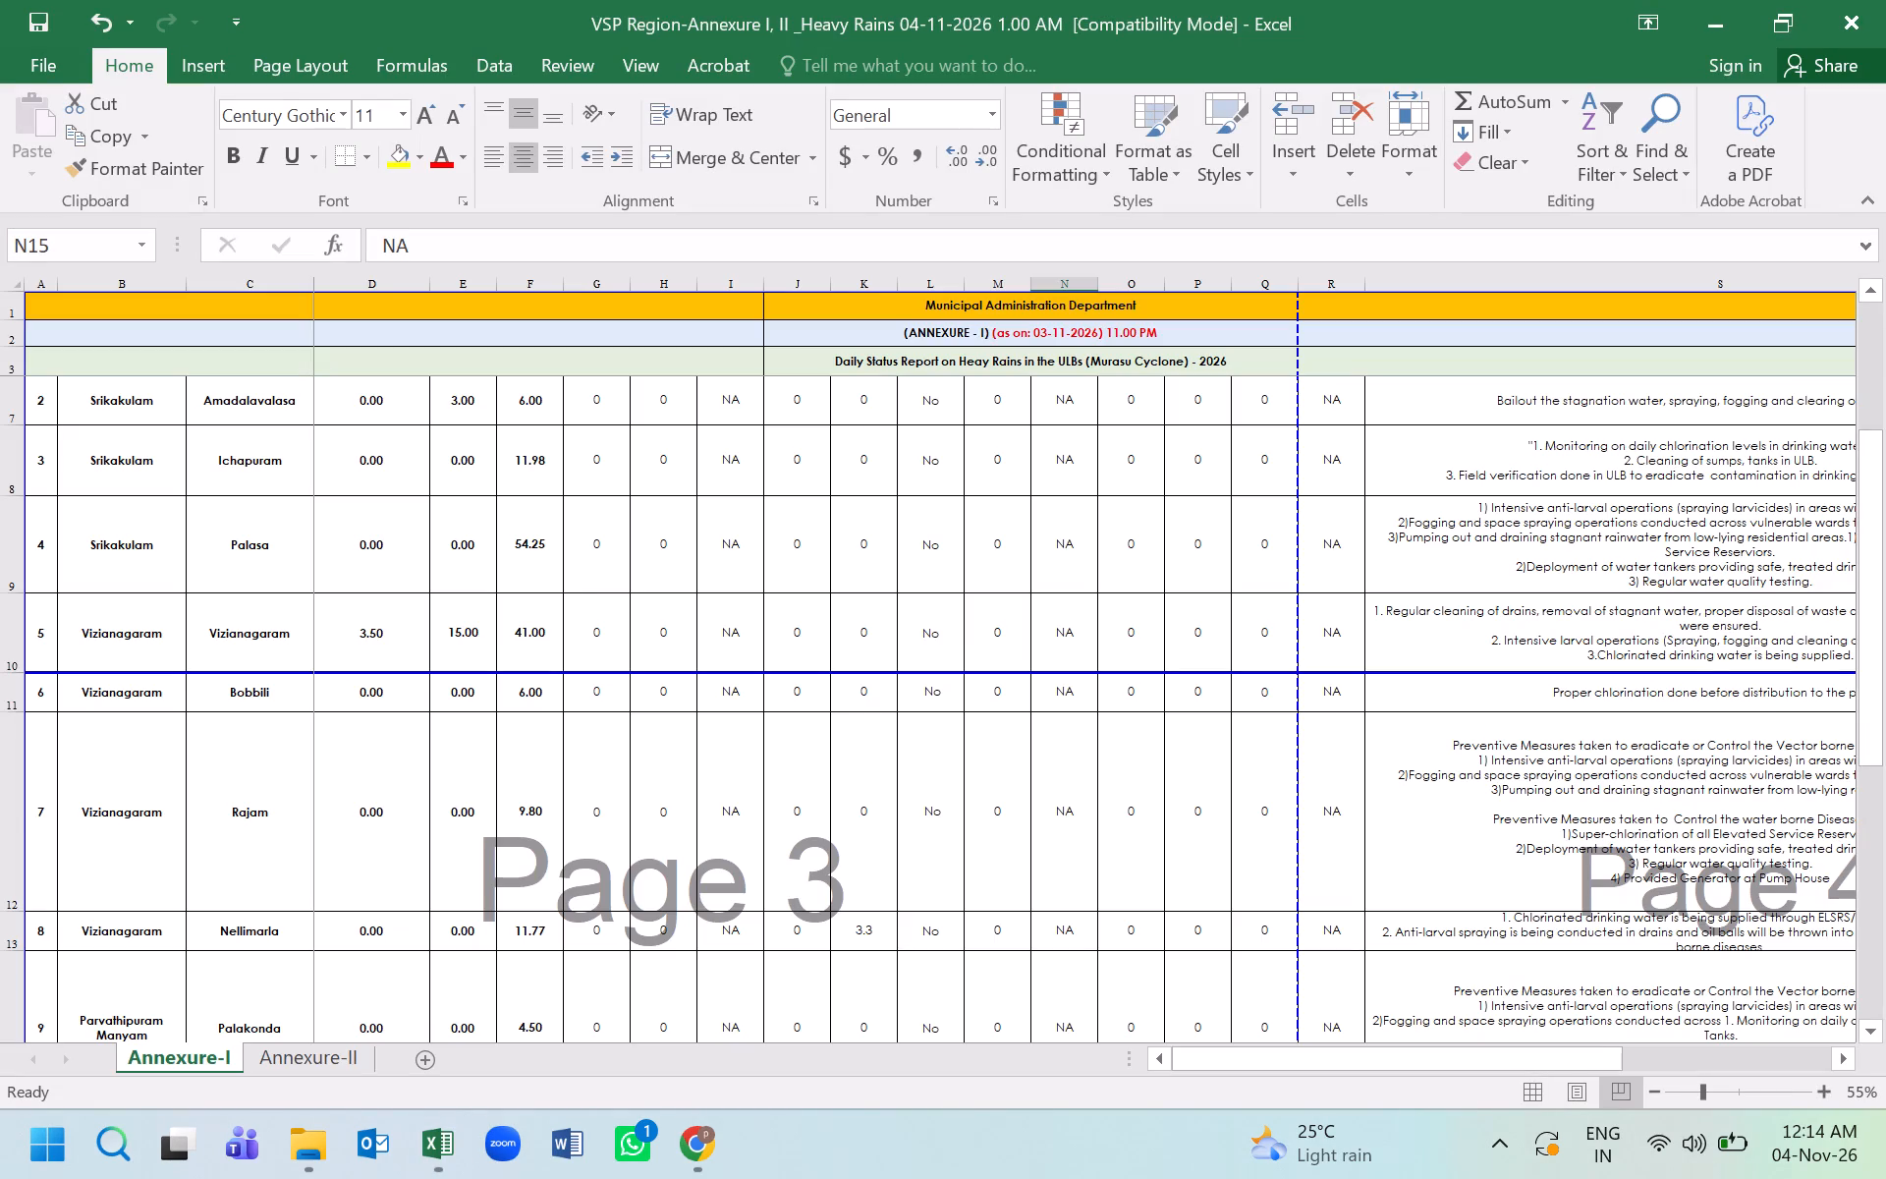
Update the Annexure-I heading in row 2 to read "(as on: 04-11-2026) 1.00 AM".
{"action": "scroll", "coordinate": [614, 365], "scroll_direction": "up", "scroll_amount": 1}
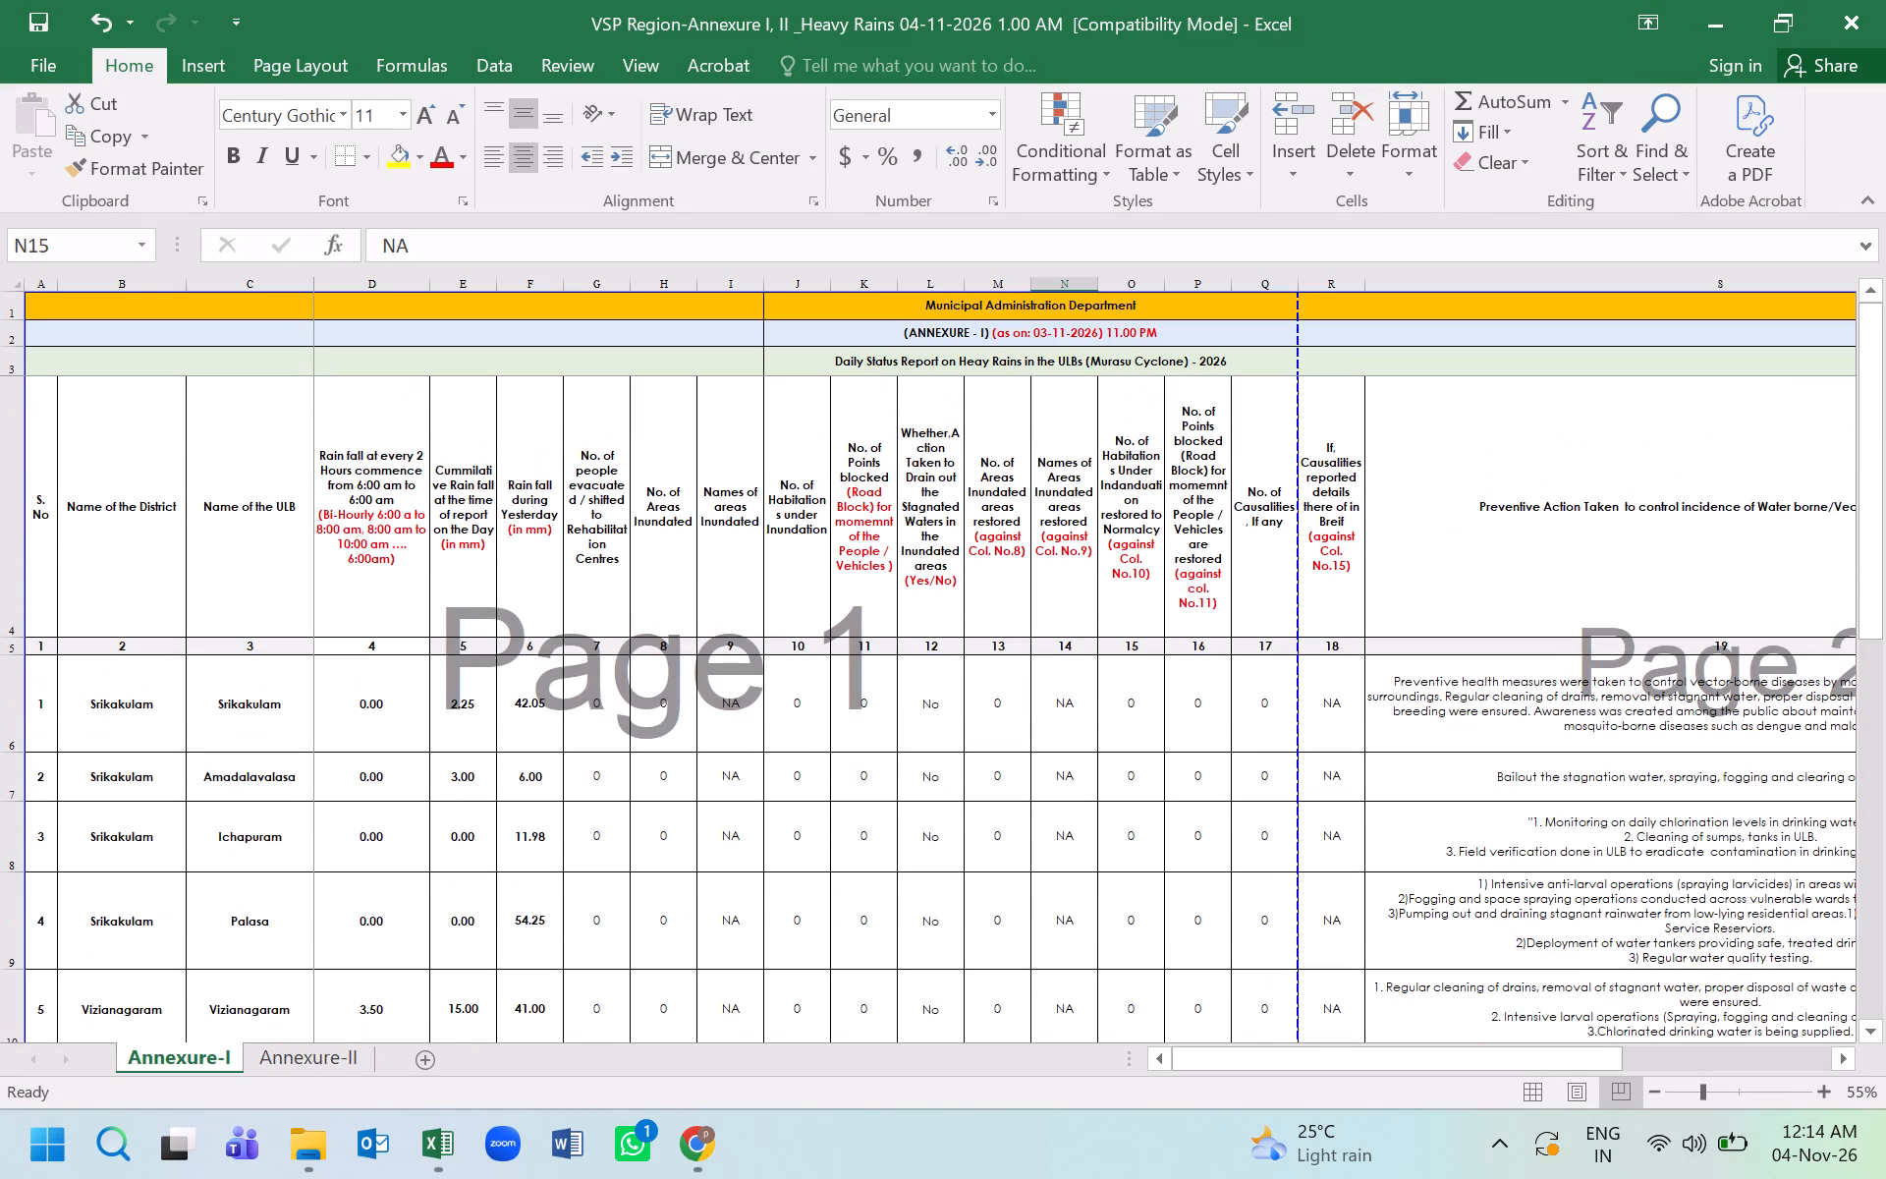
{"action": "scroll", "coordinate": [612, 372], "scroll_direction": "up", "scroll_amount": 6}
{"action": "left_click", "coordinate": [1067, 337]}
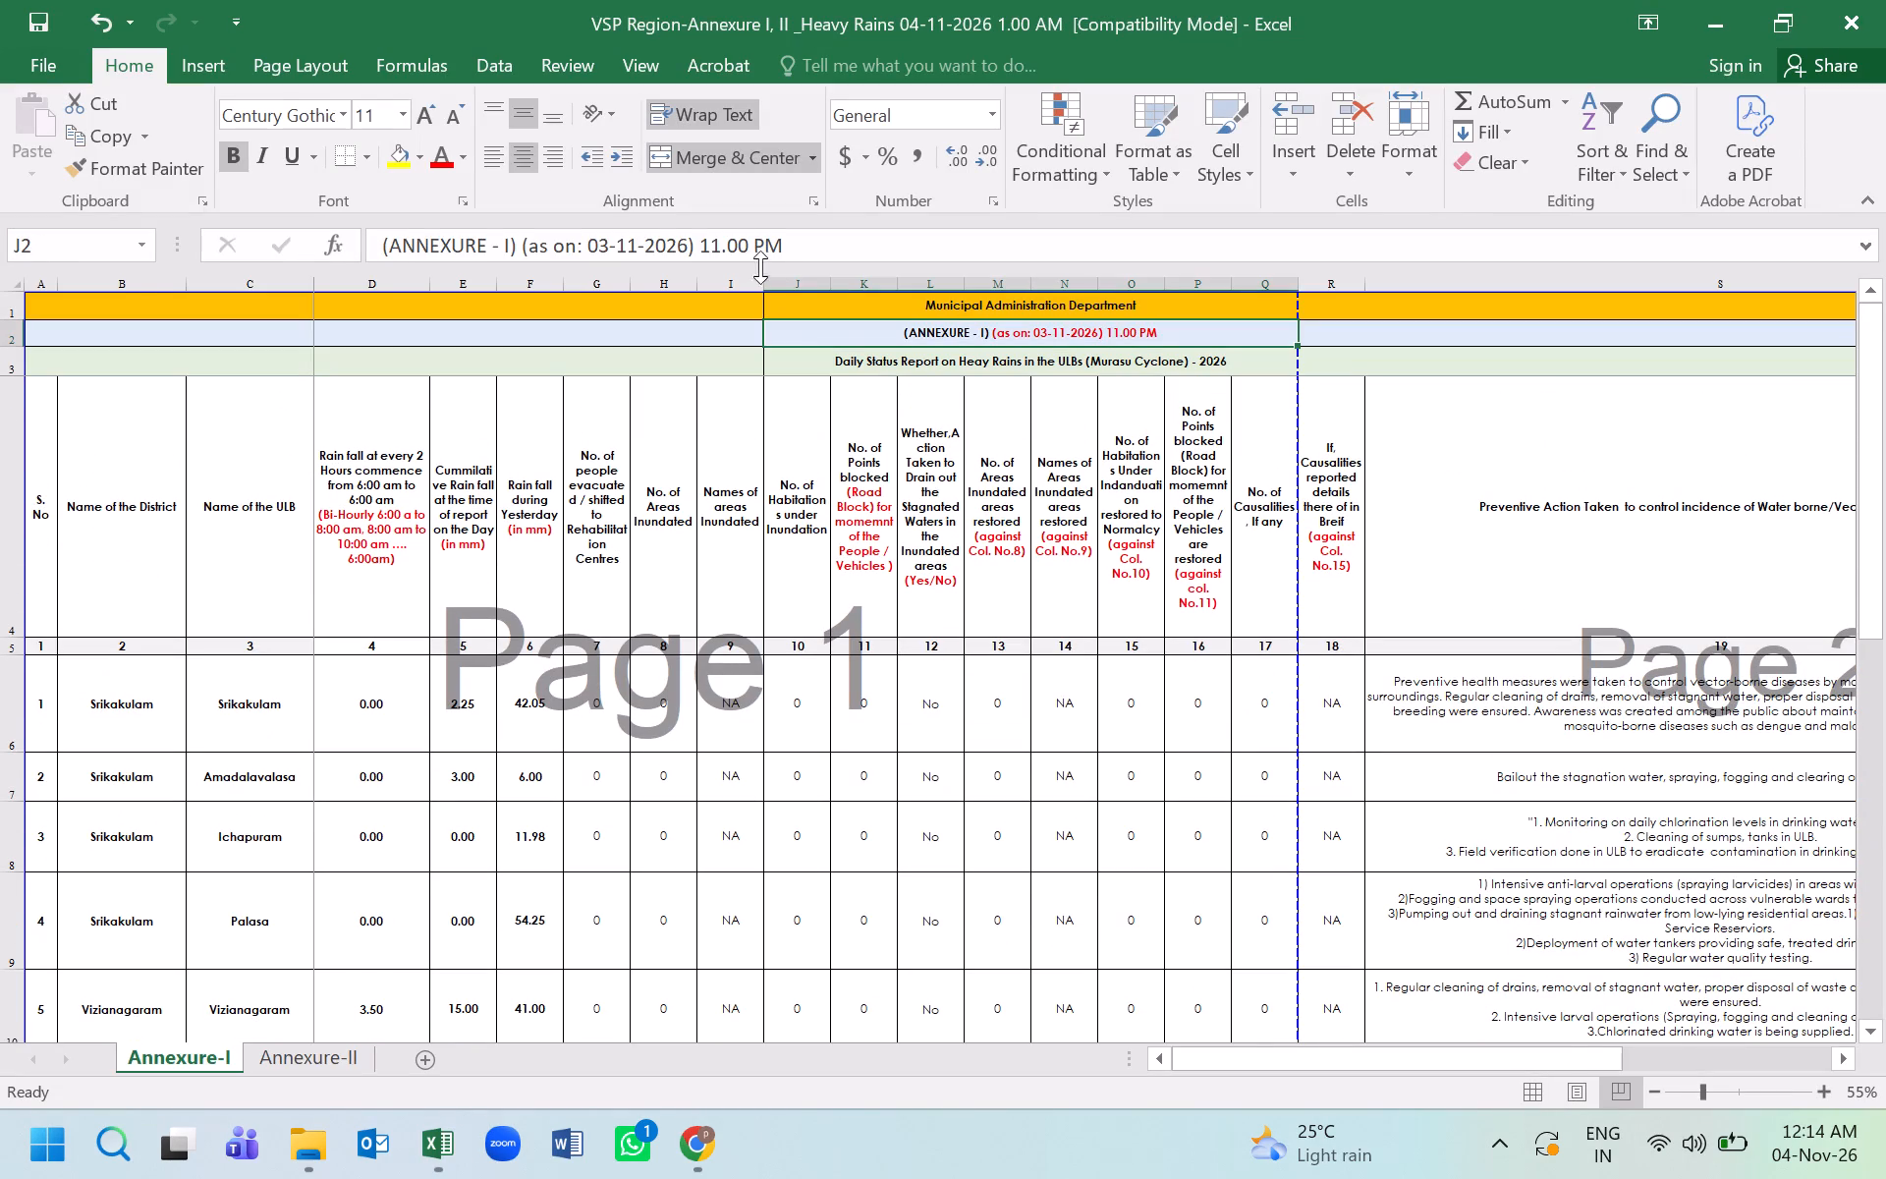
{"action": "left_click", "coordinate": [611, 241]}
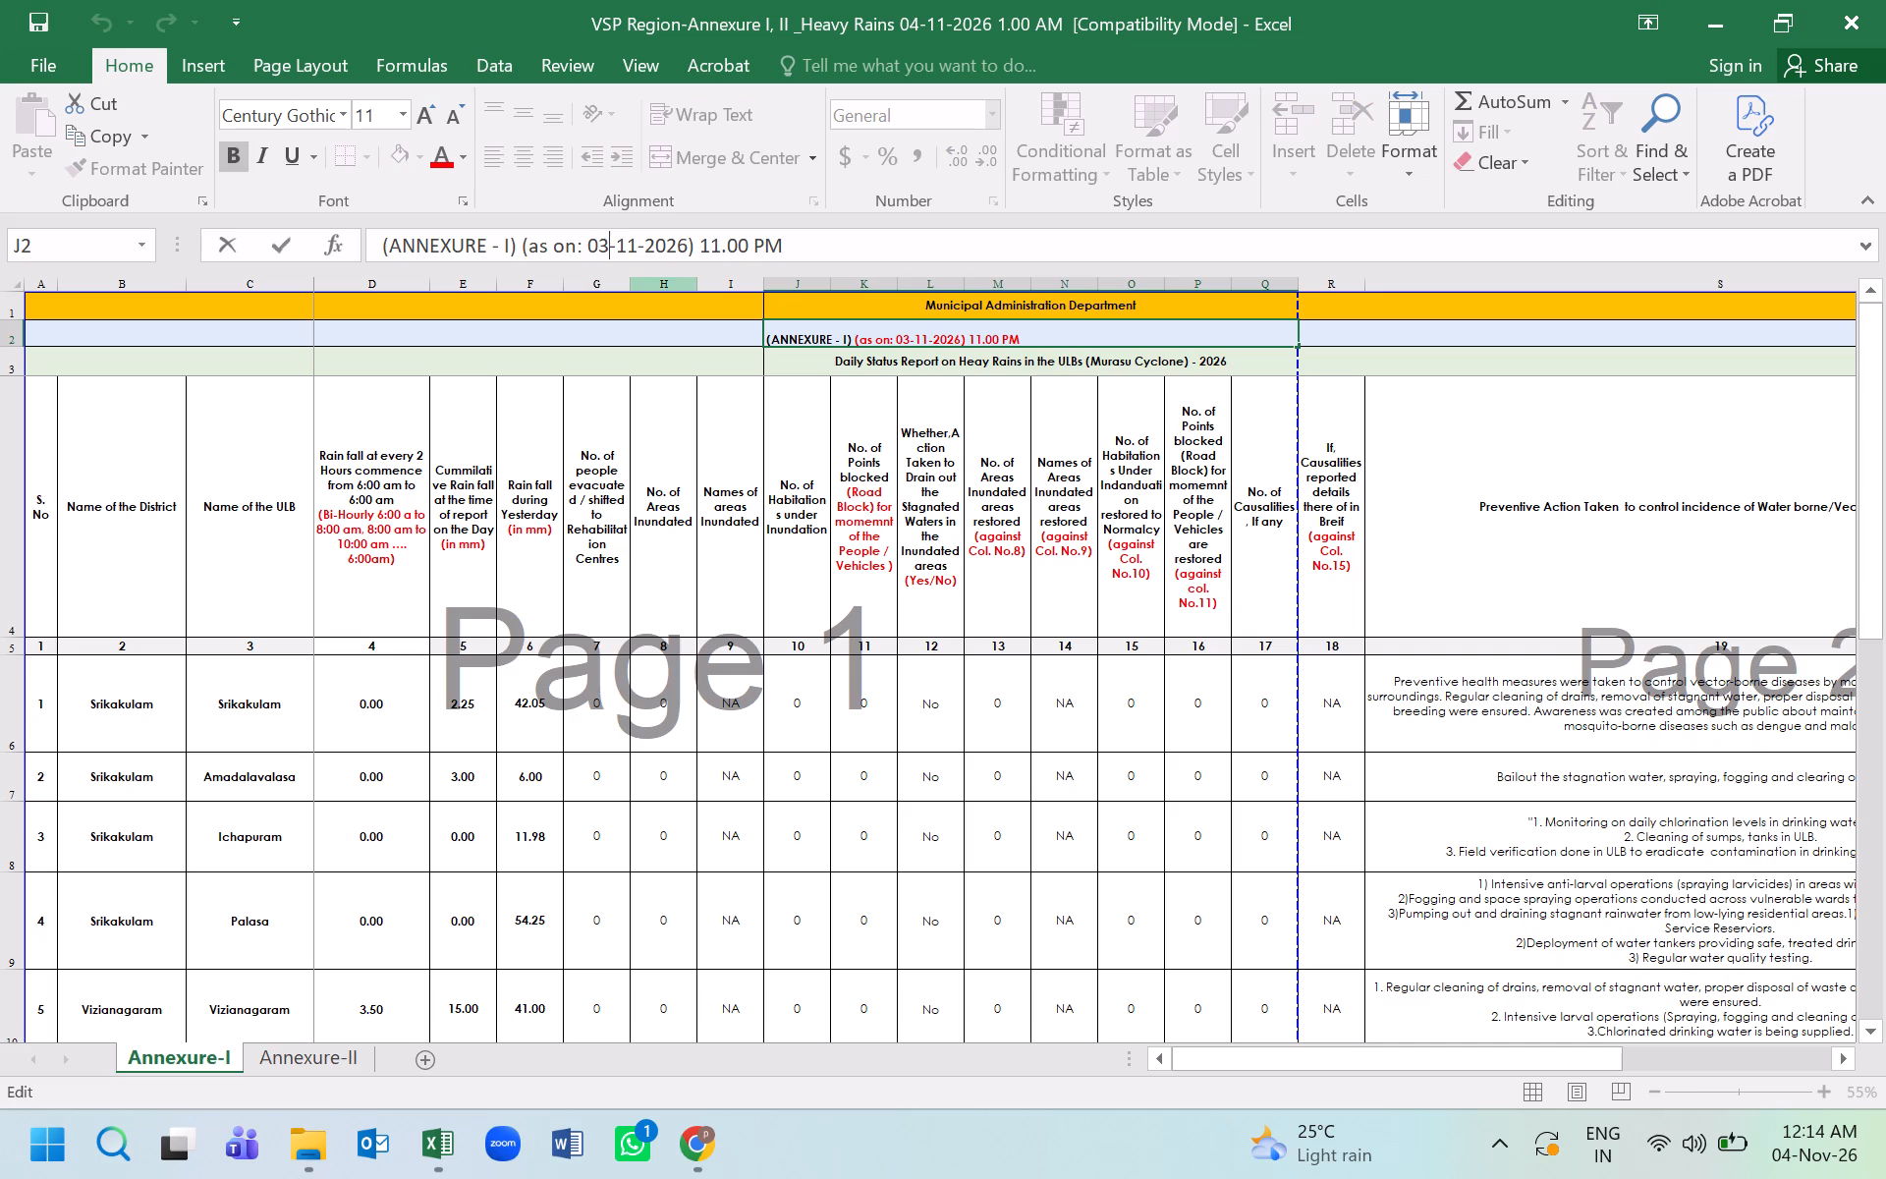
{"action": "key", "text": "BackSpace"}
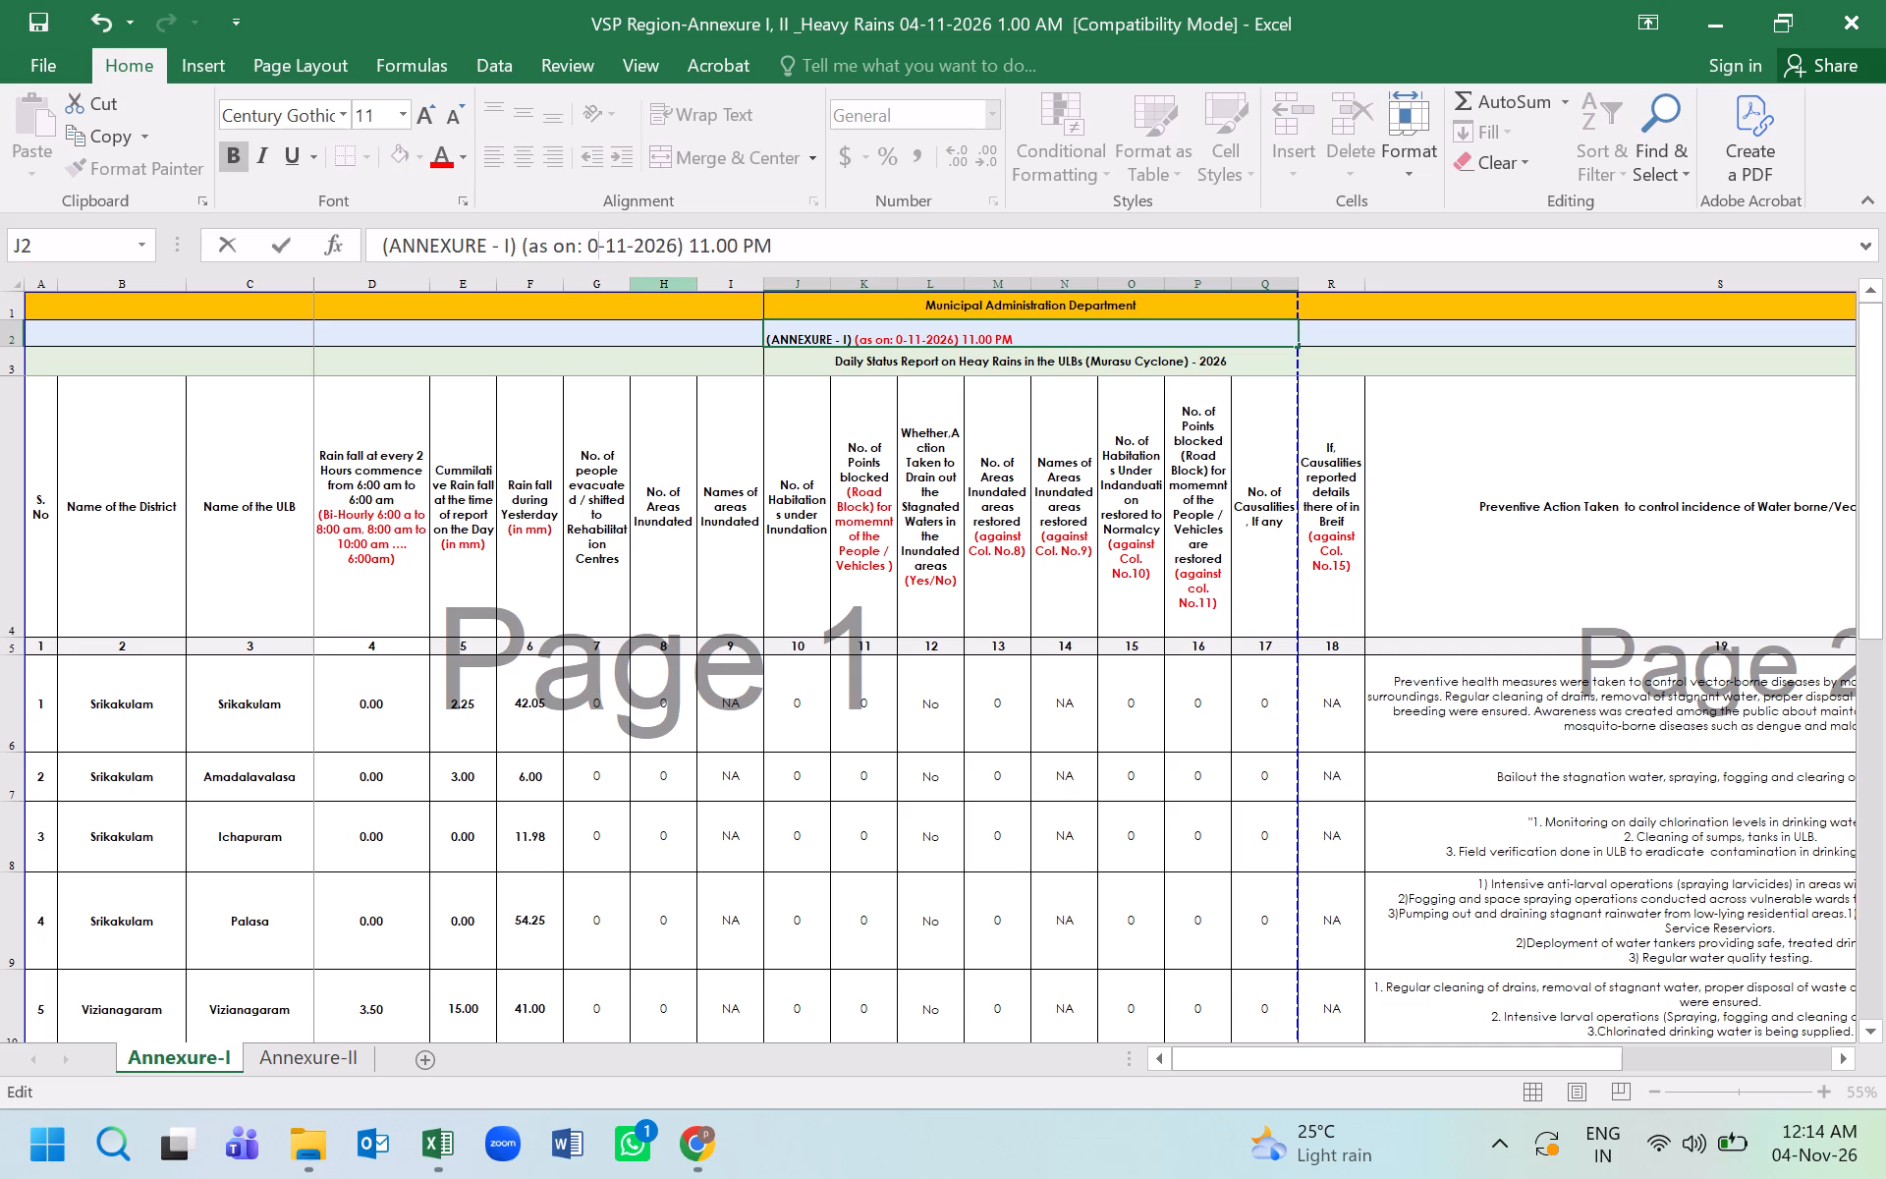
{"action": "key", "text": "4"}
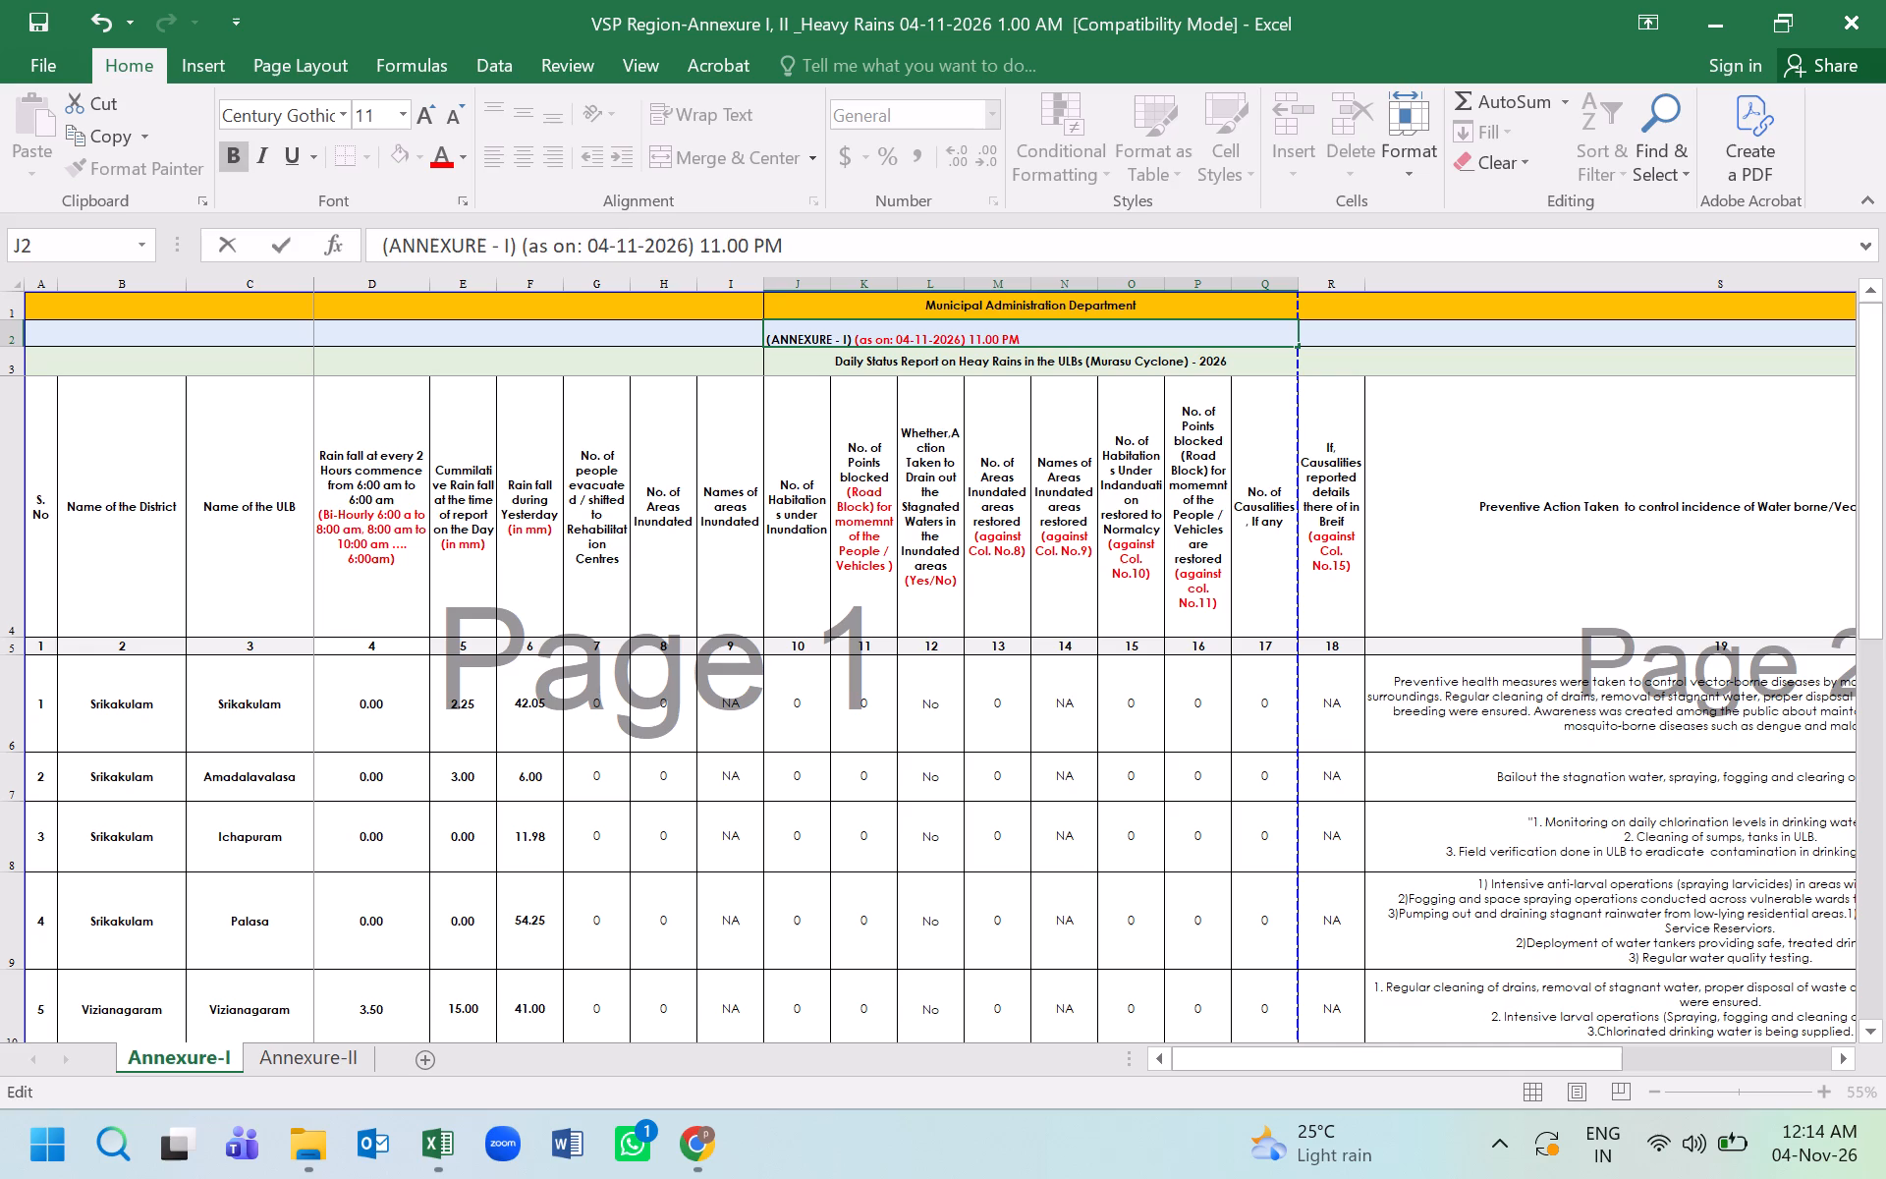
{"action": "left_click", "coordinate": [707, 247]}
{"action": "key", "text": "BackSpace"}
{"action": "left_click_drag", "start_coordinate": [750, 241], "coordinate": [753, 257]}
{"action": "key", "text": "BackSpace"}
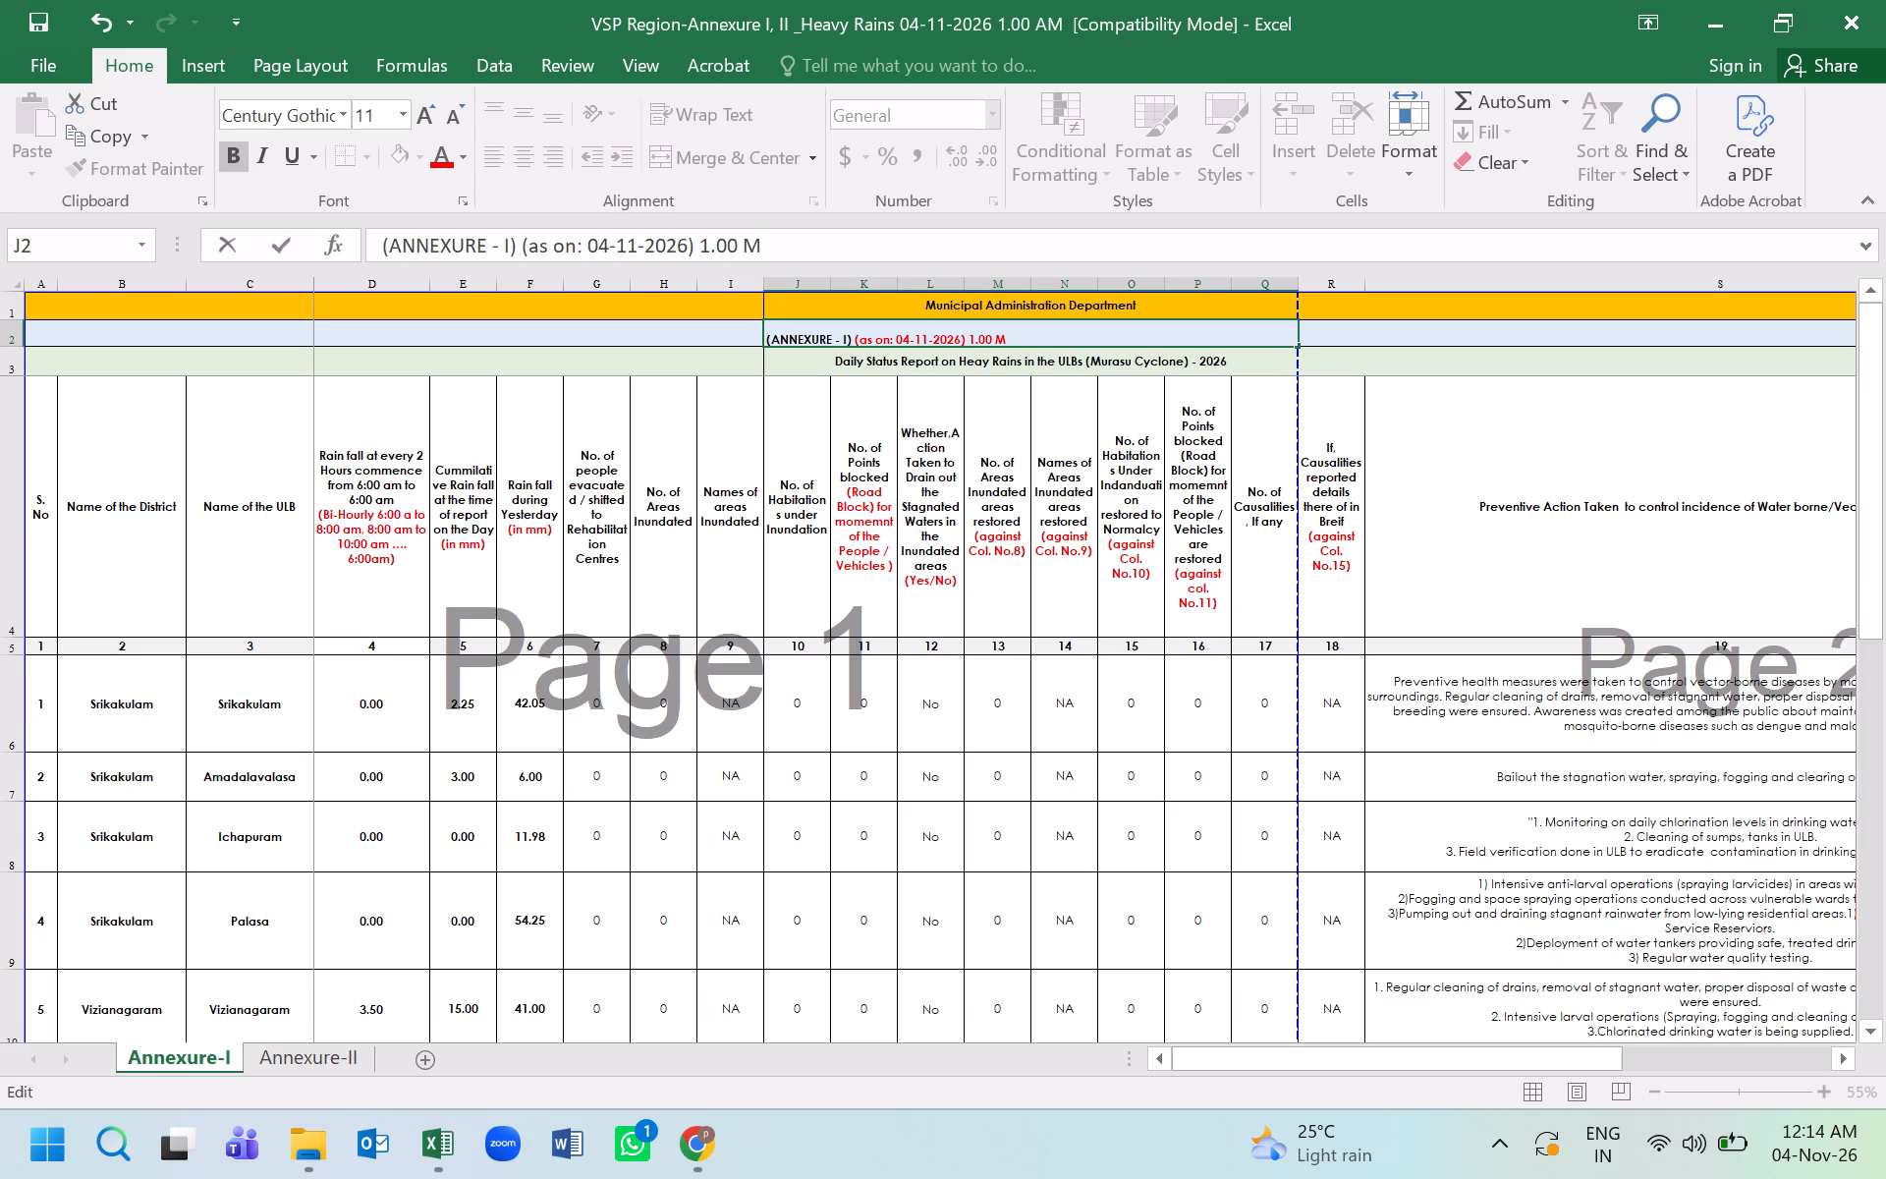
{"action": "key", "text": "shift+a"}
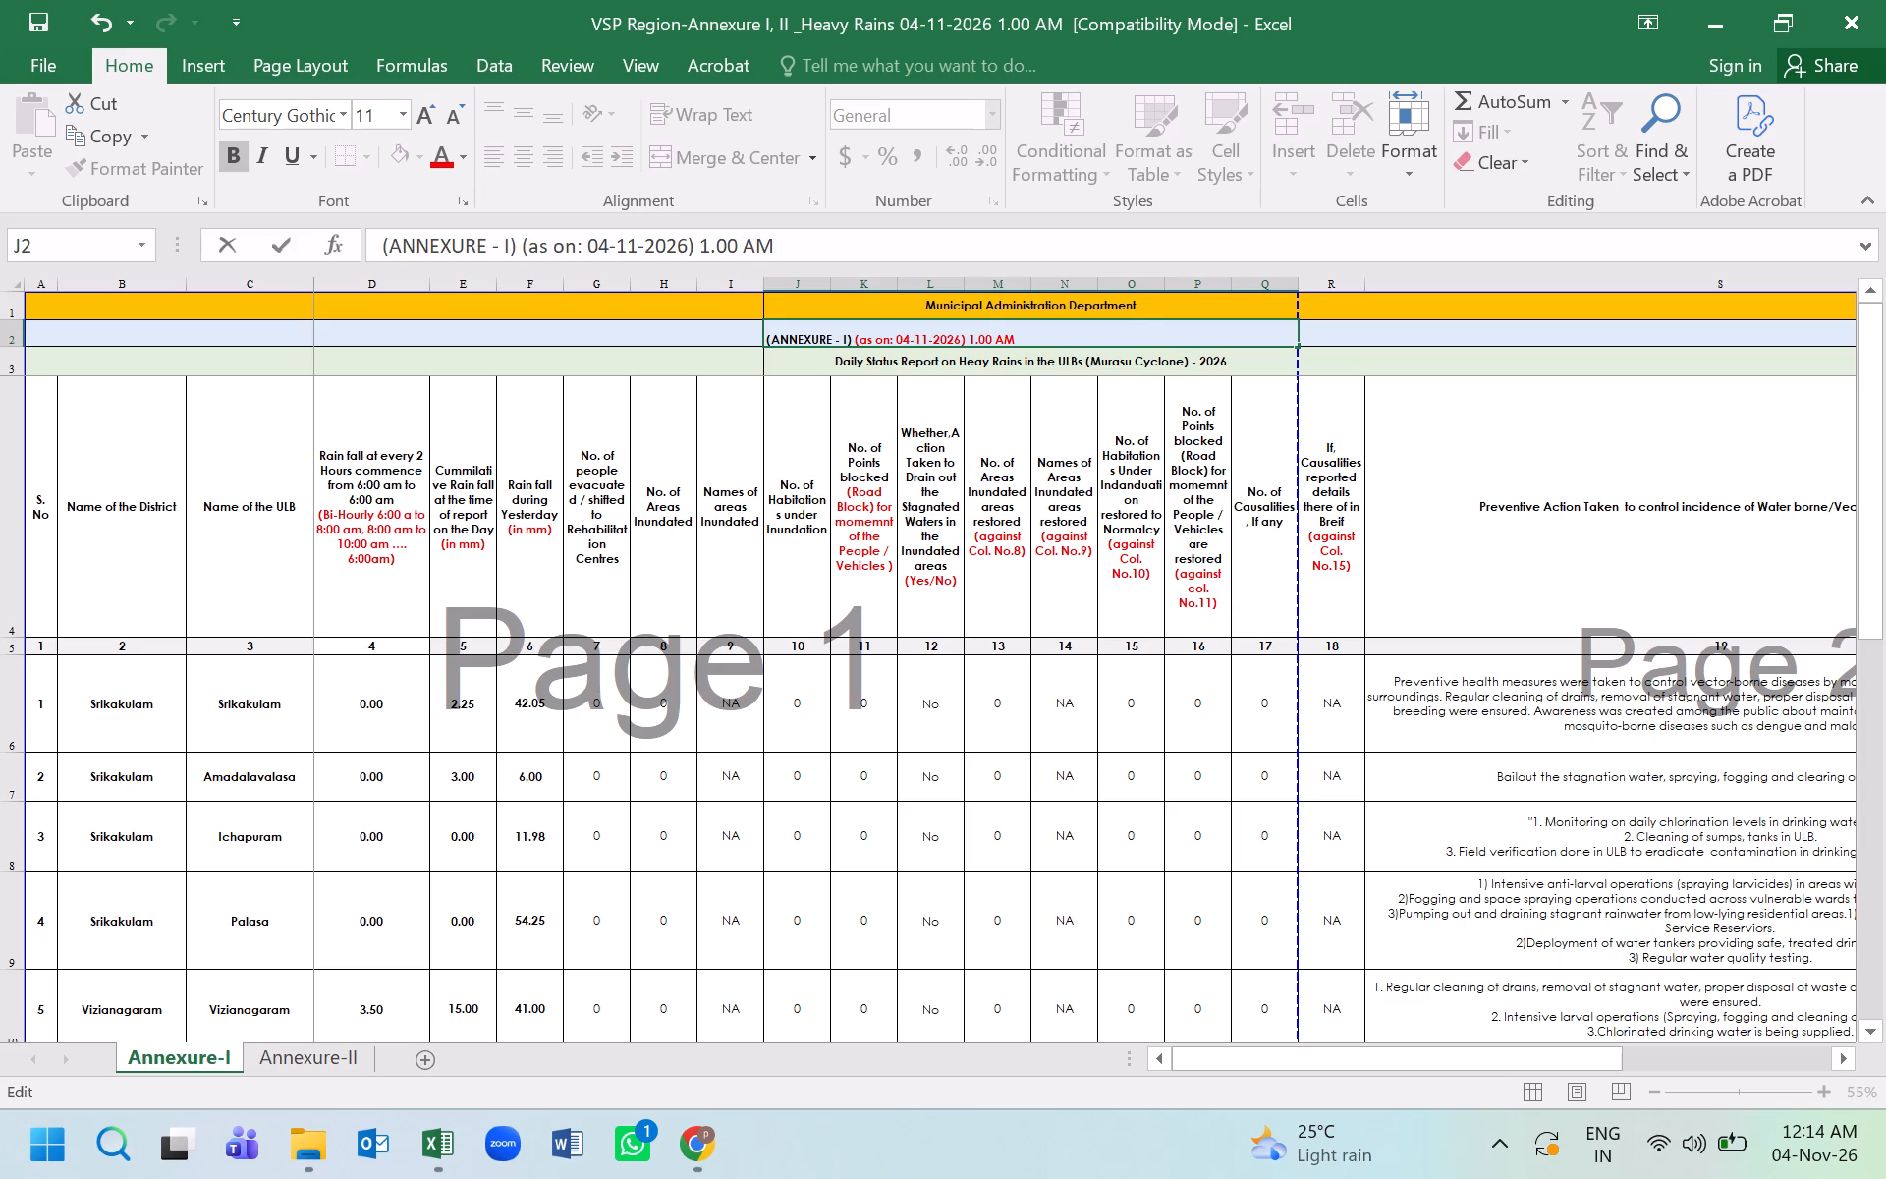
{"action": "left_click", "coordinate": [894, 728]}
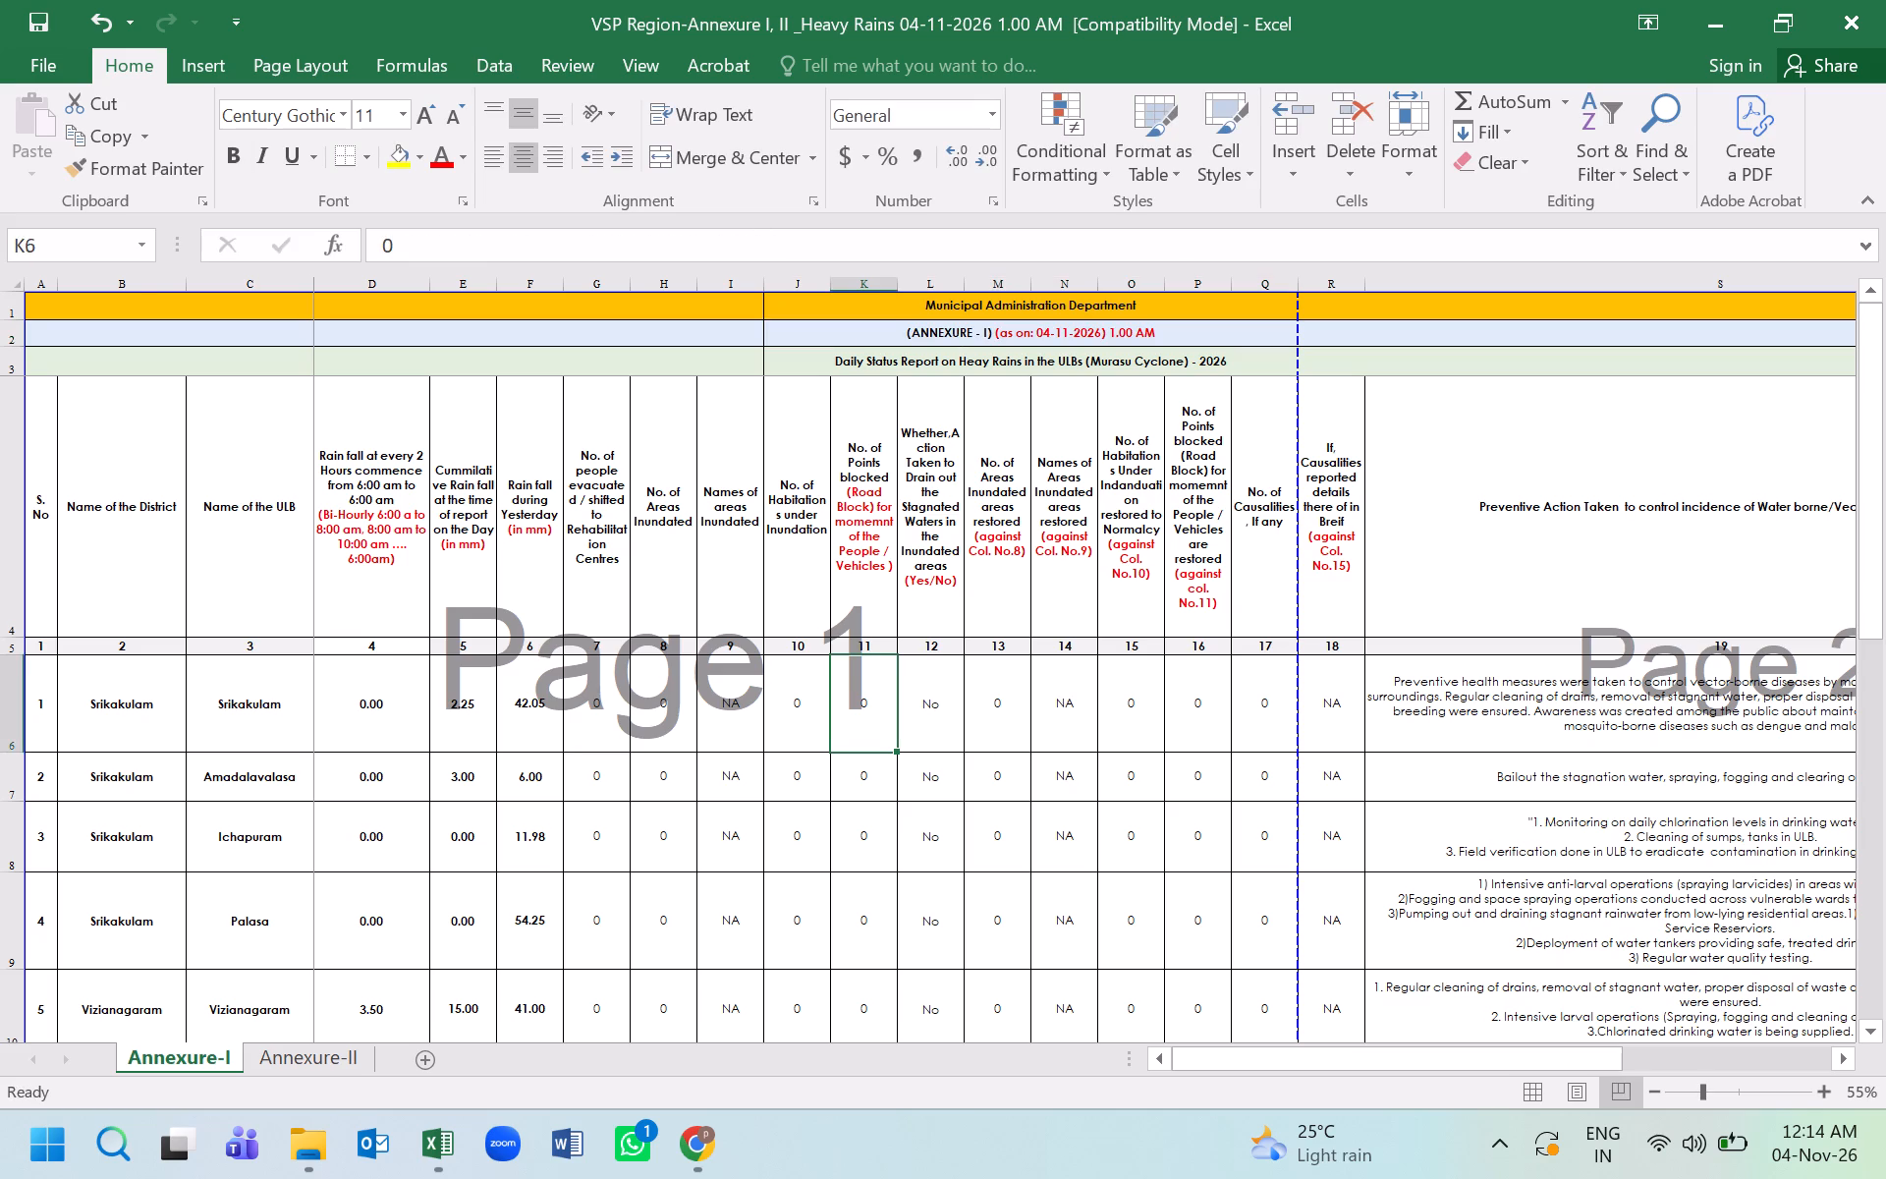
Review the Annexure-I table from the first ULB row down to the Region Total row.
{"action": "scroll", "coordinate": [781, 781], "scroll_direction": "down", "scroll_amount": 4}
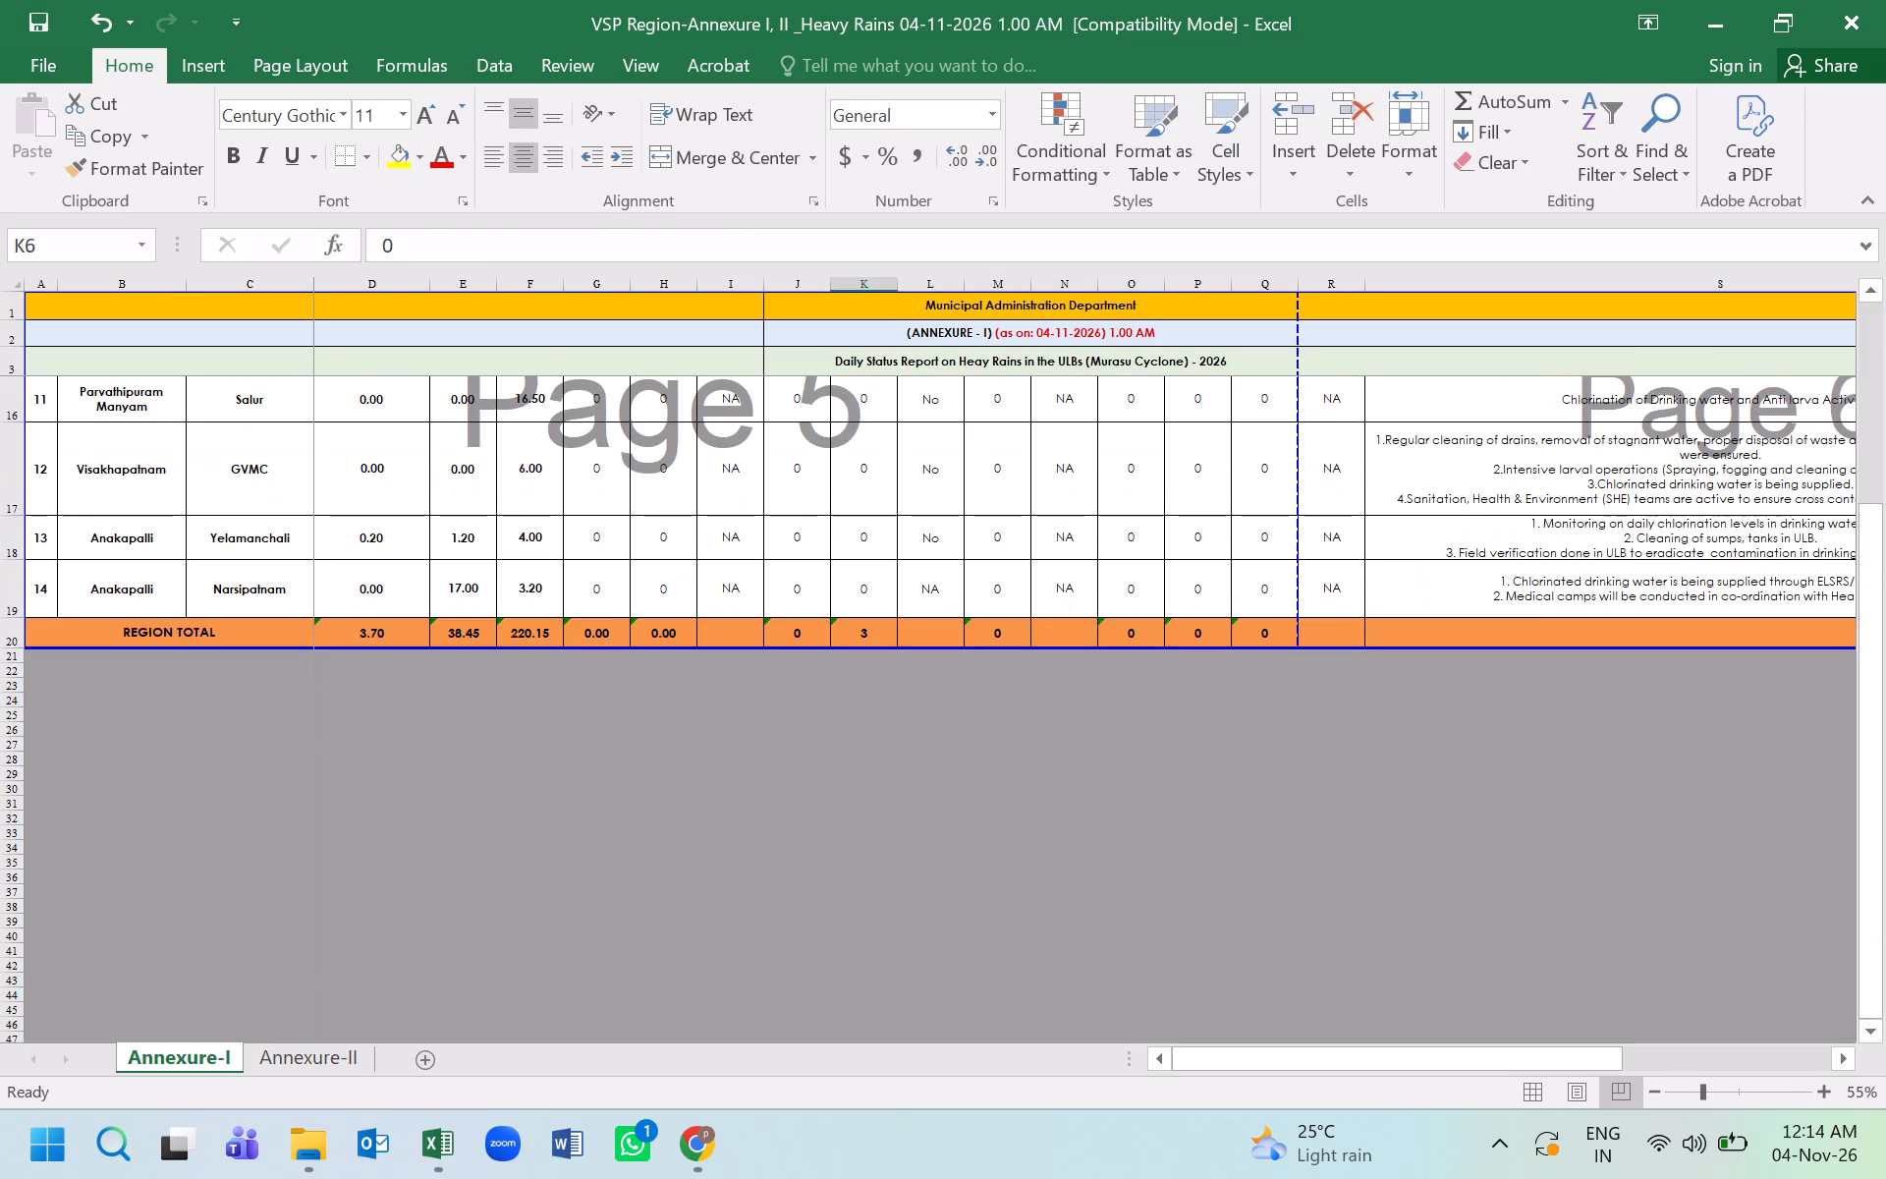
{"action": "scroll", "coordinate": [781, 786], "scroll_direction": "up", "scroll_amount": 6}
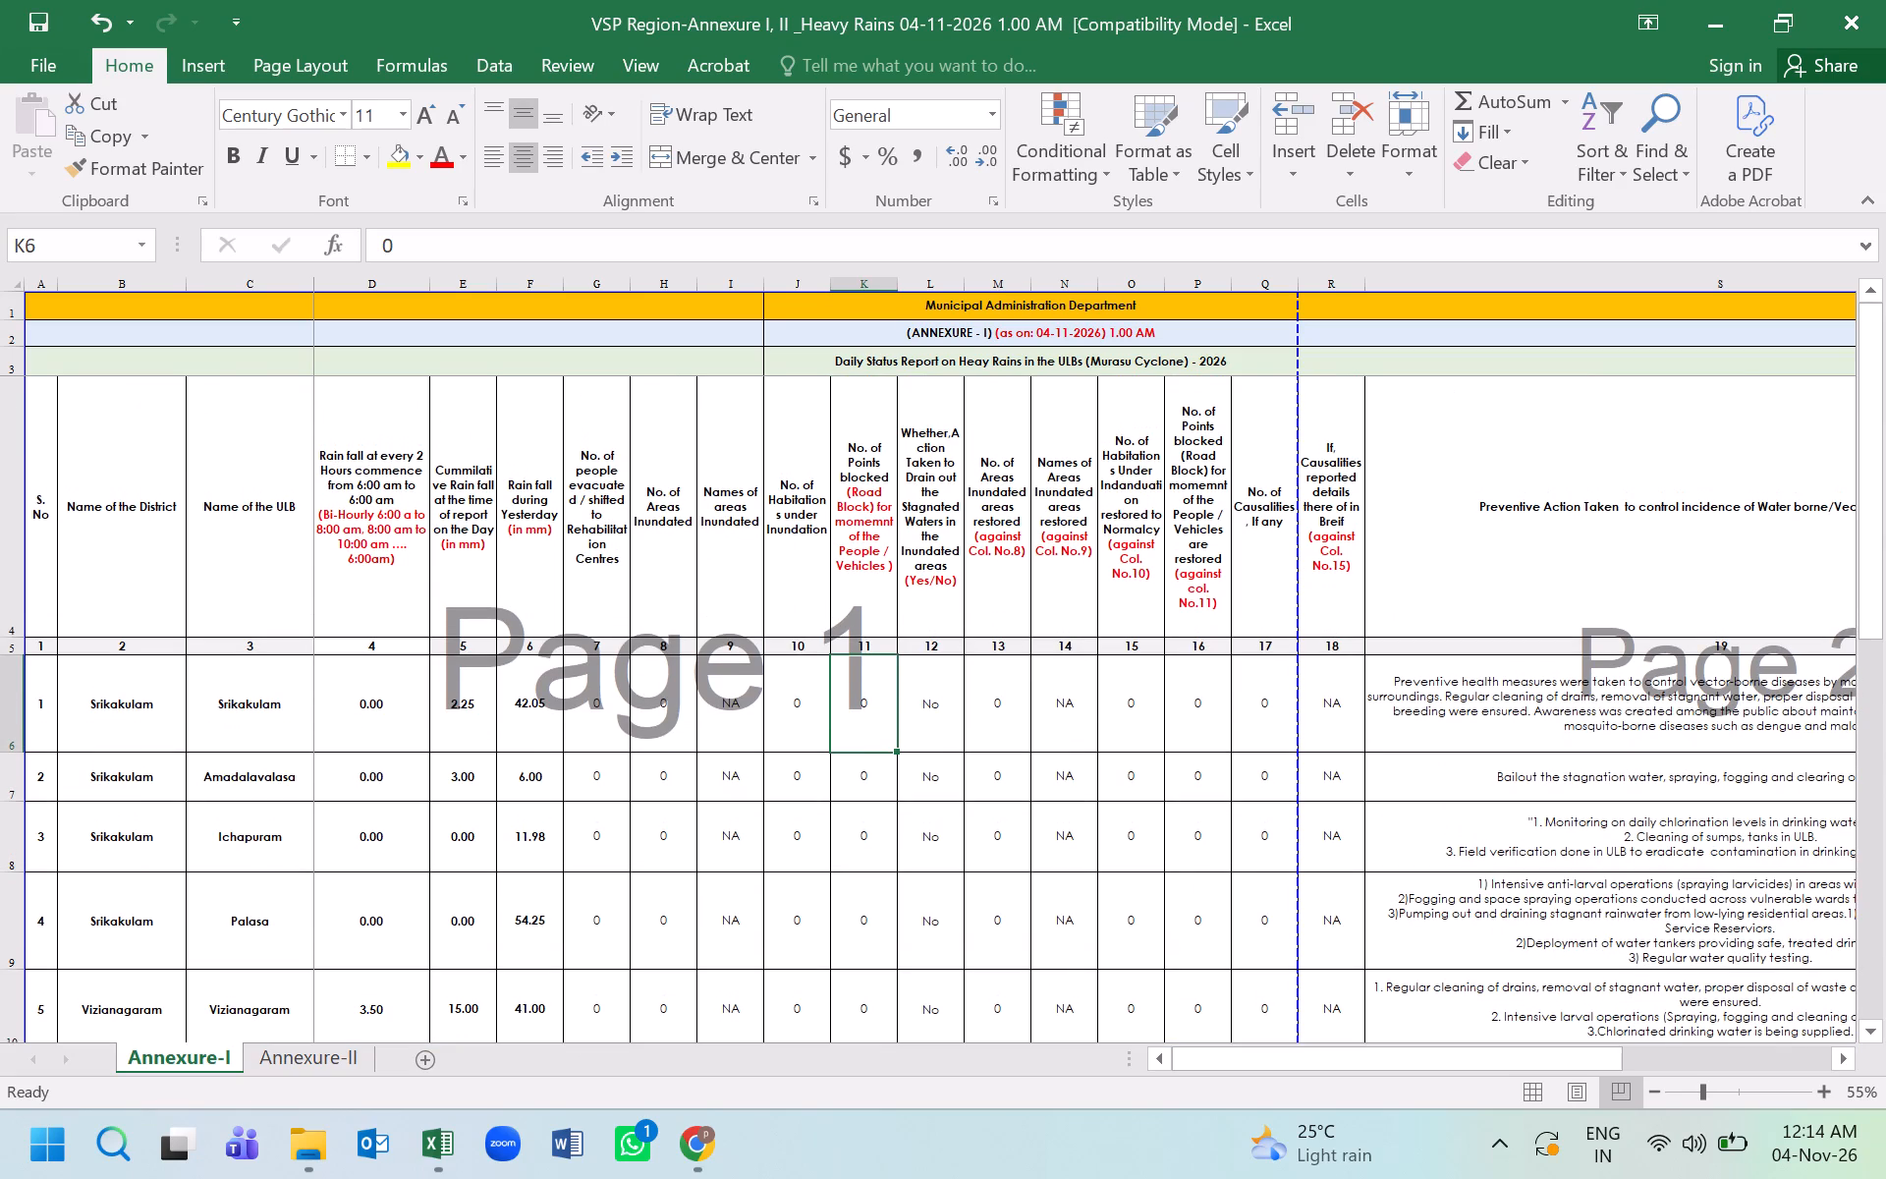
{"action": "scroll", "coordinate": [510, 769], "scroll_direction": "down", "scroll_amount": 1}
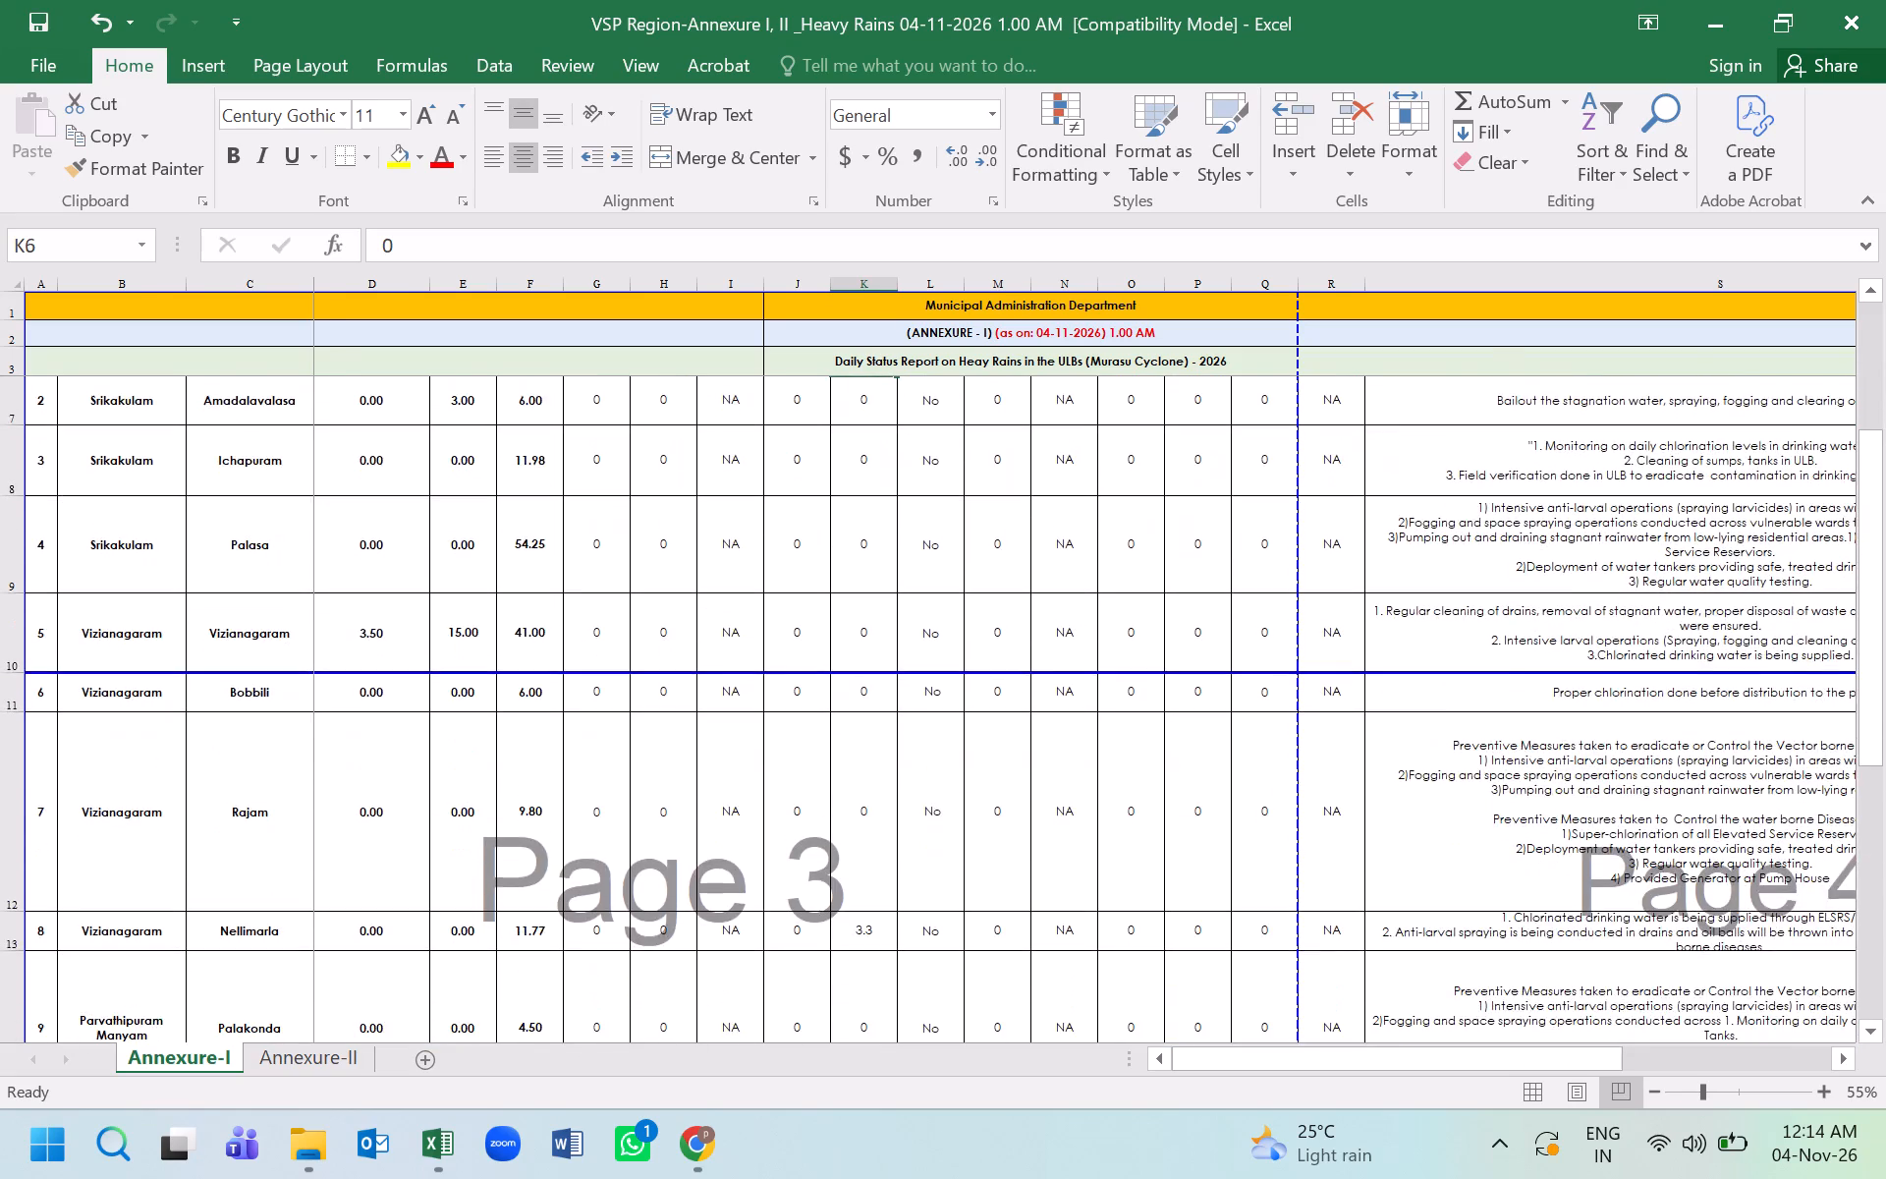
{"action": "scroll", "coordinate": [510, 772], "scroll_direction": "down", "scroll_amount": 3}
{"action": "scroll", "coordinate": [510, 782], "scroll_direction": "up", "scroll_amount": 1}
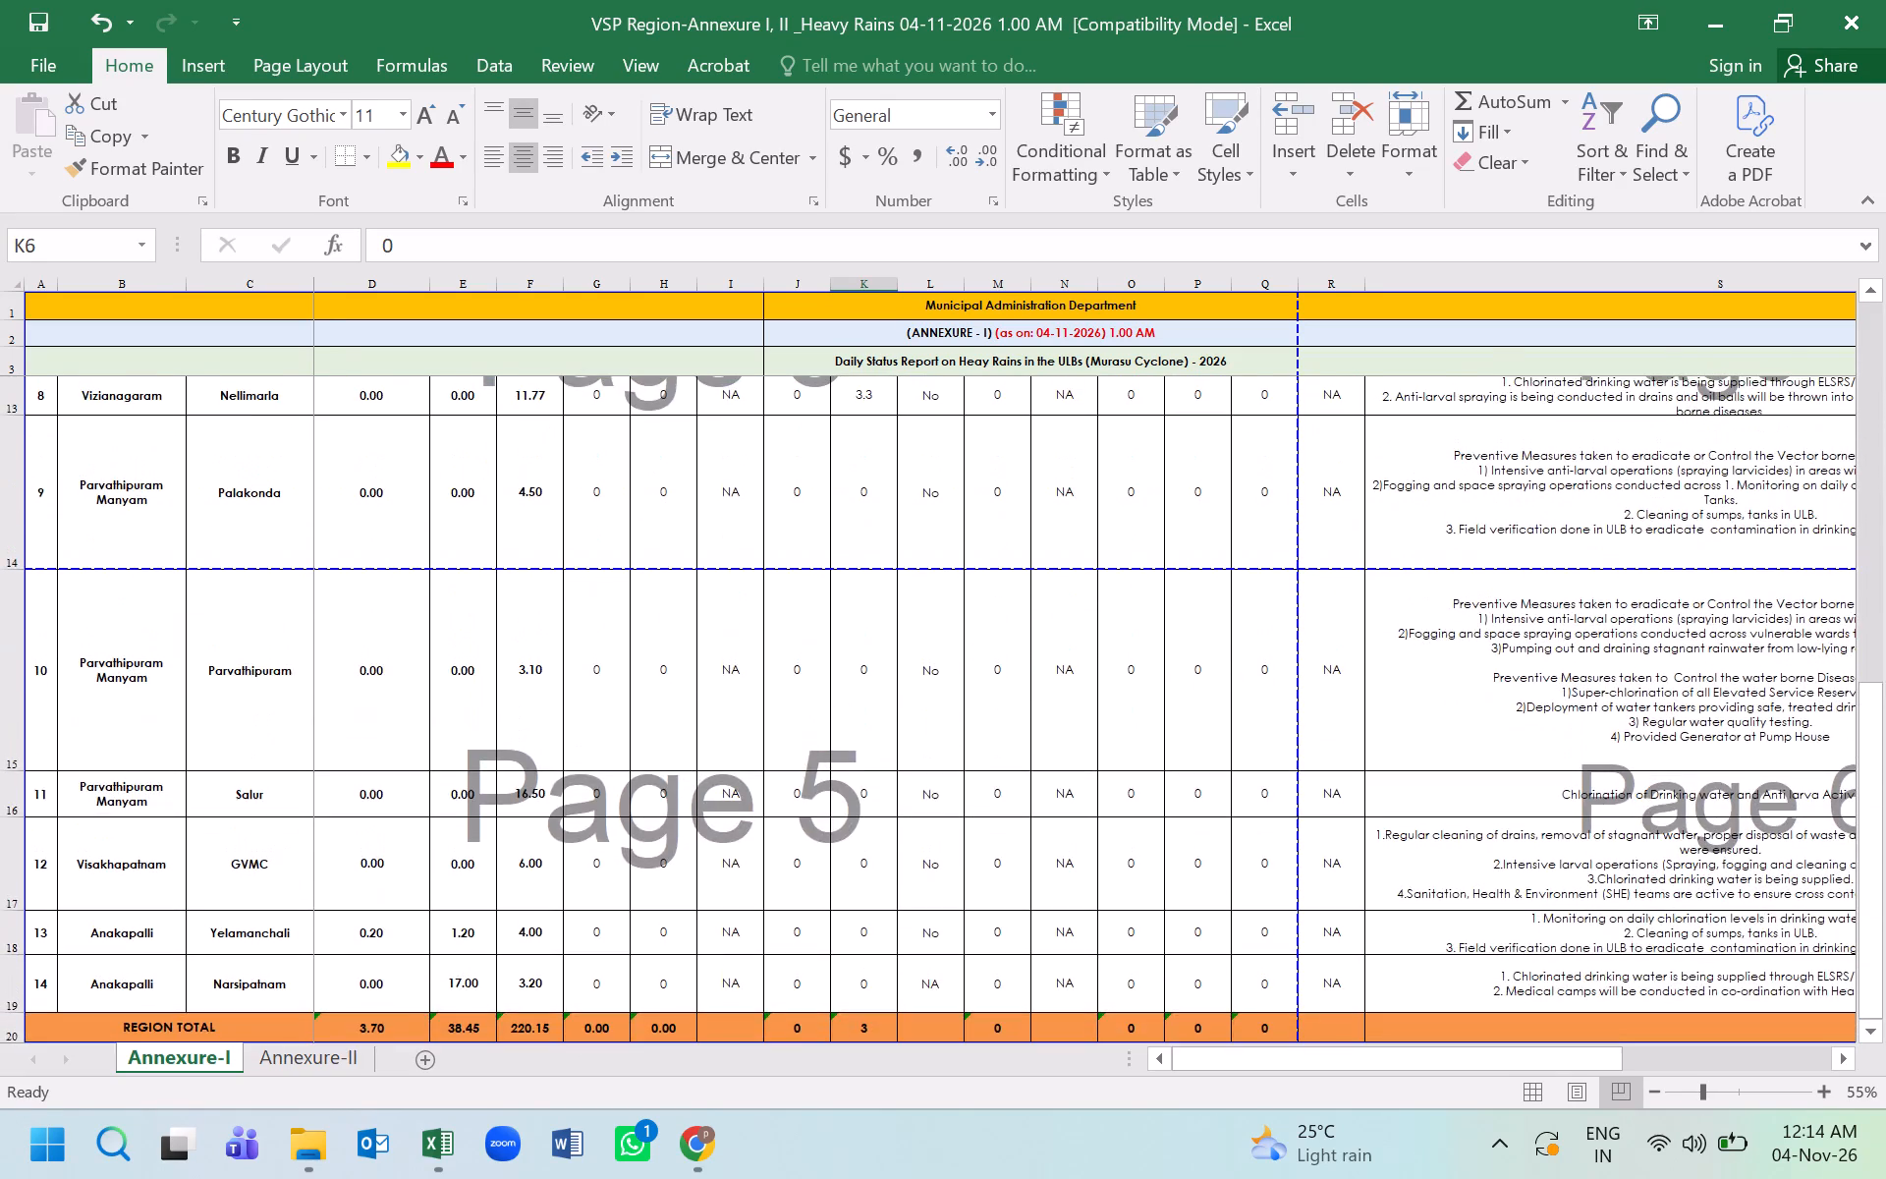
{"action": "scroll", "coordinate": [509, 790], "scroll_direction": "up", "scroll_amount": 3}
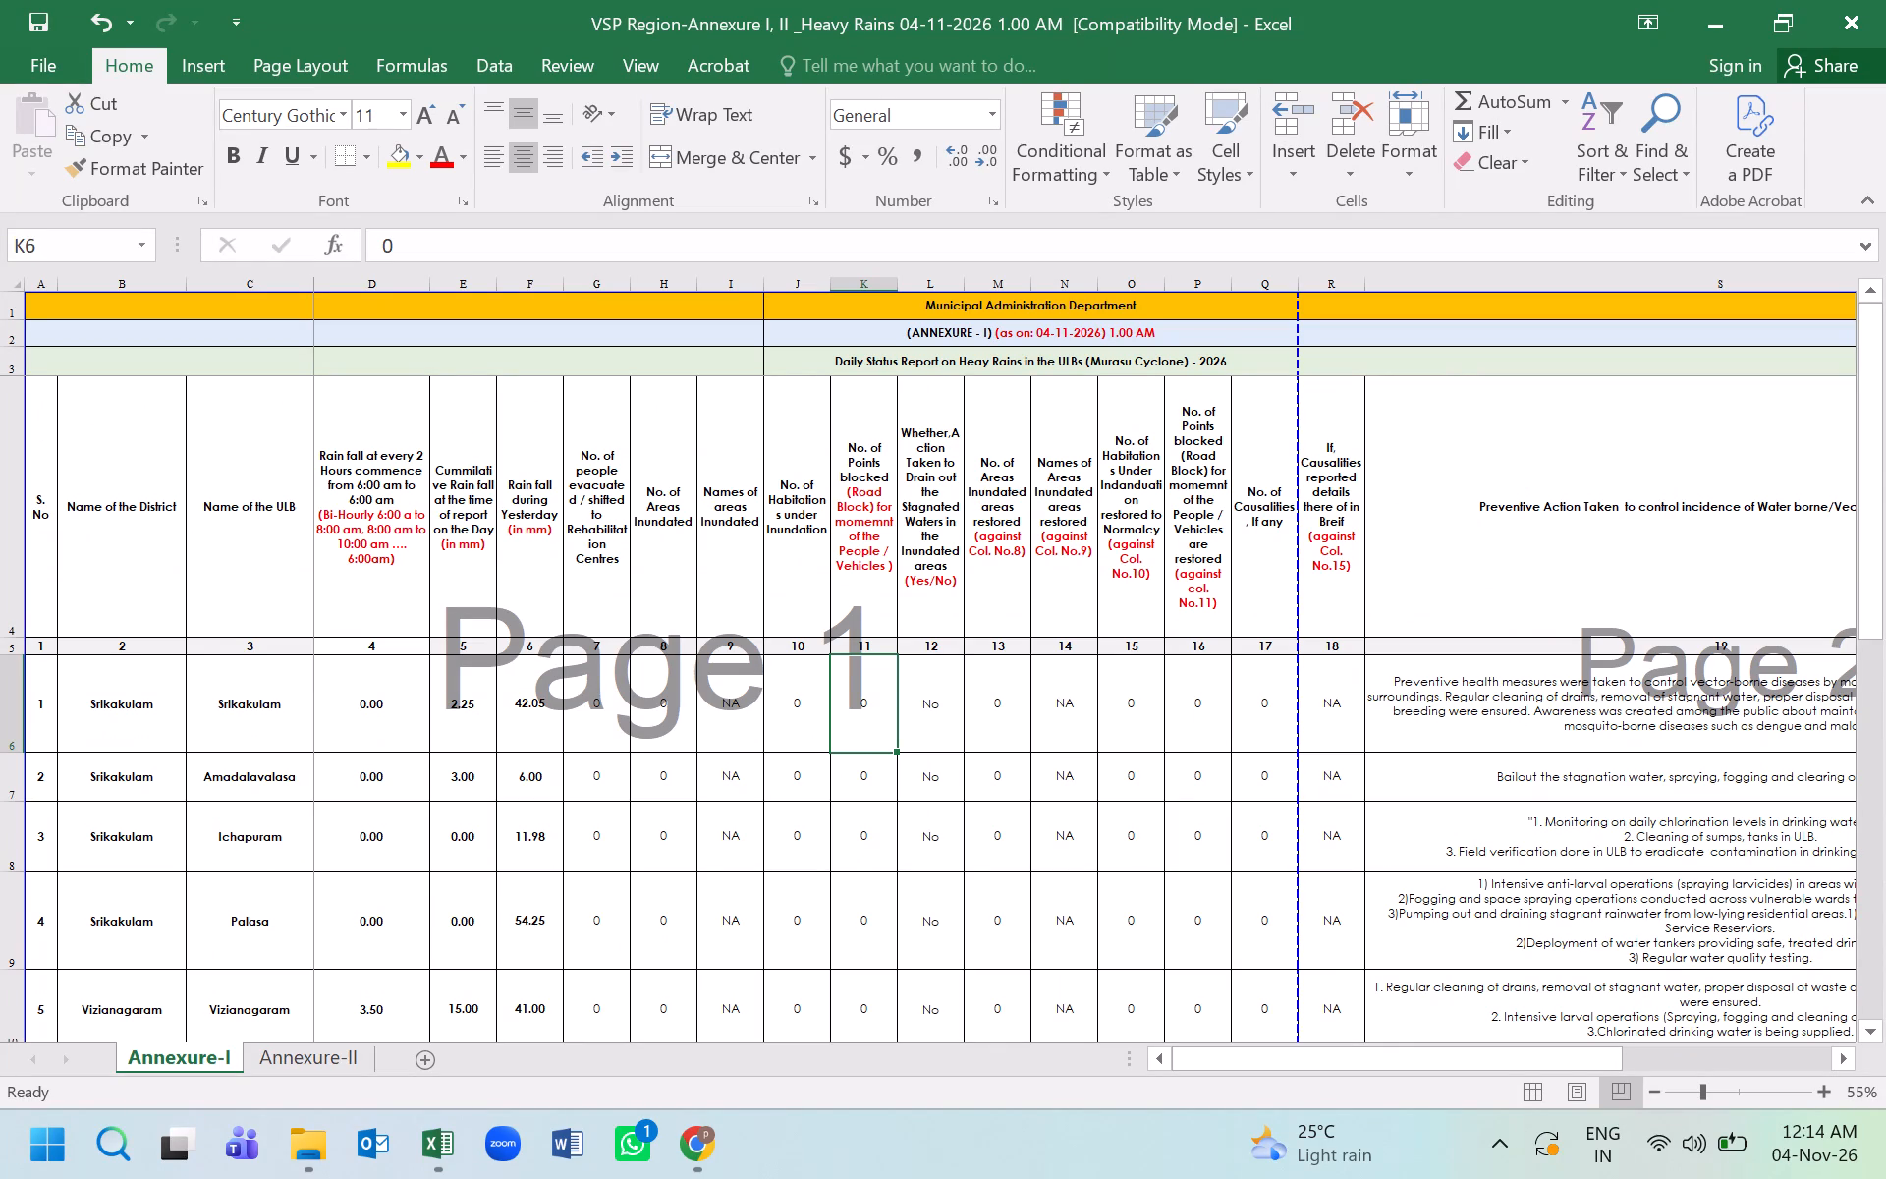
Copy the cumulative rainfall column, from the Srikakulam ULB through Region Total, over the "Rain fall during Yesterday" column.
{"action": "left_click_drag", "start_coordinate": [485, 726], "coordinate": [460, 1137]}
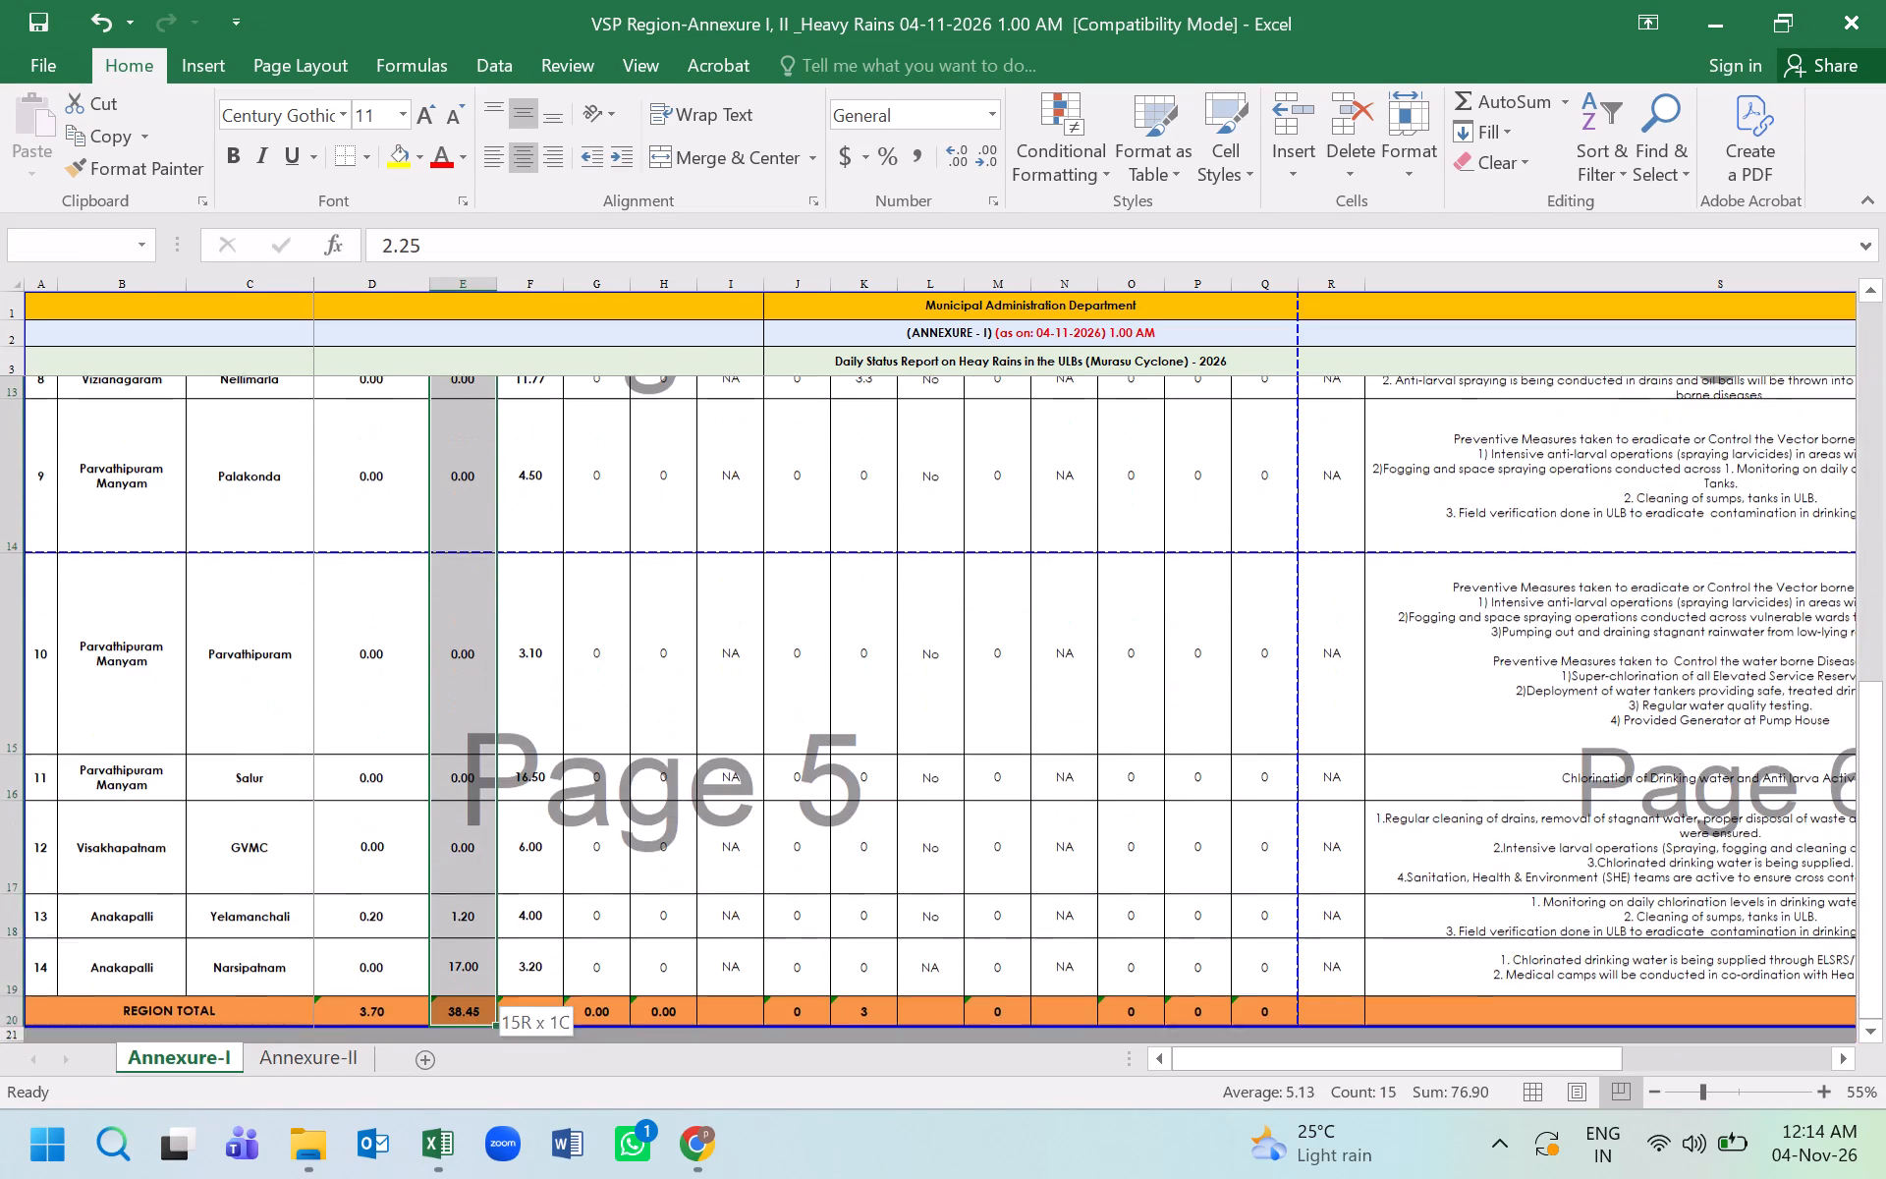
{"action": "left_click_drag", "start_coordinate": [460, 1137], "coordinate": [467, 982]}
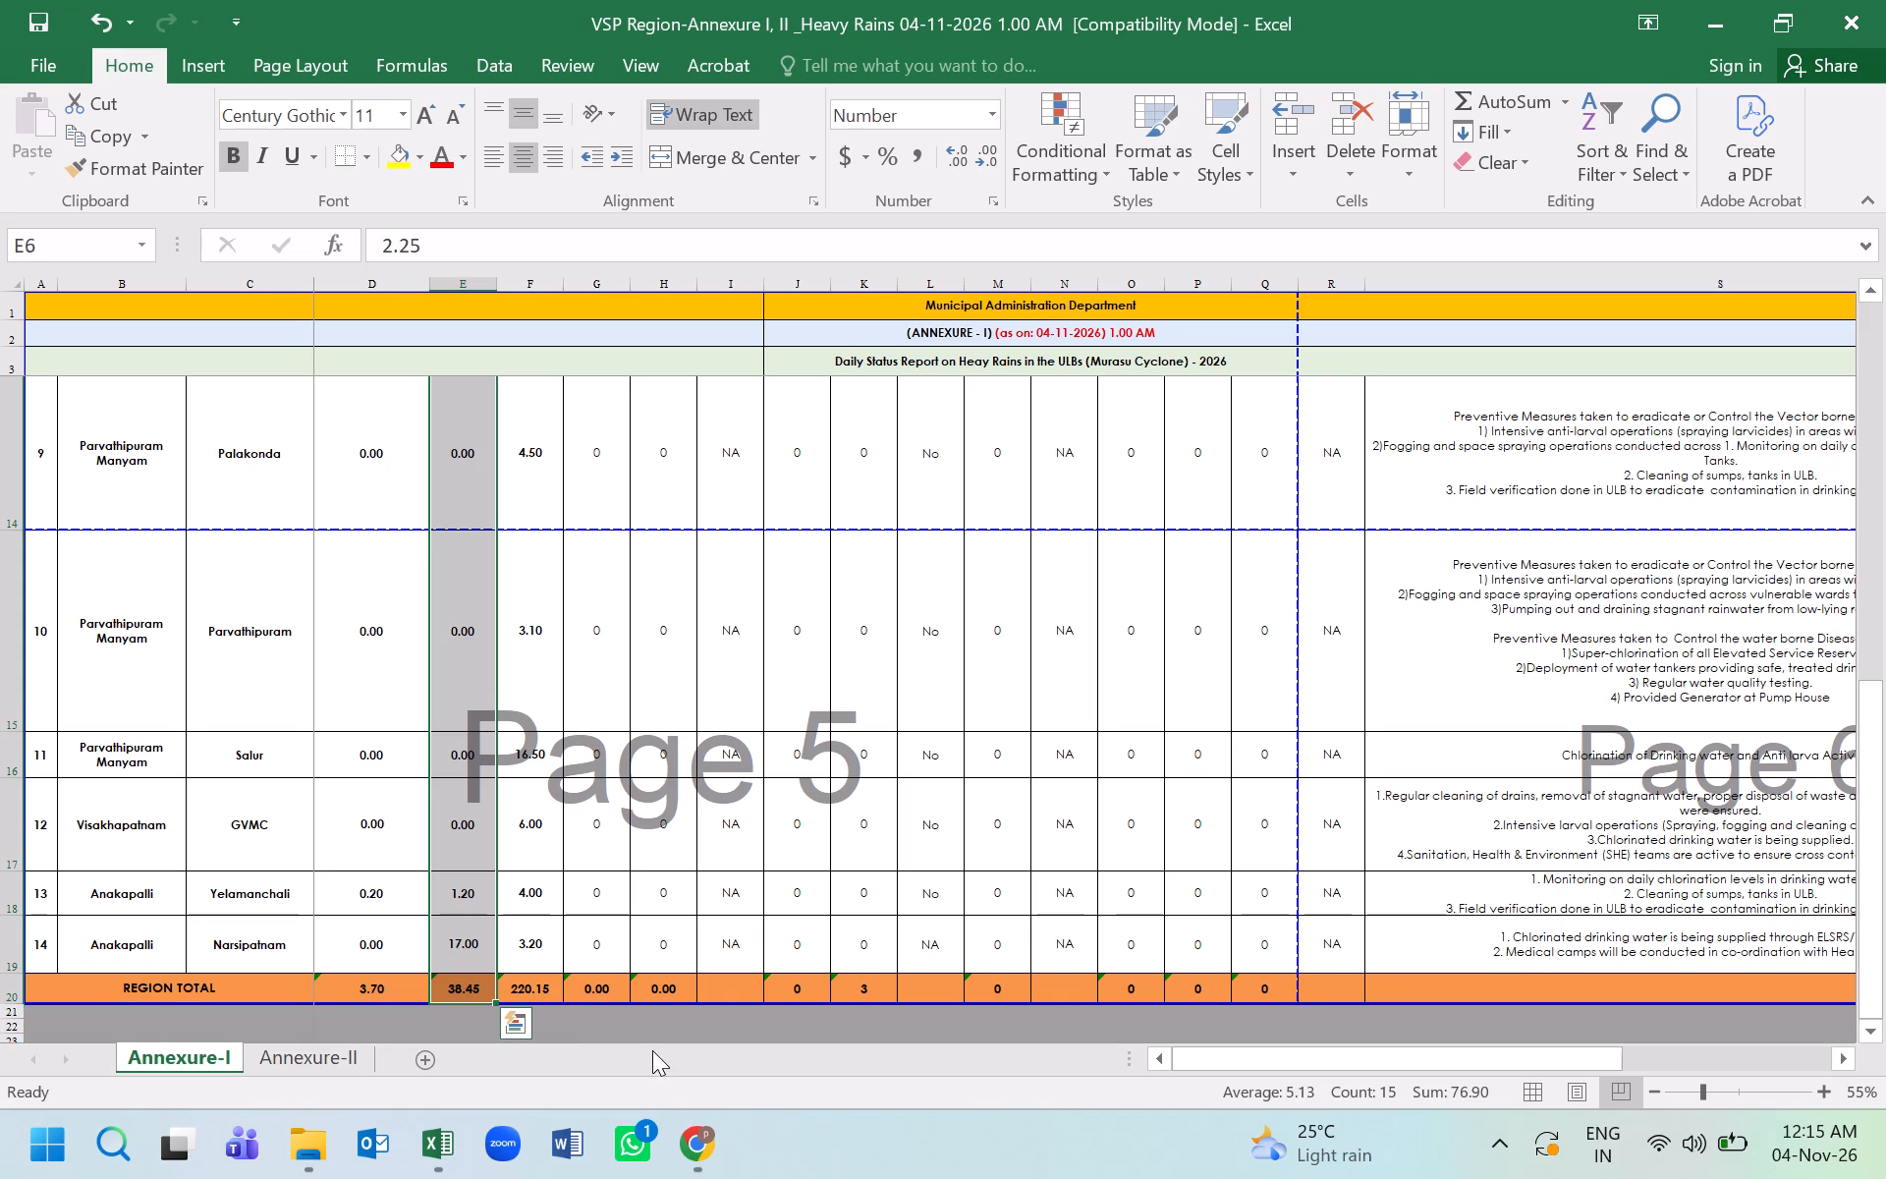
{"action": "key", "text": "ctrl+c"}
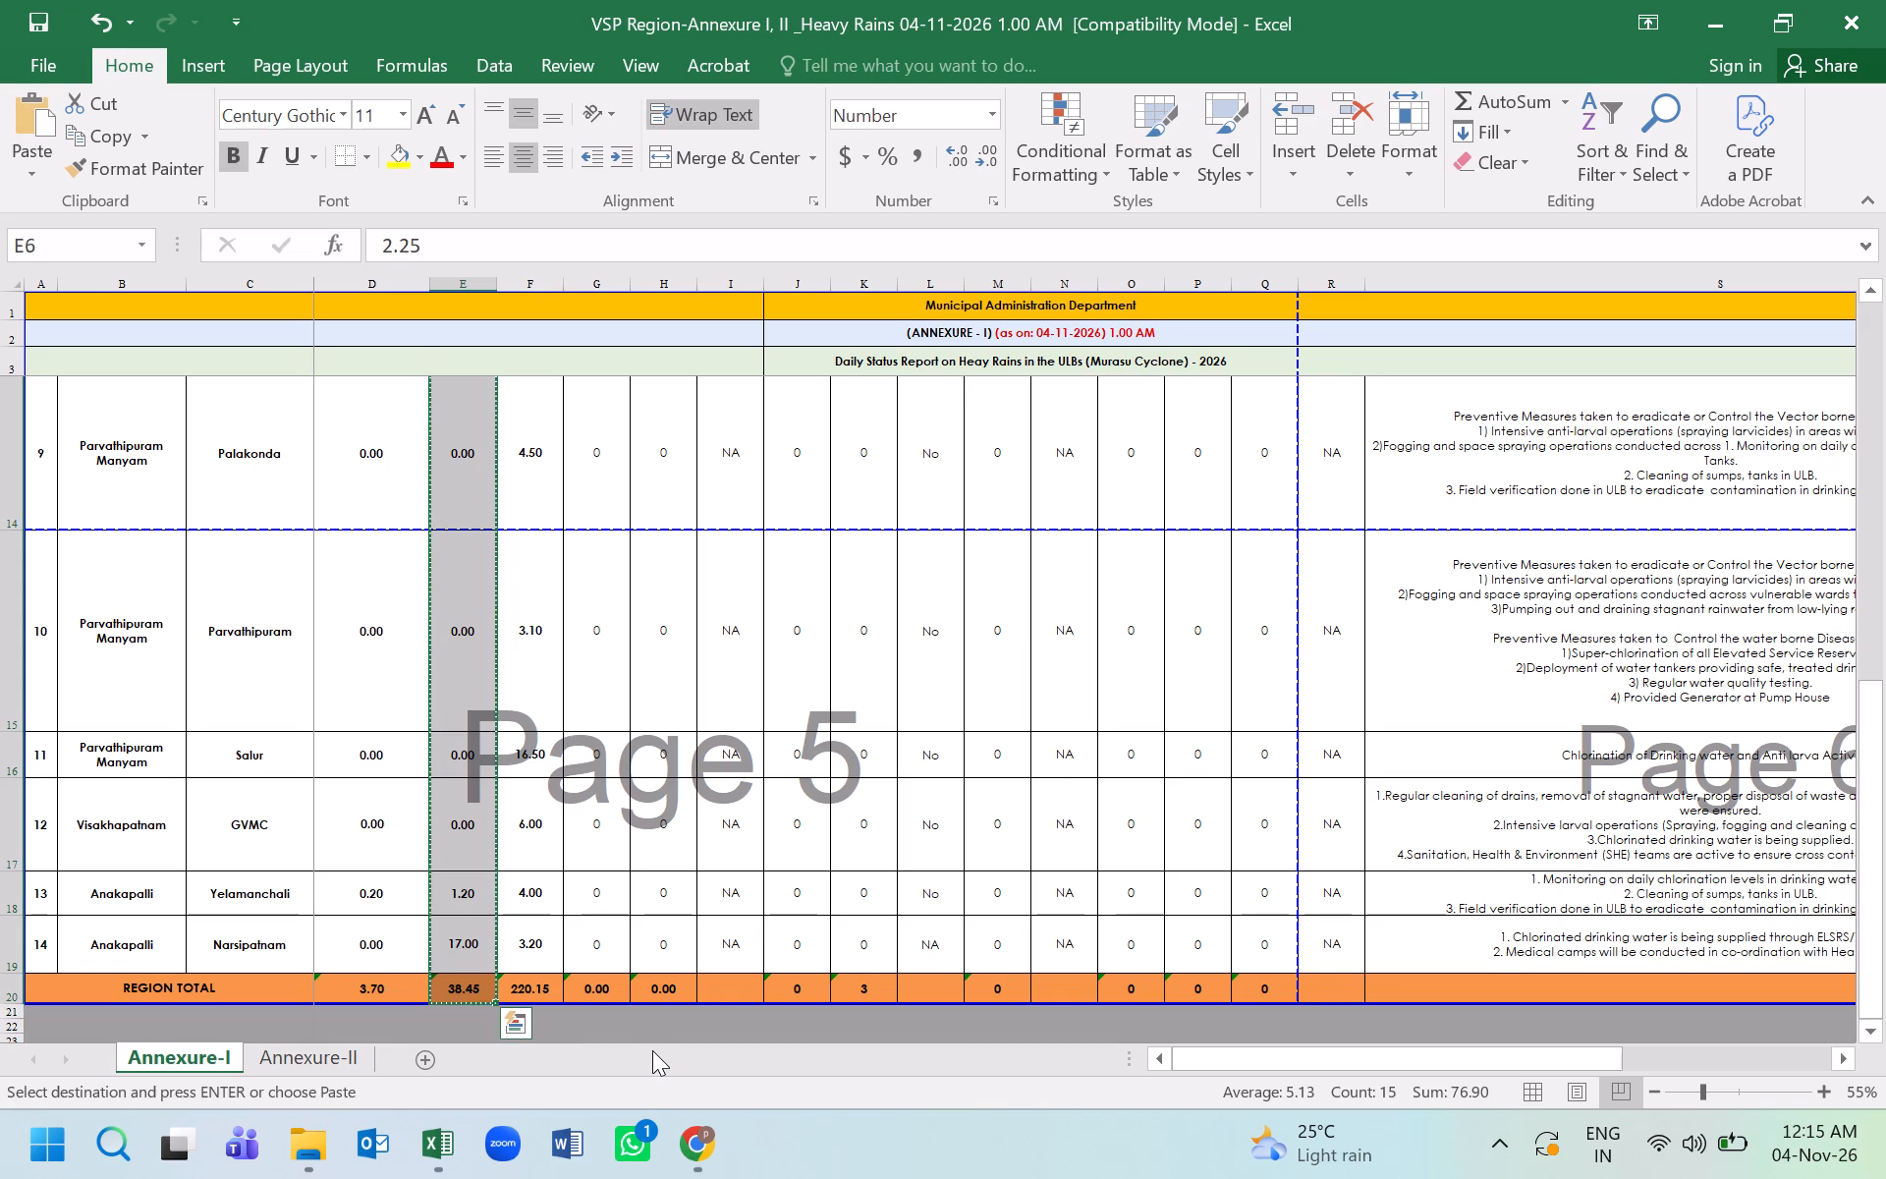
{"action": "scroll", "coordinate": [619, 968], "scroll_direction": "up", "scroll_amount": 2}
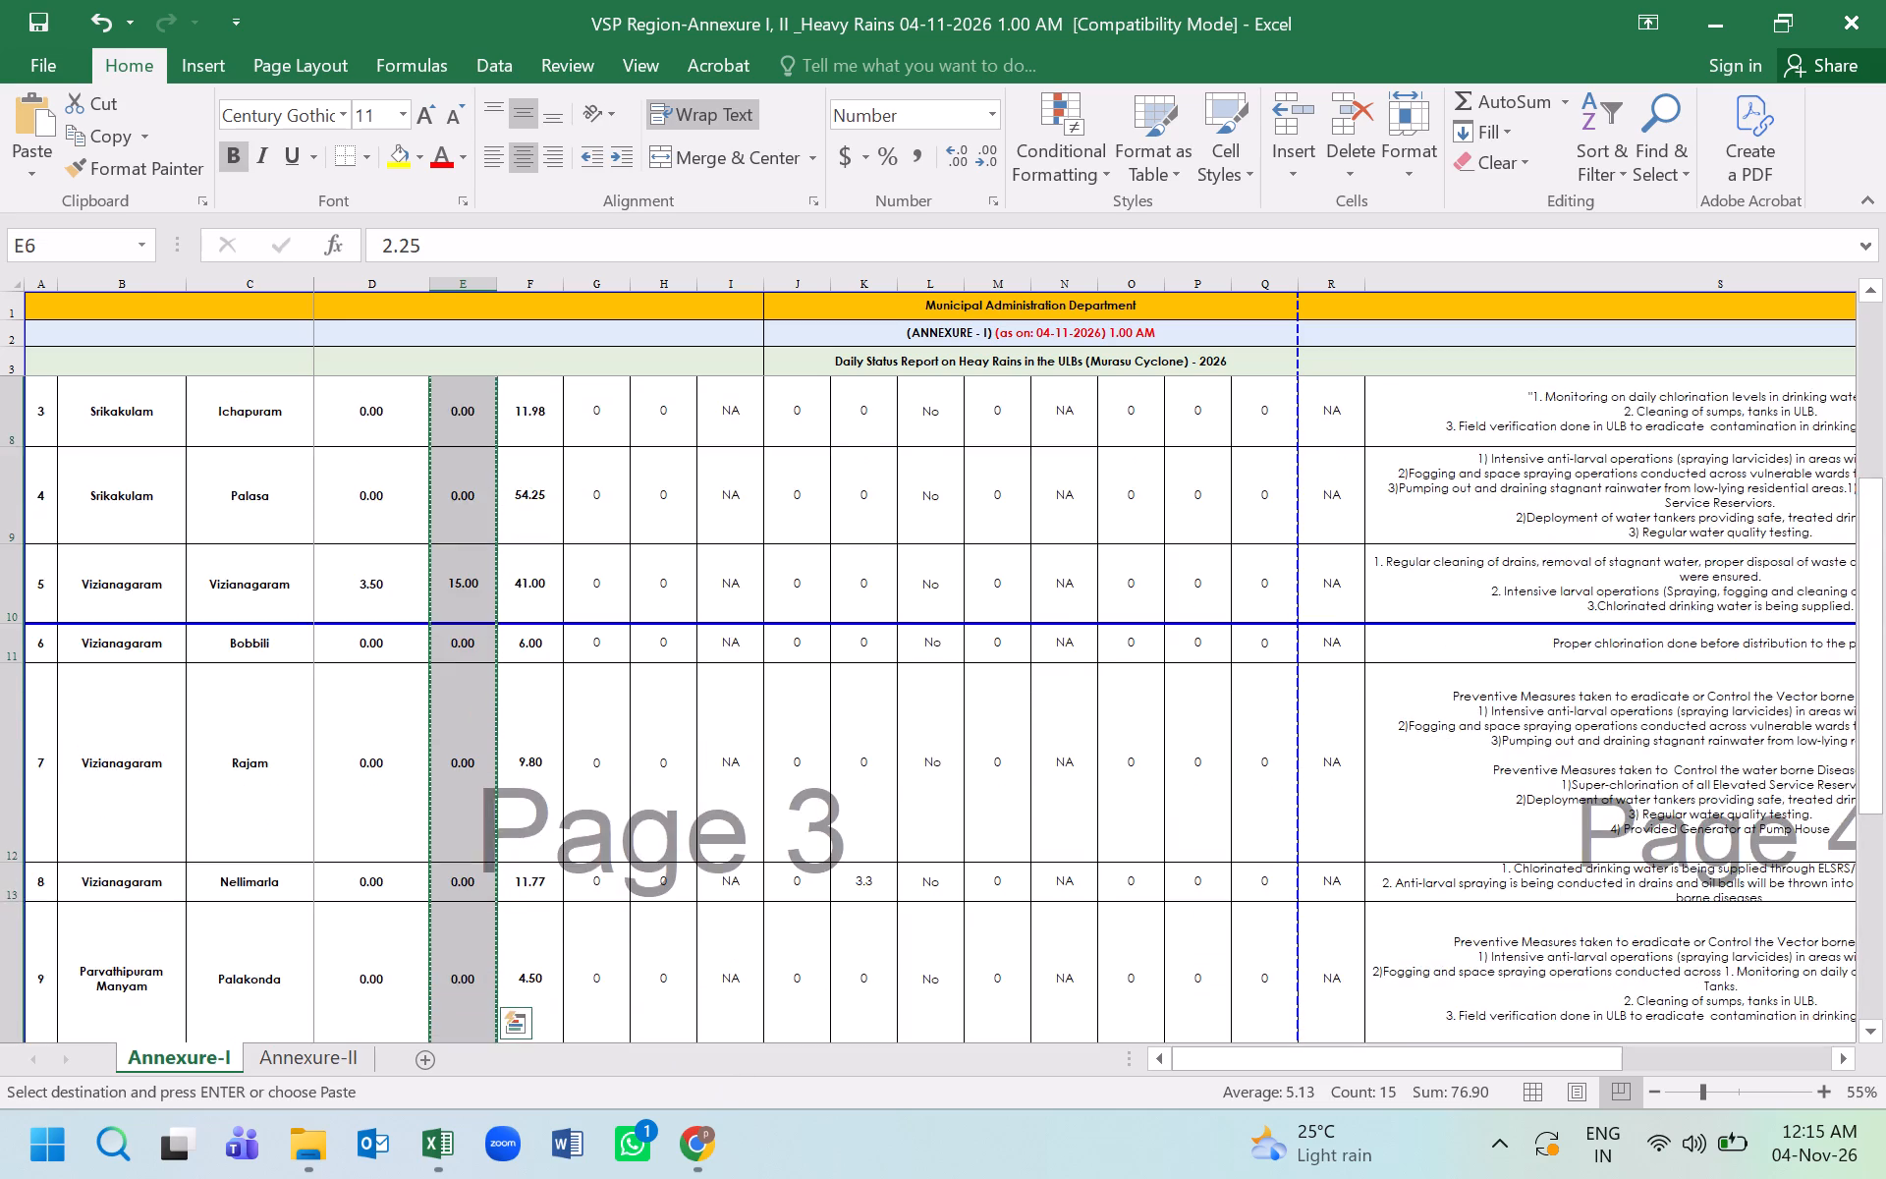
{"action": "scroll", "coordinate": [620, 982], "scroll_direction": "up", "scroll_amount": 5}
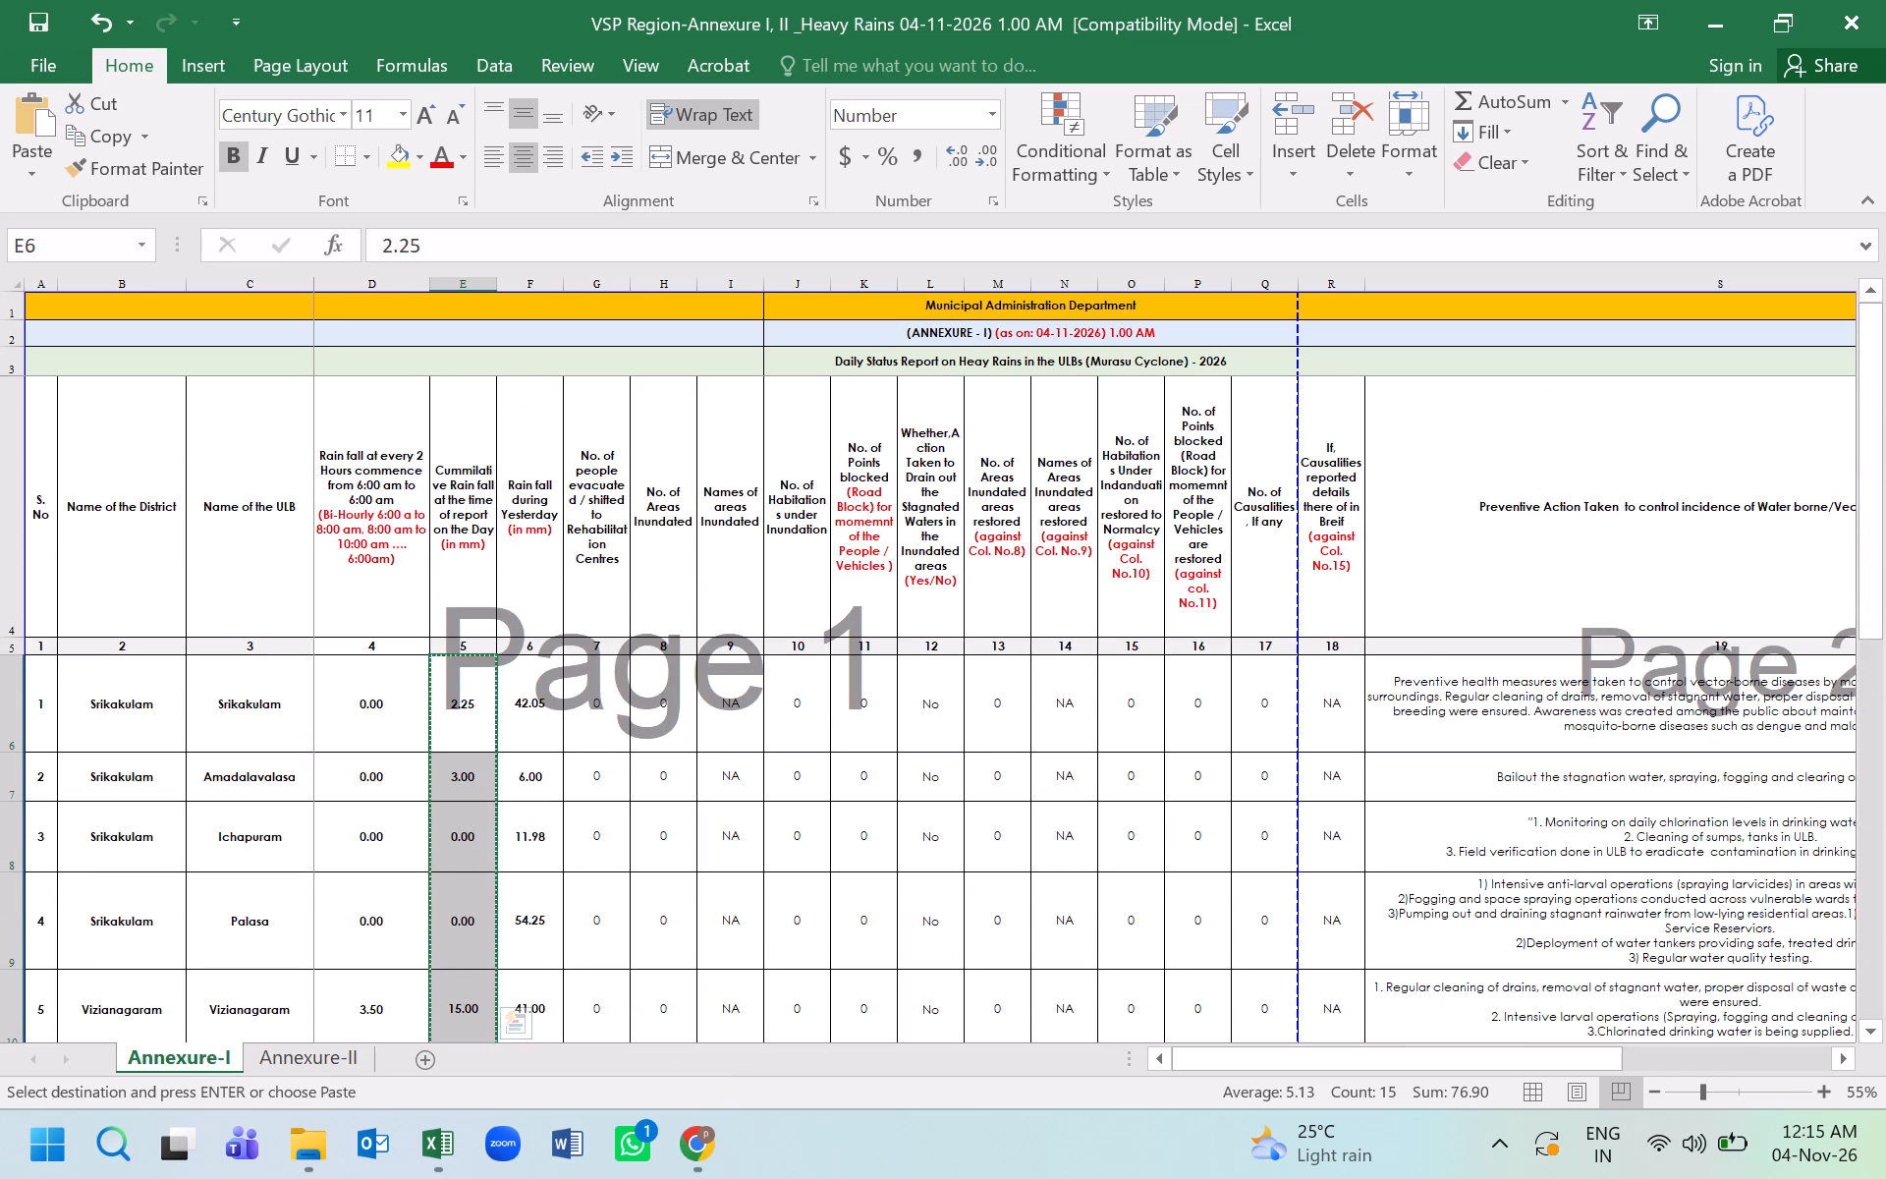
{"action": "left_click", "coordinate": [540, 720]}
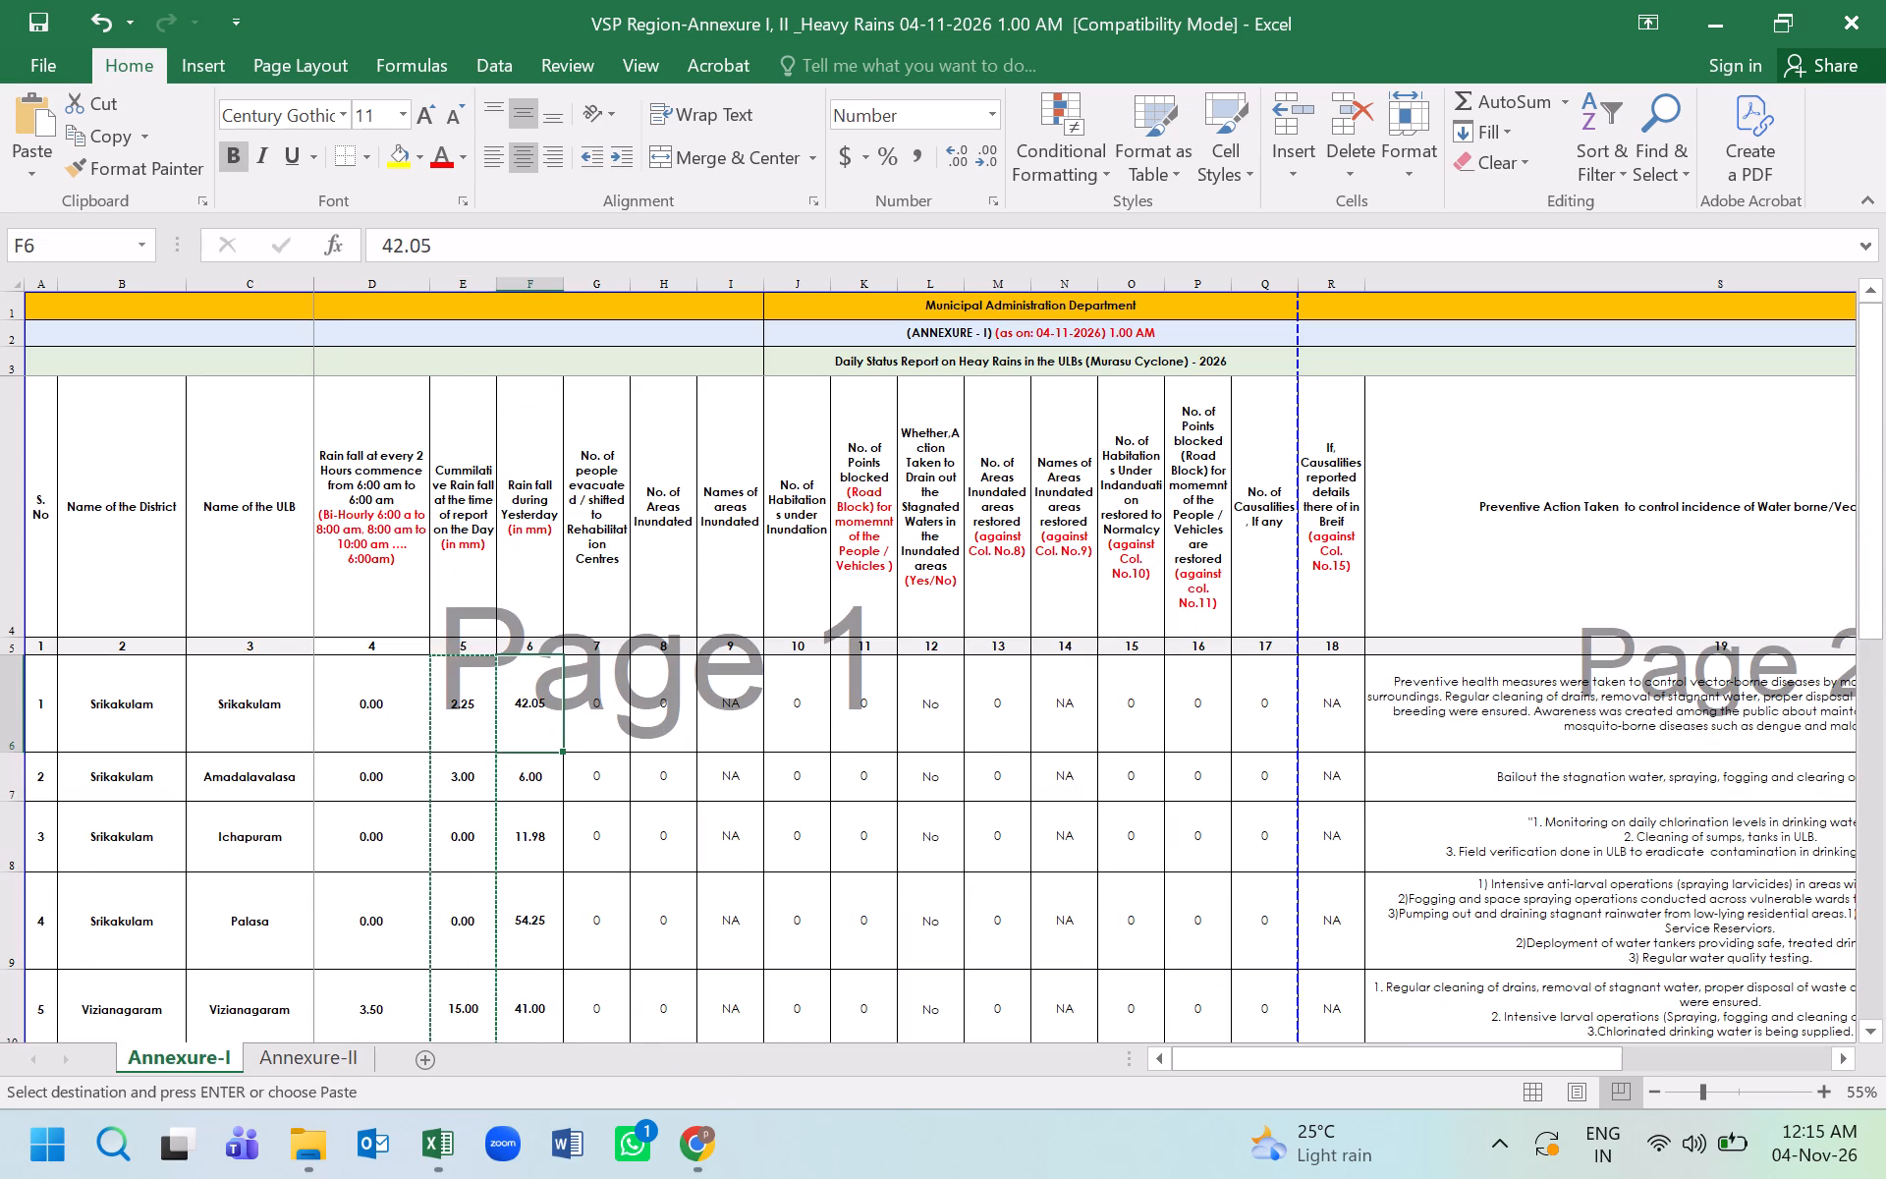
{"action": "key", "text": "ctrl+v"}
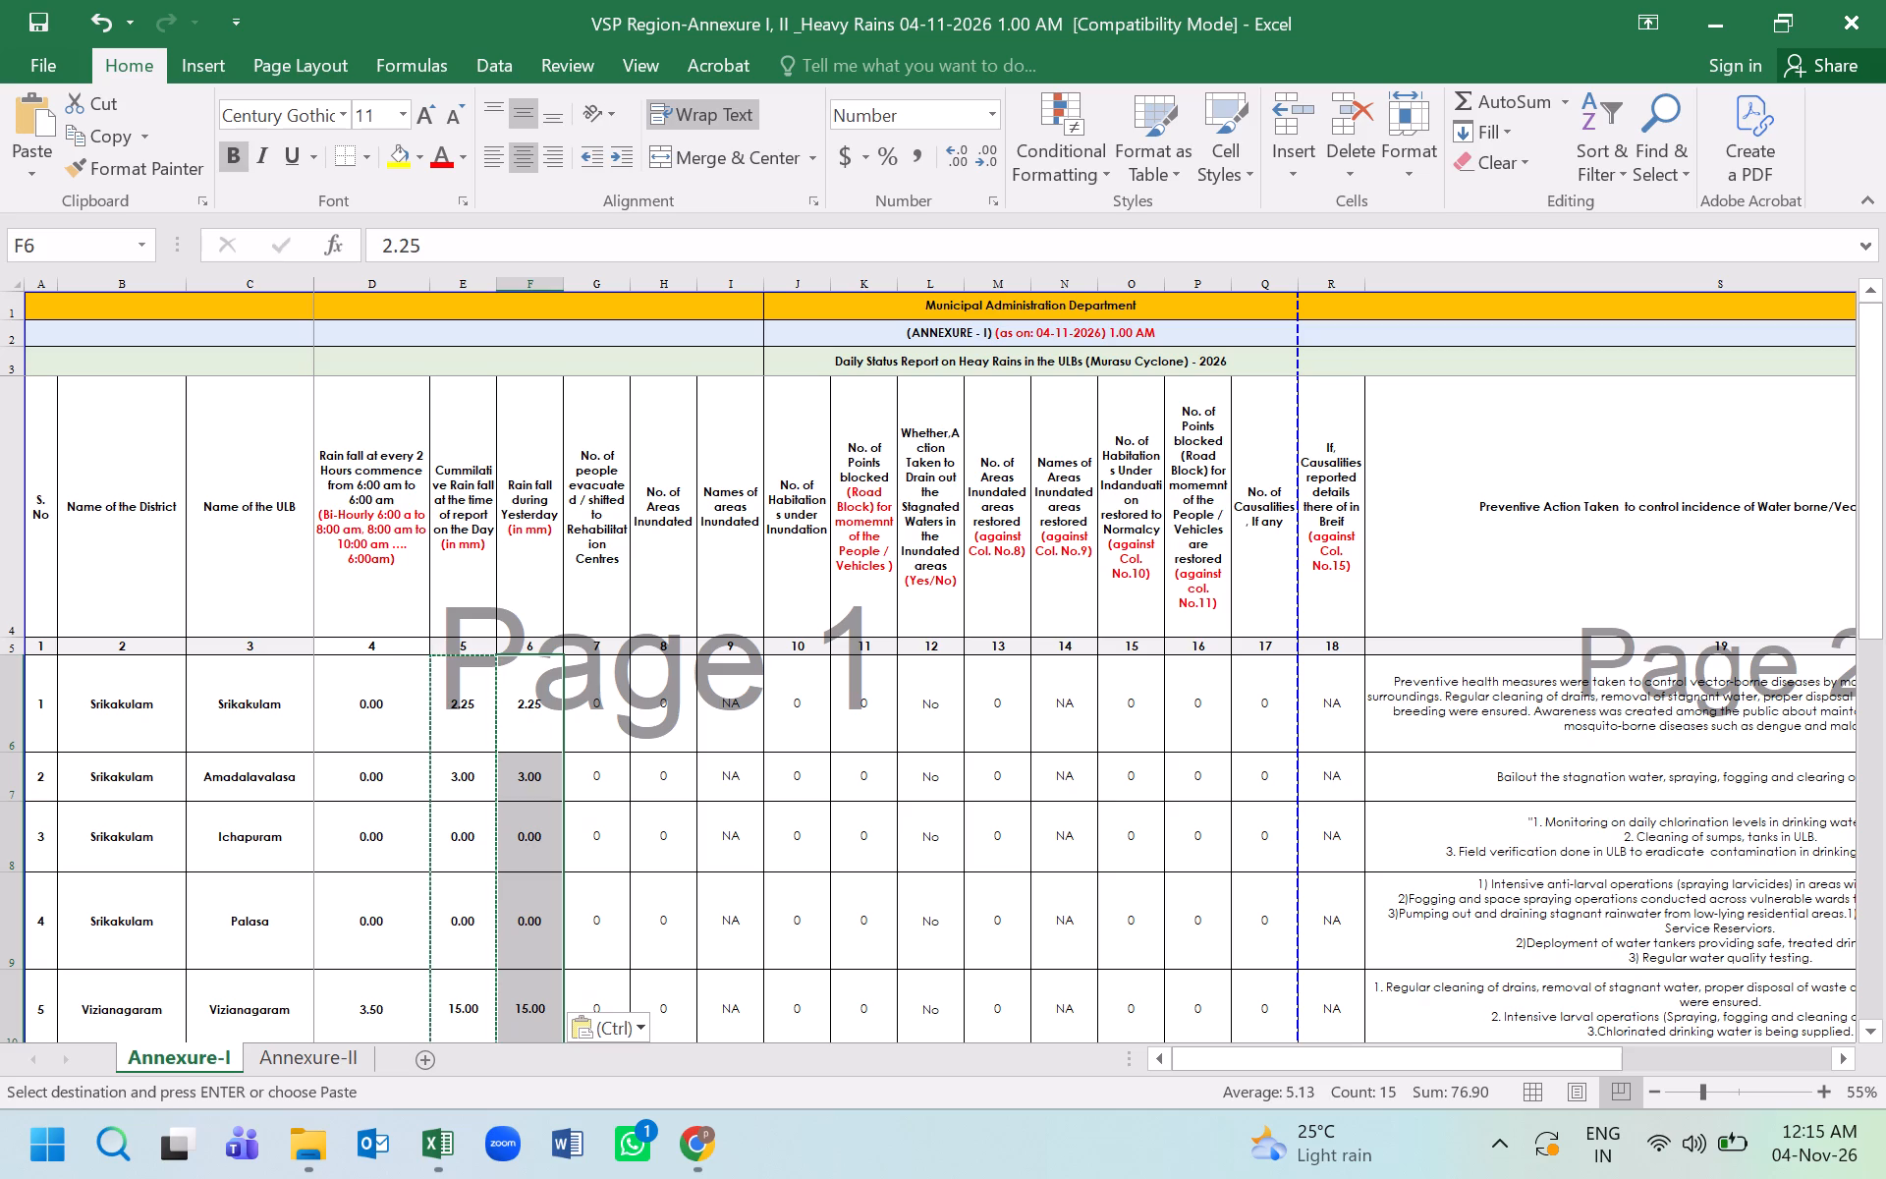
{"action": "scroll", "coordinate": [746, 808], "scroll_direction": "down", "scroll_amount": 4}
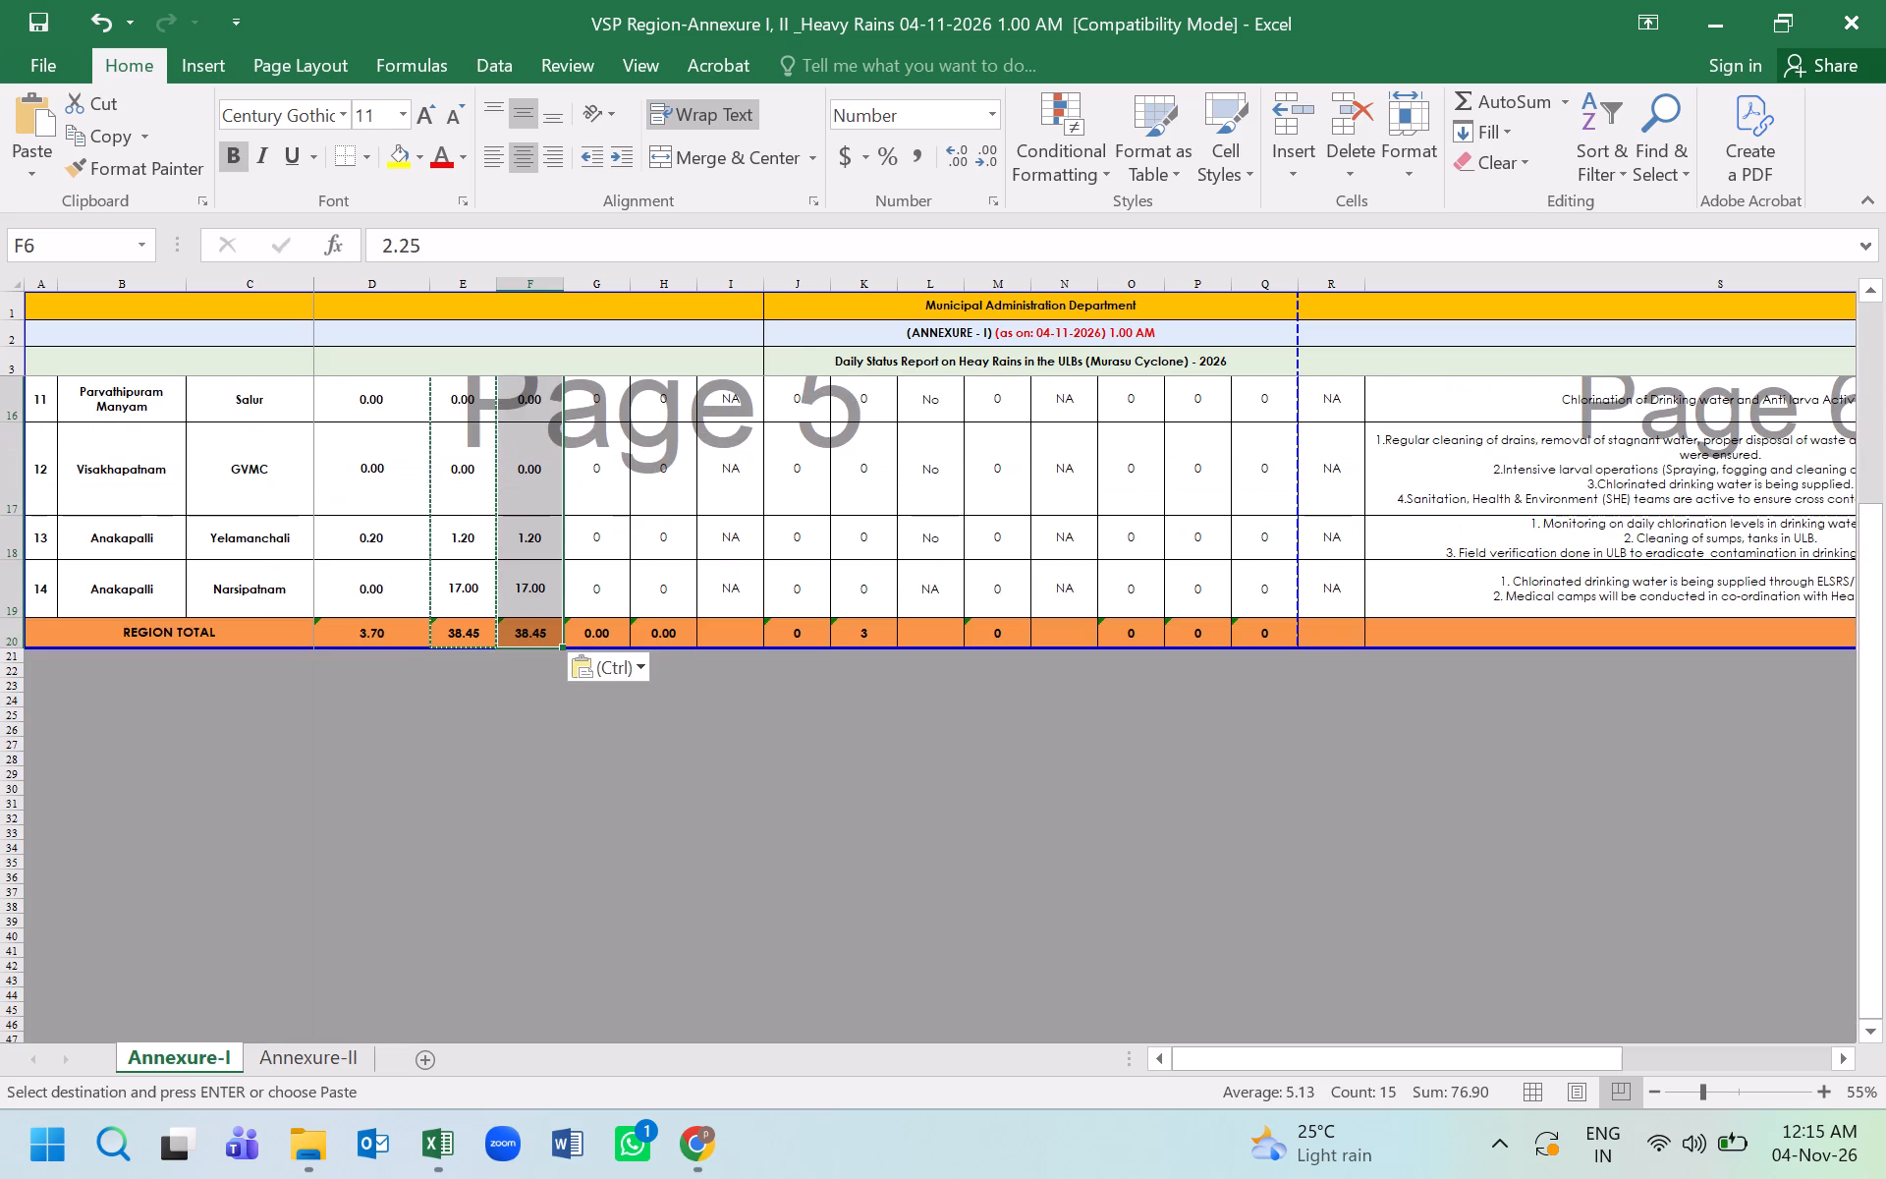
{"action": "scroll", "coordinate": [746, 819], "scroll_direction": "up", "scroll_amount": 2}
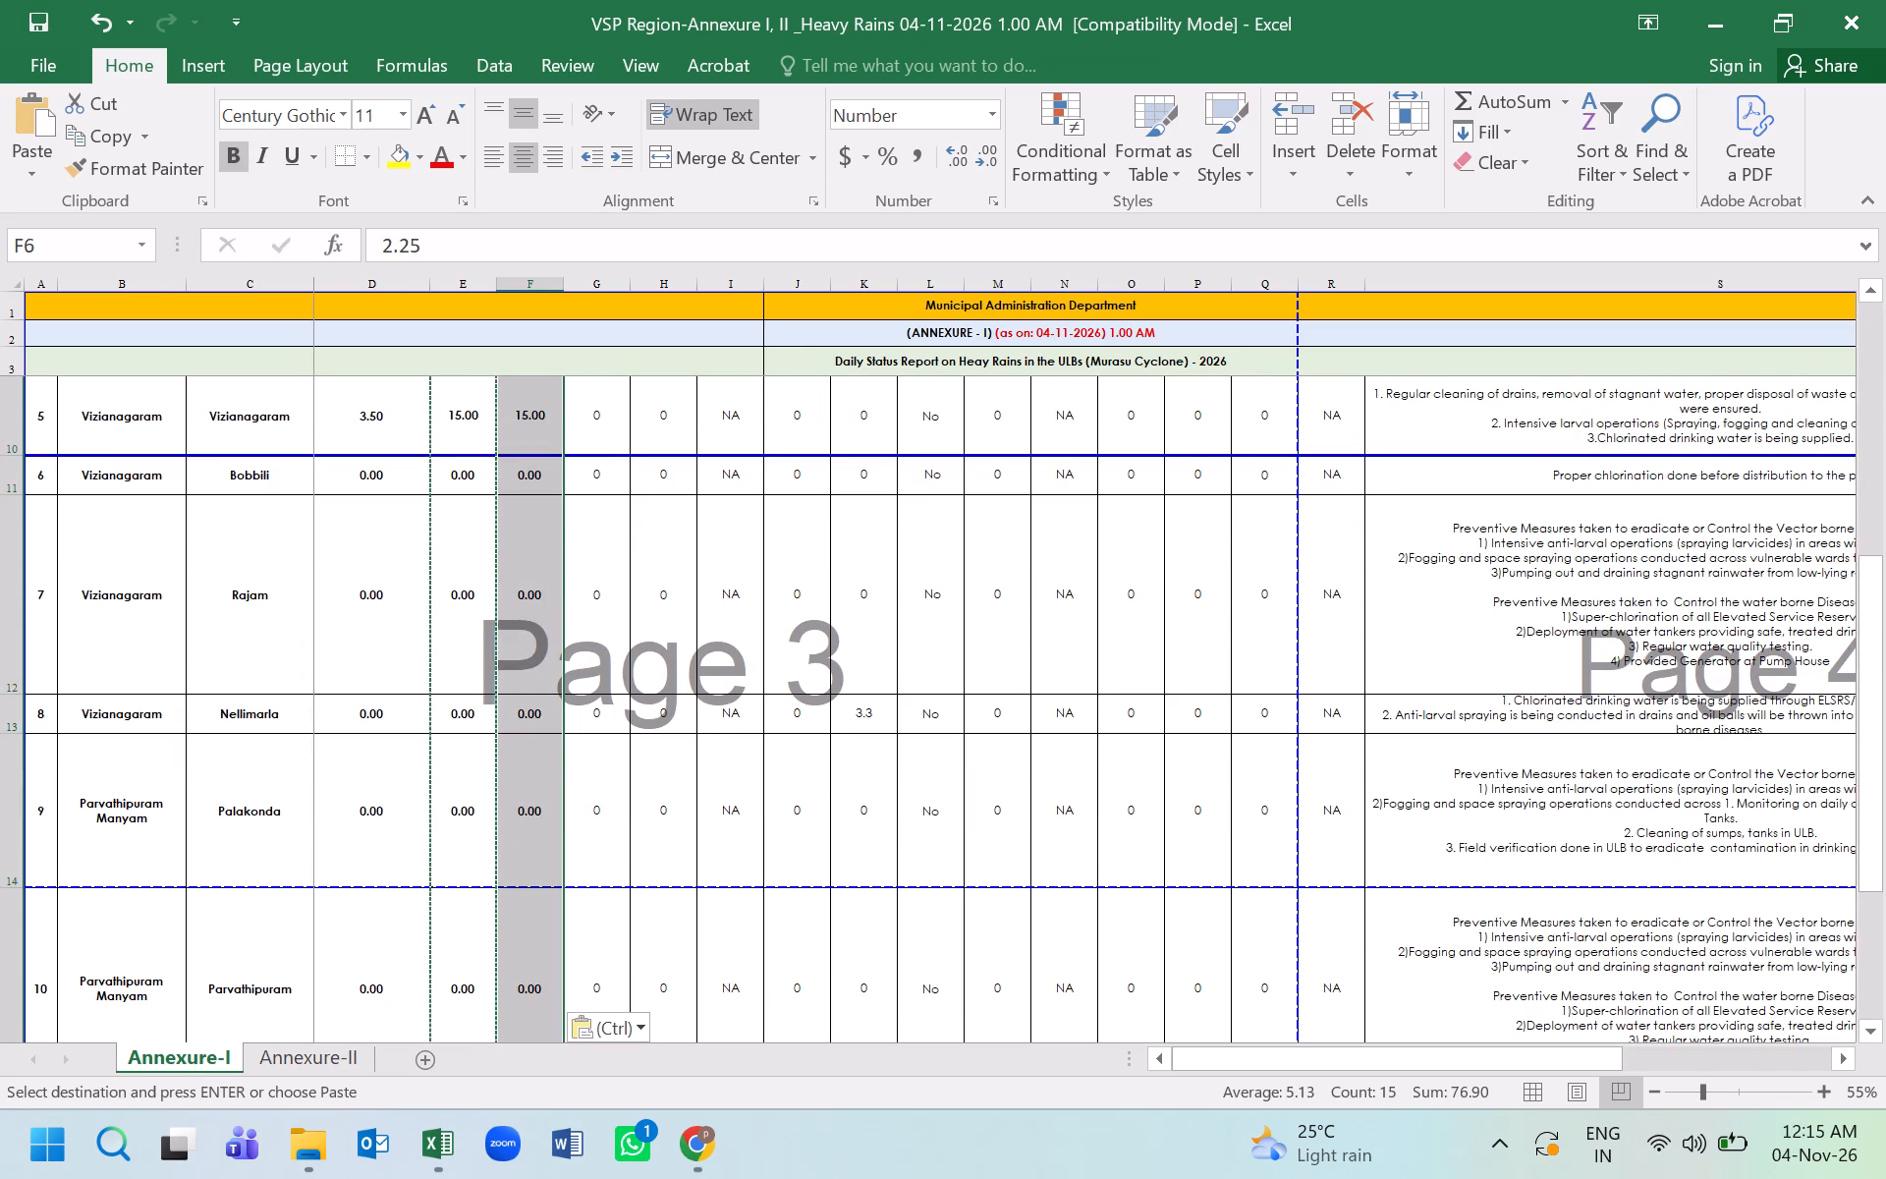
{"action": "left_click", "coordinate": [771, 723]}
{"action": "scroll", "coordinate": [776, 747], "scroll_direction": "up", "scroll_amount": 2}
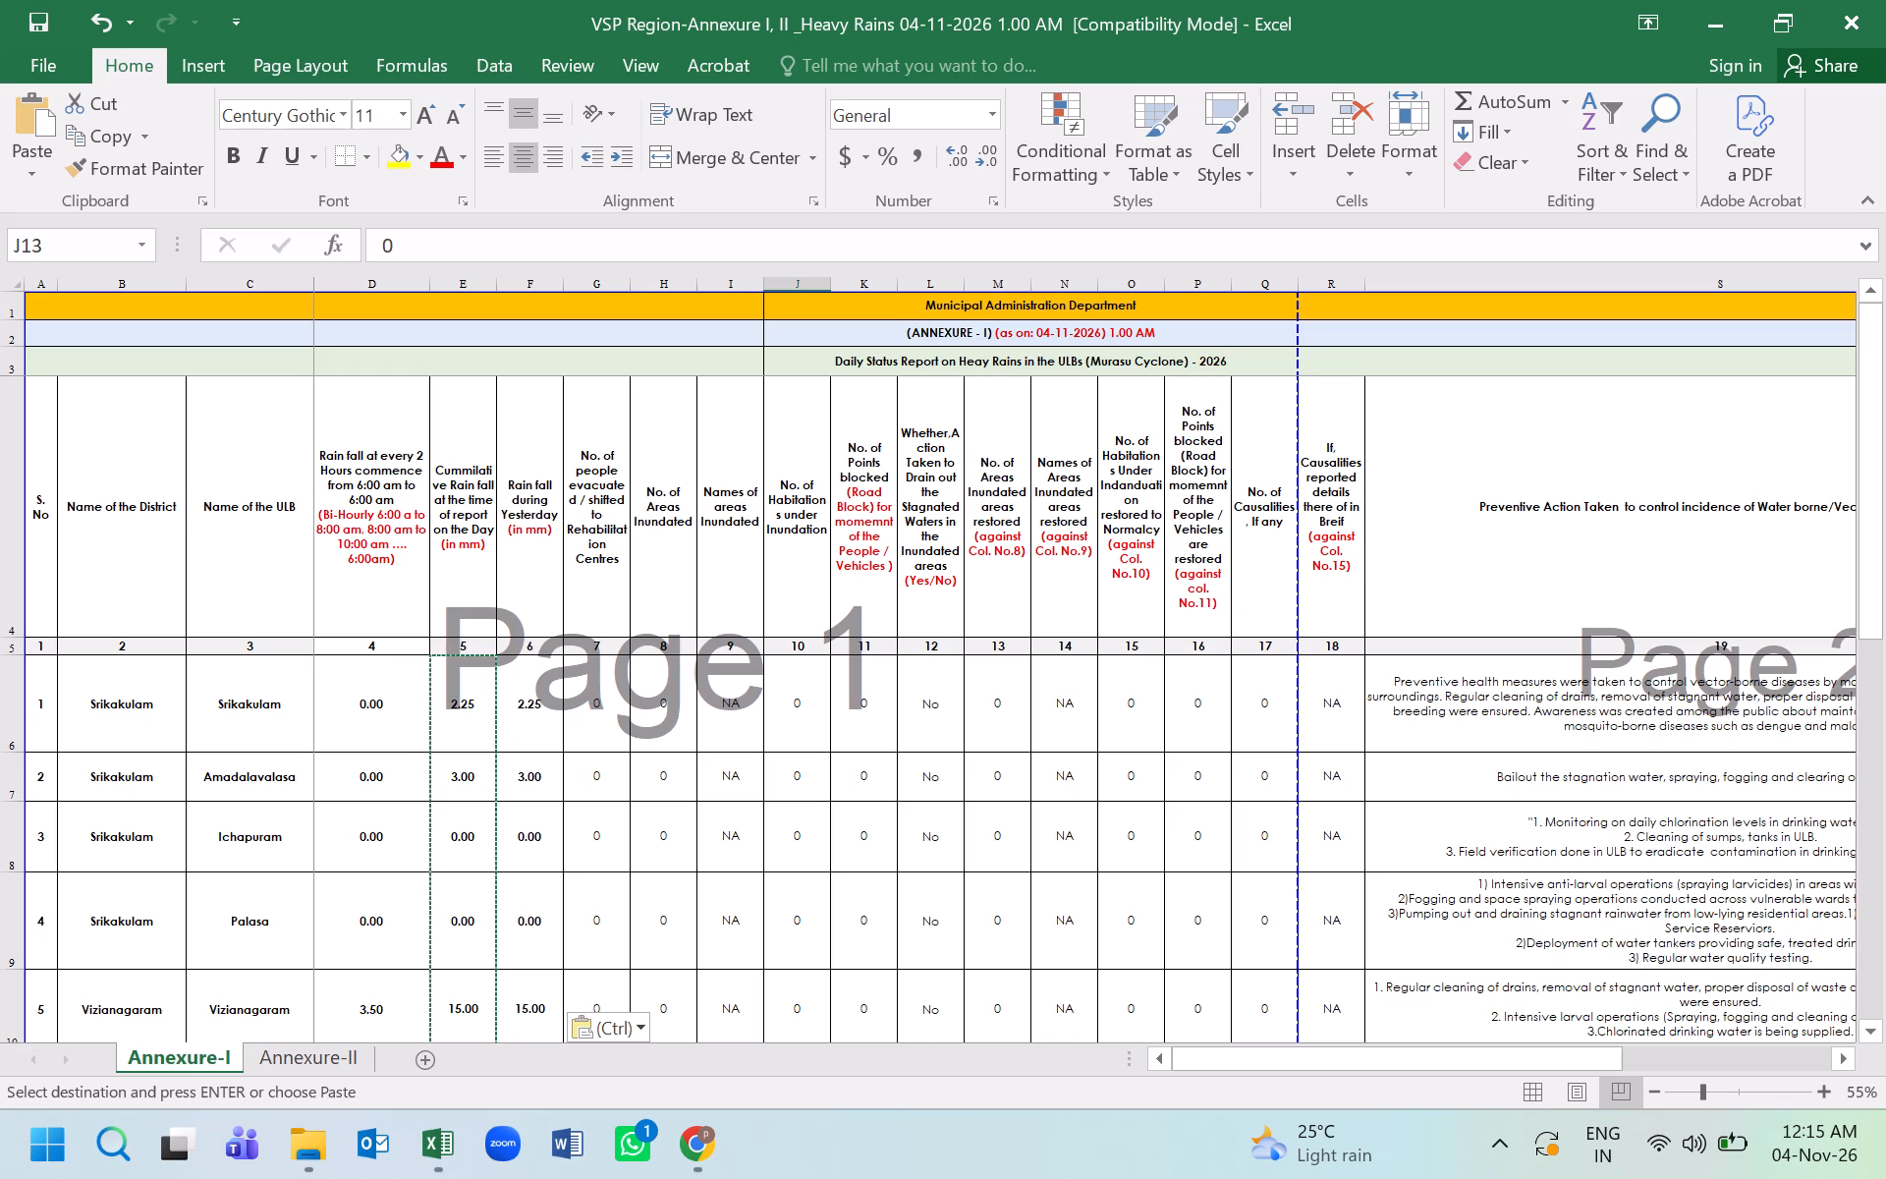
{"action": "left_click", "coordinate": [544, 781]}
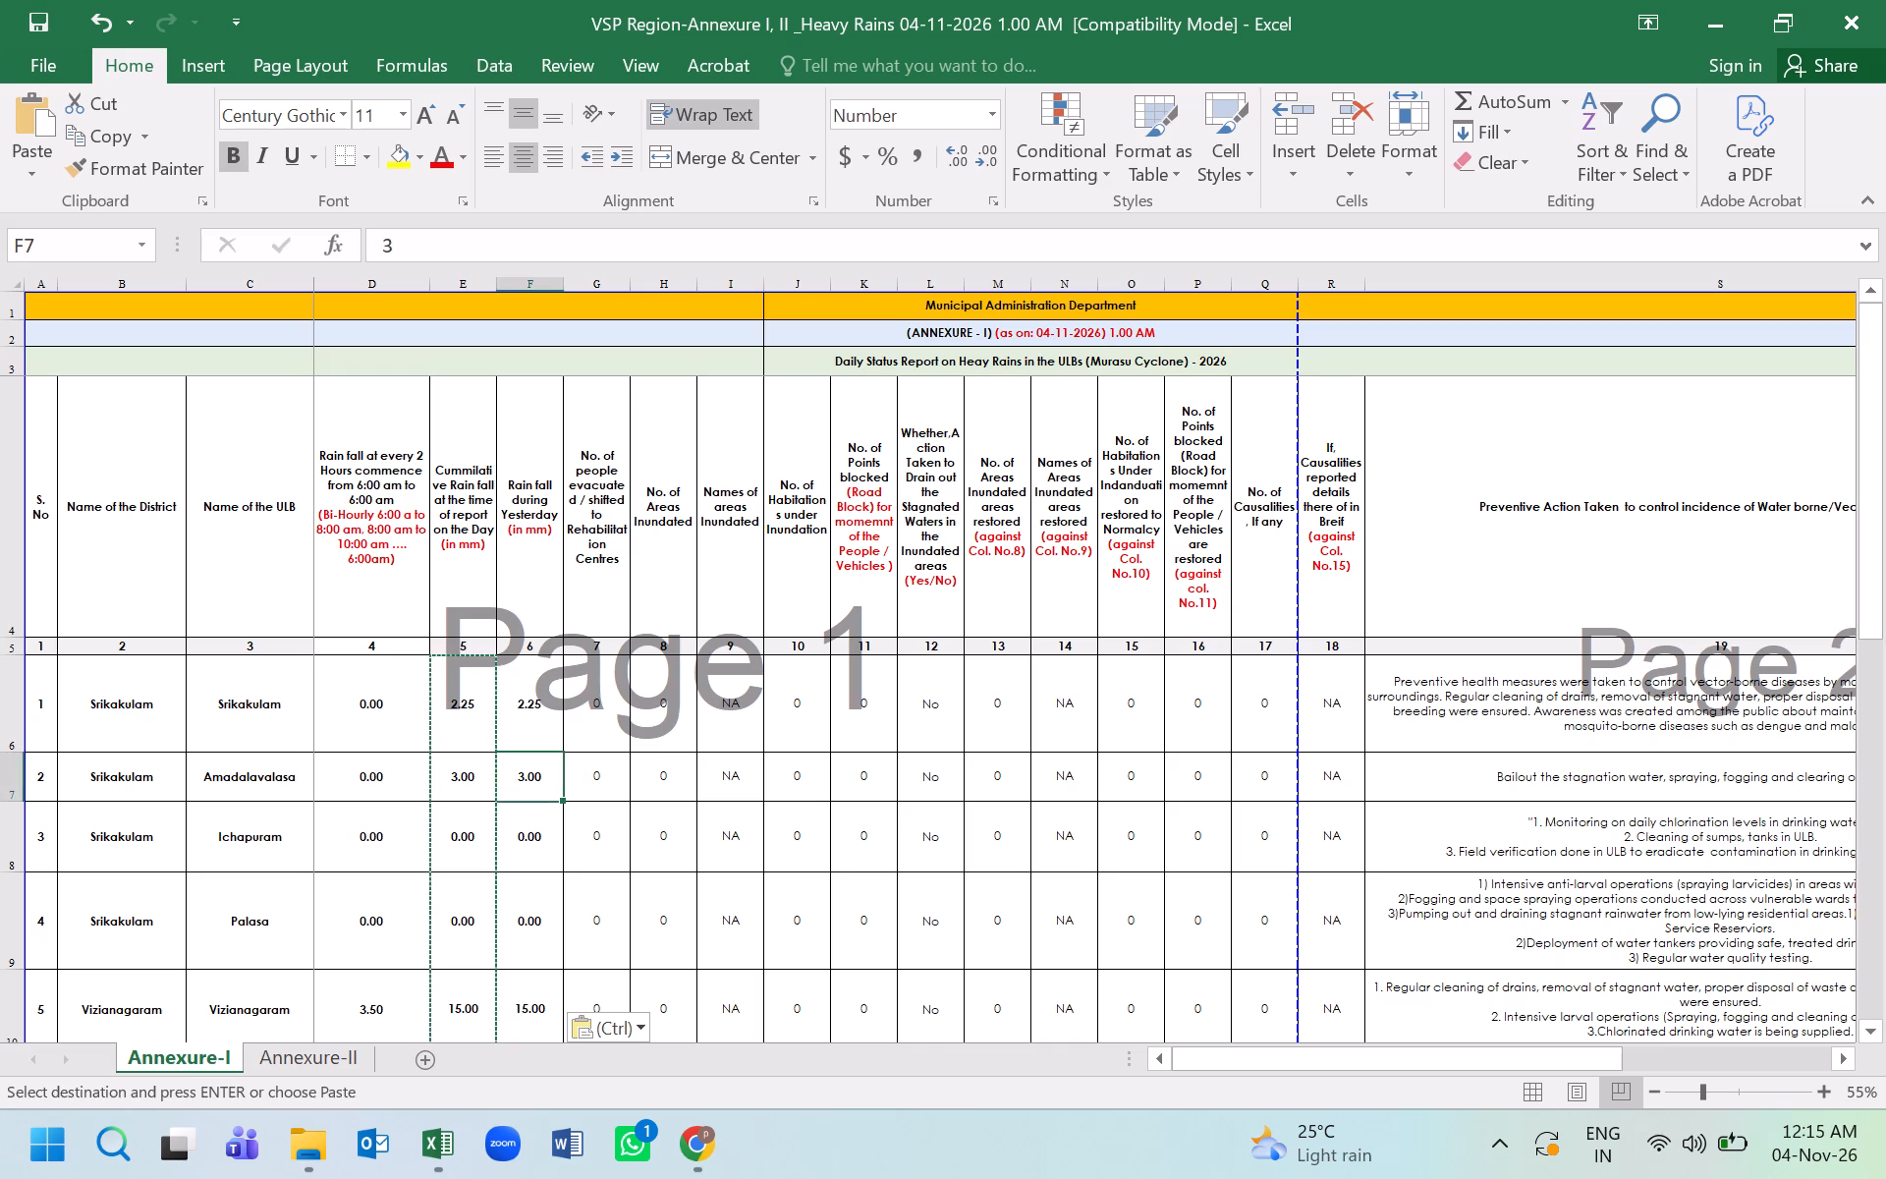
Clear the cumulative rainfall column's contents from the Srikakulam ULB row through the Region Total row.
{"action": "left_click_drag", "start_coordinate": [469, 725], "coordinate": [434, 1123]}
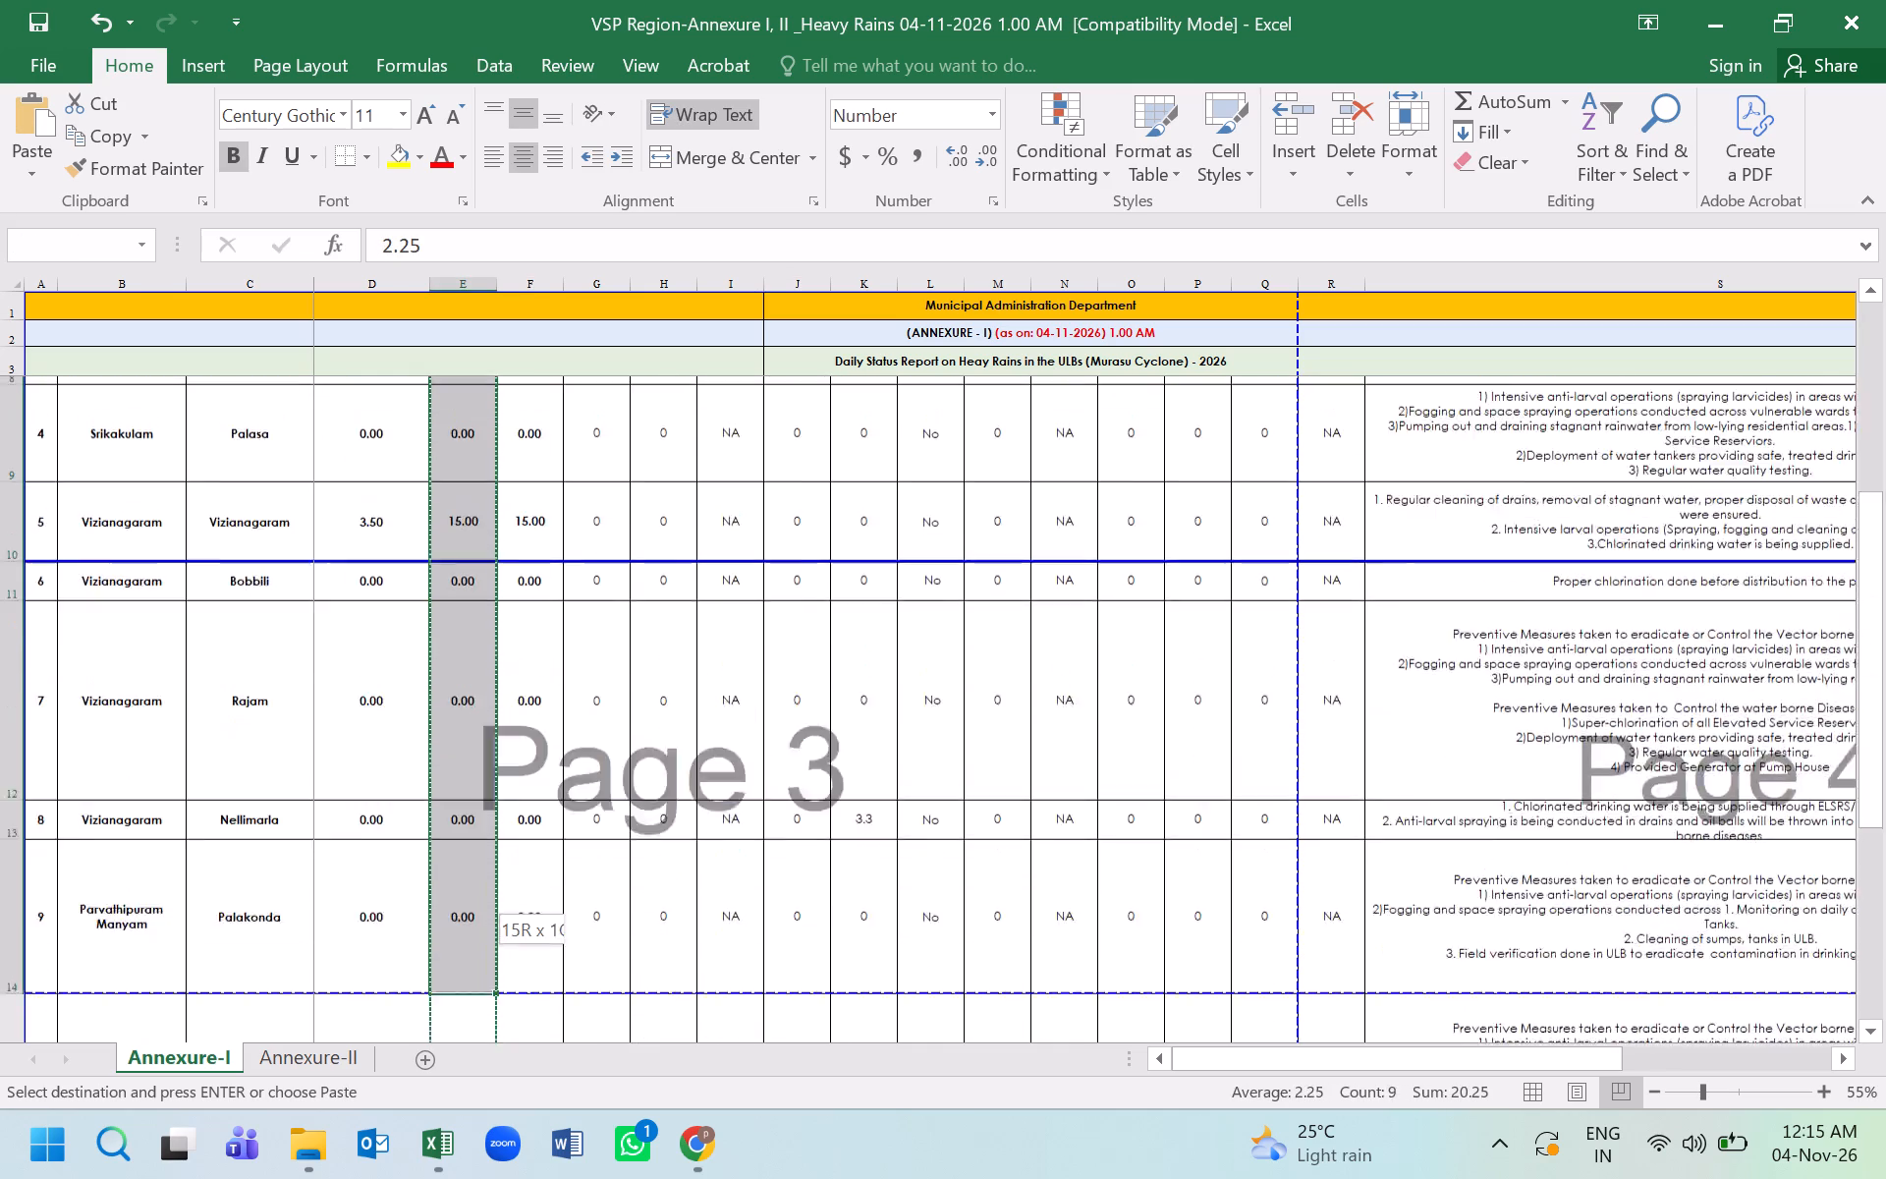
{"action": "left_click_drag", "start_coordinate": [434, 1123], "coordinate": [471, 987]}
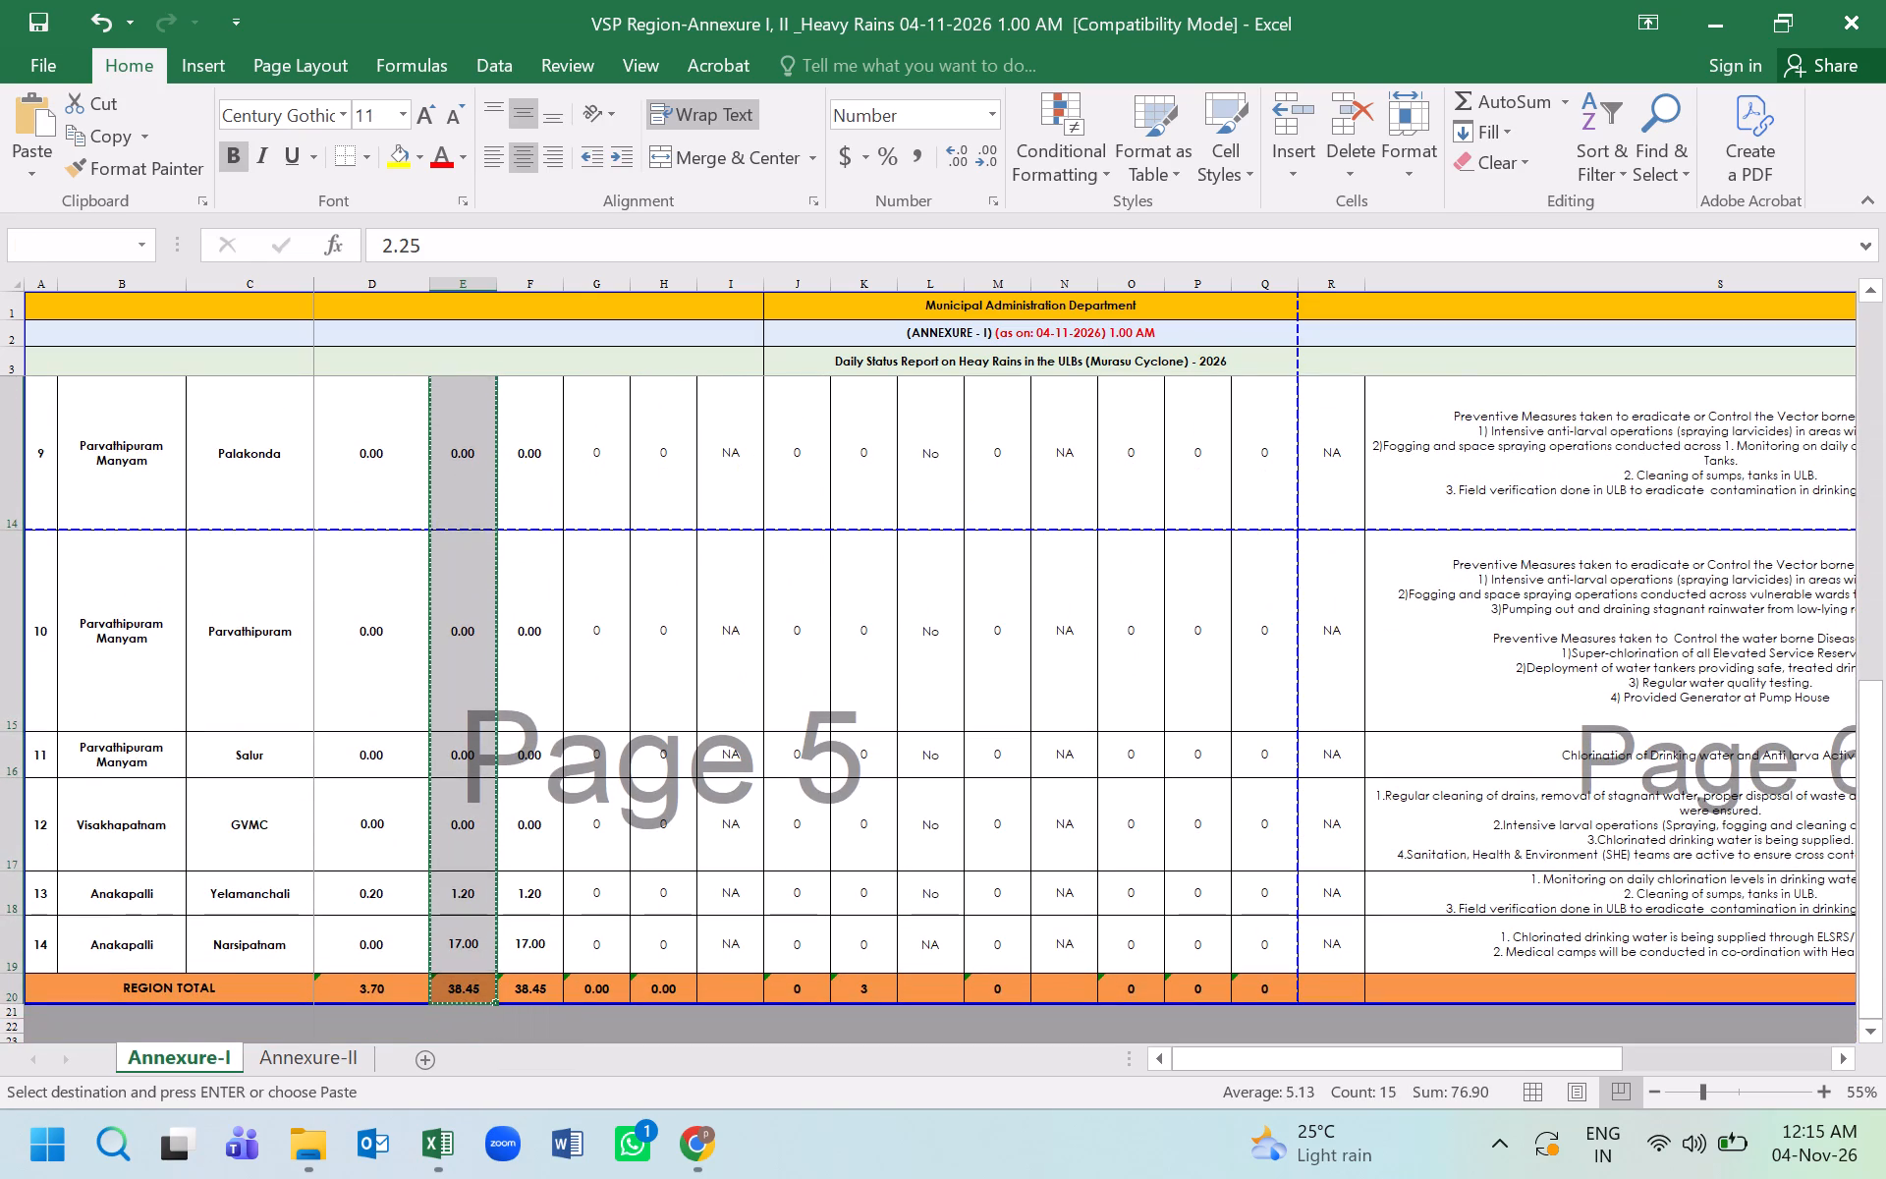
{"action": "key", "text": "Delete"}
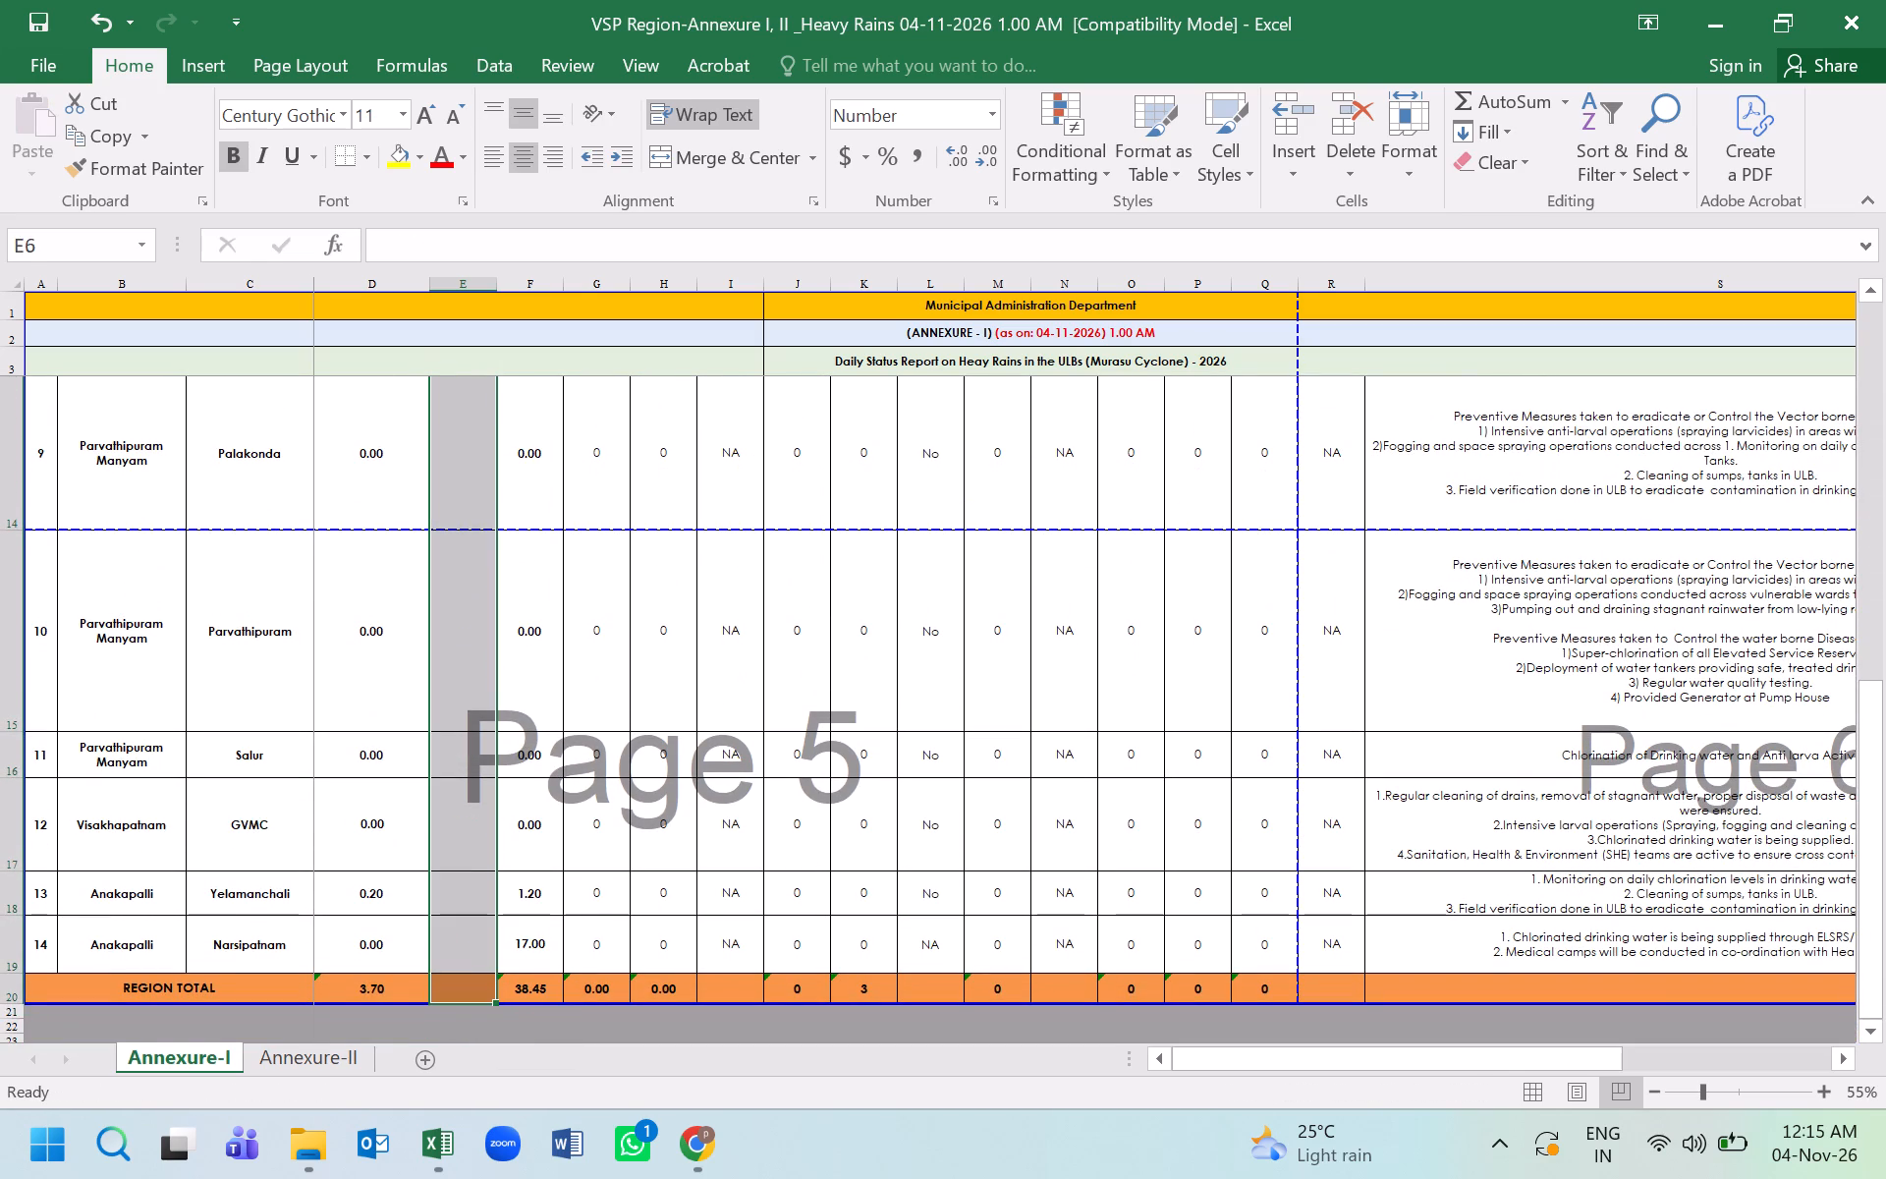
{"action": "left_click", "coordinate": [760, 881]}
{"action": "scroll", "coordinate": [753, 873], "scroll_direction": "up", "scroll_amount": 1}
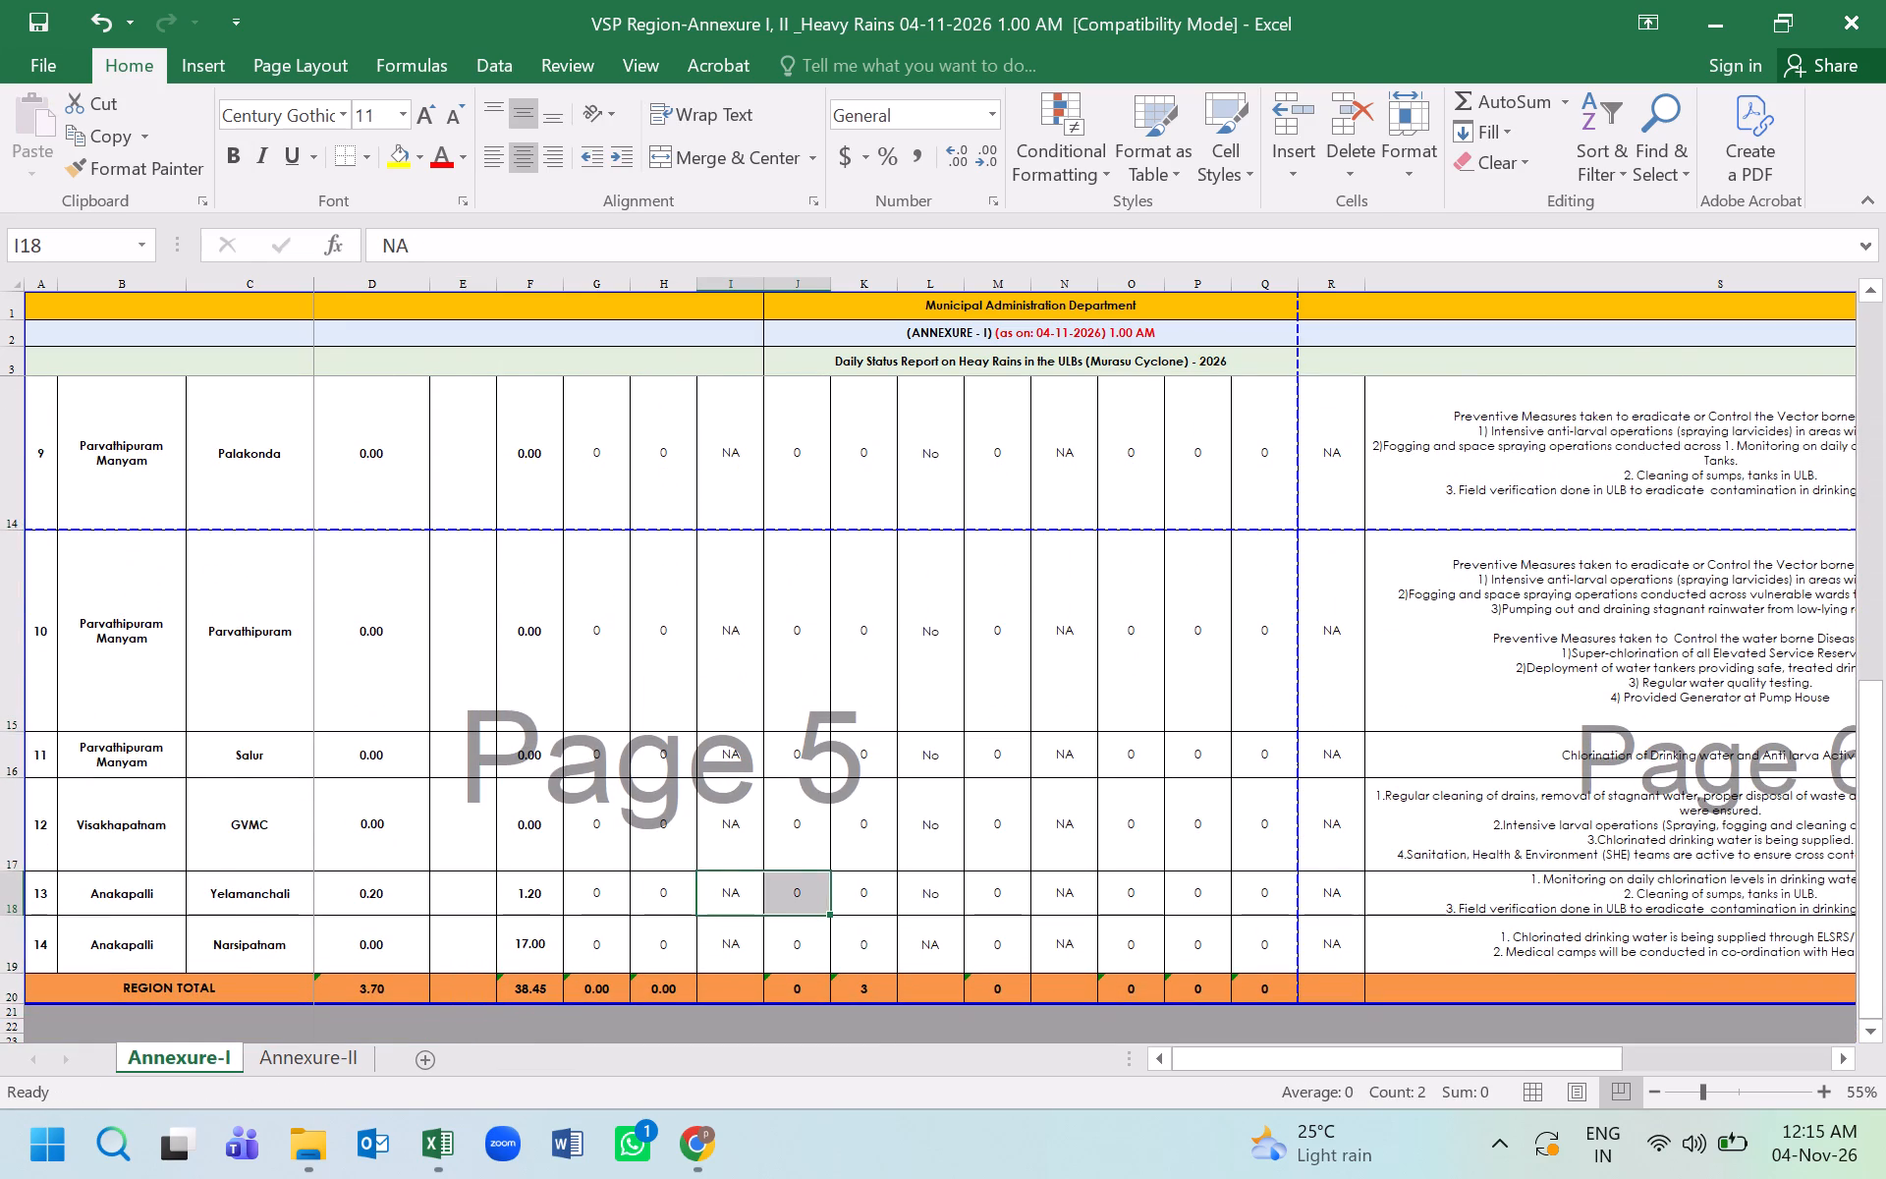
{"action": "scroll", "coordinate": [753, 873], "scroll_direction": "up", "scroll_amount": 4}
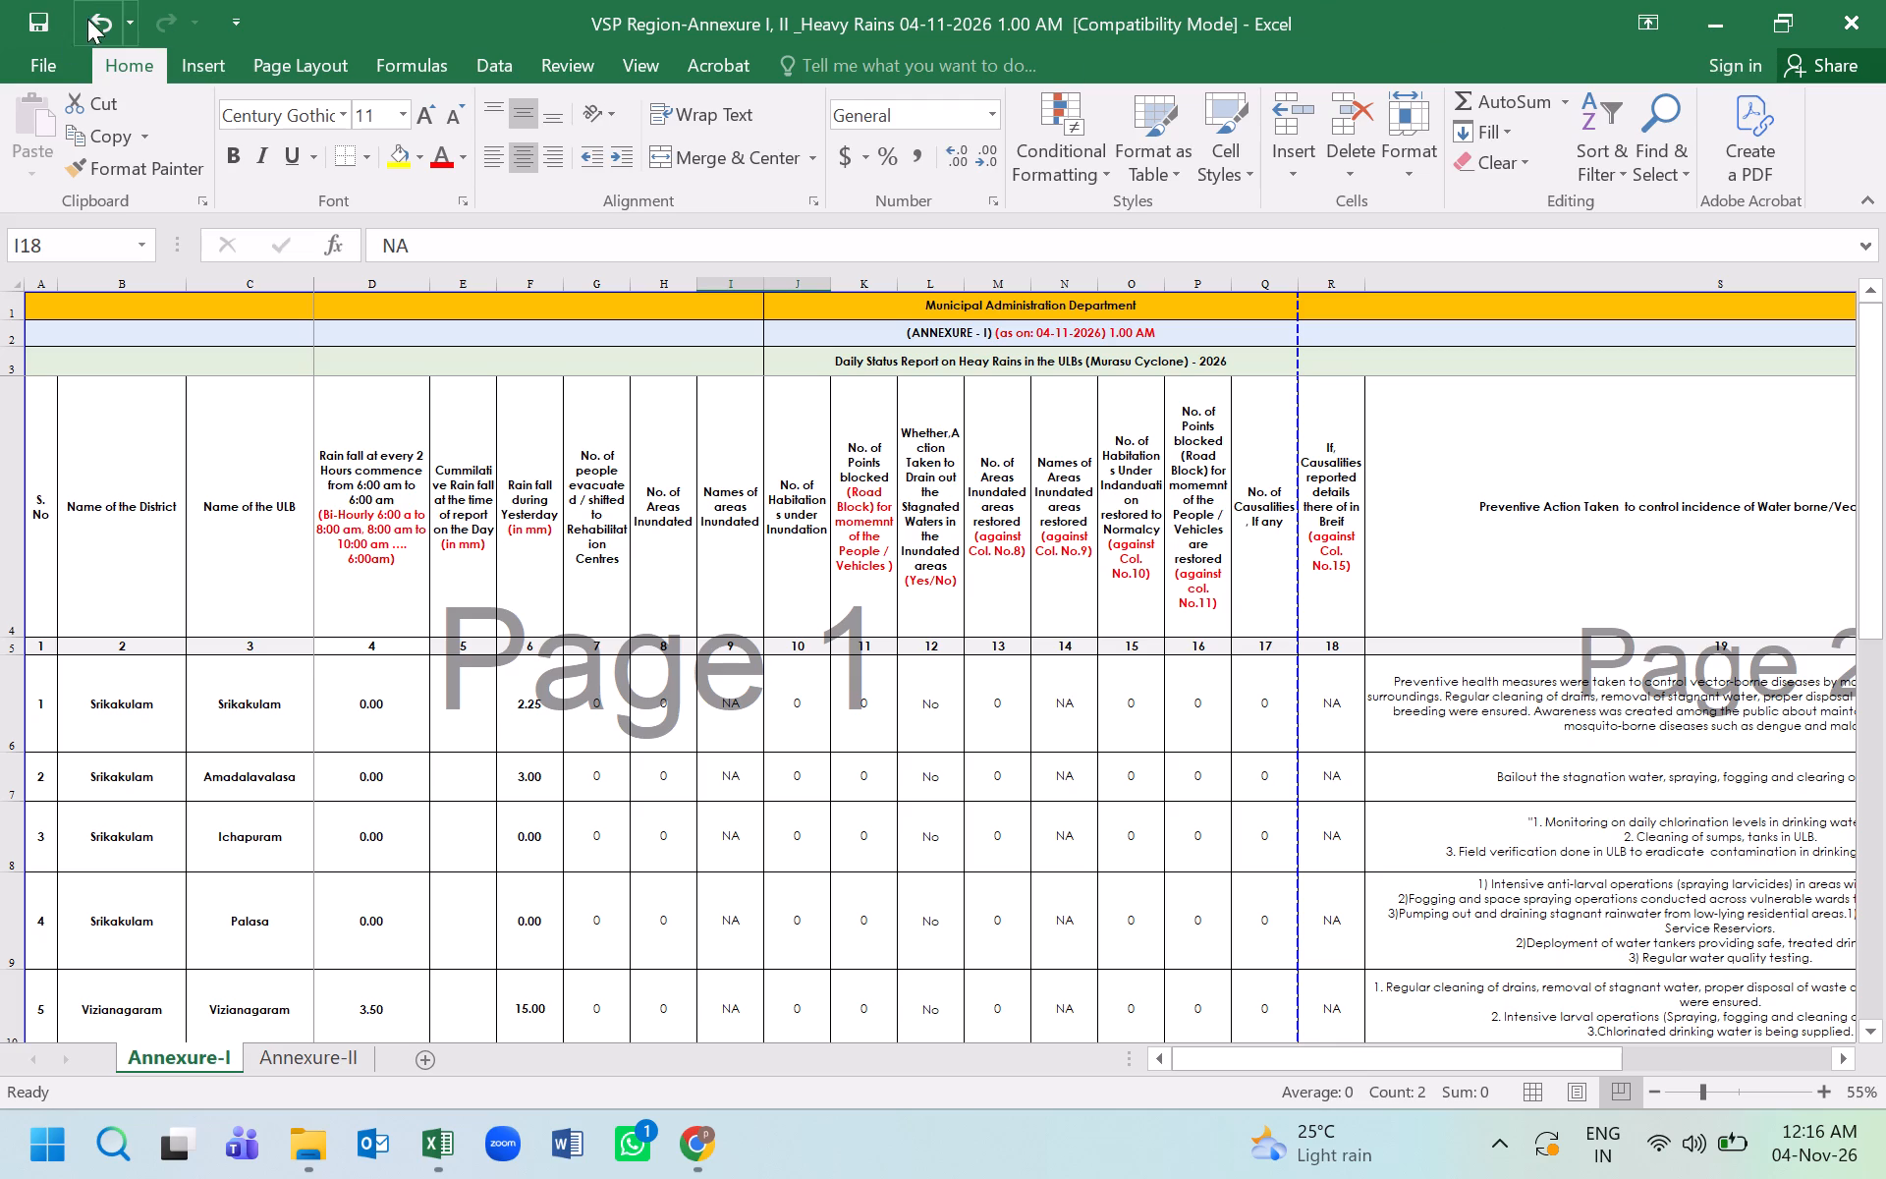
Save the workbook in its current format, continuing past the compatibility check.
{"action": "left_click", "coordinate": [32, 23]}
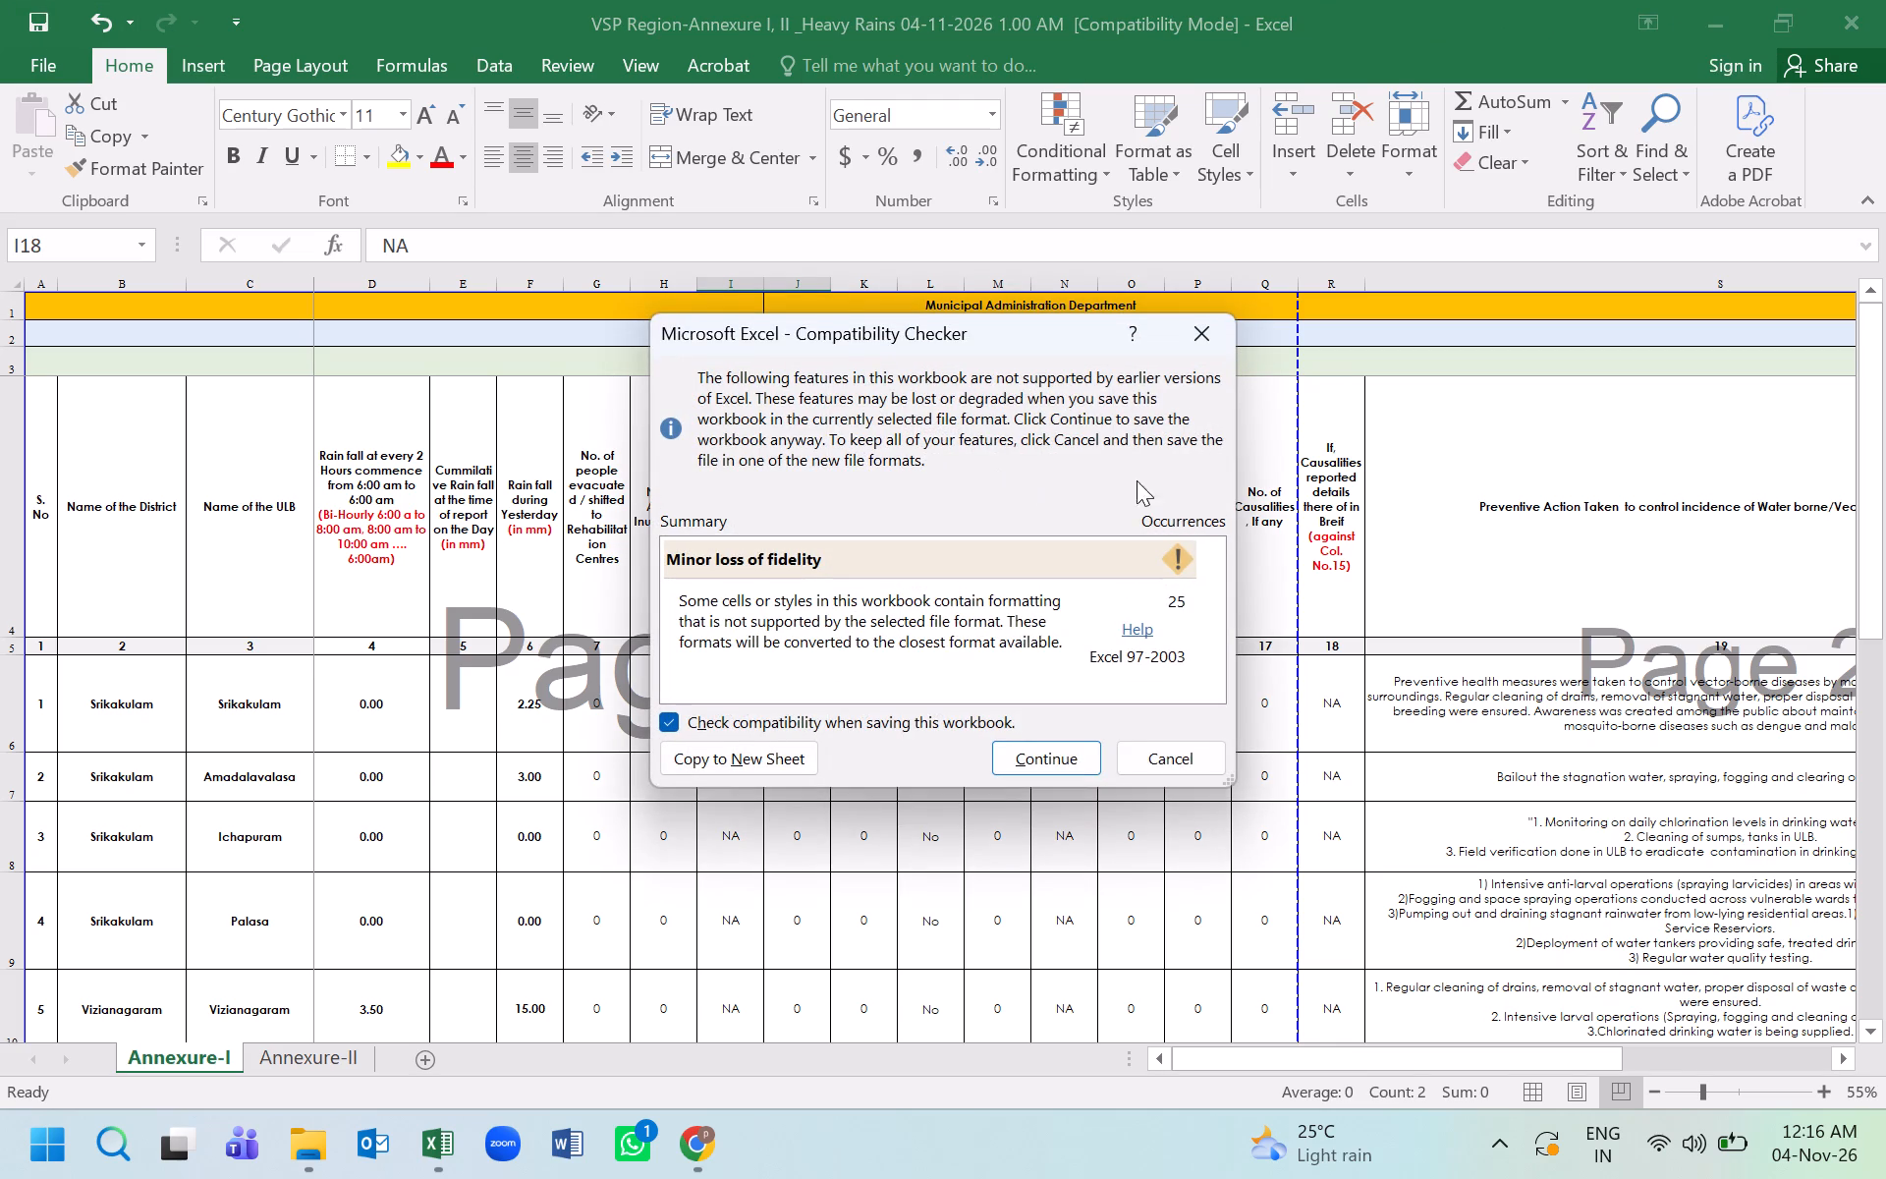
{"action": "left_click", "coordinate": [1075, 758]}
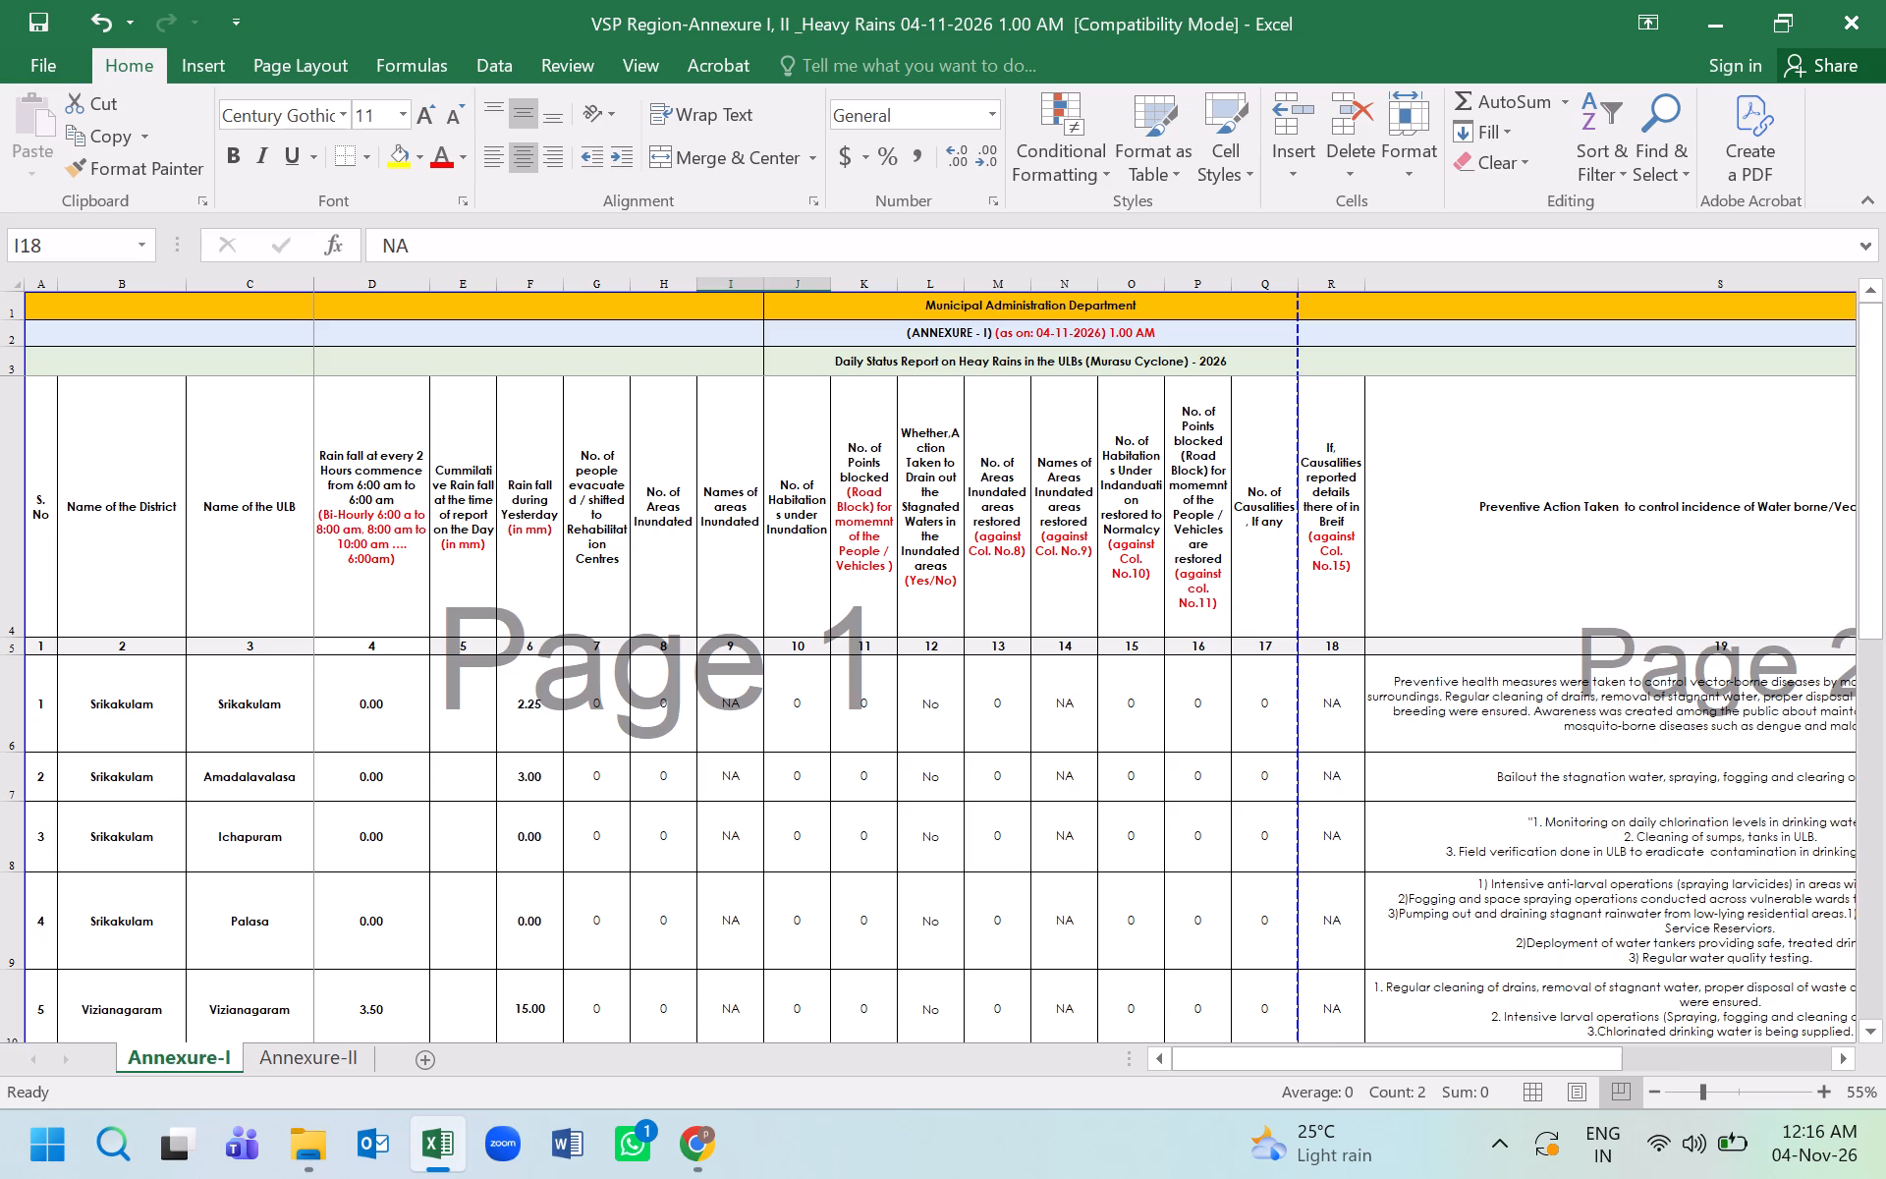
Copy the two-hourly rainfall column, from the Srikakulam ULB through Region Total, into the emptied cumulative rainfall column.
{"action": "left_click_drag", "start_coordinate": [388, 724], "coordinate": [389, 724]}
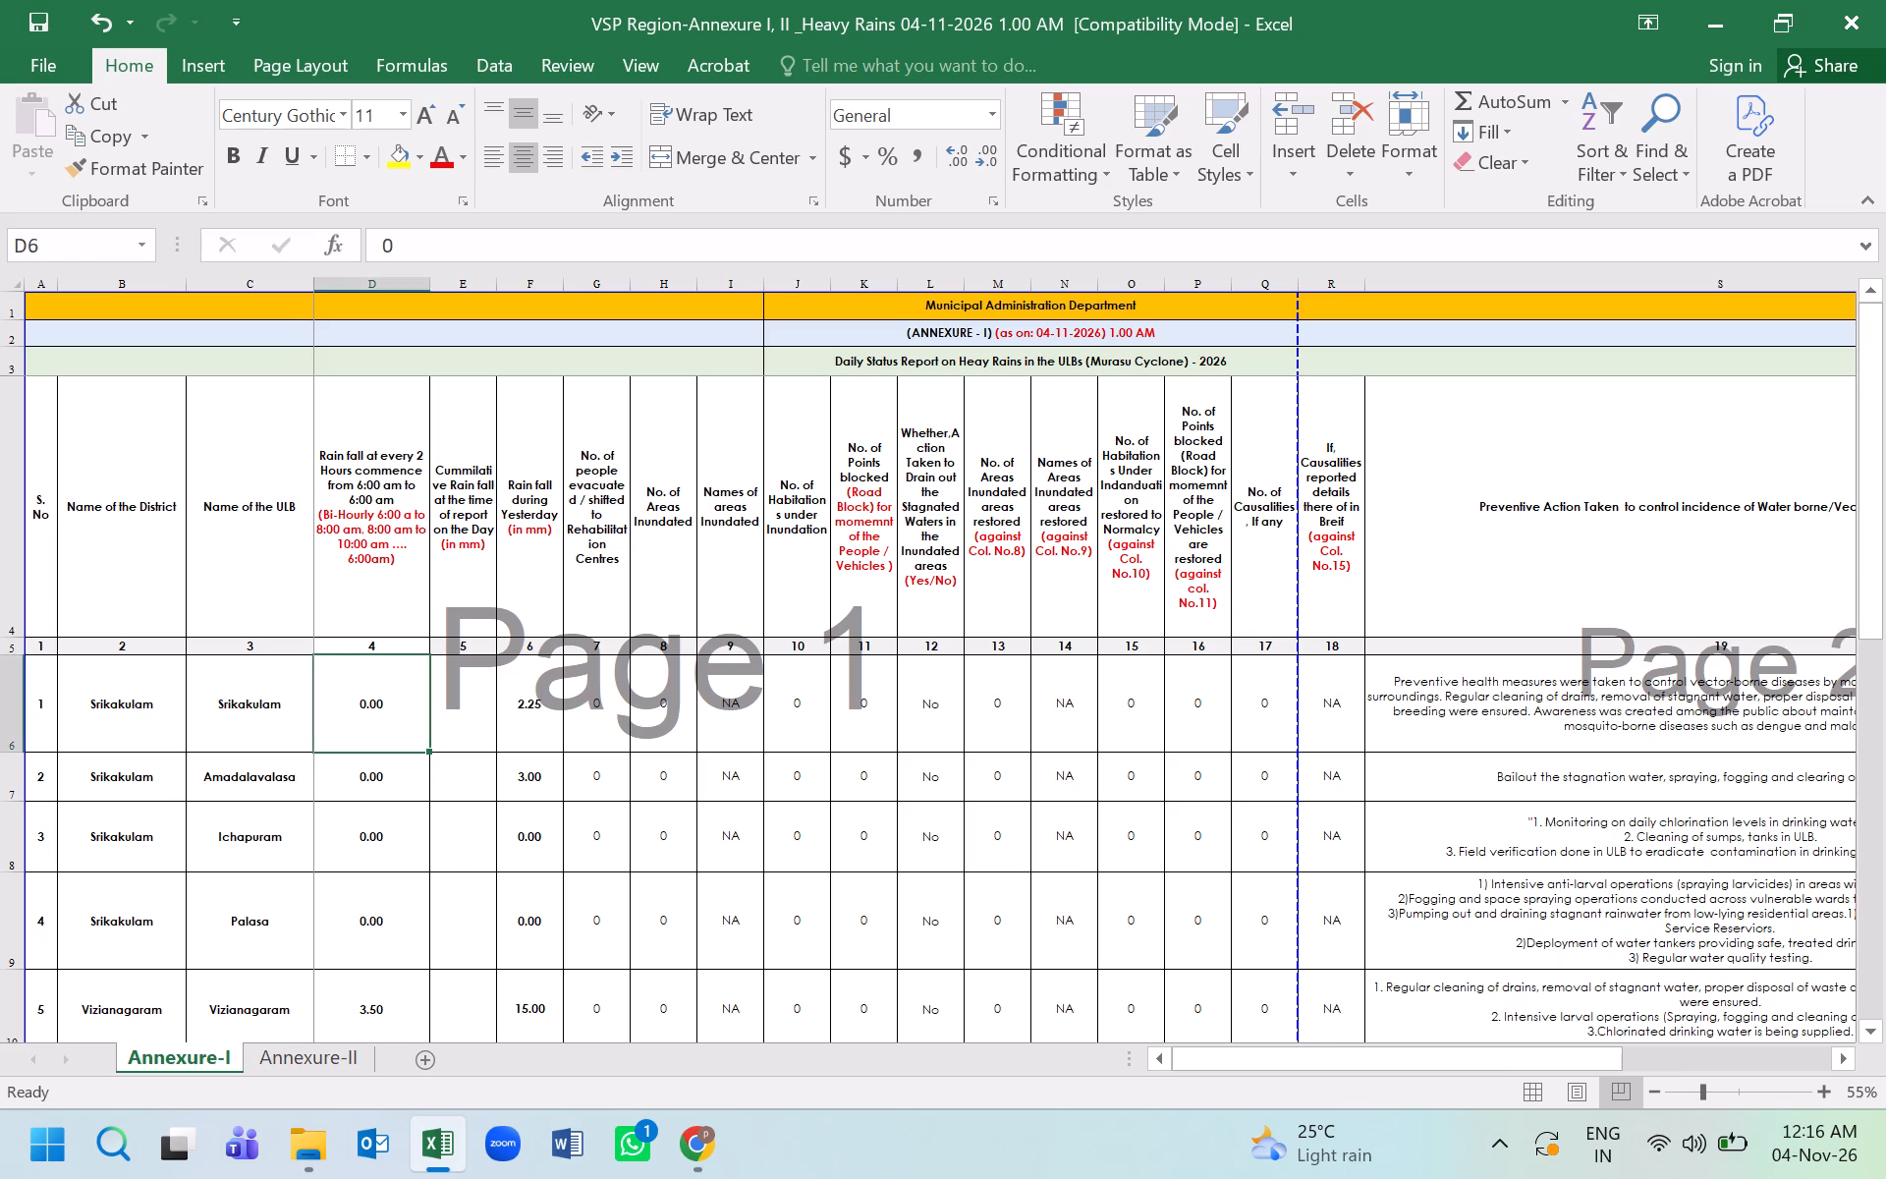
{"action": "left_click_drag", "start_coordinate": [389, 724], "coordinate": [391, 995]}
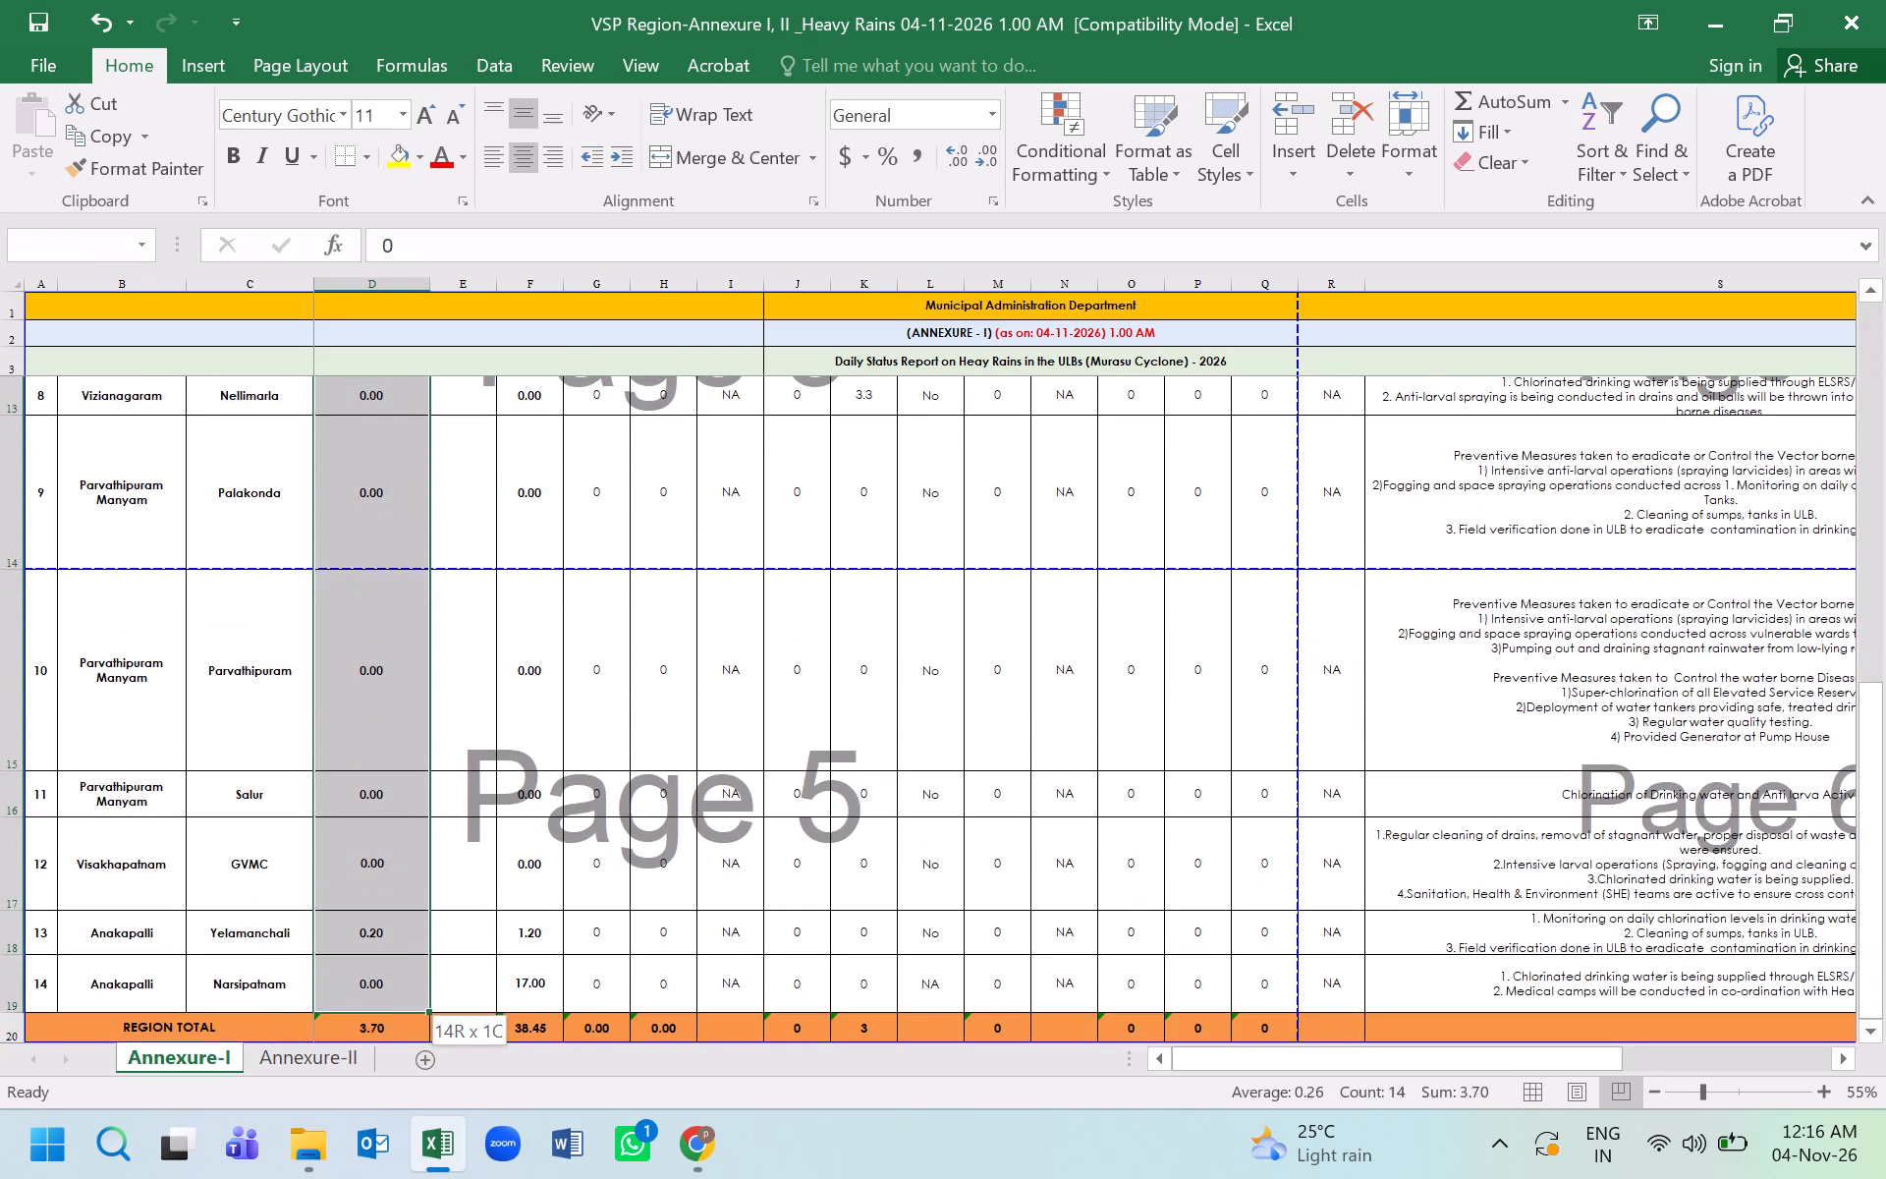
{"action": "left_click_drag", "start_coordinate": [391, 995], "coordinate": [388, 1030]}
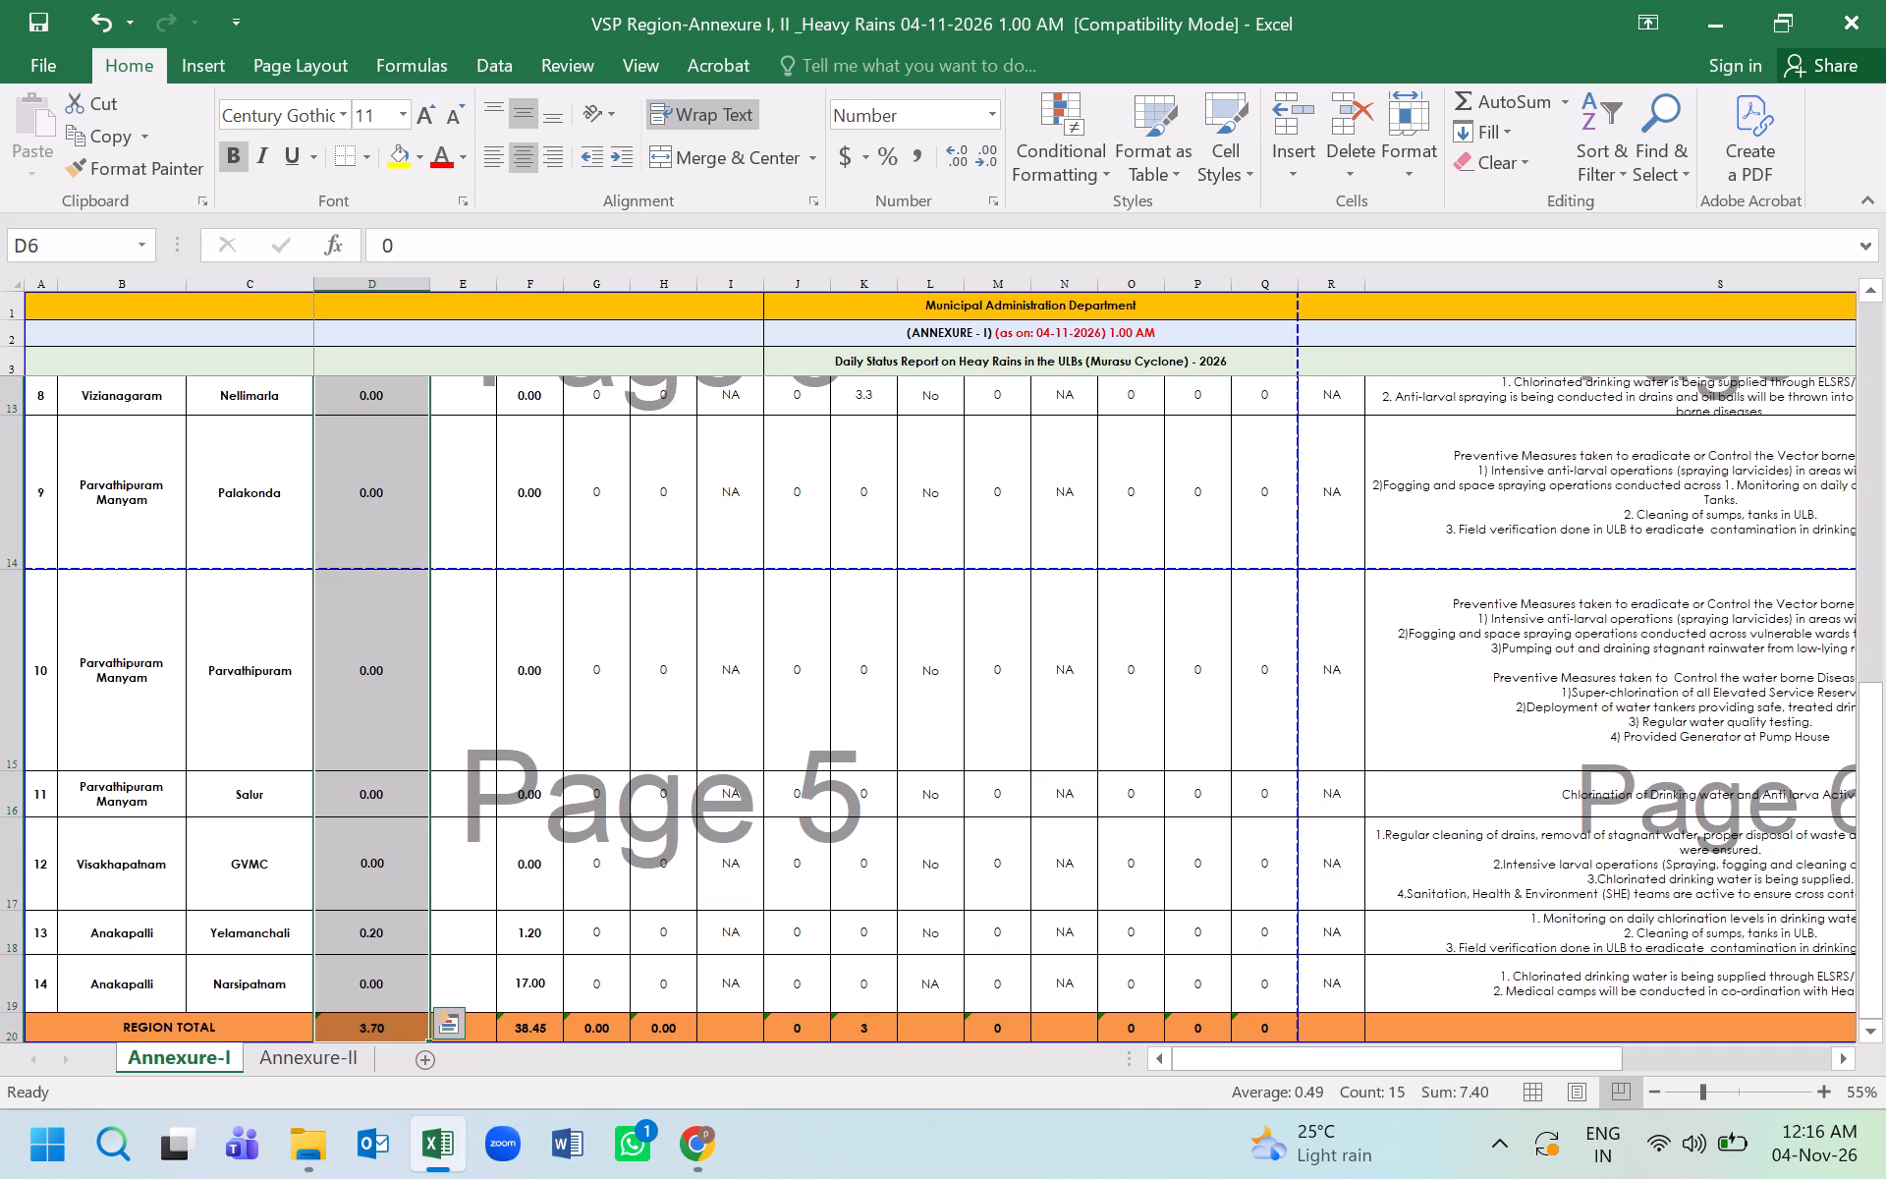
{"action": "key", "text": "ctrl+c"}
{"action": "scroll", "coordinate": [573, 528], "scroll_direction": "up", "scroll_amount": 3}
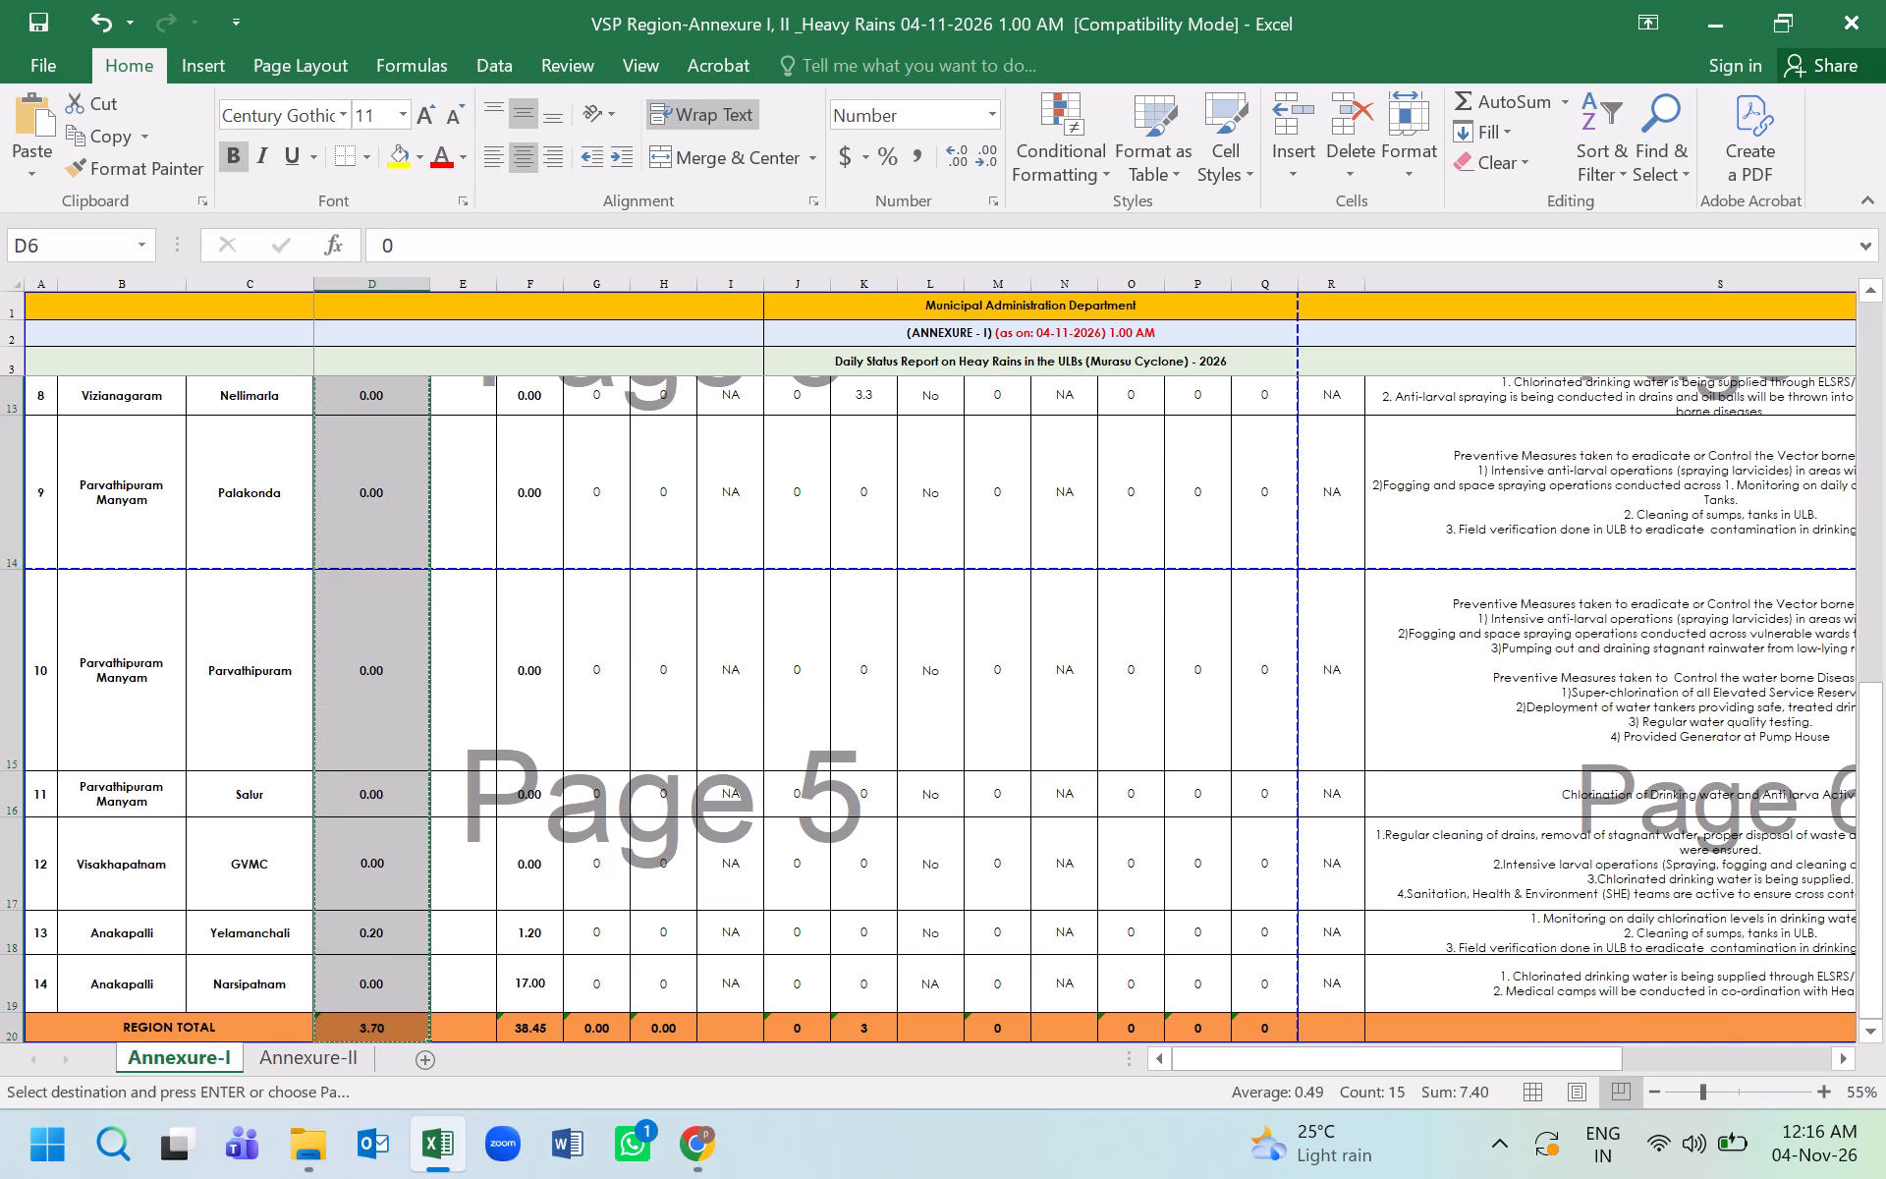
{"action": "left_click", "coordinate": [484, 725]}
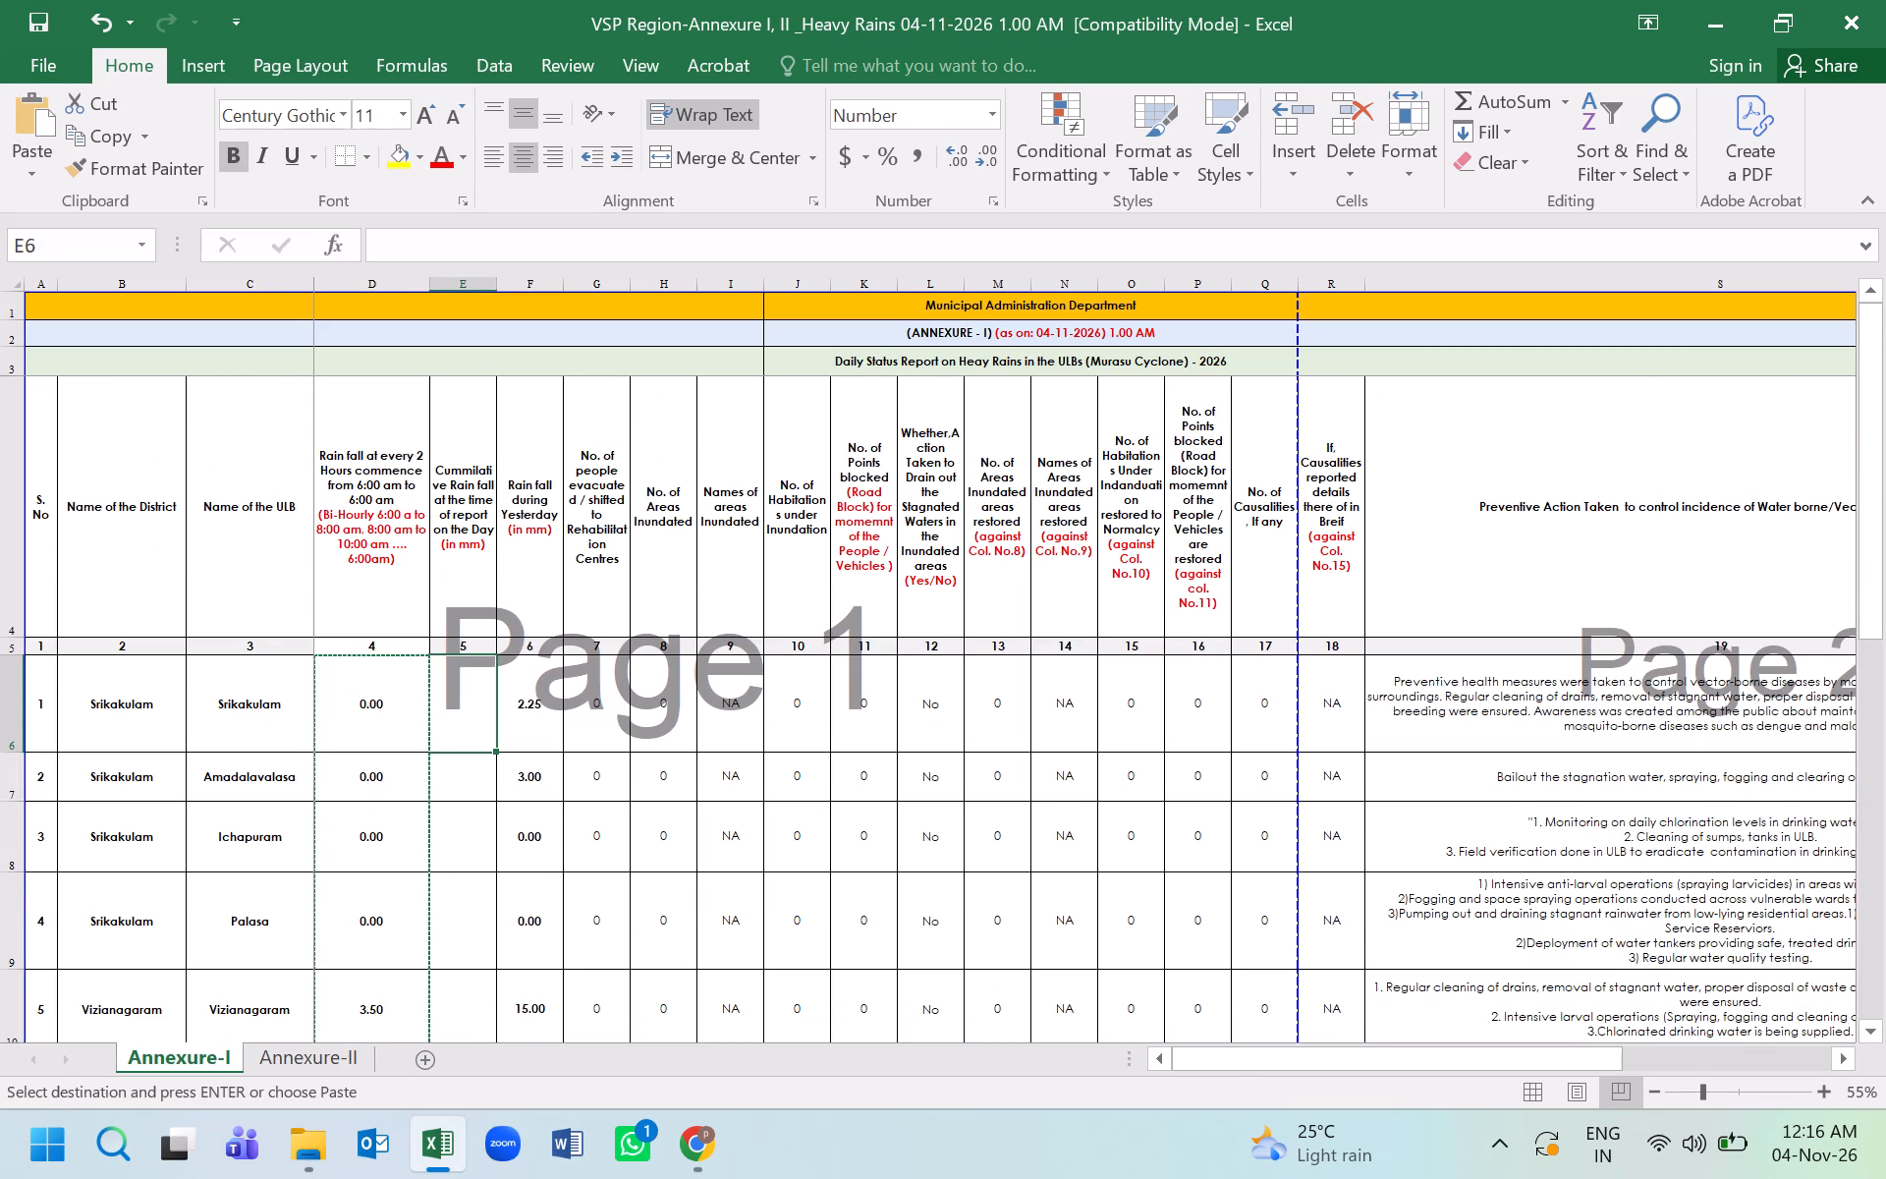
{"action": "key", "text": "ctrl+v"}
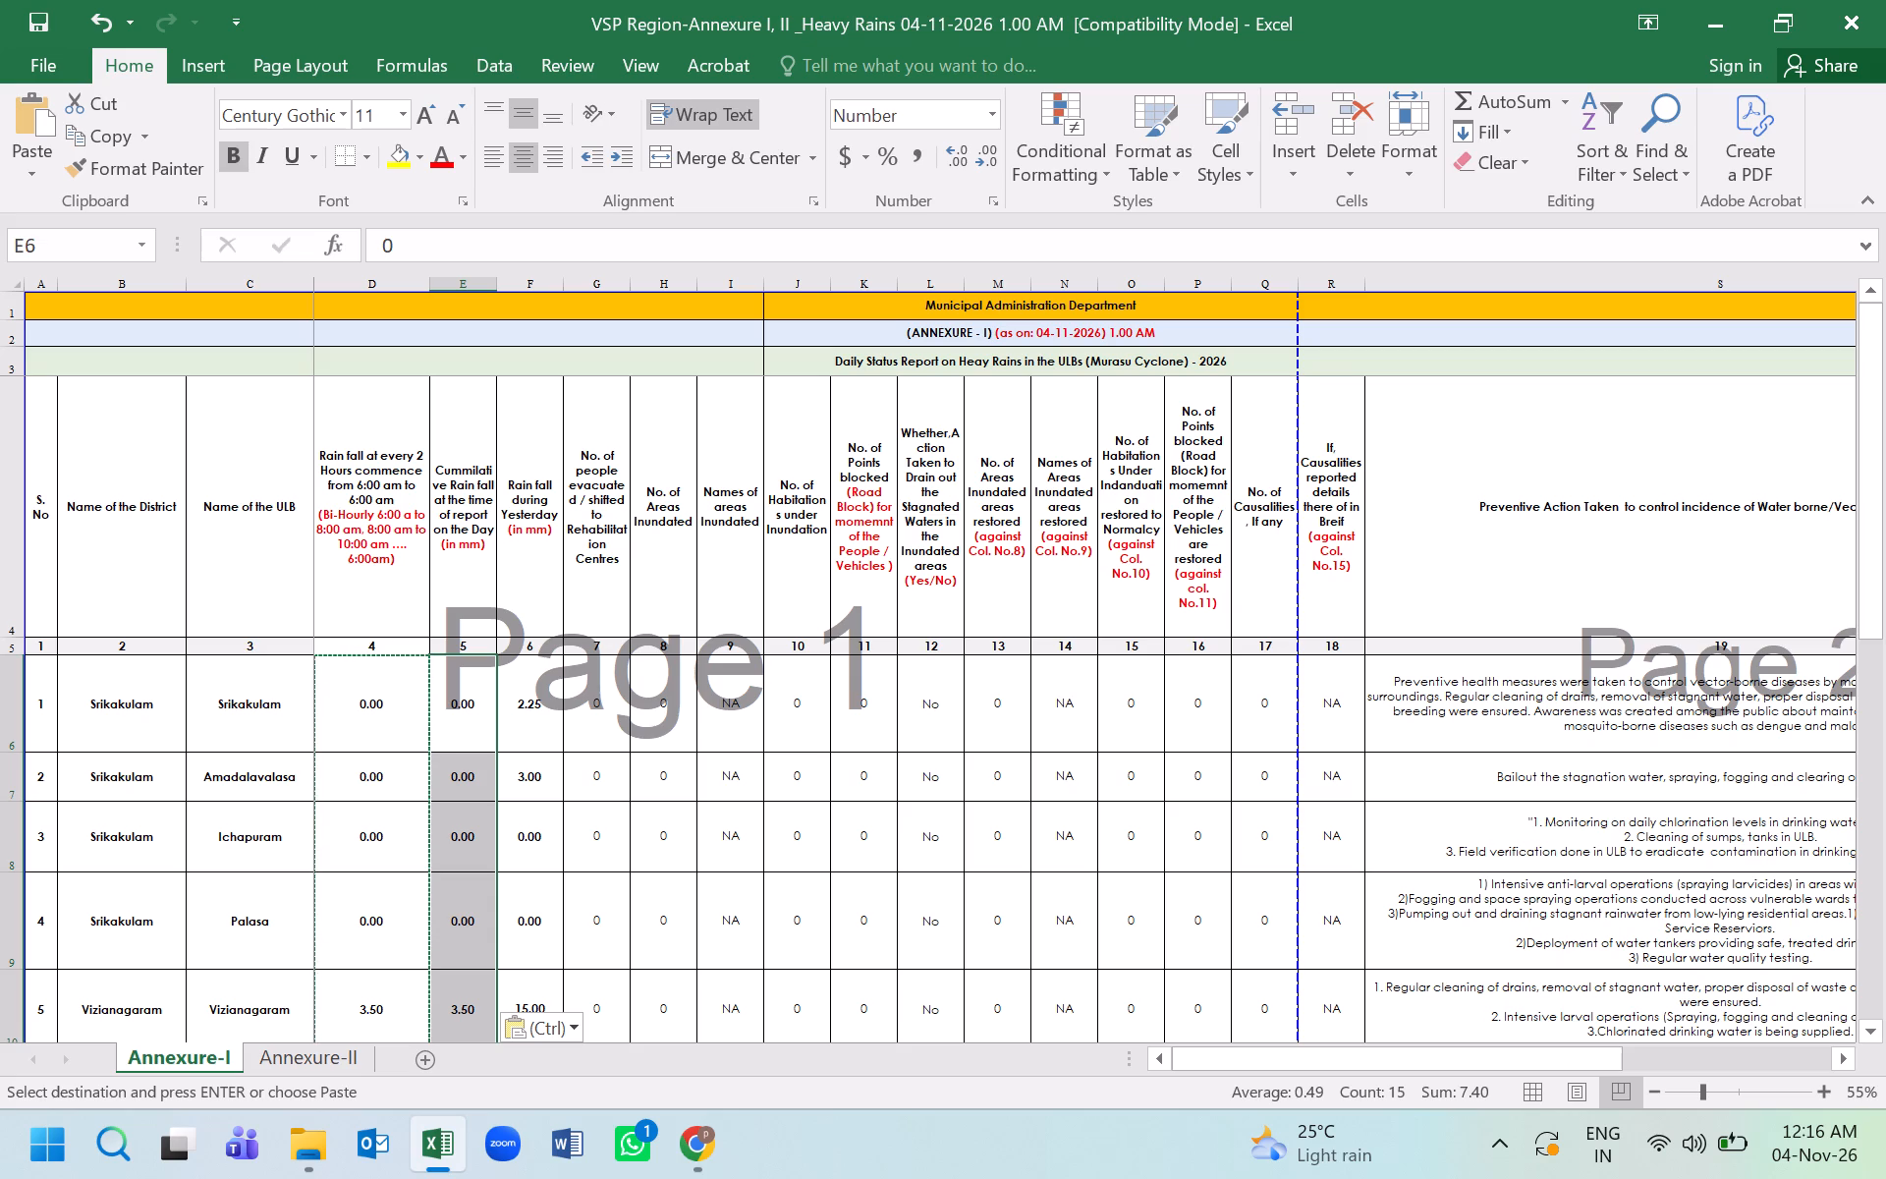
Compare the two-hourly, cumulative and yesterday's rainfall columns across all ULB rows down to Region Total.
{"action": "scroll", "coordinate": [350, 808], "scroll_direction": "down", "scroll_amount": 1}
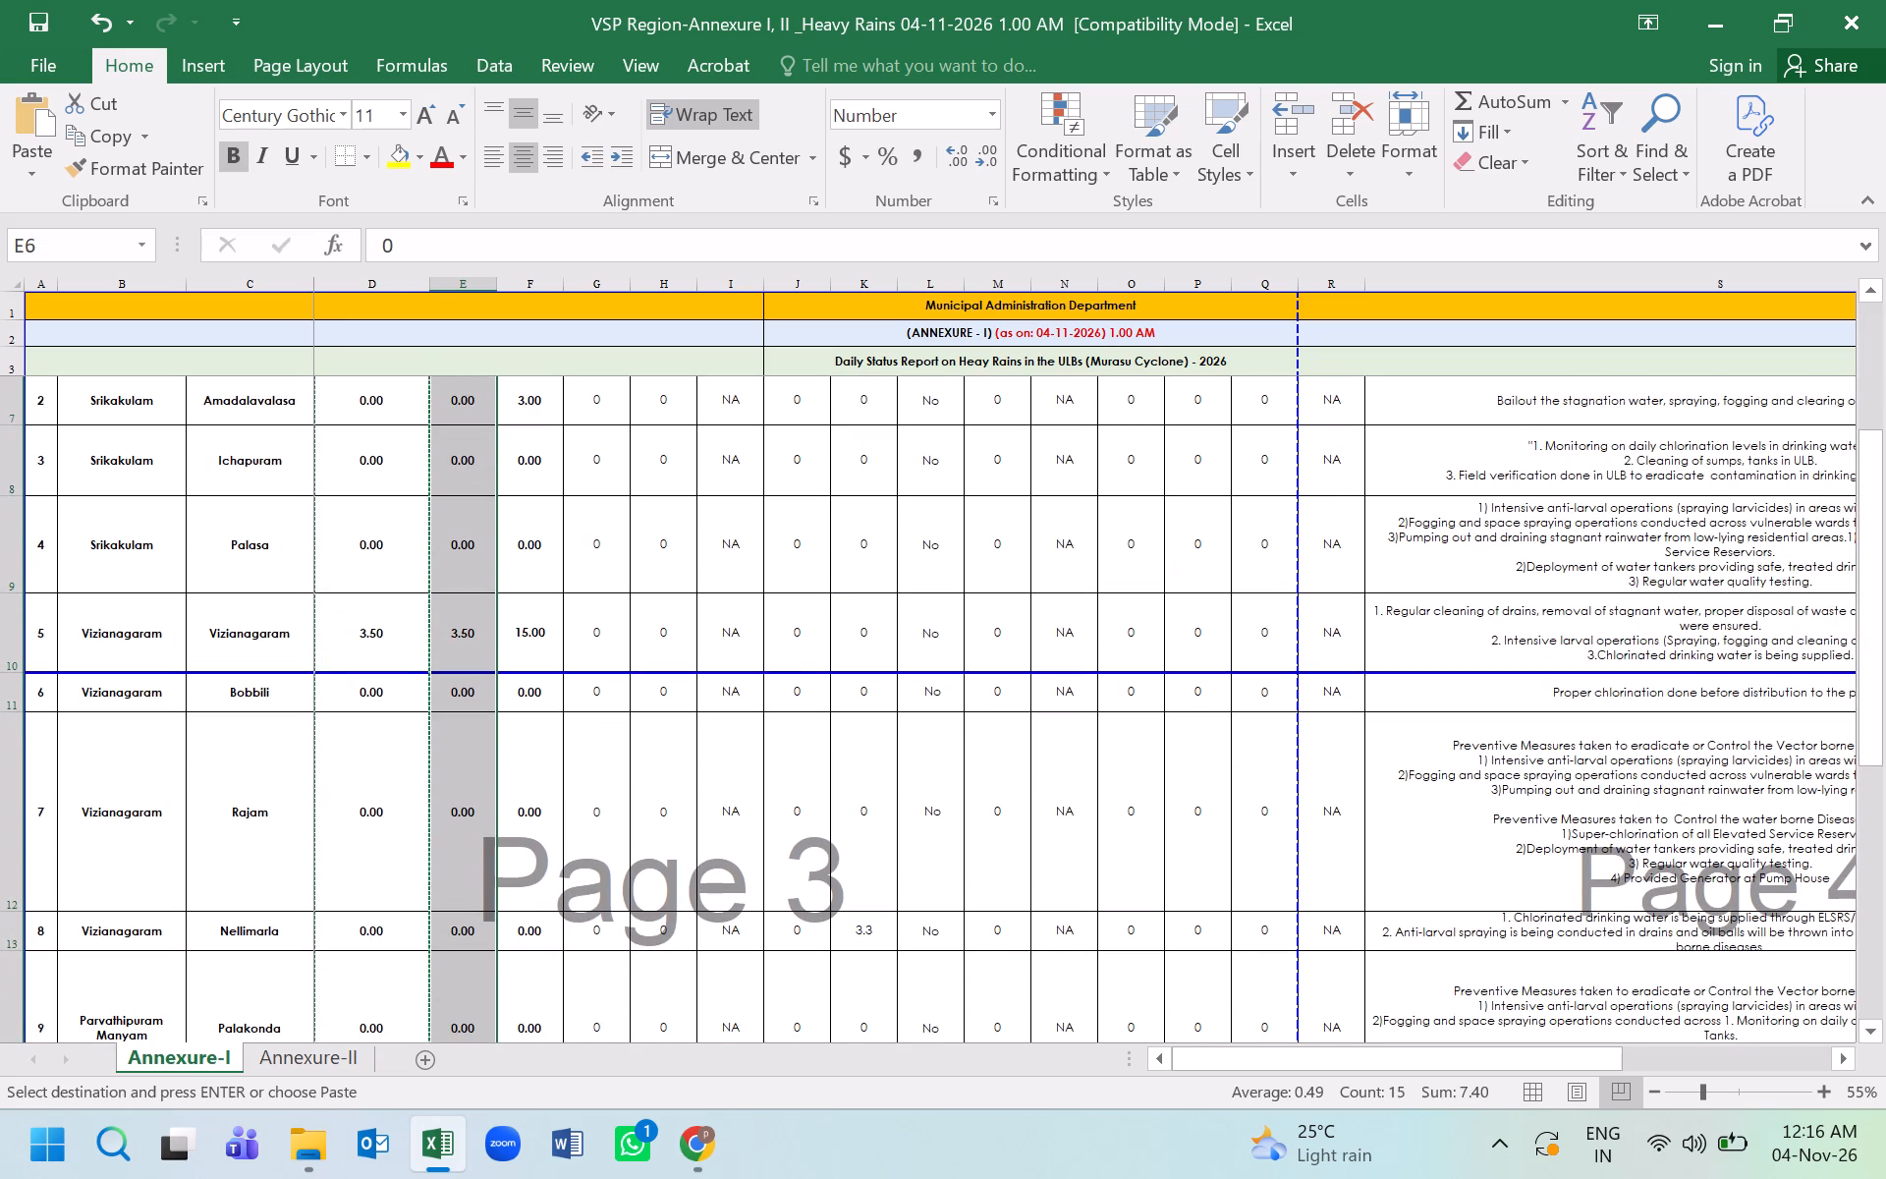
{"action": "scroll", "coordinate": [310, 828], "scroll_direction": "down", "scroll_amount": 2}
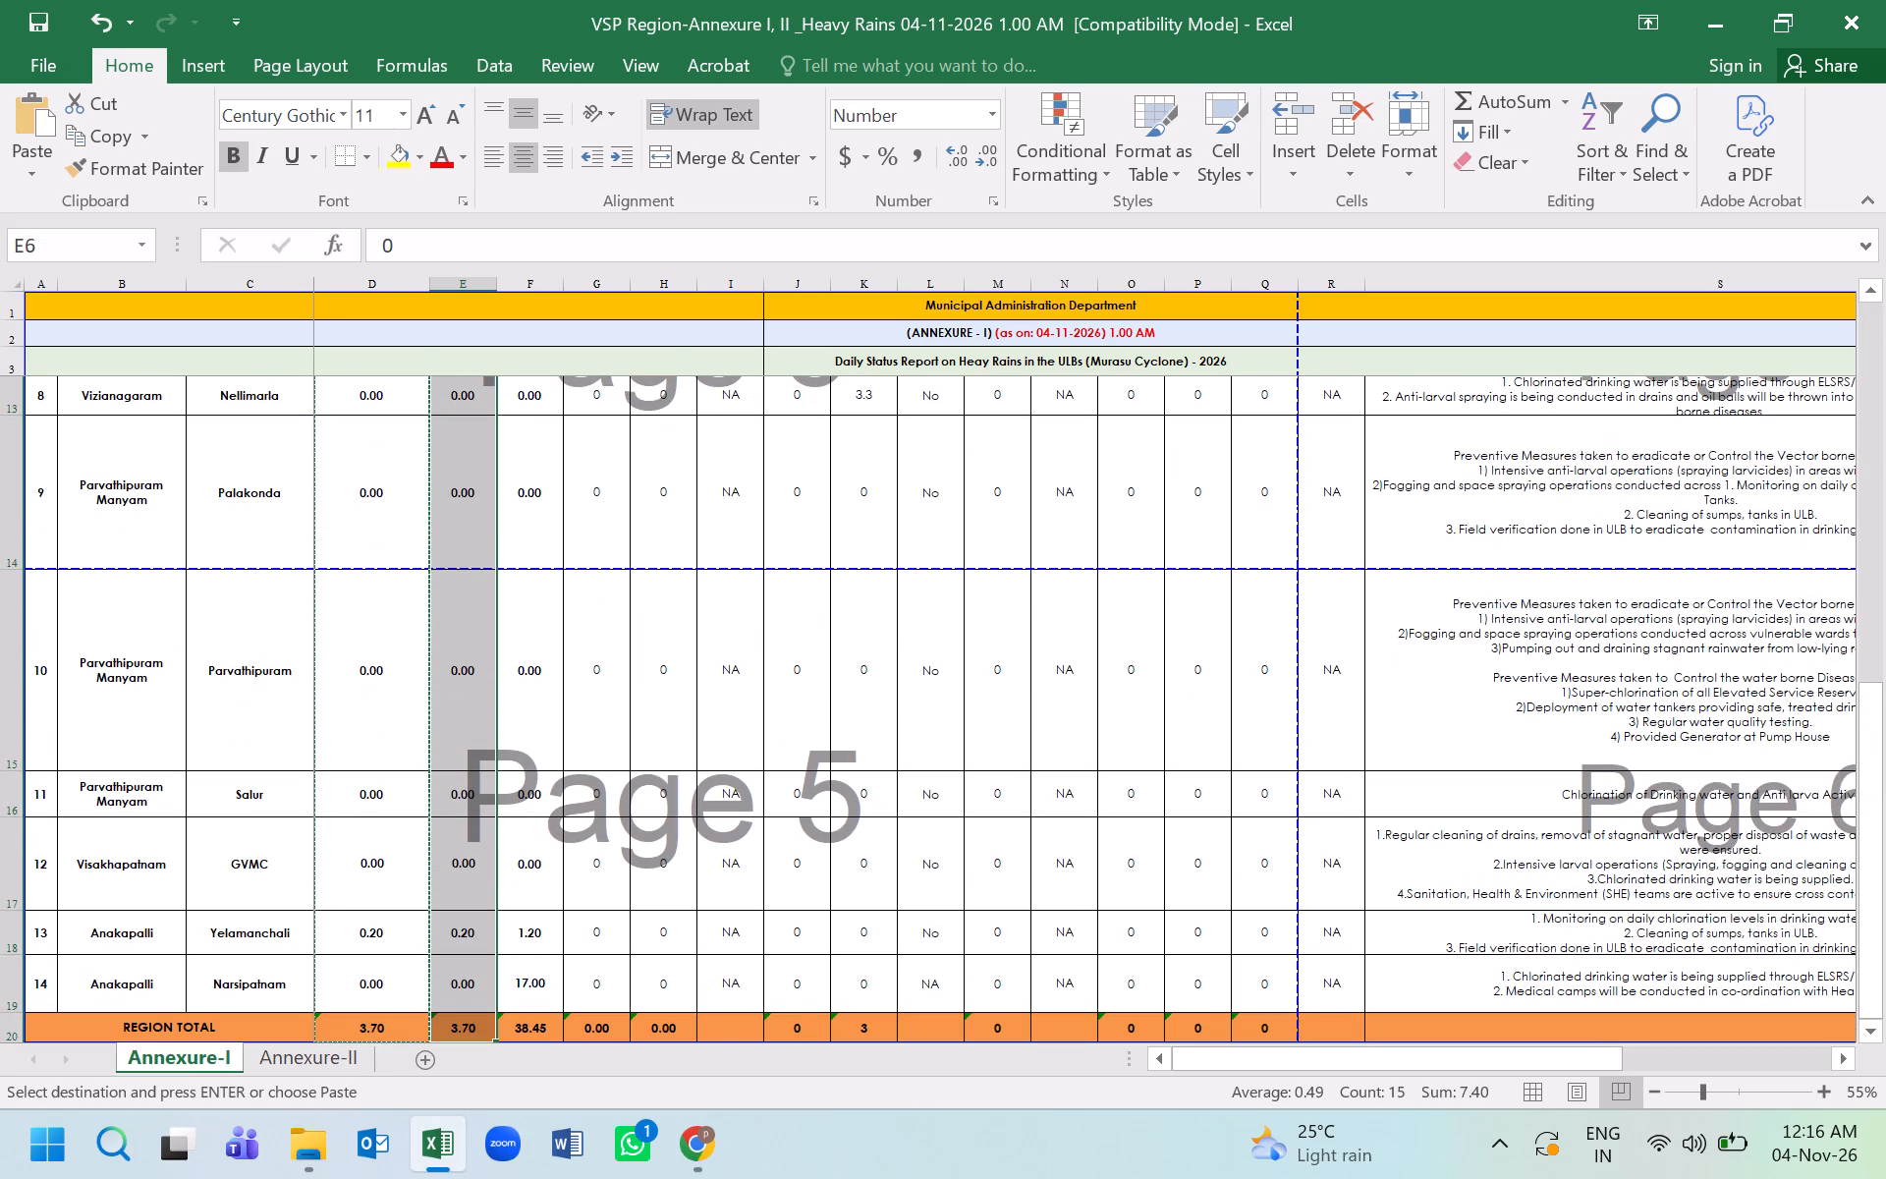
{"action": "scroll", "coordinate": [310, 828], "scroll_direction": "up", "scroll_amount": 2}
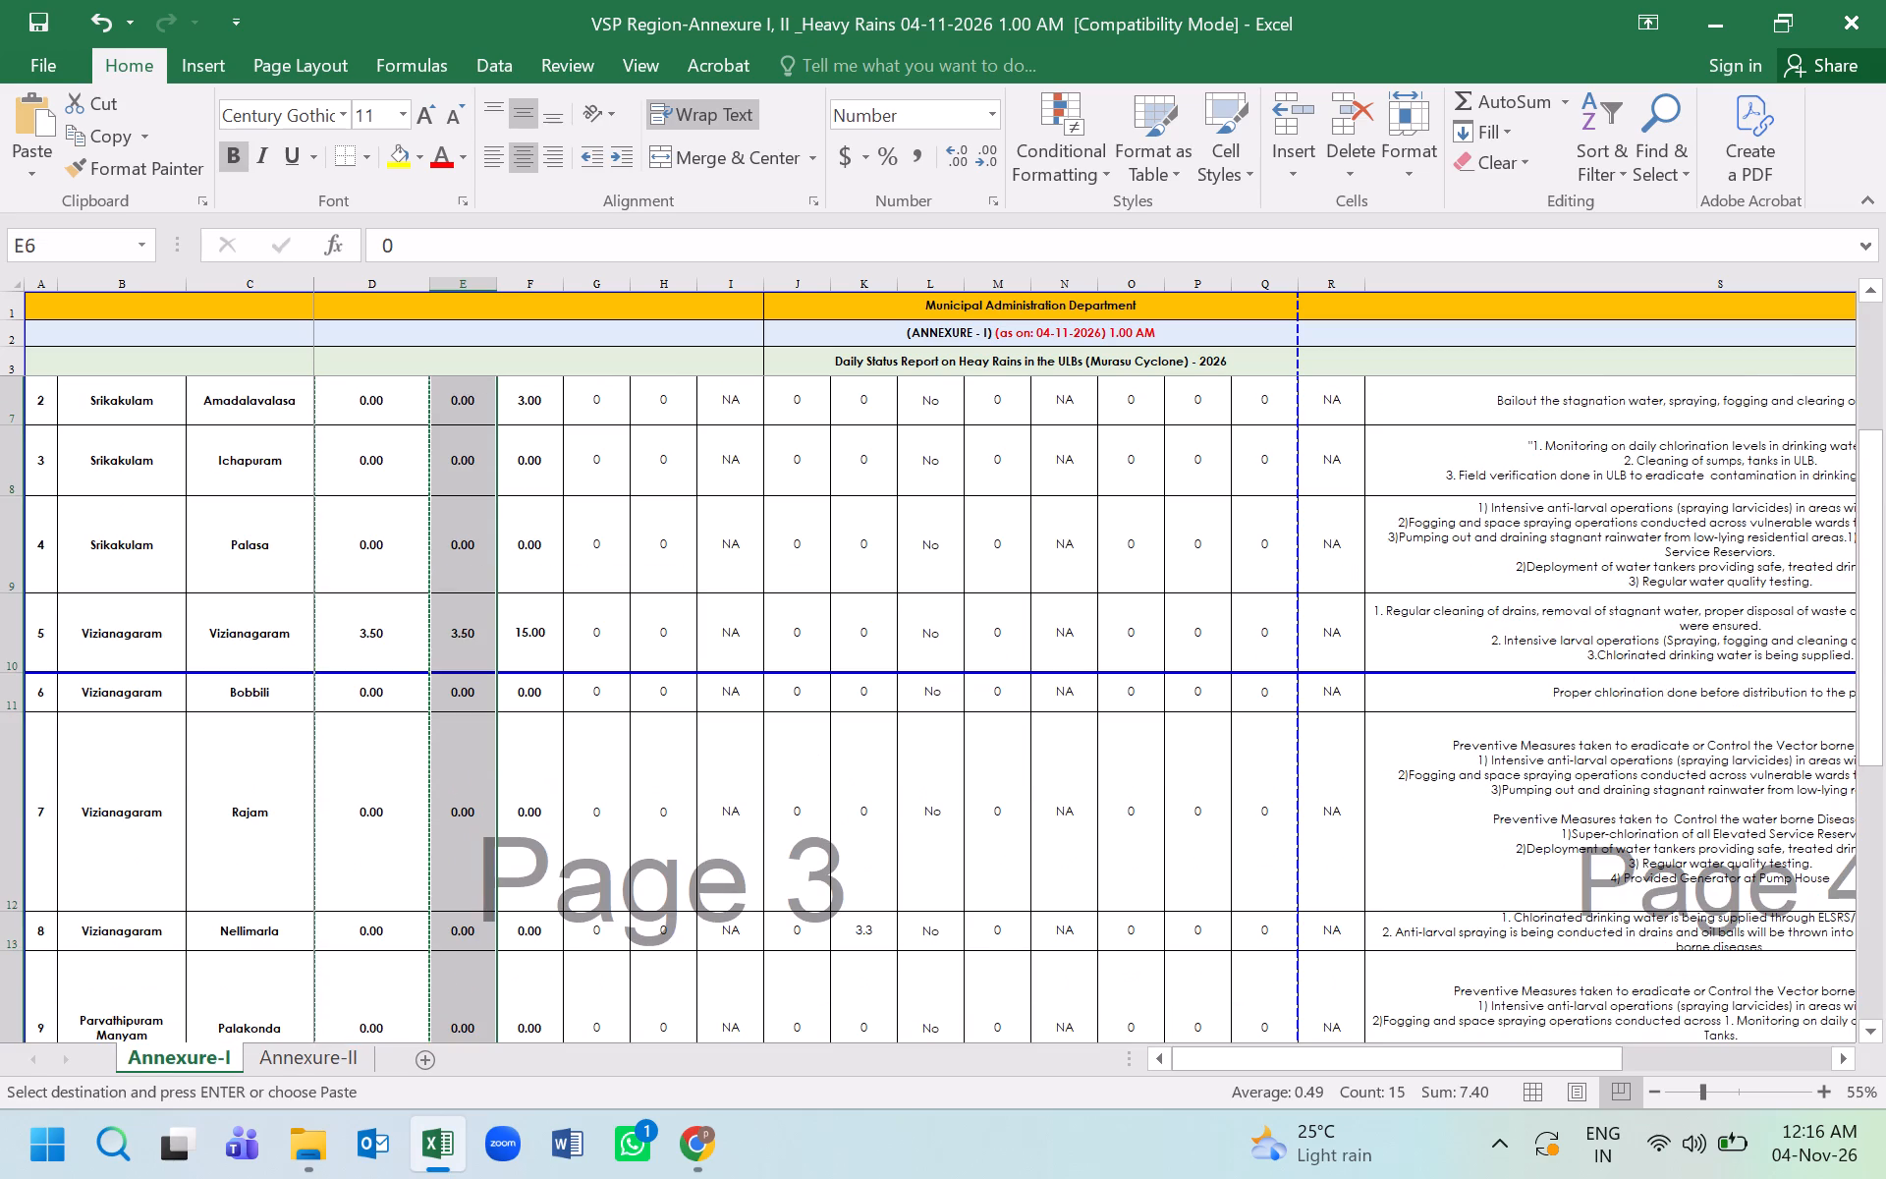
{"action": "scroll", "coordinate": [297, 810], "scroll_direction": "up", "scroll_amount": 1}
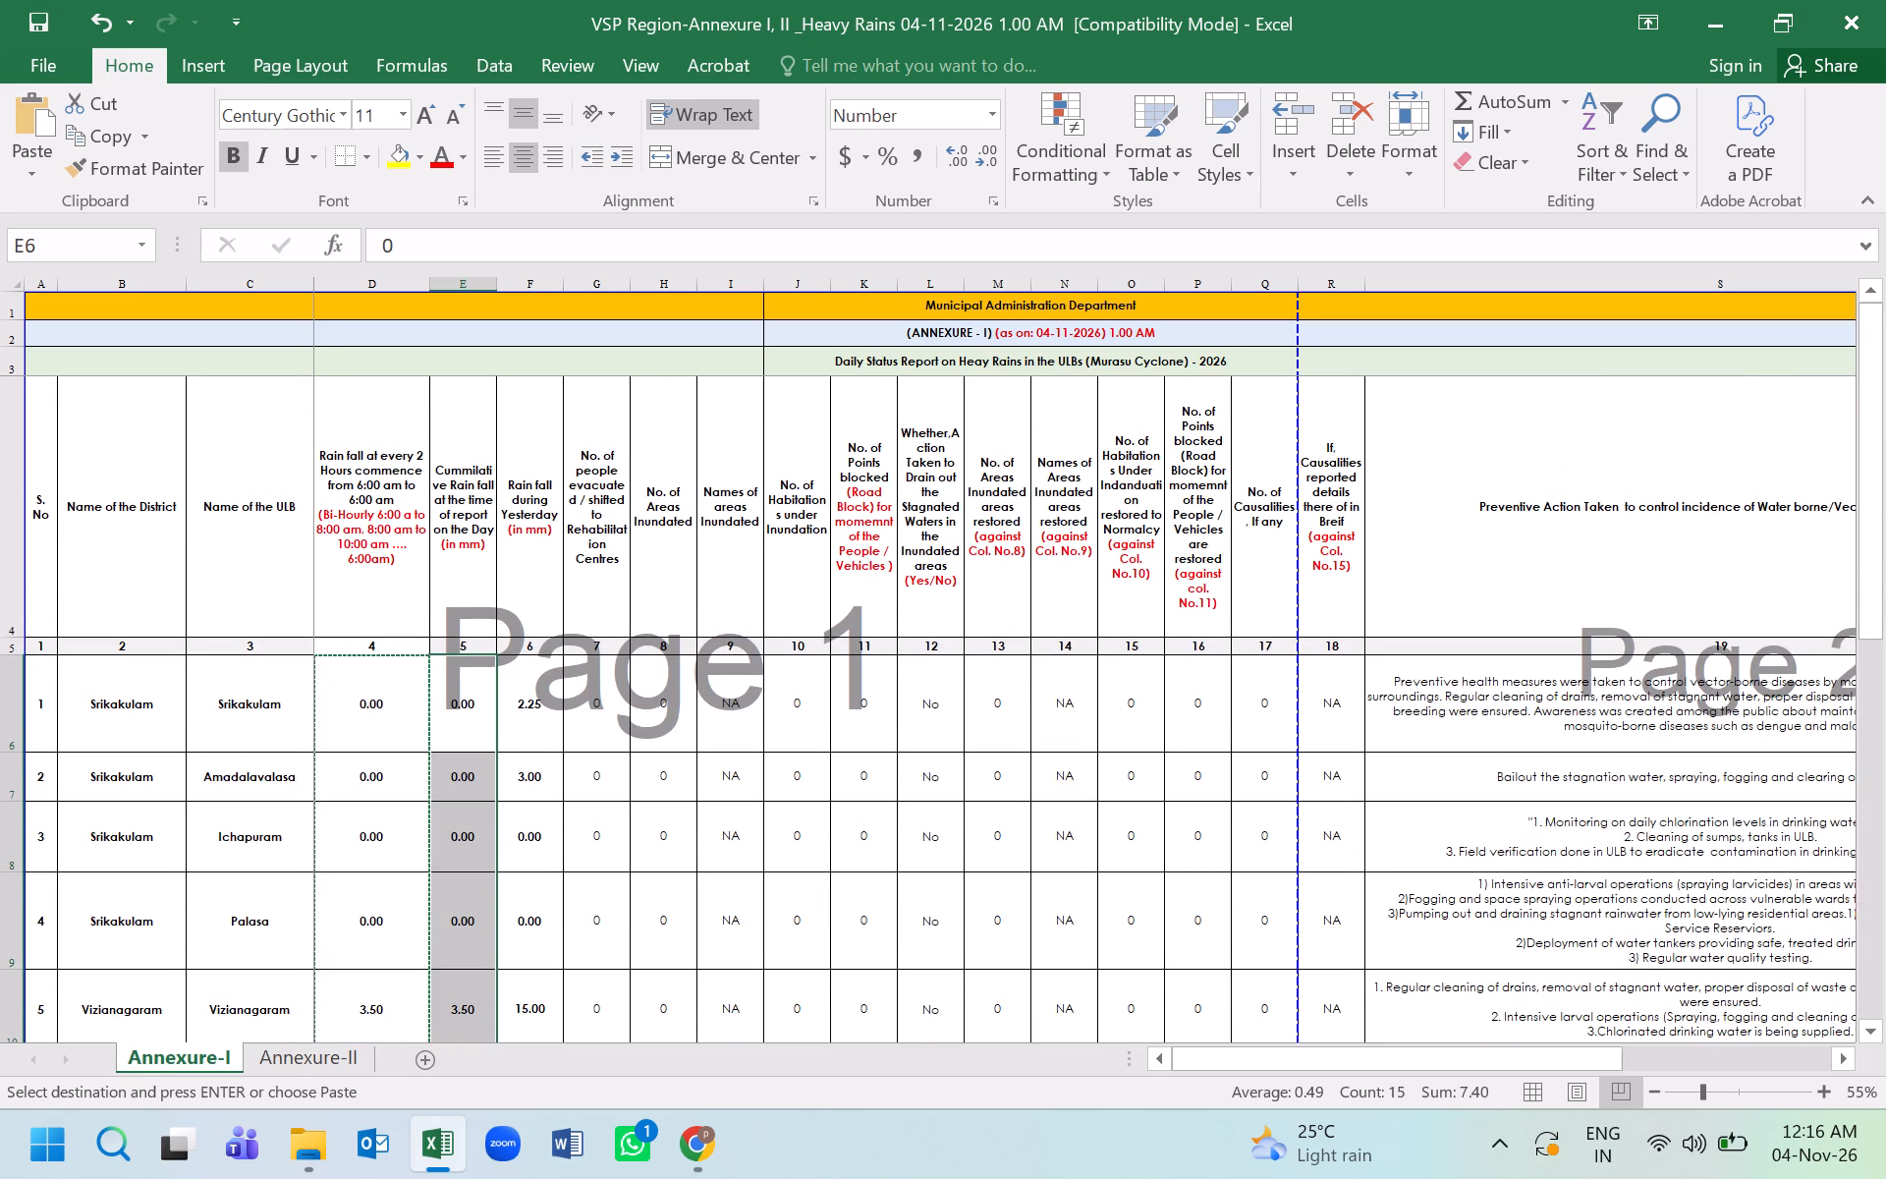
{"action": "scroll", "coordinate": [285, 842], "scroll_direction": "down", "scroll_amount": 4}
{"action": "scroll", "coordinate": [272, 849], "scroll_direction": "up", "scroll_amount": 1}
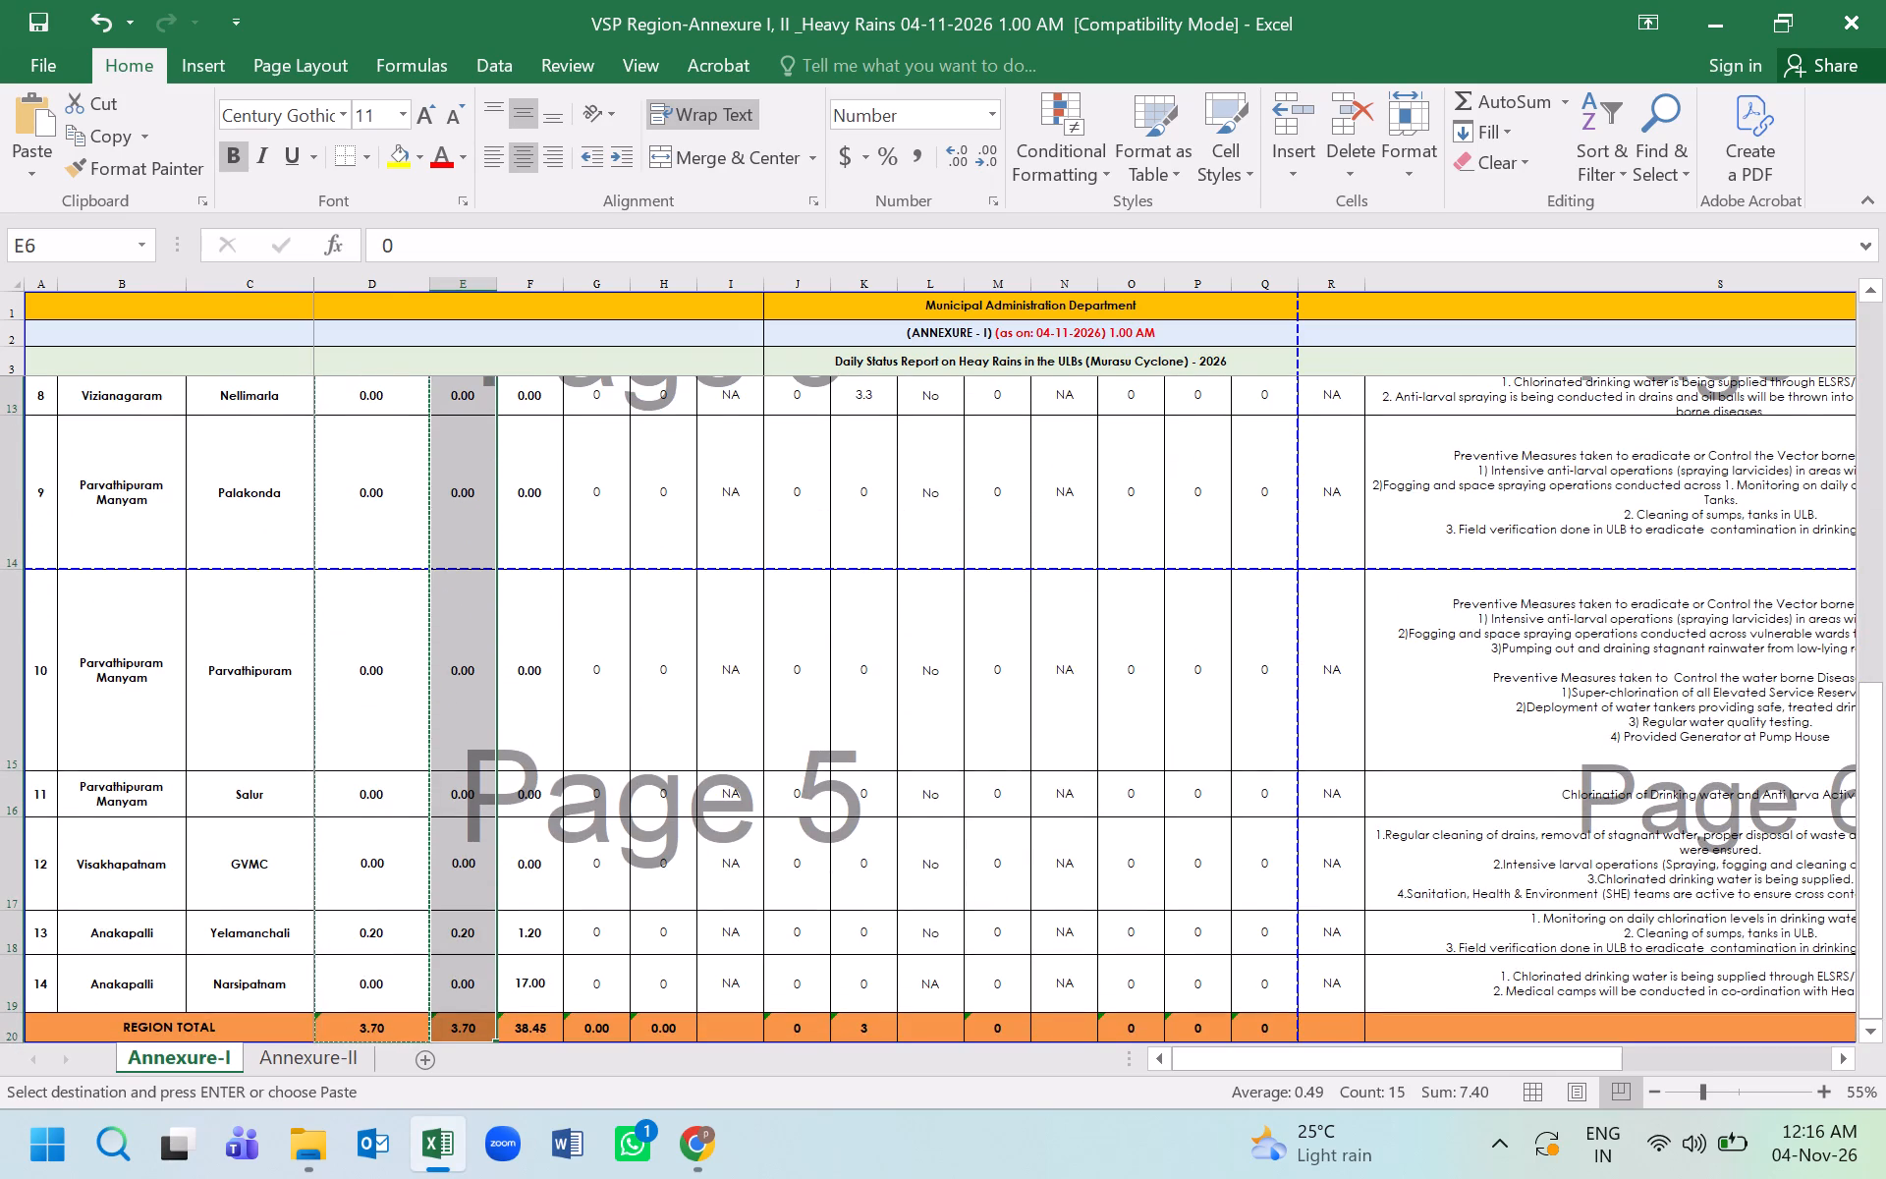
Highlight the Salur row in yellow from the ULB name through the "Rain fall during Yesterday" cell.
{"action": "left_click", "coordinate": [343, 799]}
{"action": "left_click", "coordinate": [440, 801]}
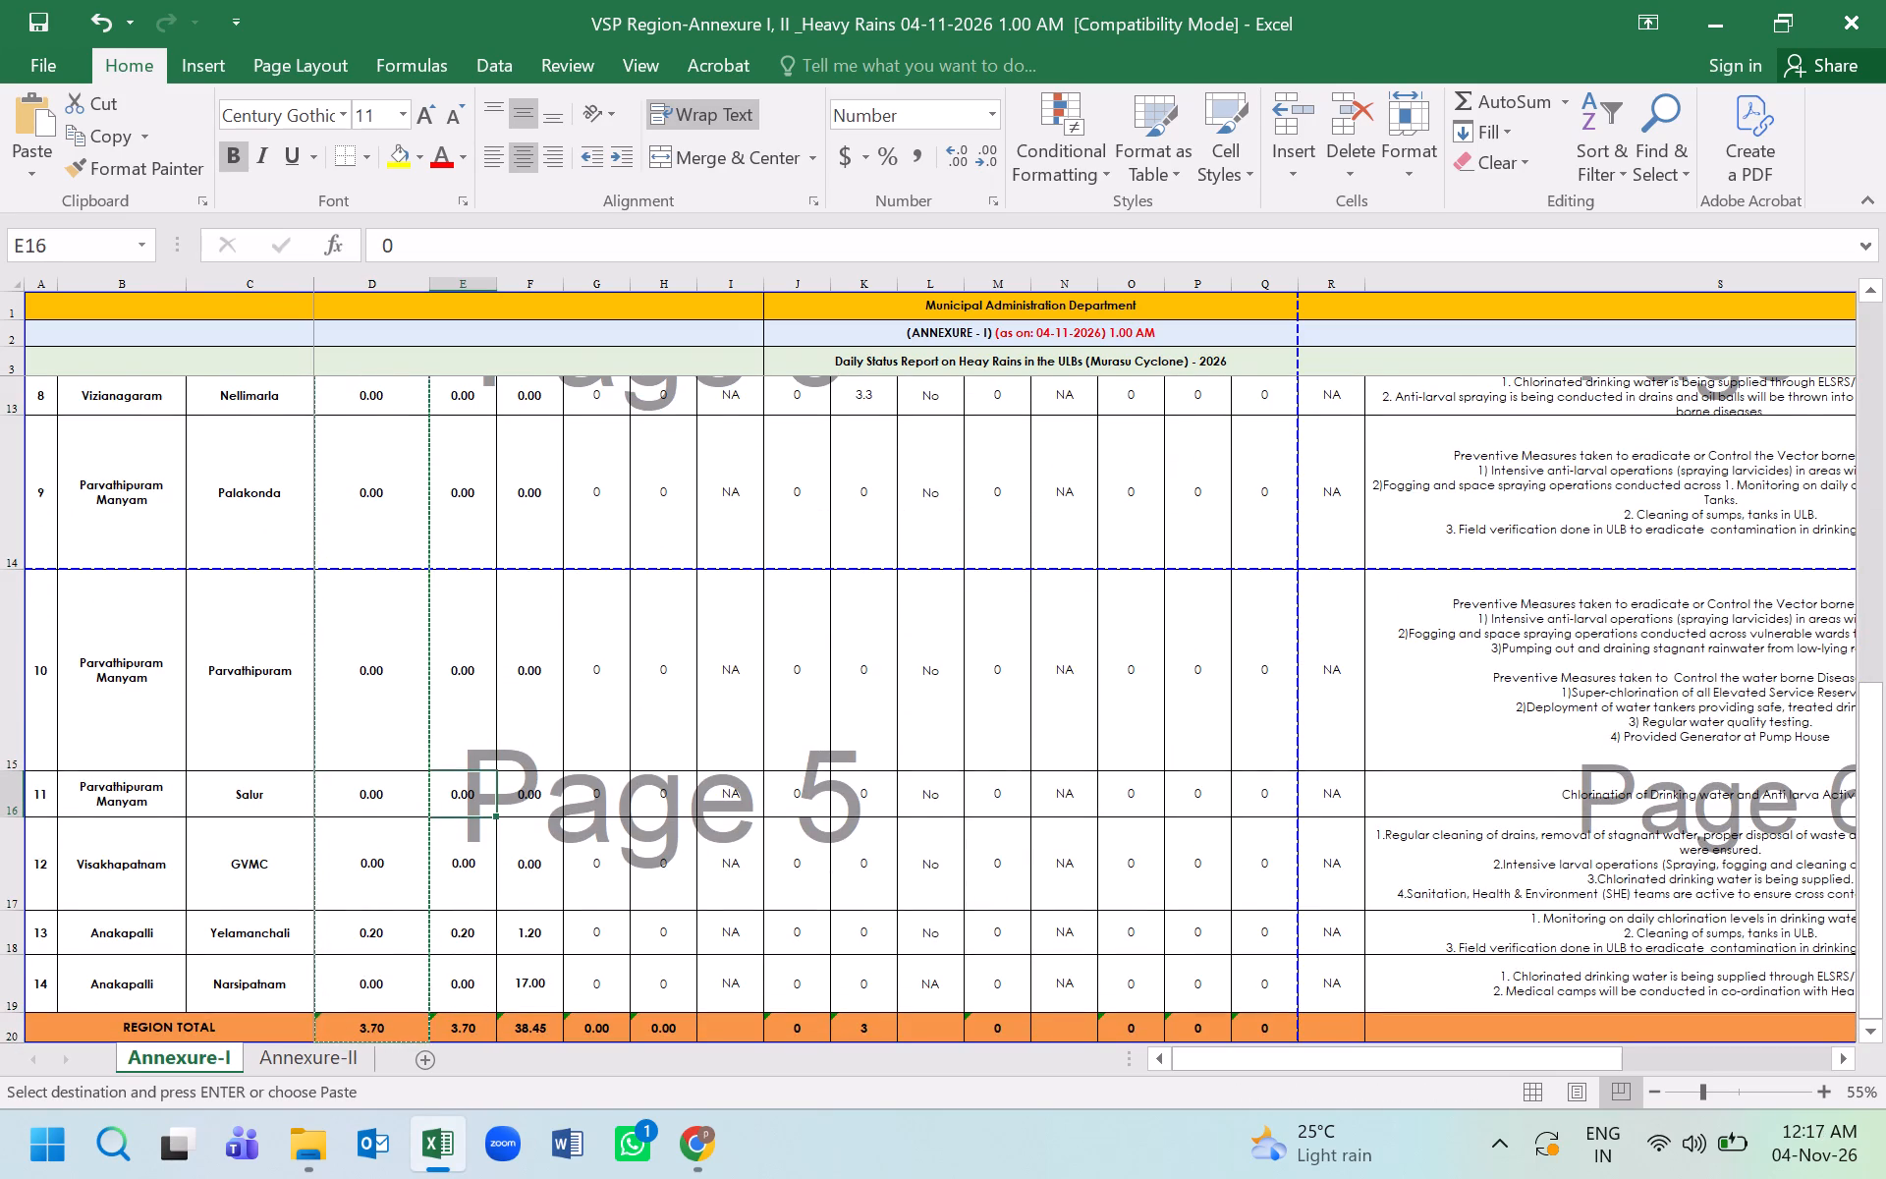
{"action": "left_click", "coordinate": [529, 801]}
{"action": "left_click_drag", "start_coordinate": [225, 805], "coordinate": [231, 805]}
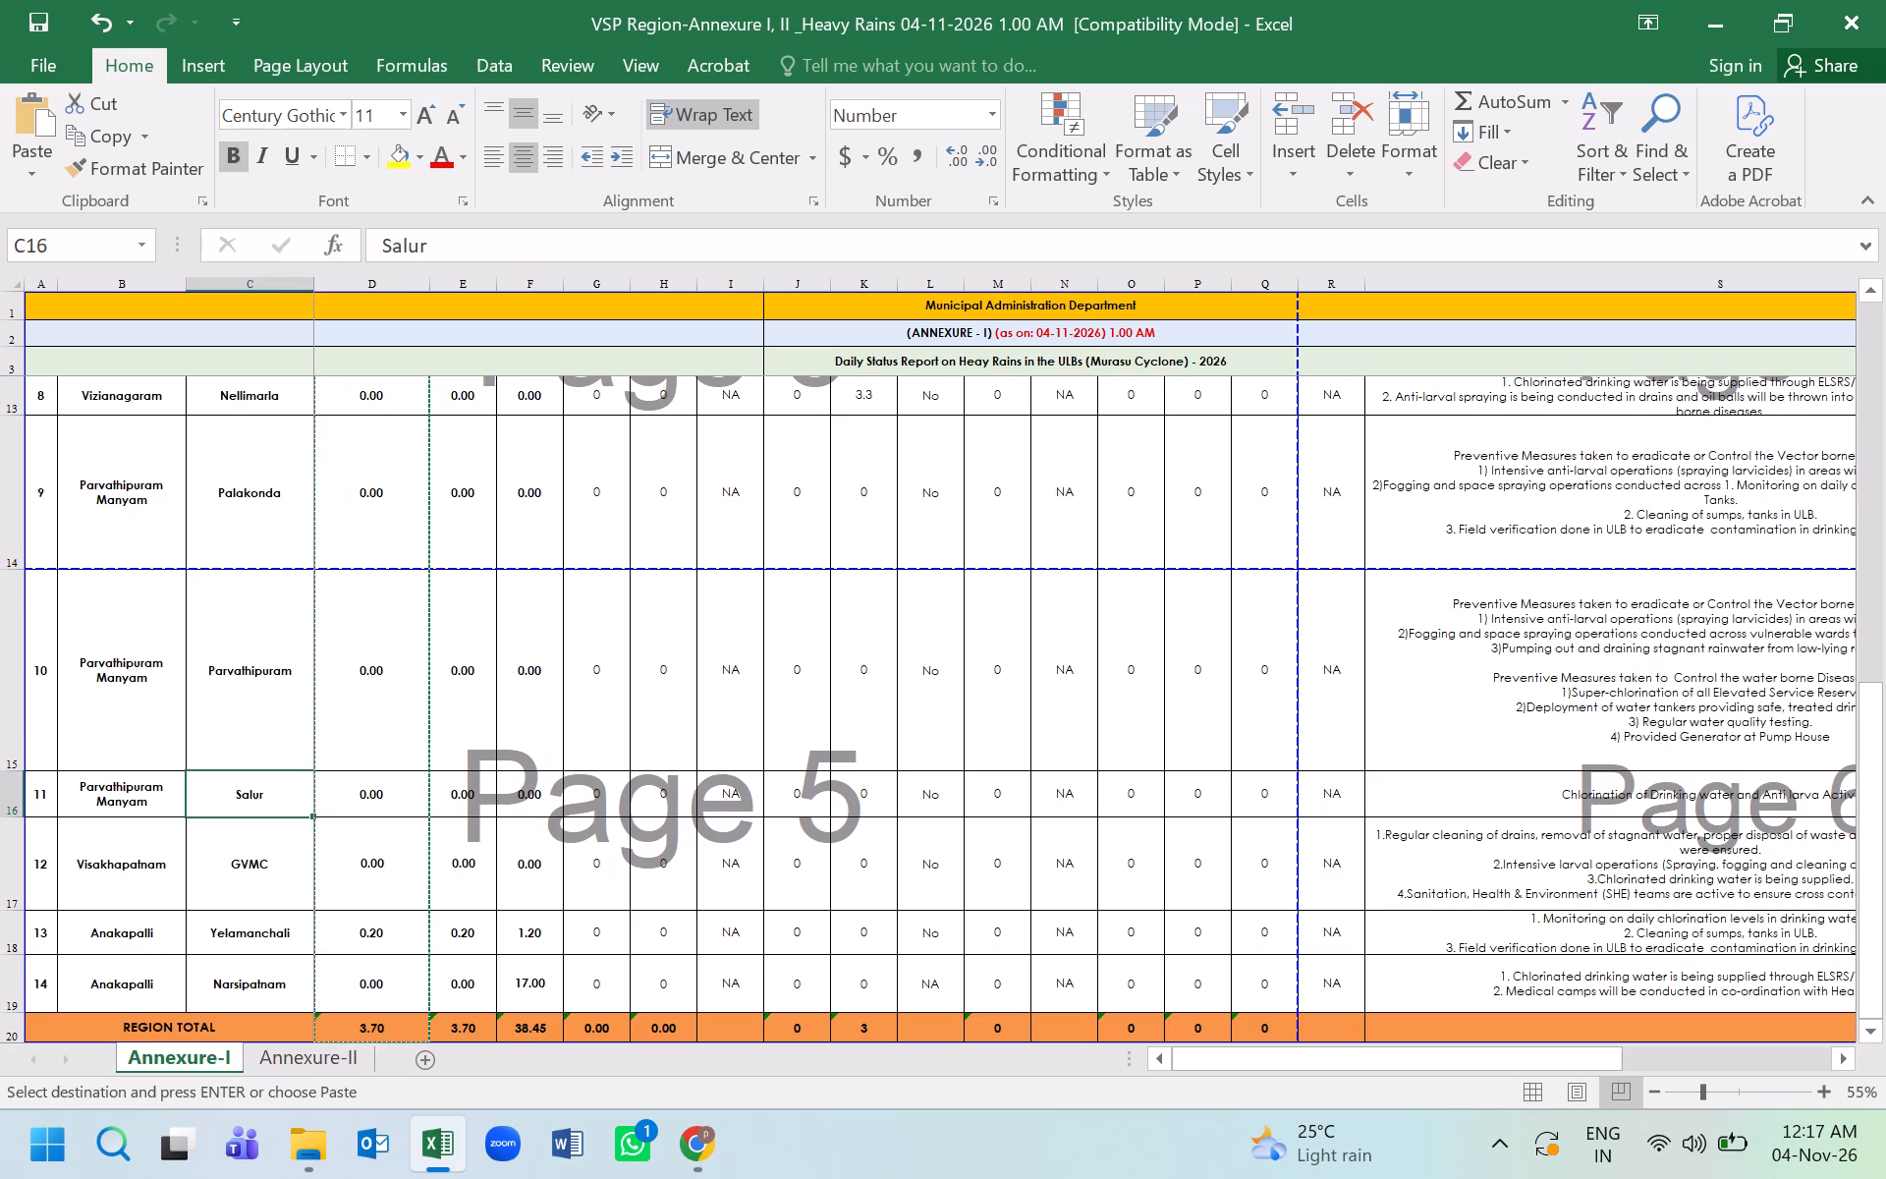
{"action": "left_click_drag", "start_coordinate": [231, 805], "coordinate": [511, 808]}
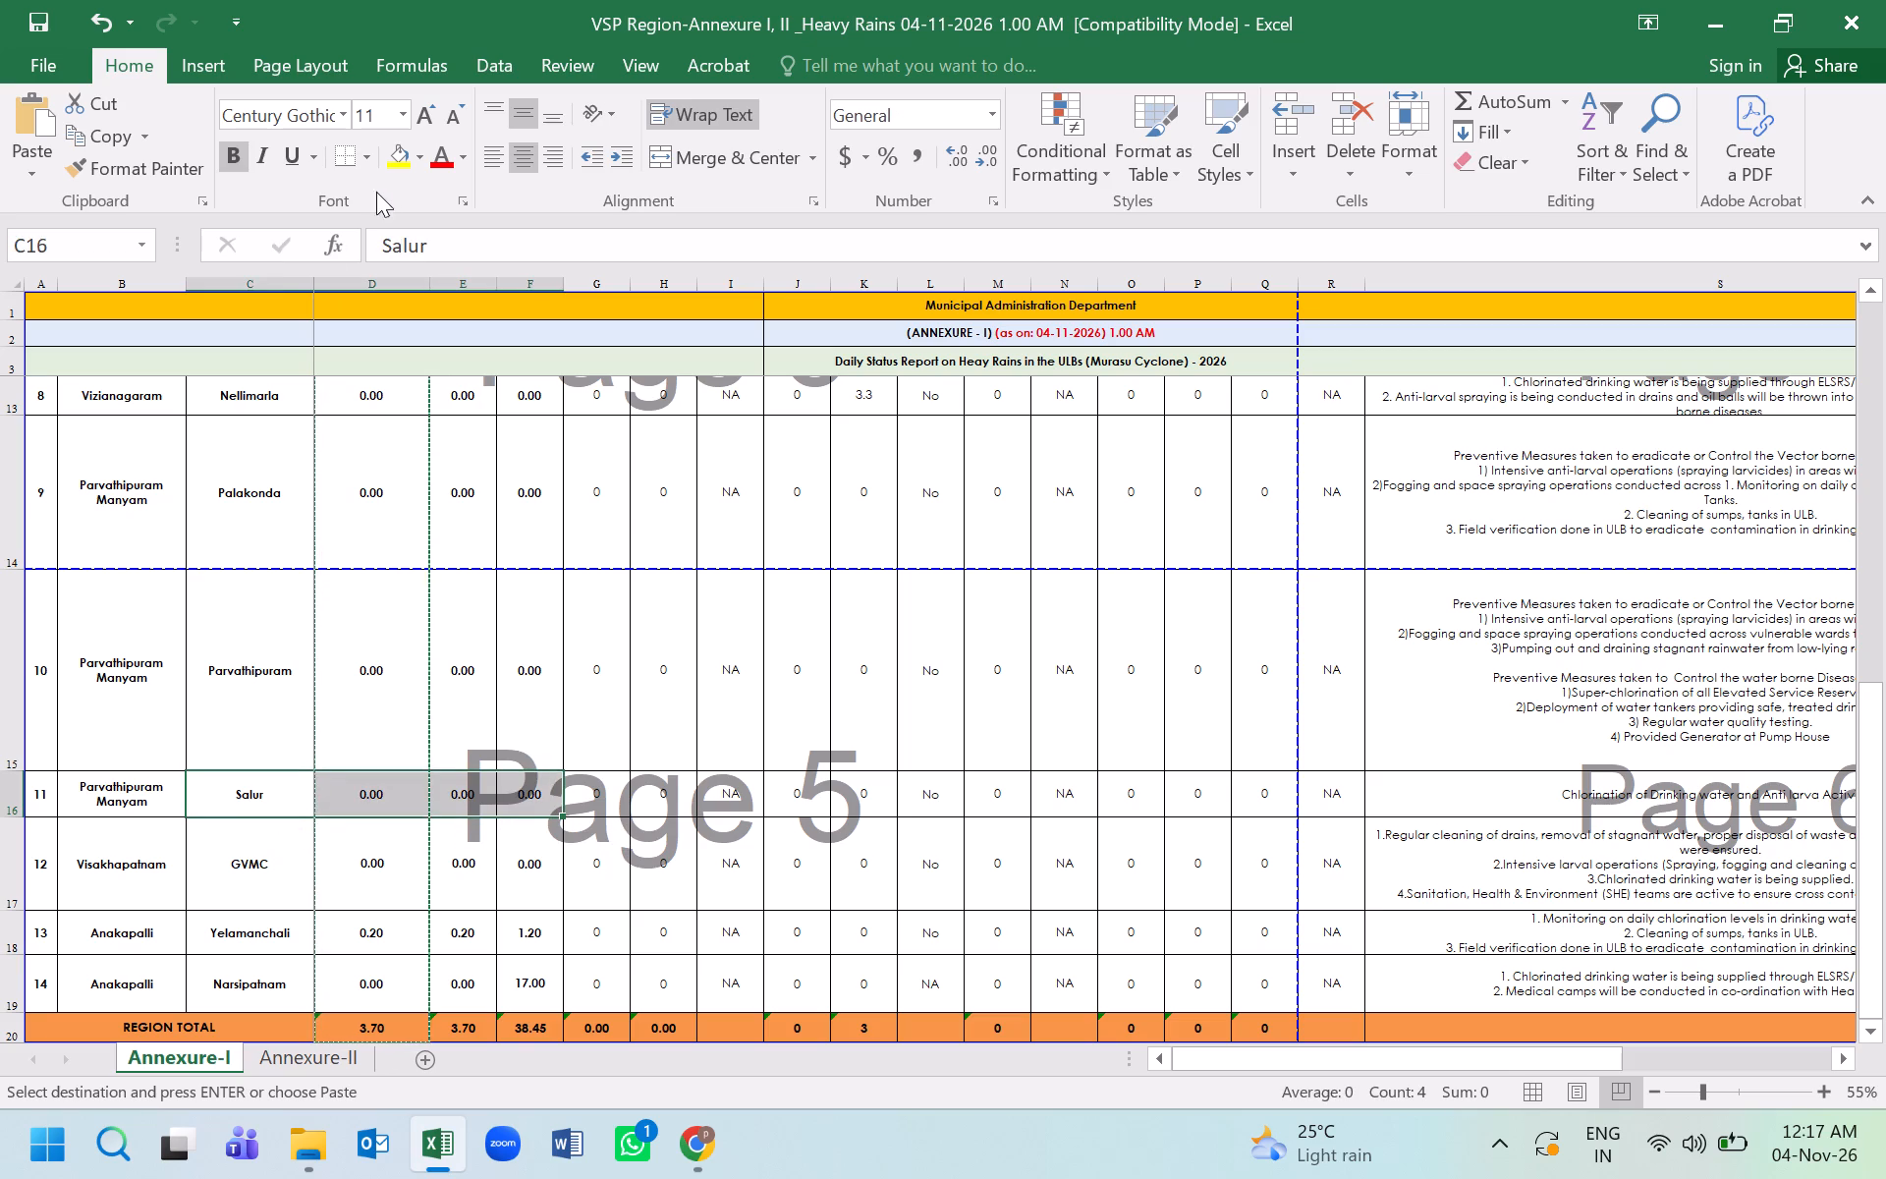
{"action": "left_click", "coordinate": [393, 147]}
{"action": "left_click", "coordinate": [401, 663]}
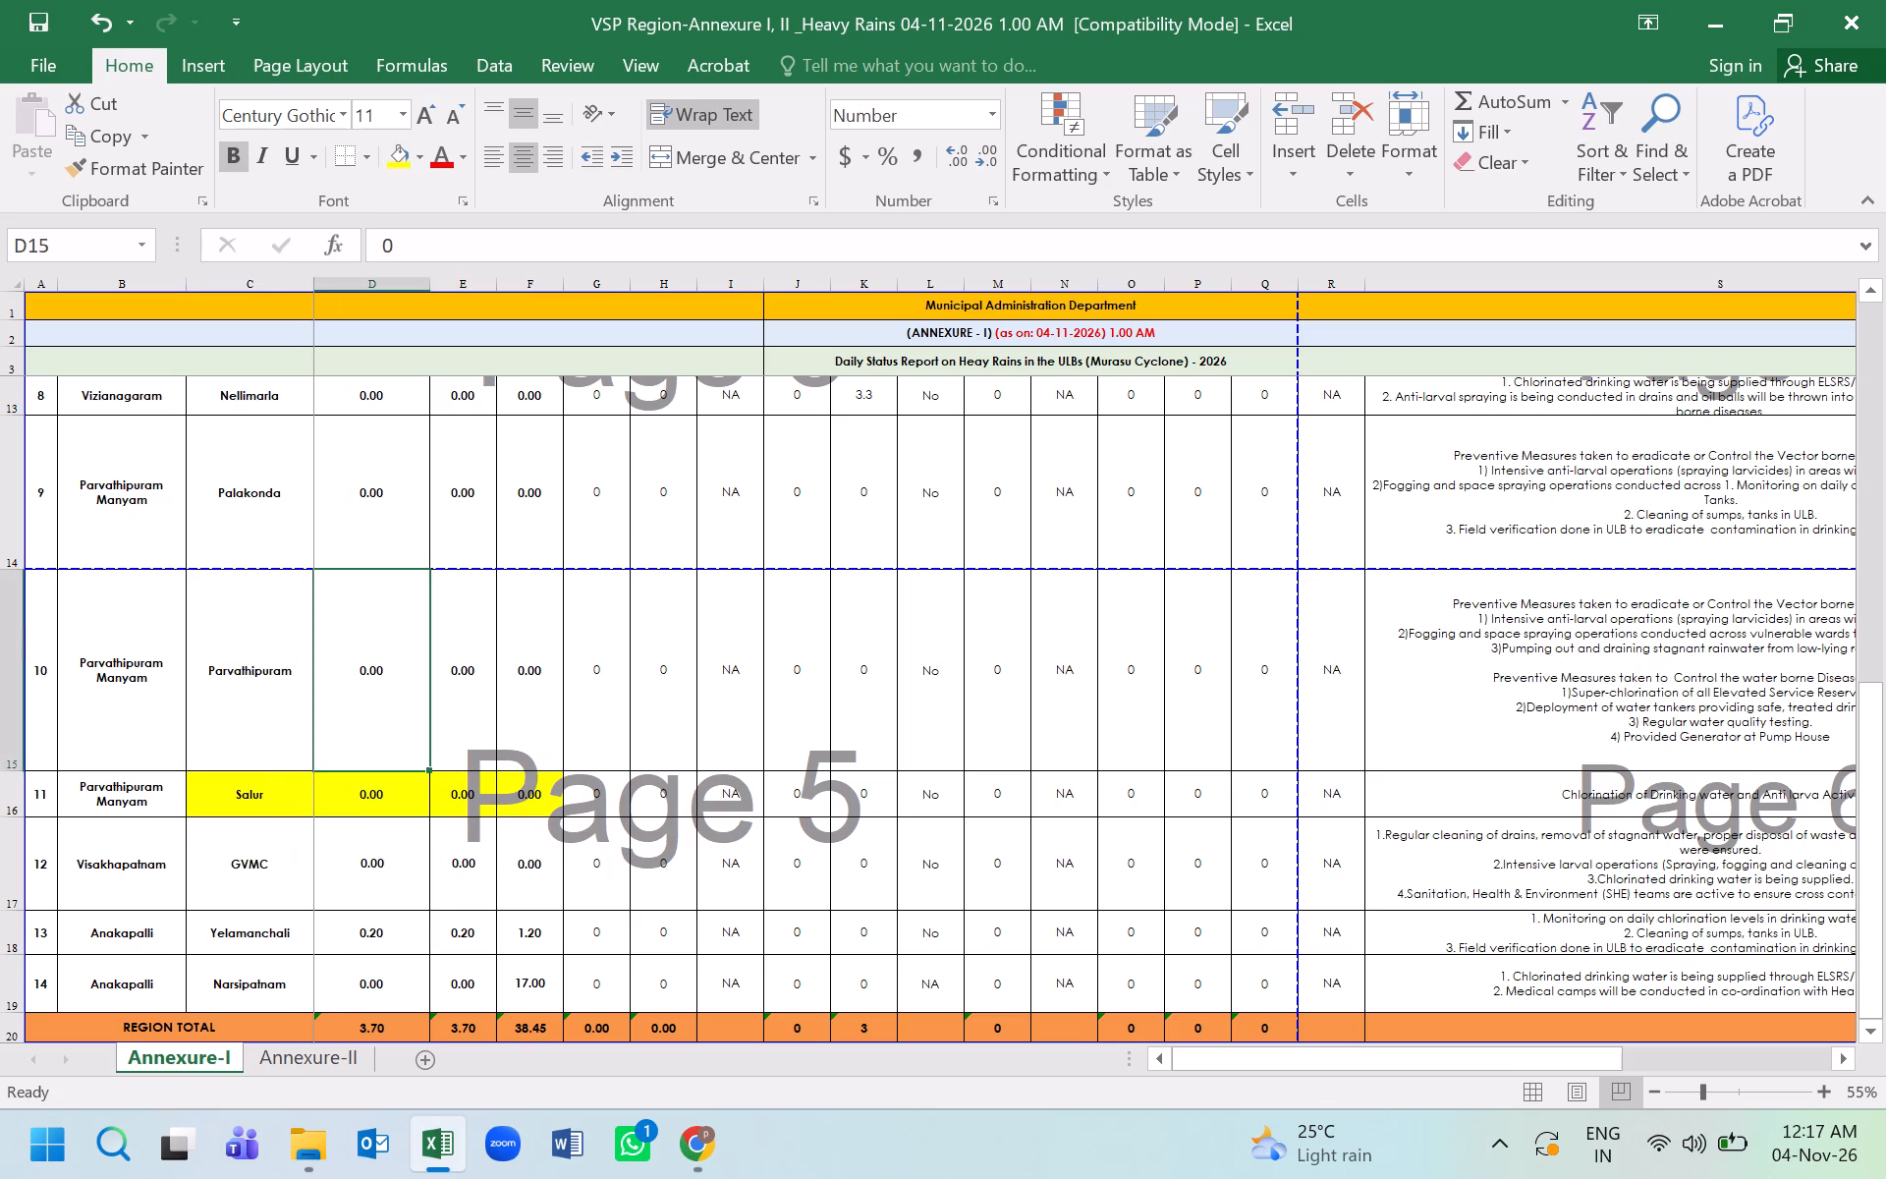
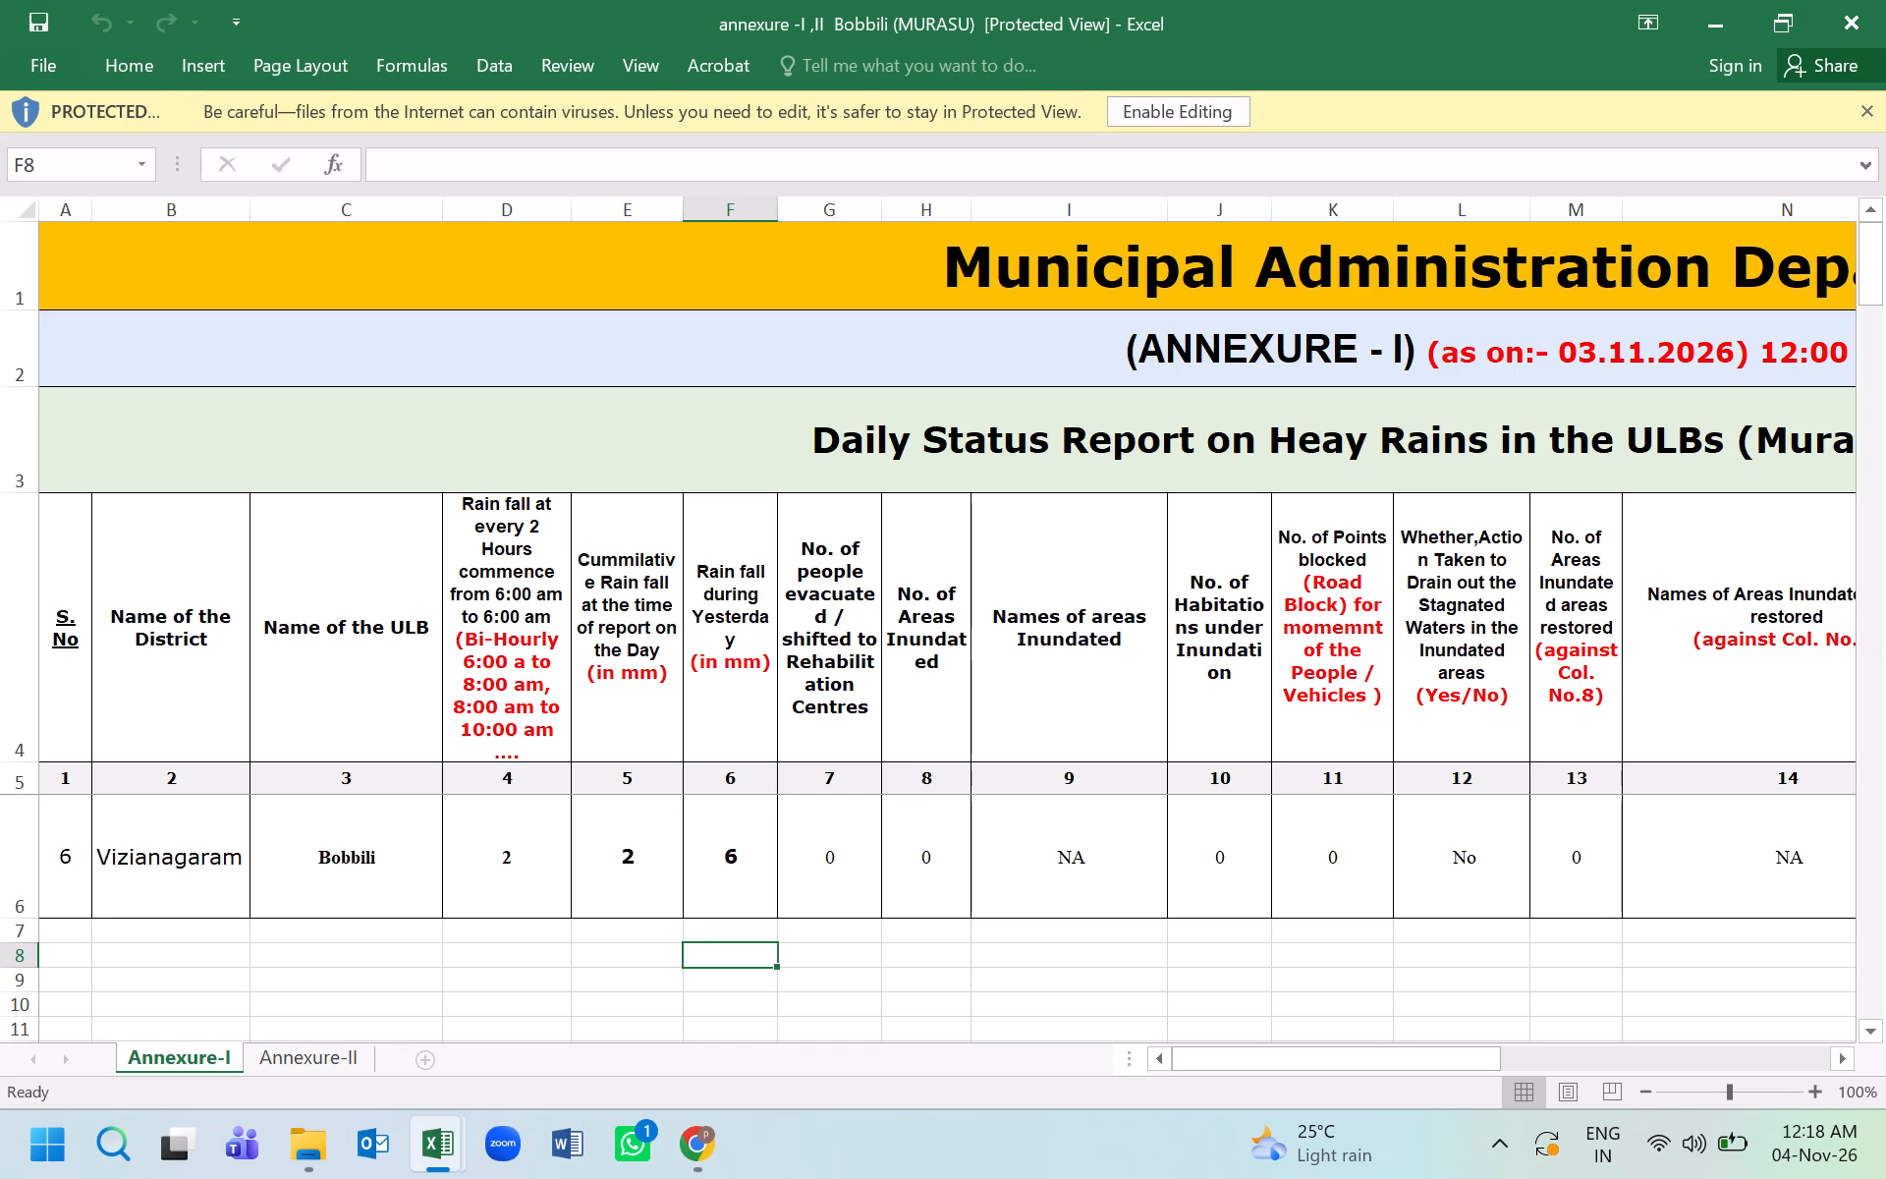
Review the Bobbili ULB's Annexure-I row from the rainfall columns across to the casualty details.
{"action": "left_click_drag", "start_coordinate": [1379, 1053], "coordinate": [1482, 1063]}
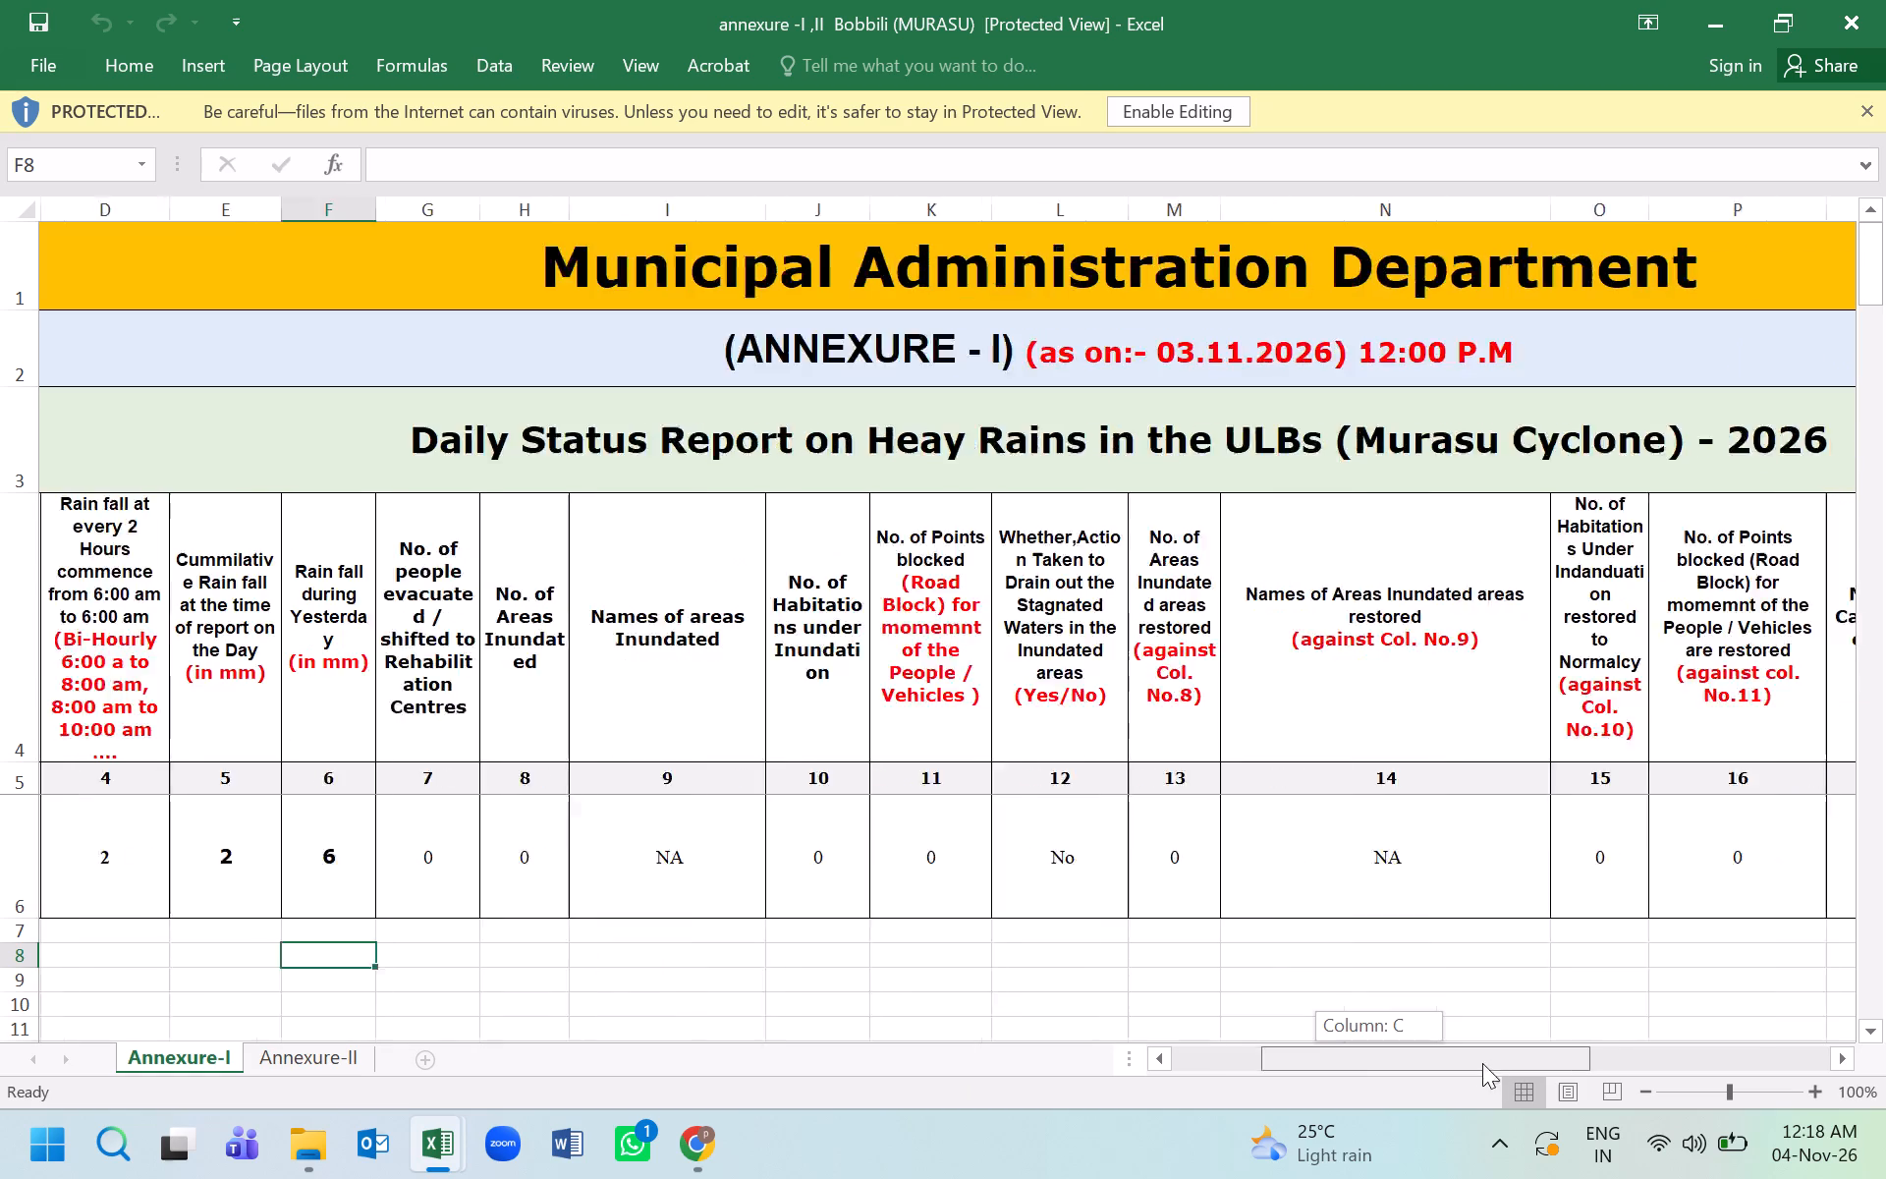
{"action": "left_click_drag", "start_coordinate": [1482, 1063], "coordinate": [1526, 1072]}
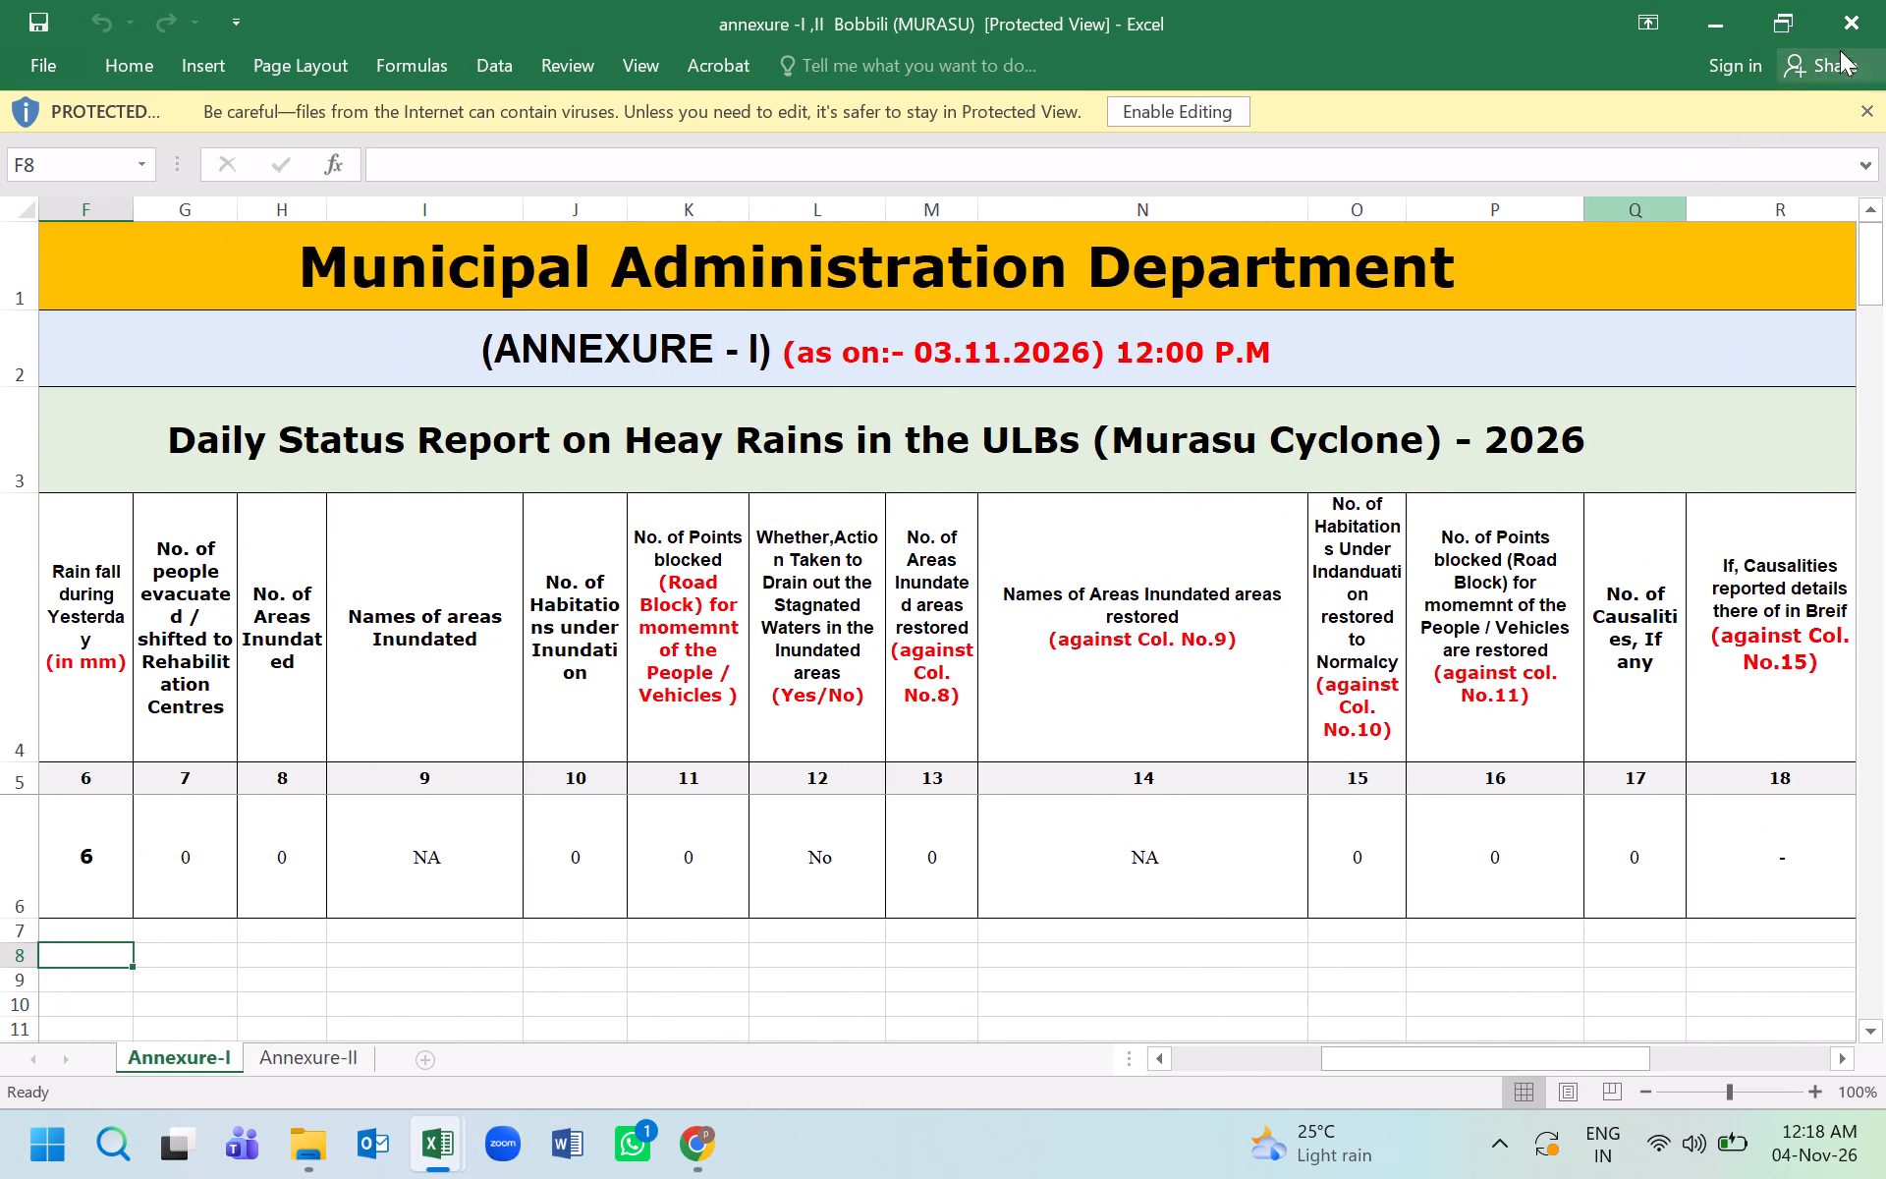
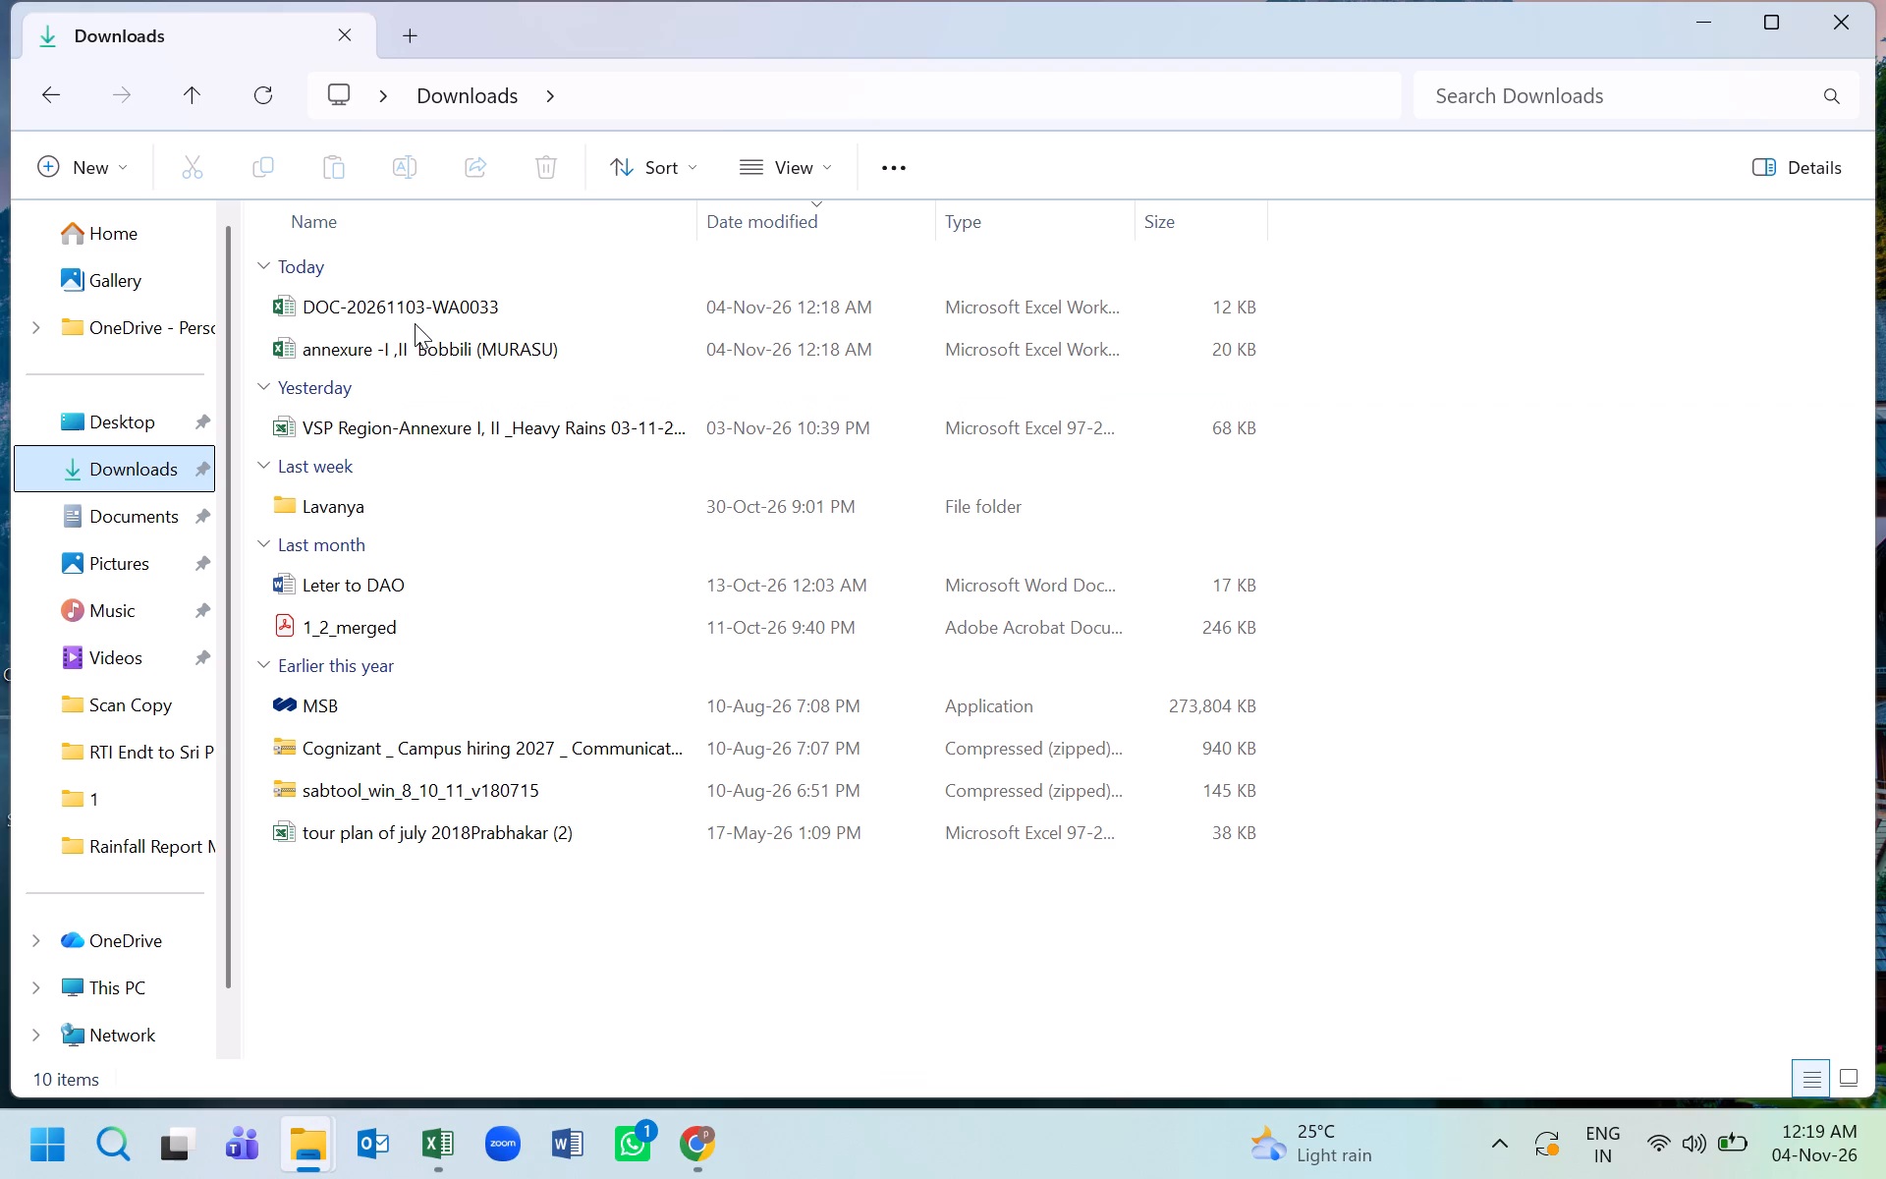
Open Rajam ULB's submission, DOC-20261103-WA0033, from Downloads with editing enabled, and return to the VSP Region report.
{"action": "double_click", "coordinate": [414, 312]}
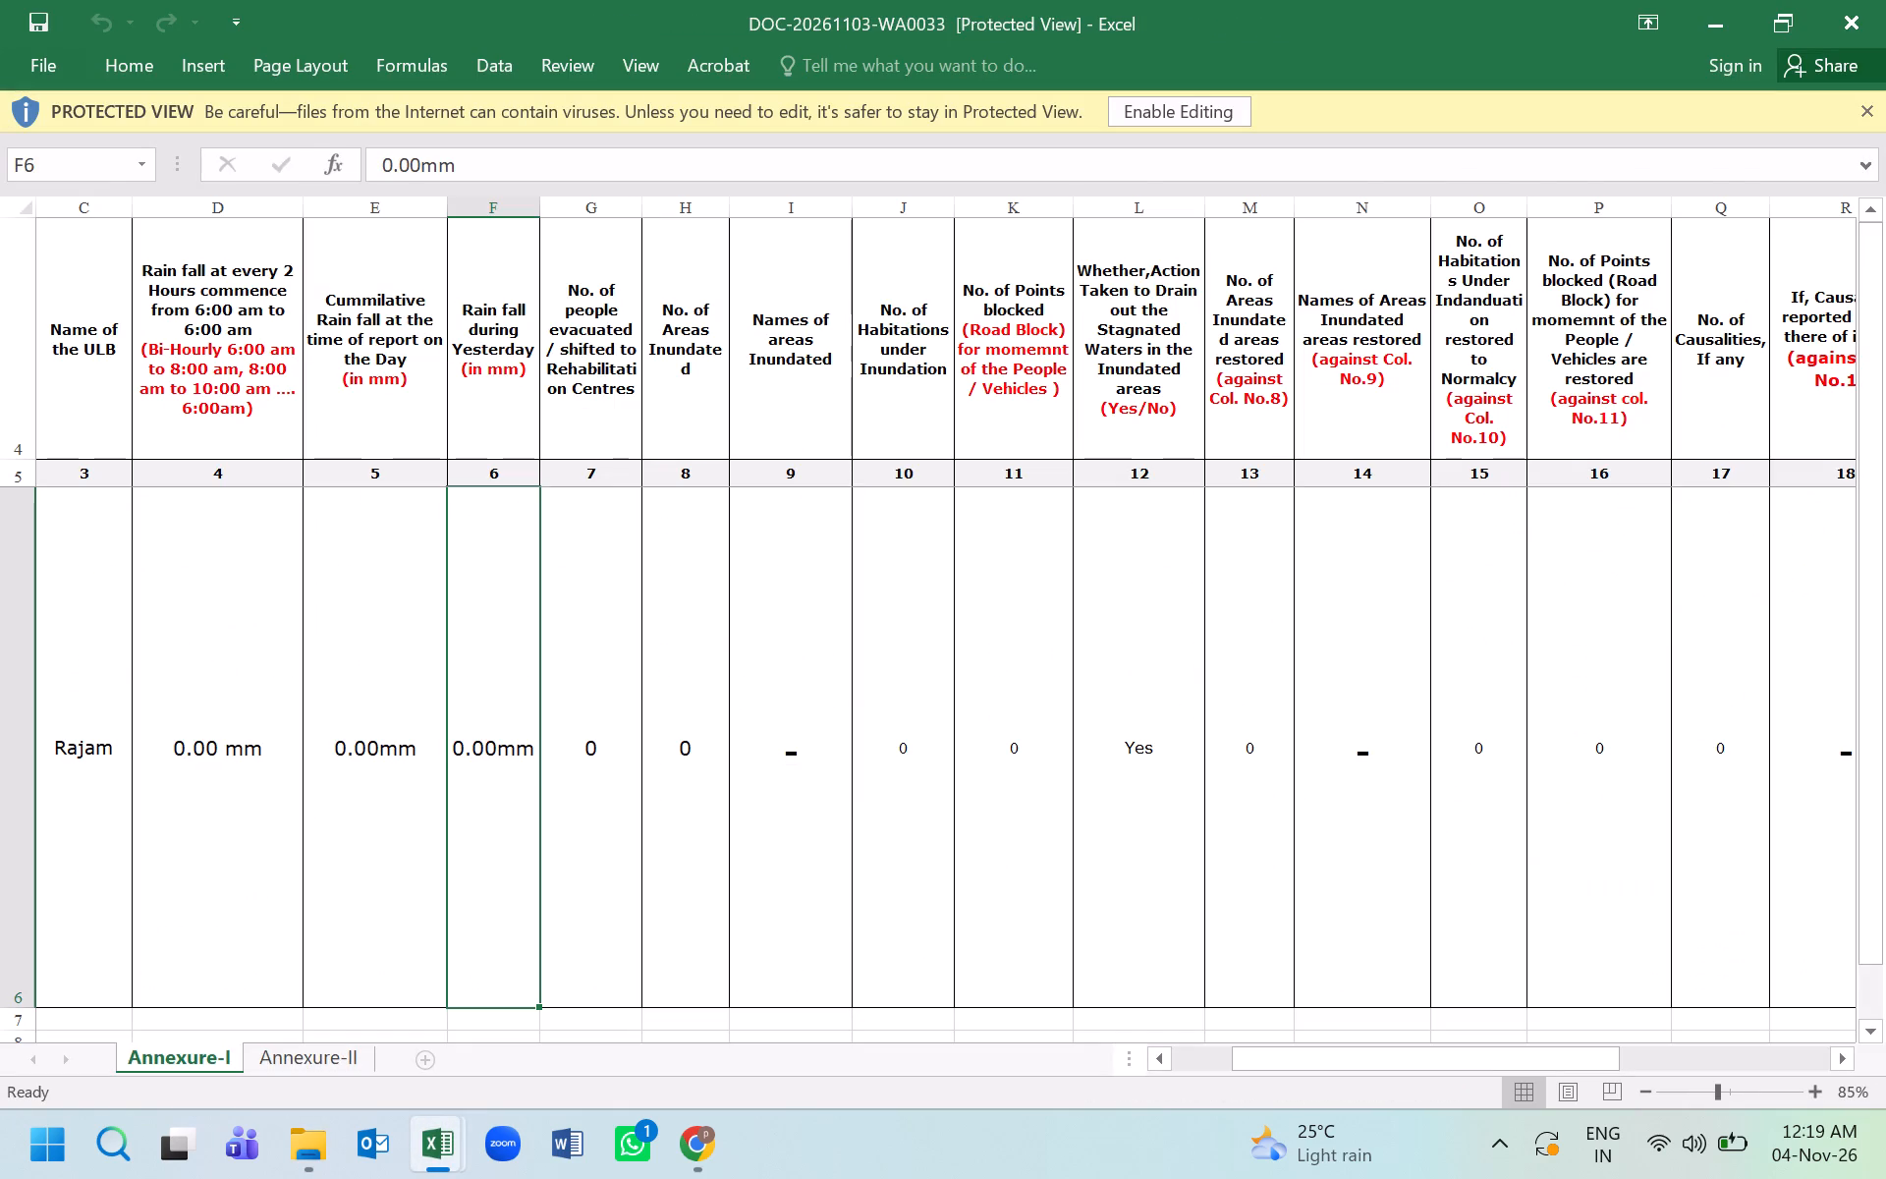
{"action": "scroll", "coordinate": [1424, 352], "scroll_direction": "up", "scroll_amount": 3}
{"action": "left_click", "coordinate": [1178, 110]}
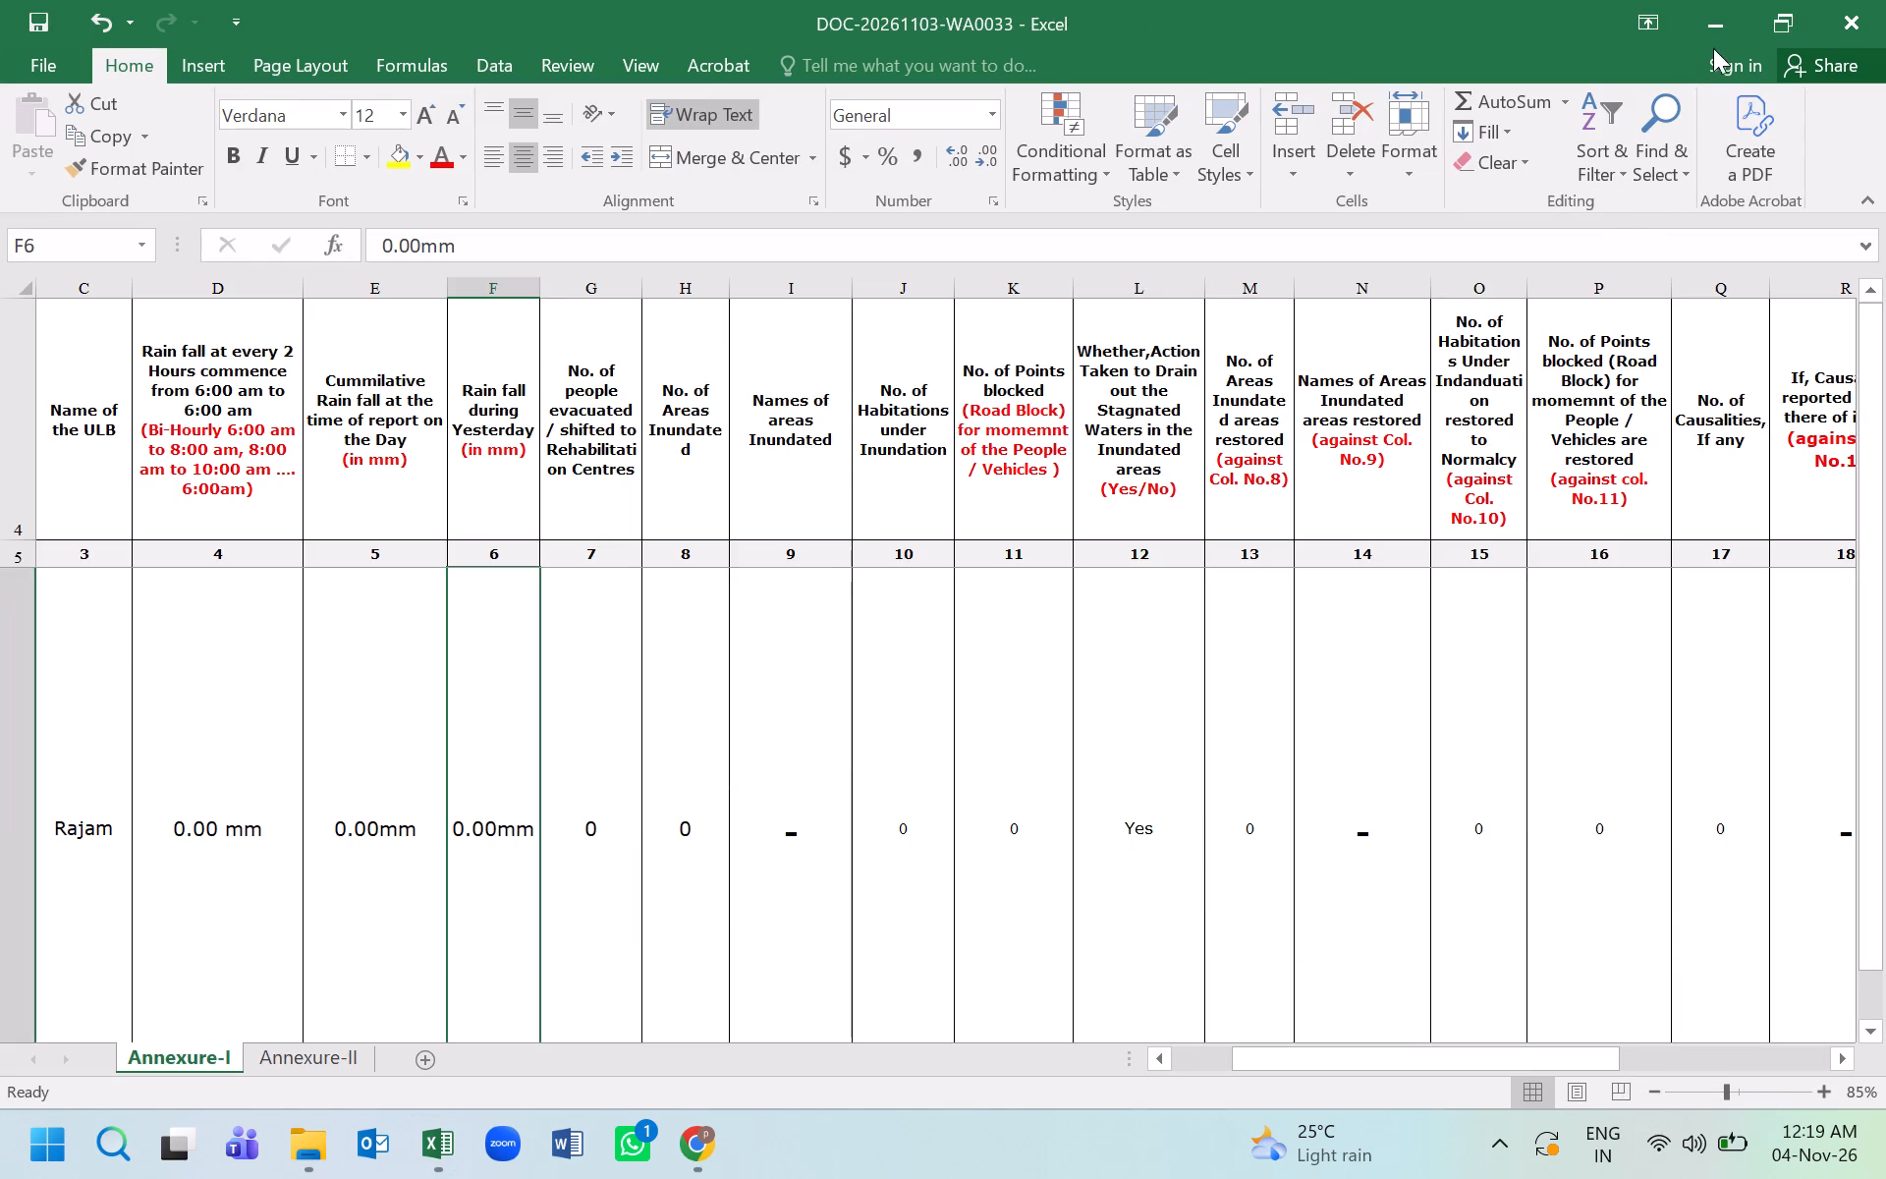
{"action": "left_click", "coordinate": [1711, 24]}
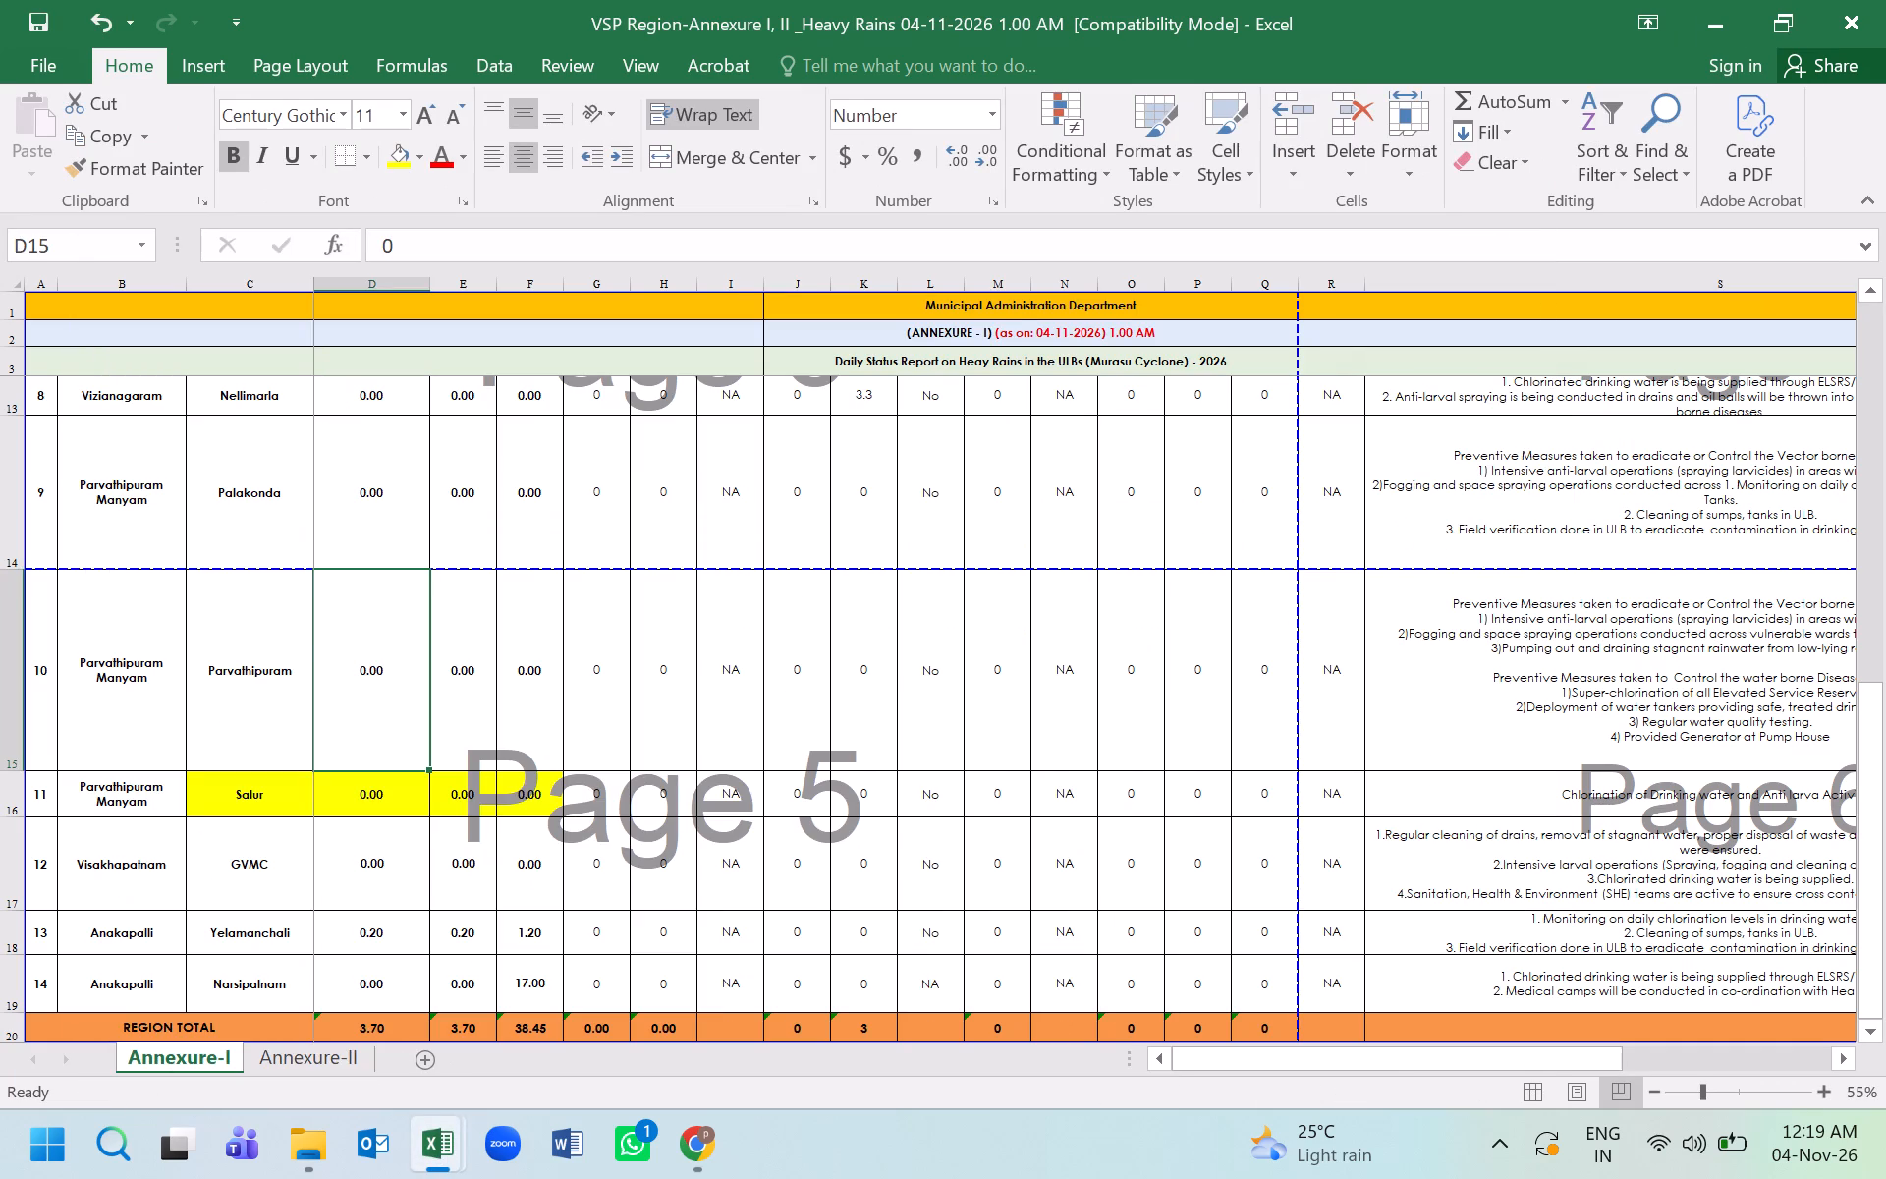
Highlight Bobbili's ULB name and its three rainfall cells in yellow on the Annexure-I sheet of the VSP Region report.
{"action": "scroll", "coordinate": [409, 725], "scroll_direction": "up", "scroll_amount": 1}
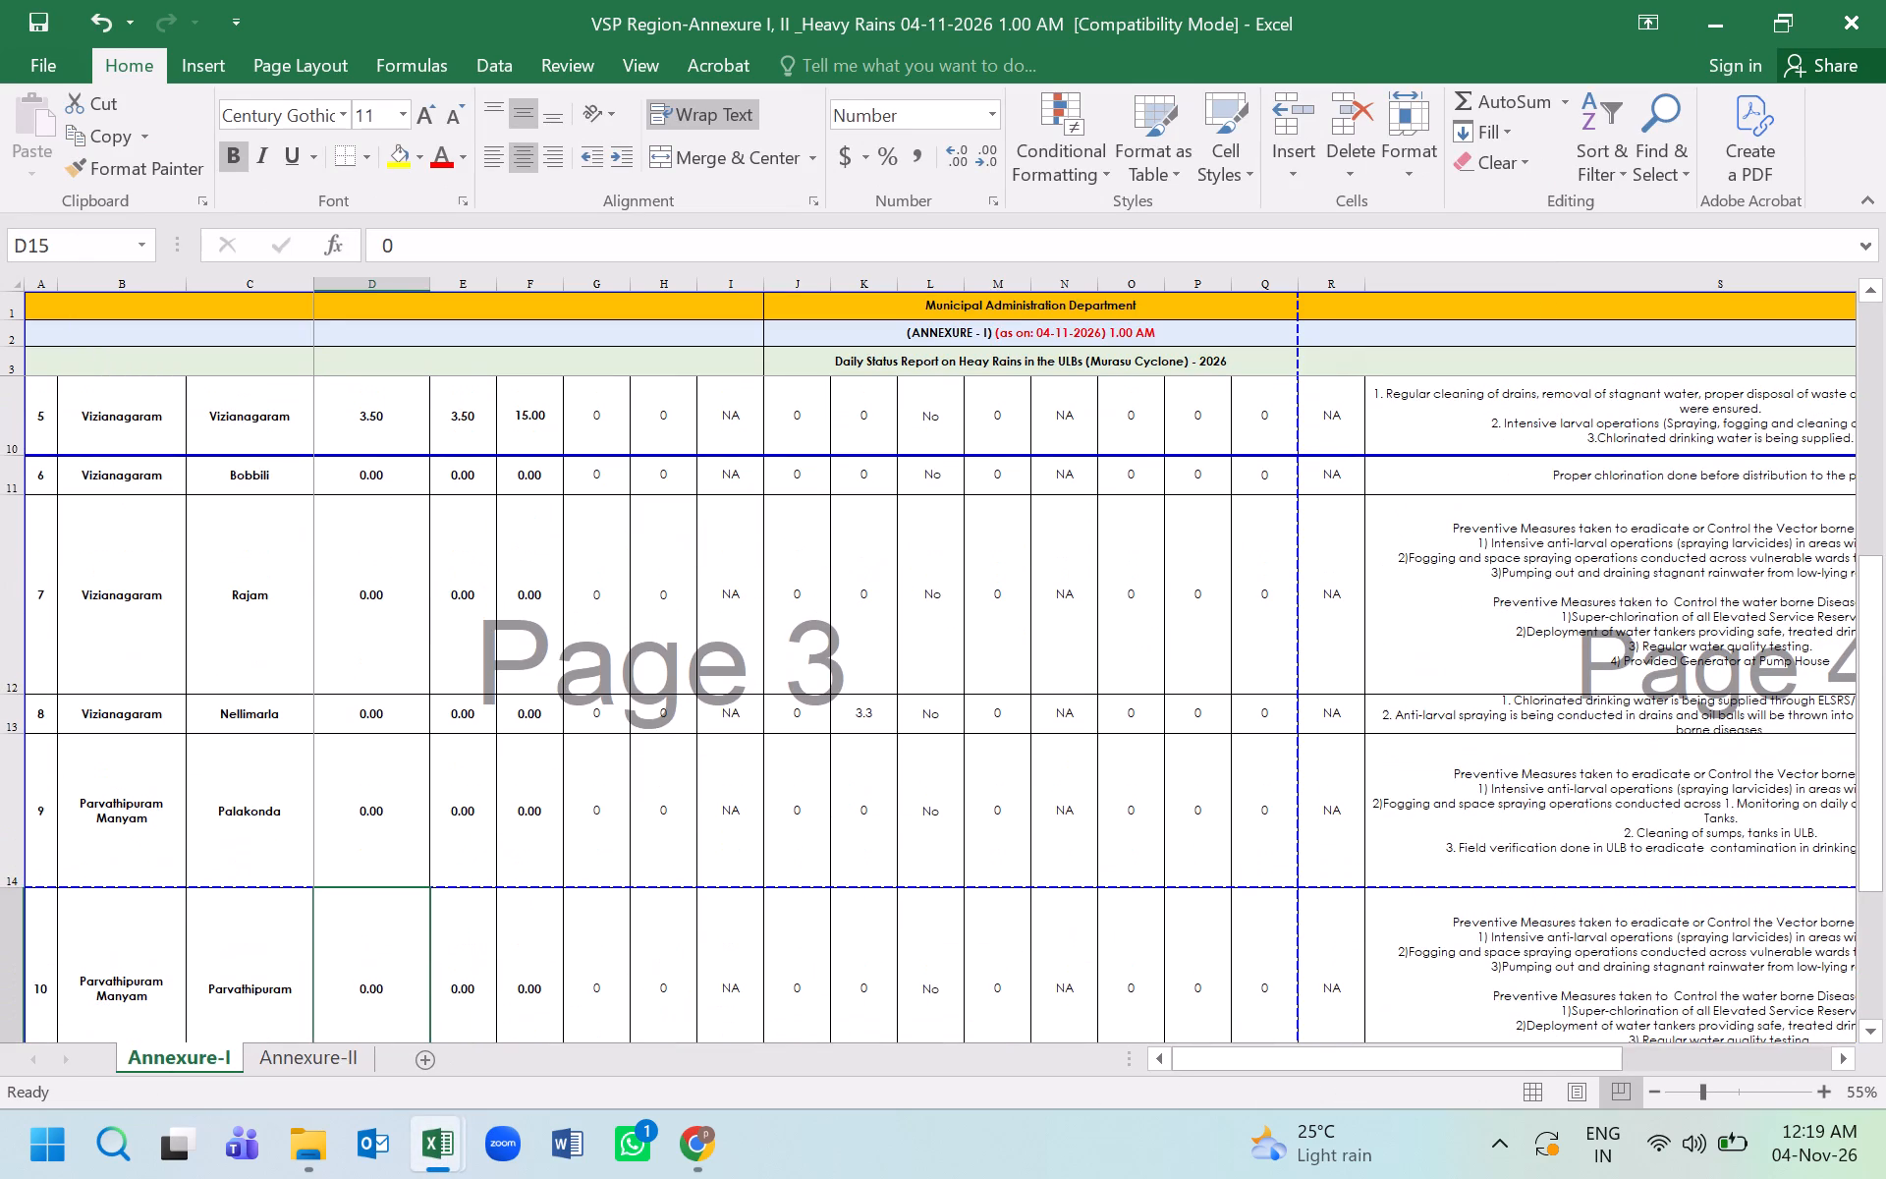
{"action": "scroll", "coordinate": [407, 725], "scroll_direction": "down", "scroll_amount": 1}
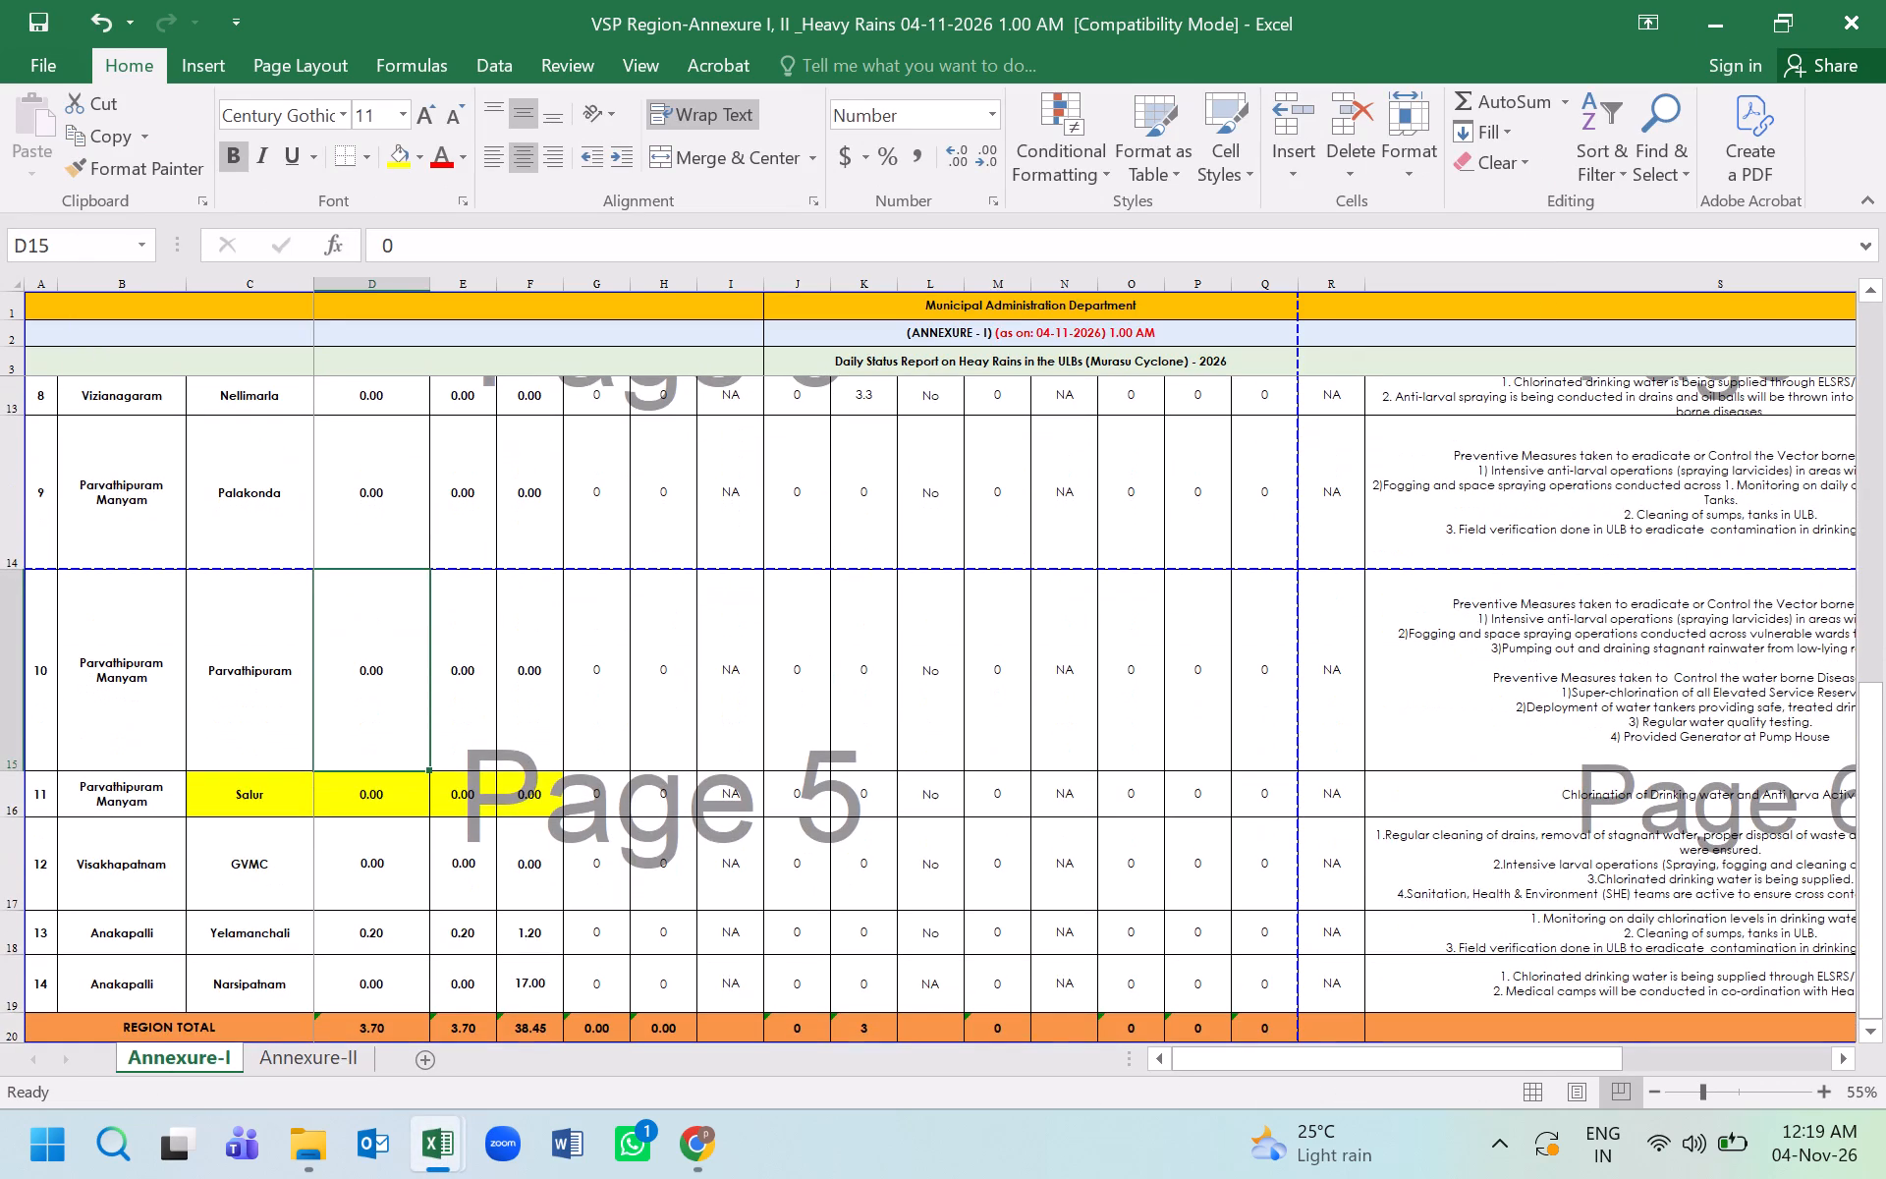
{"action": "scroll", "coordinate": [389, 730], "scroll_direction": "up", "scroll_amount": 4}
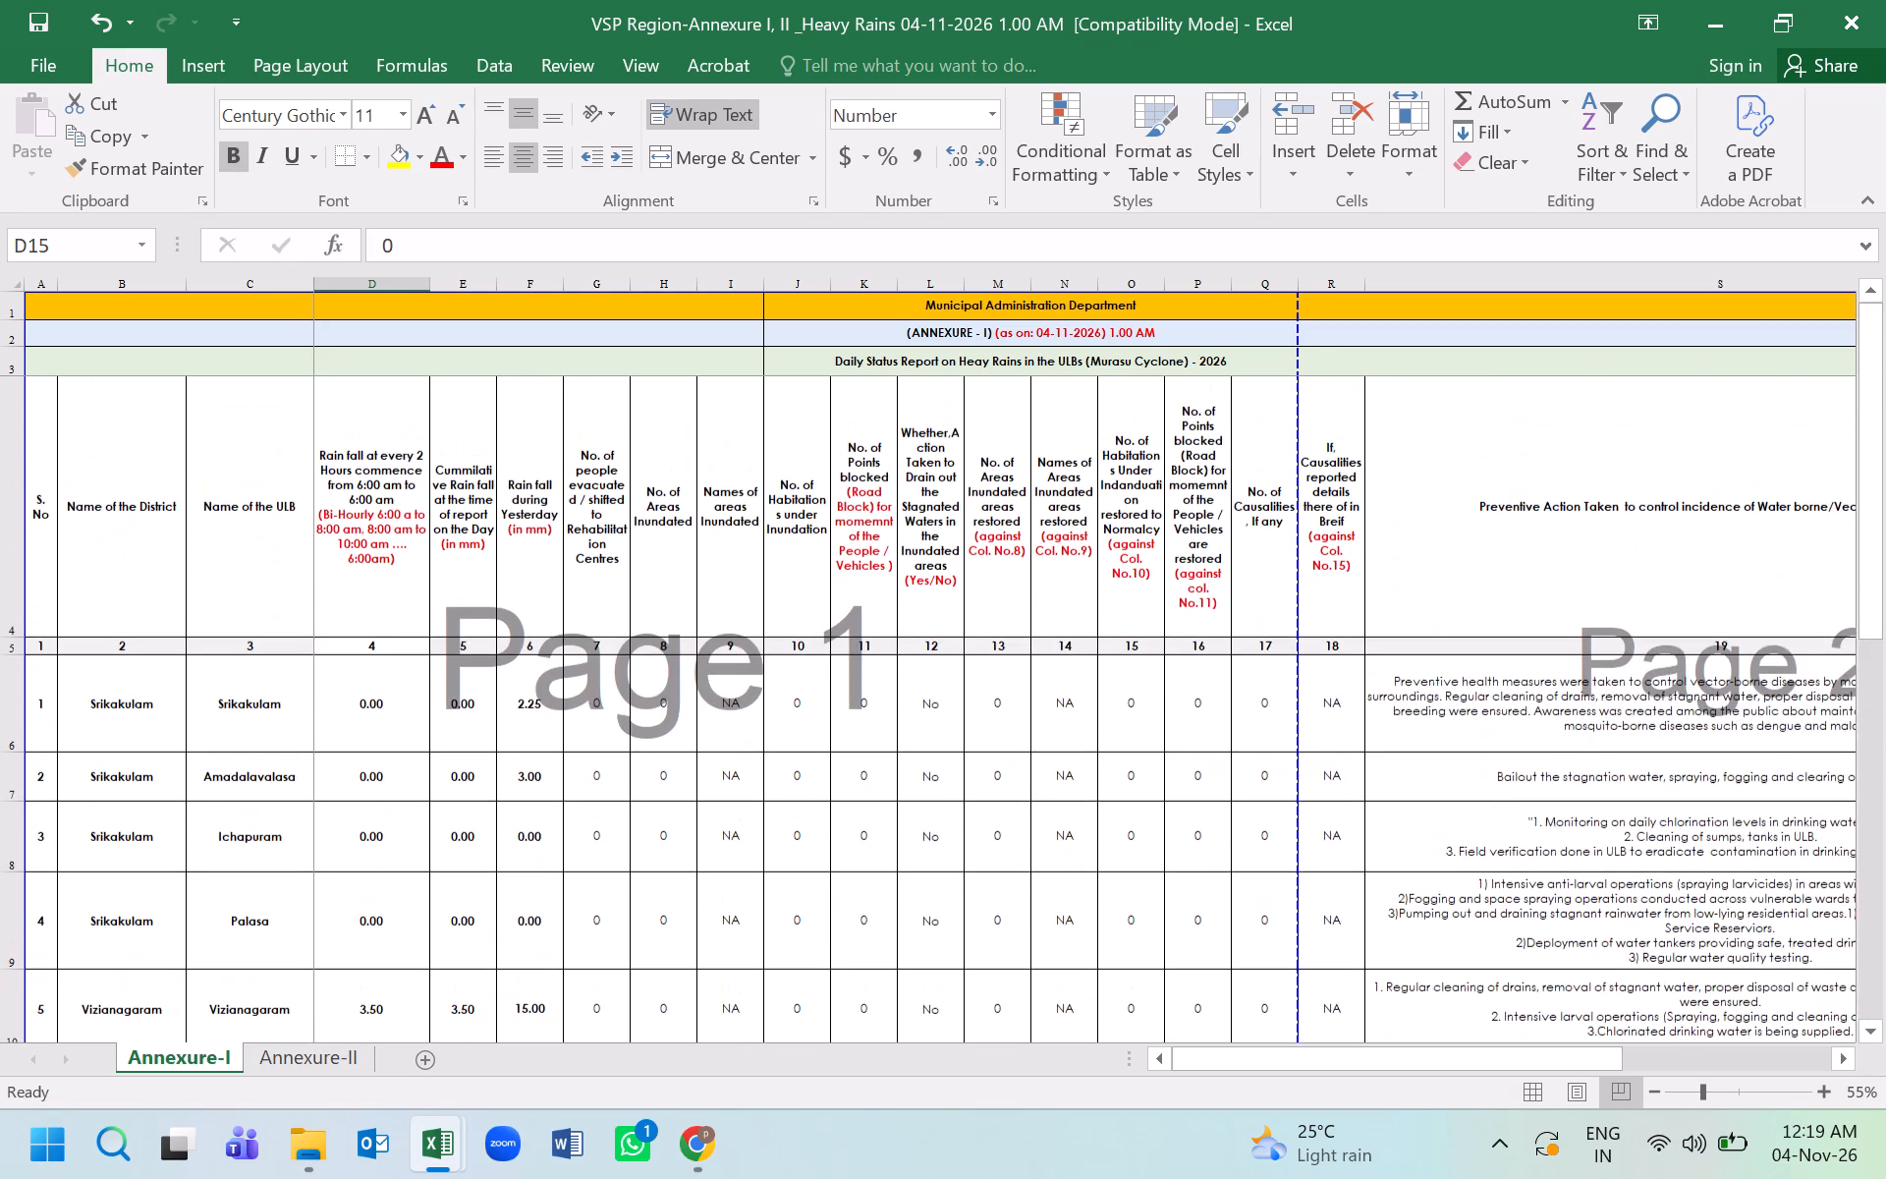
{"action": "scroll", "coordinate": [319, 715], "scroll_direction": "down", "scroll_amount": 2}
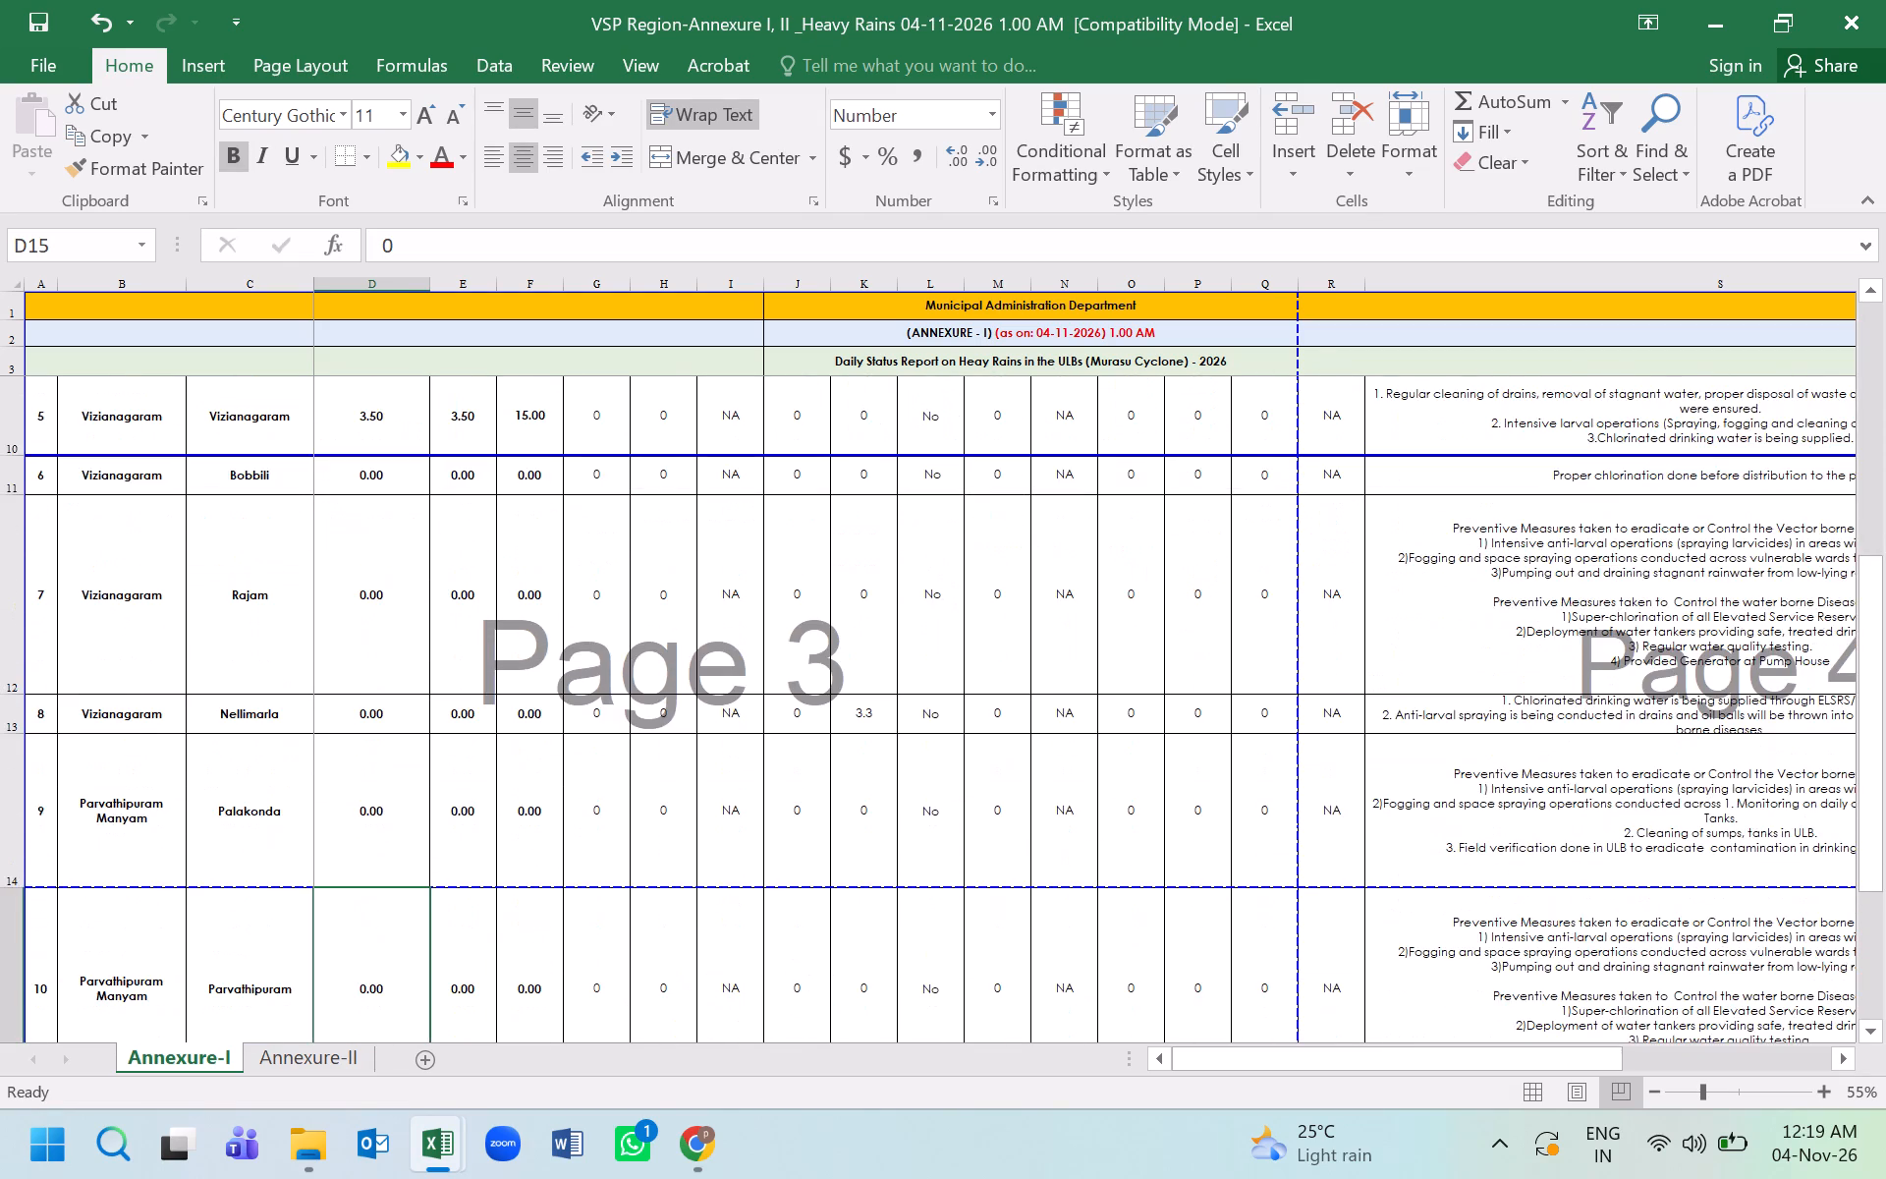
{"action": "scroll", "coordinate": [319, 716], "scroll_direction": "down", "scroll_amount": 1}
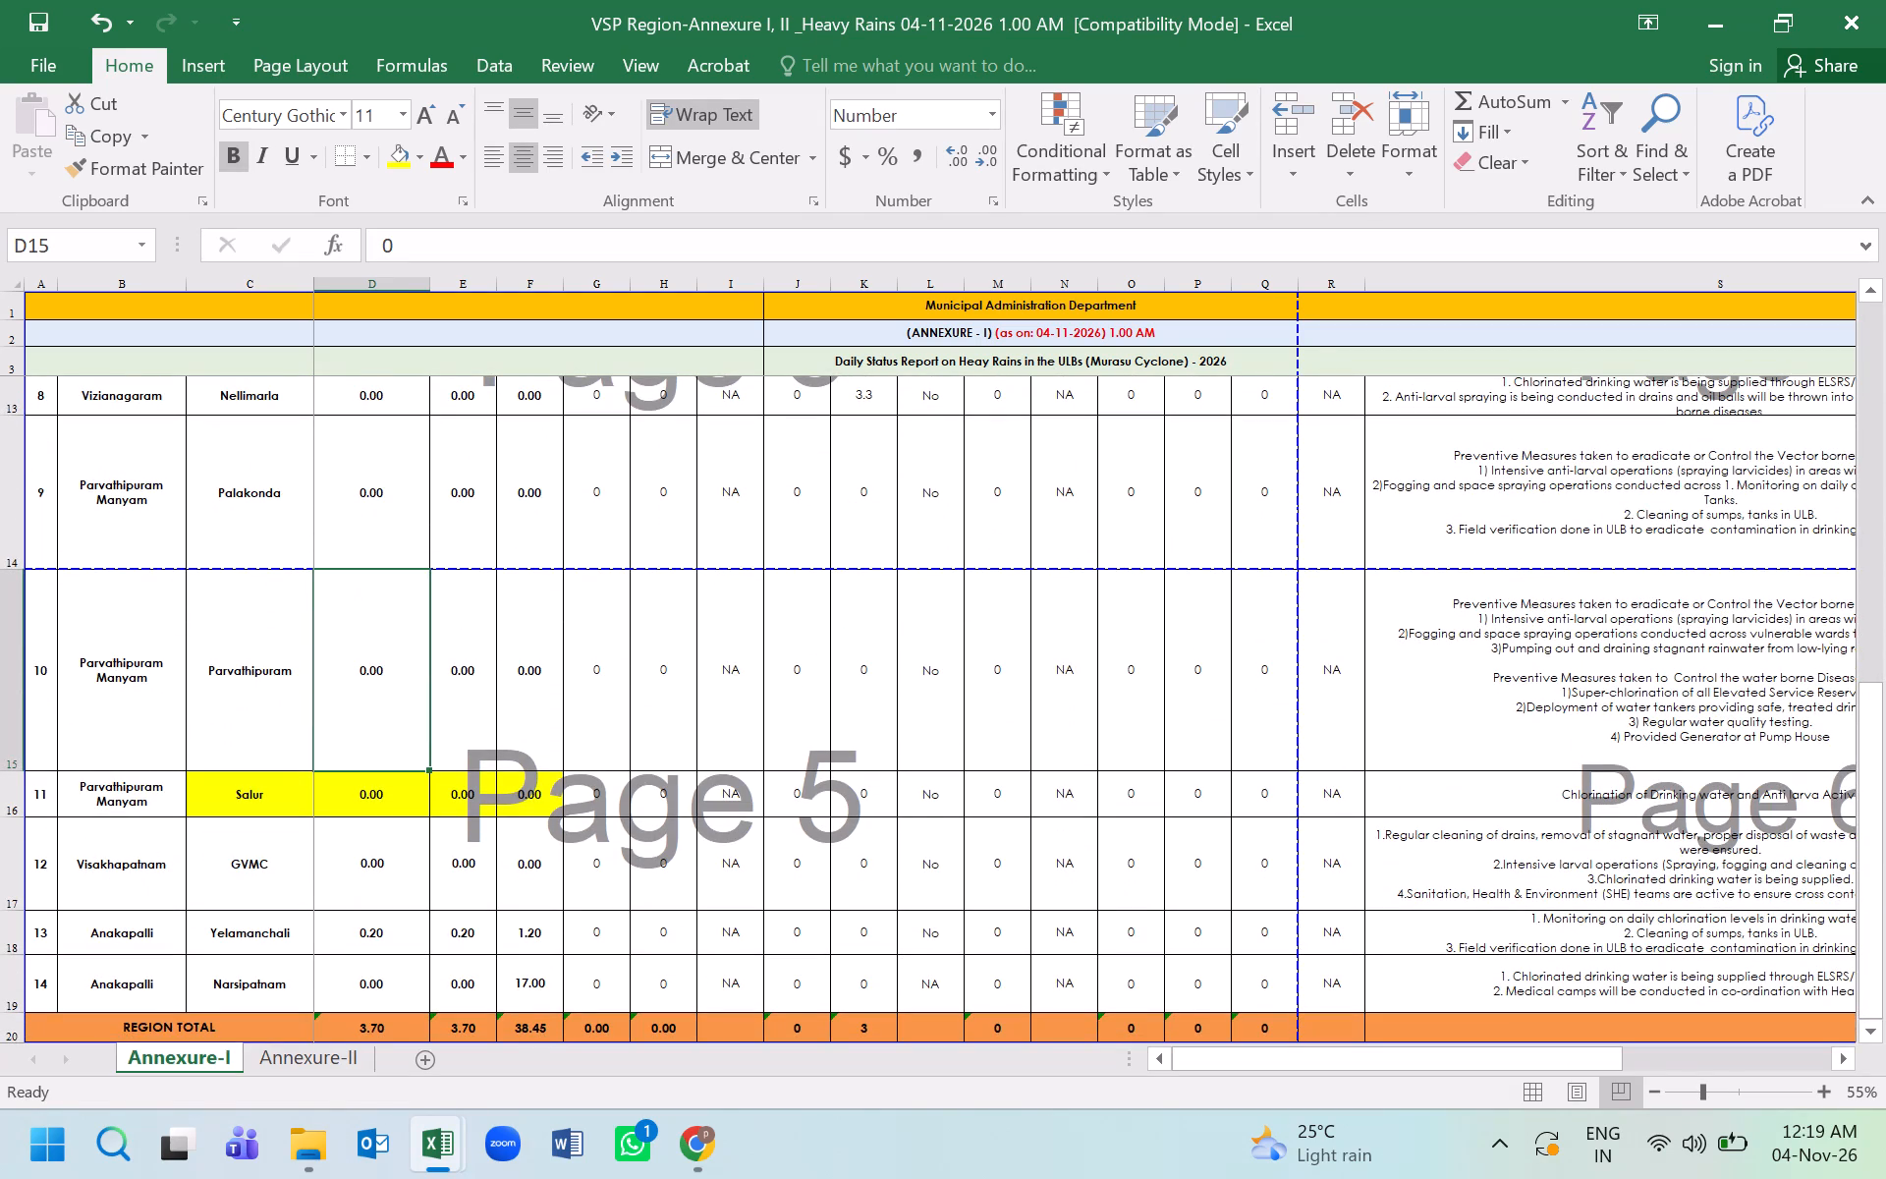
{"action": "scroll", "coordinate": [338, 710], "scroll_direction": "up", "scroll_amount": 1}
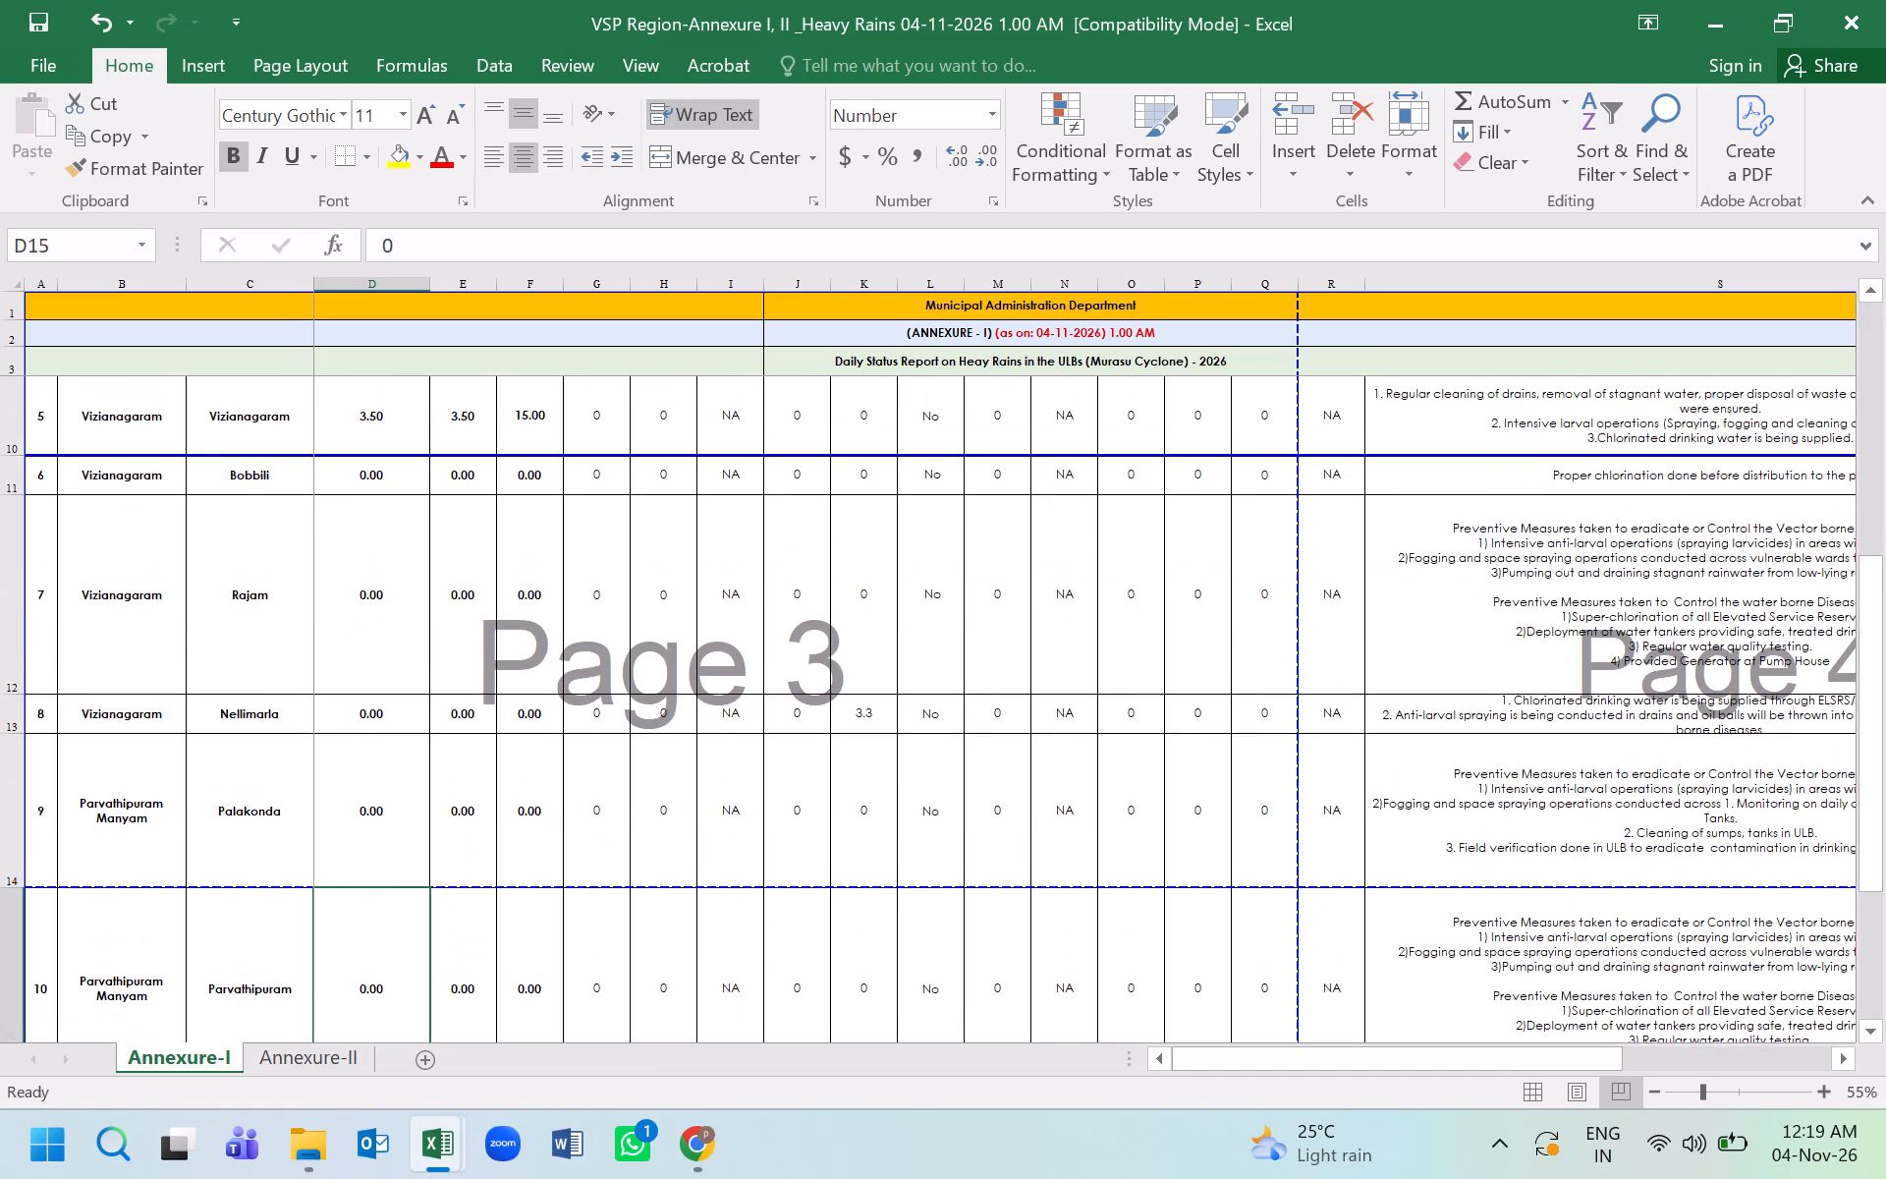
{"action": "left_click_drag", "start_coordinate": [275, 483], "coordinate": [366, 488]}
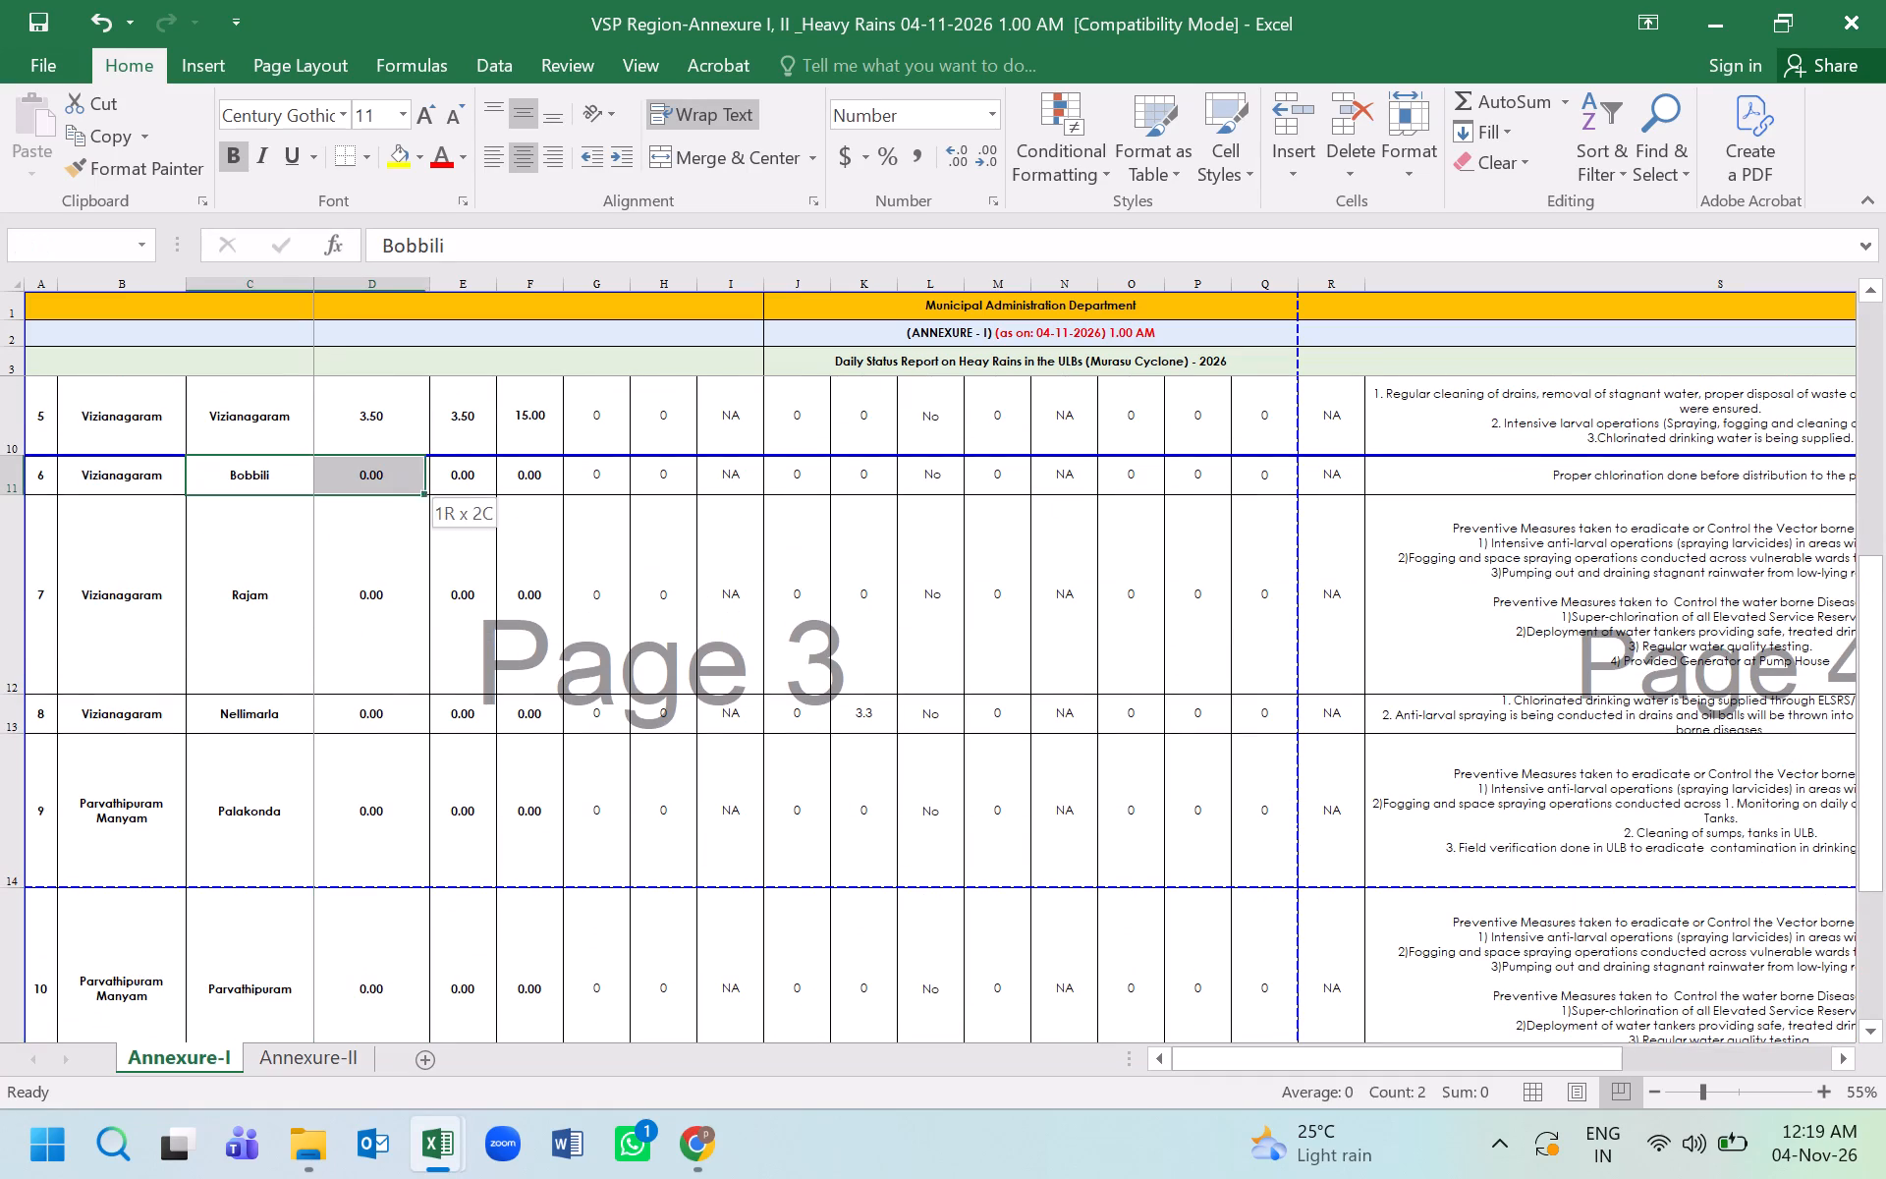
{"action": "left_click_drag", "start_coordinate": [366, 488], "coordinate": [515, 477]}
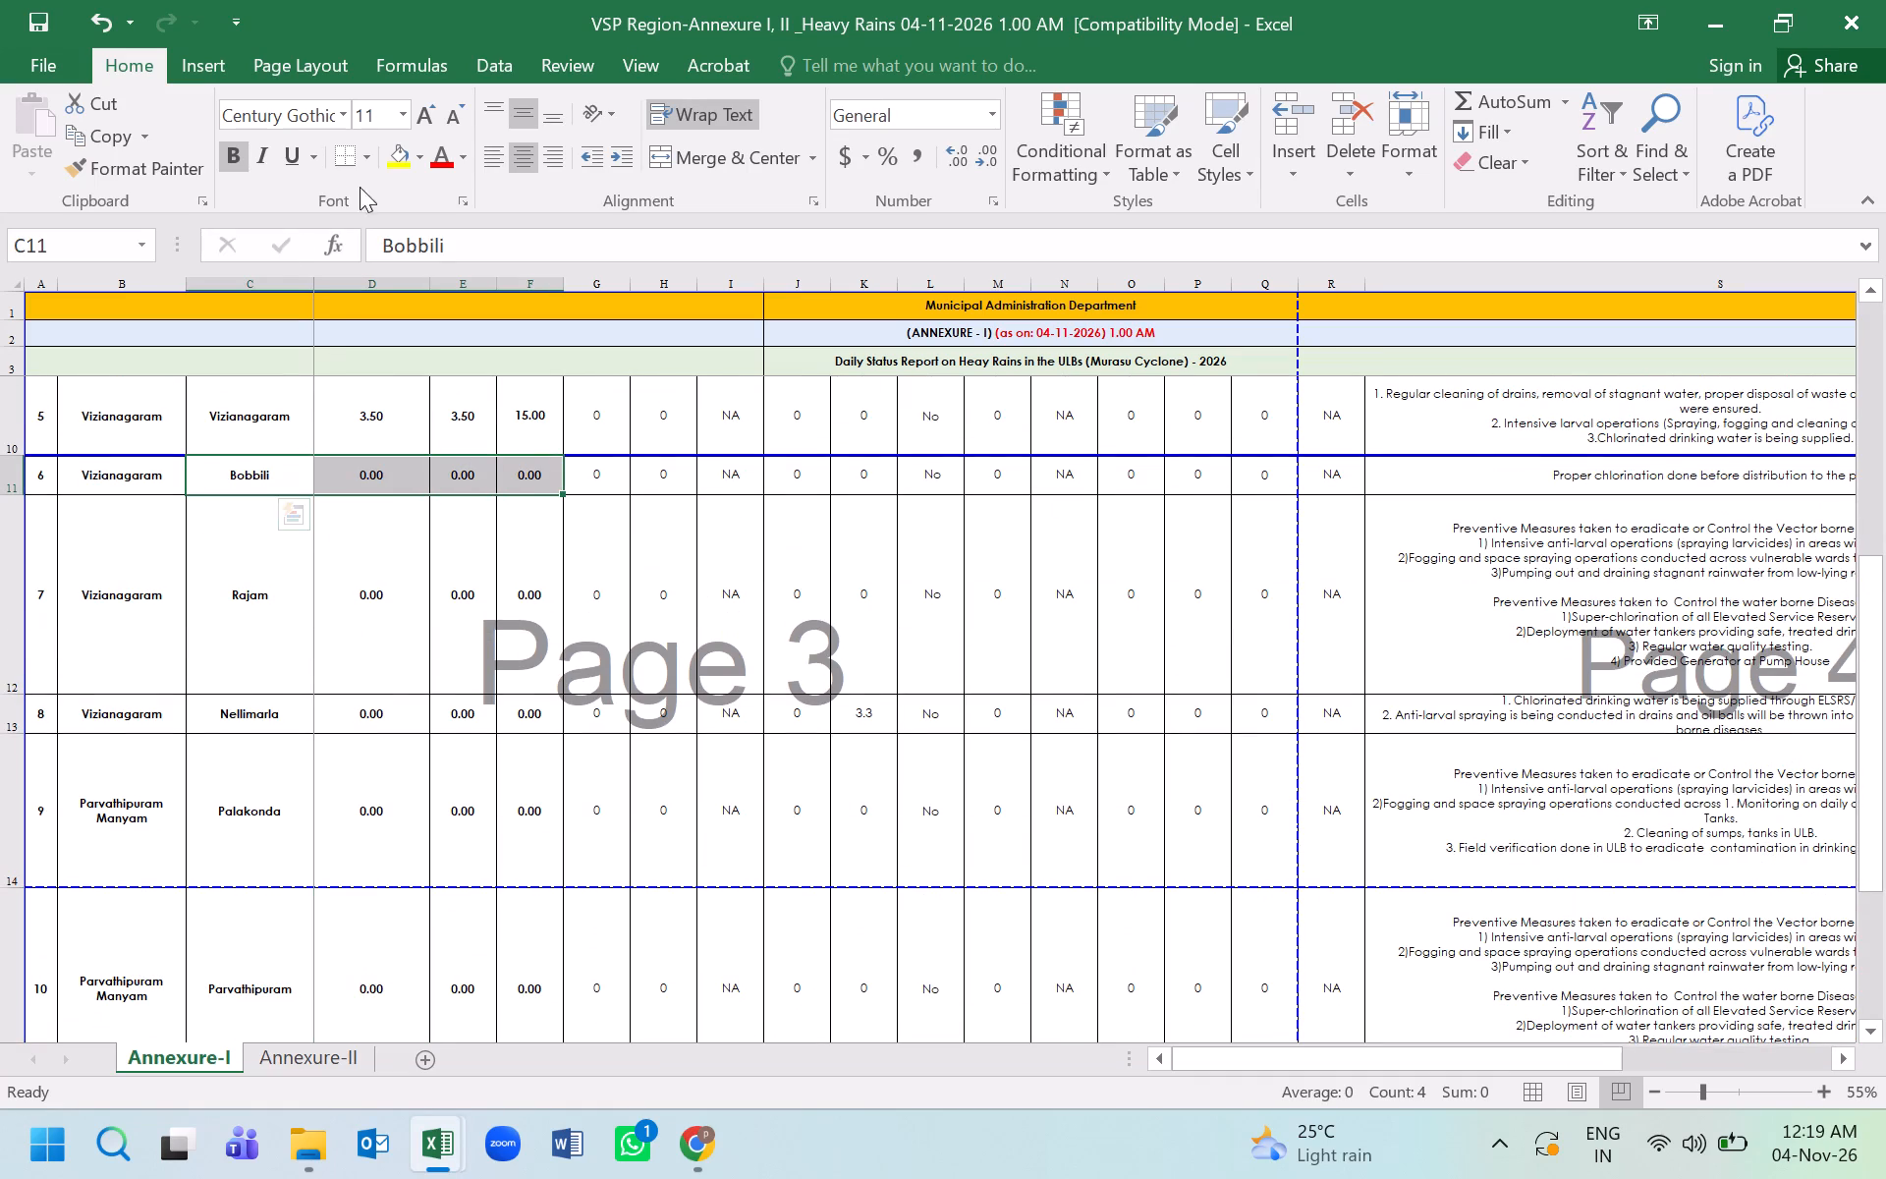
{"action": "left_click", "coordinate": [390, 153]}
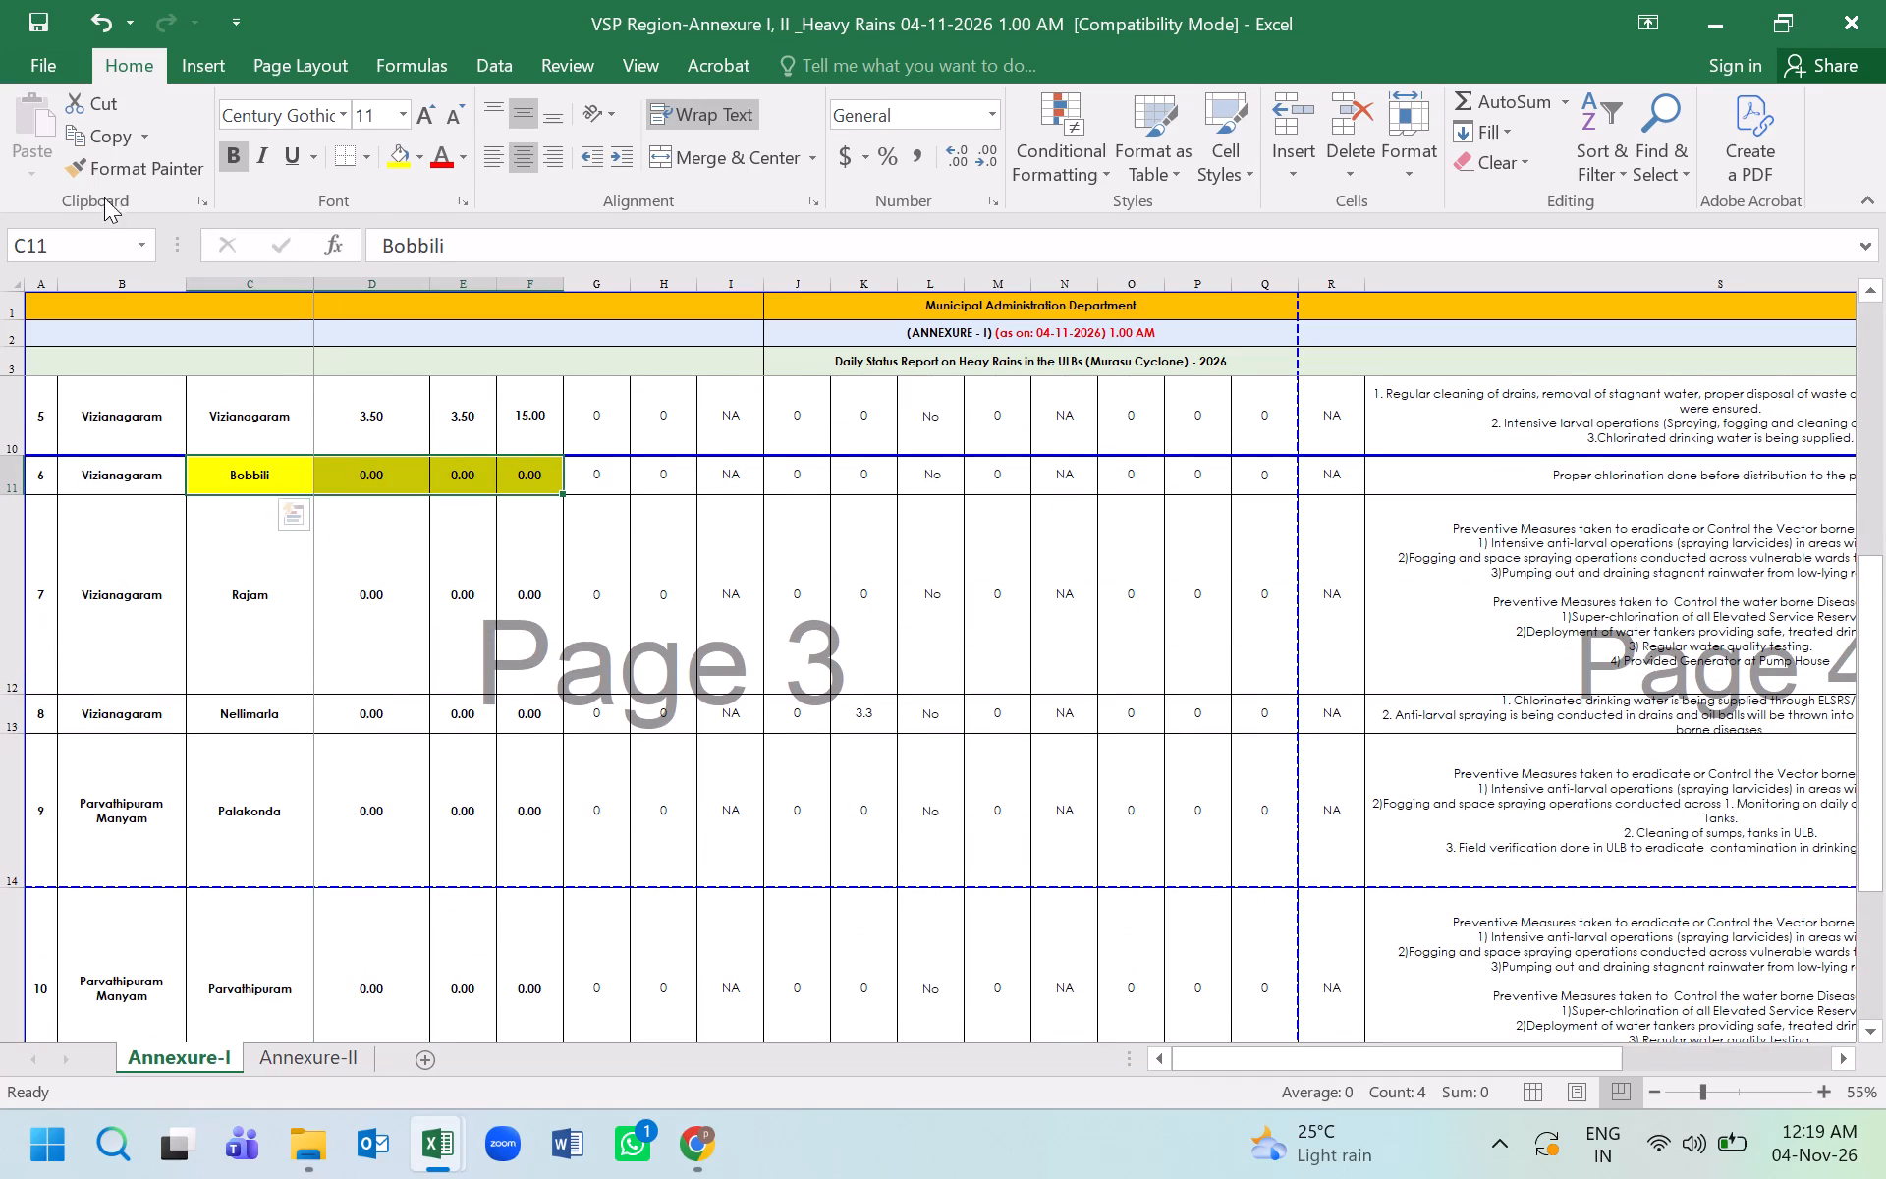
Save the VSP Region report workbook, keeping its Excel 97-2003 format.
{"action": "left_click", "coordinate": [27, 19]}
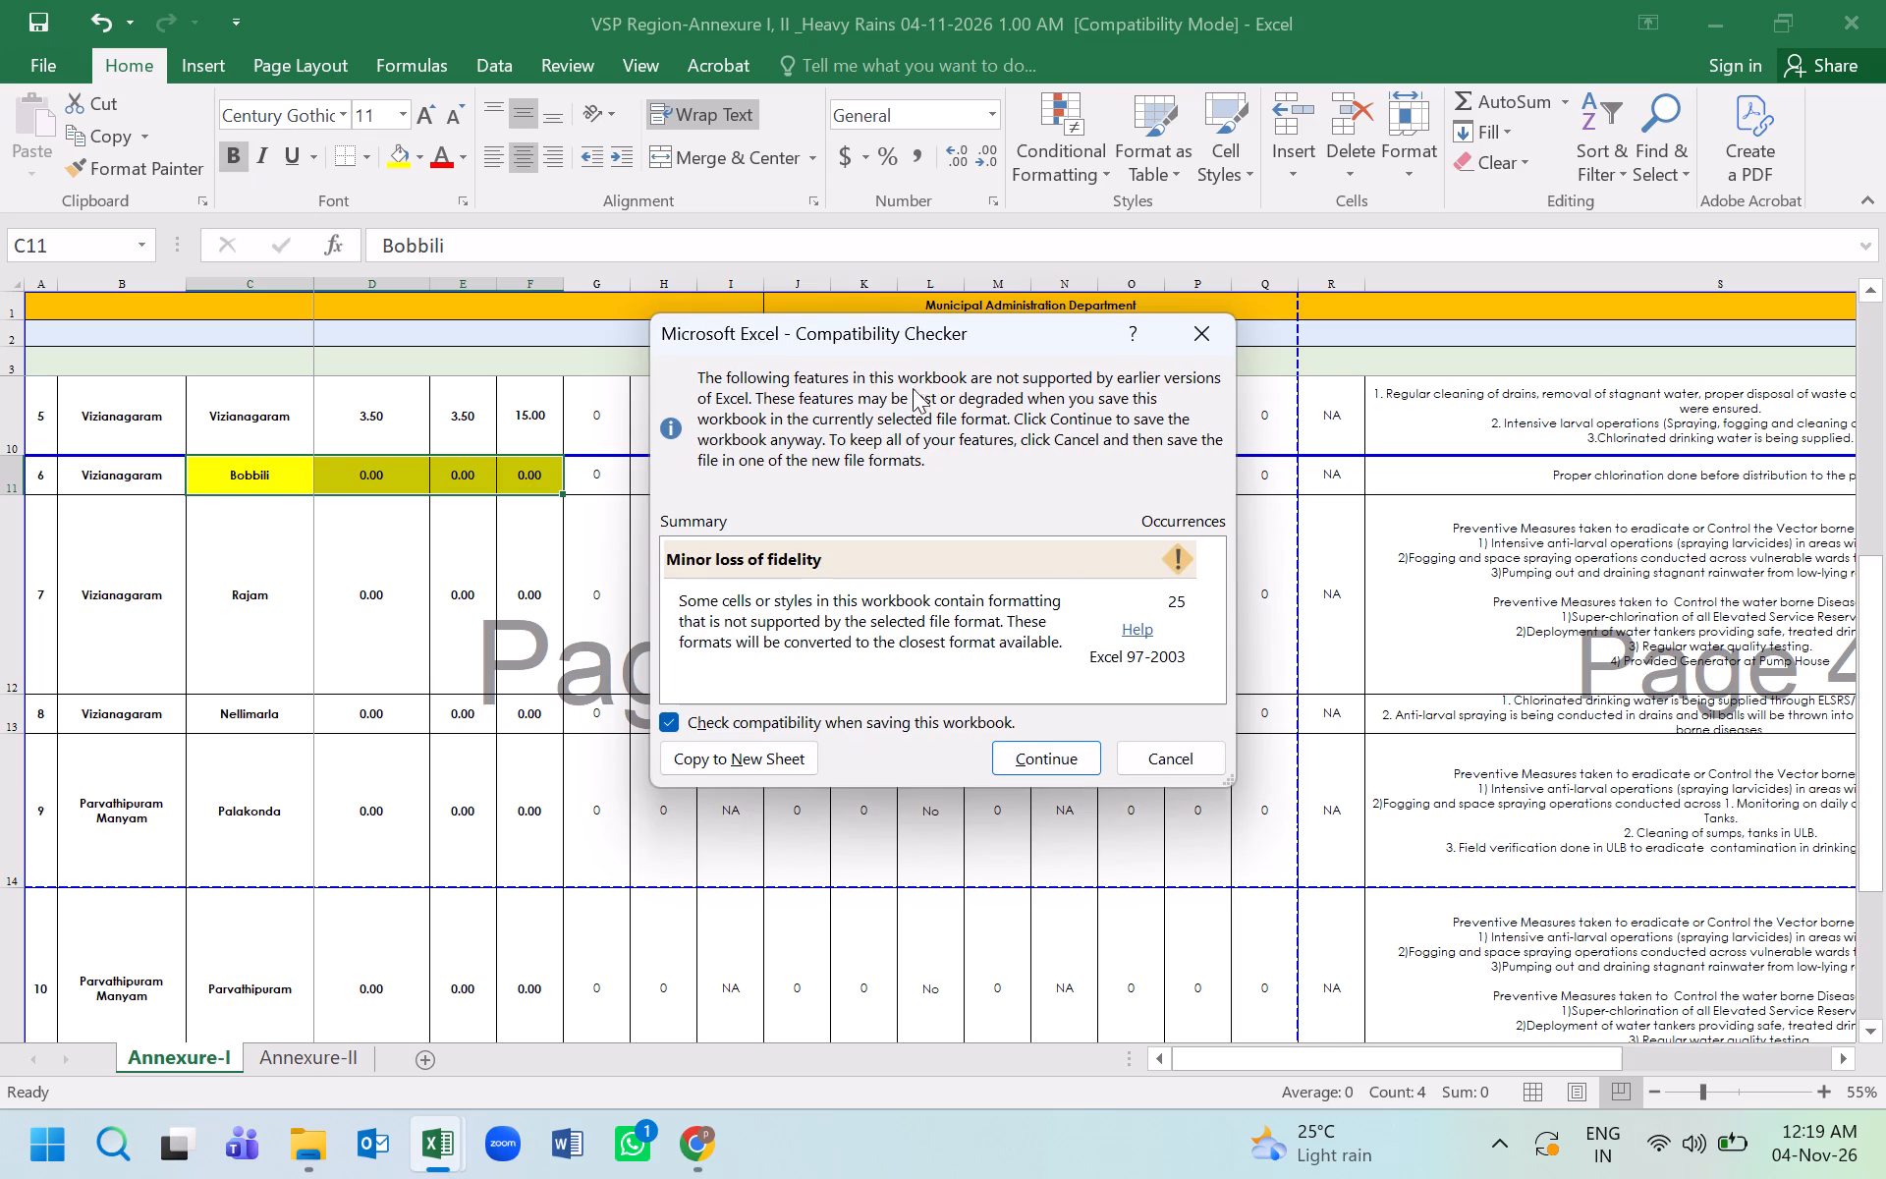
{"action": "left_click", "coordinate": [1067, 755]}
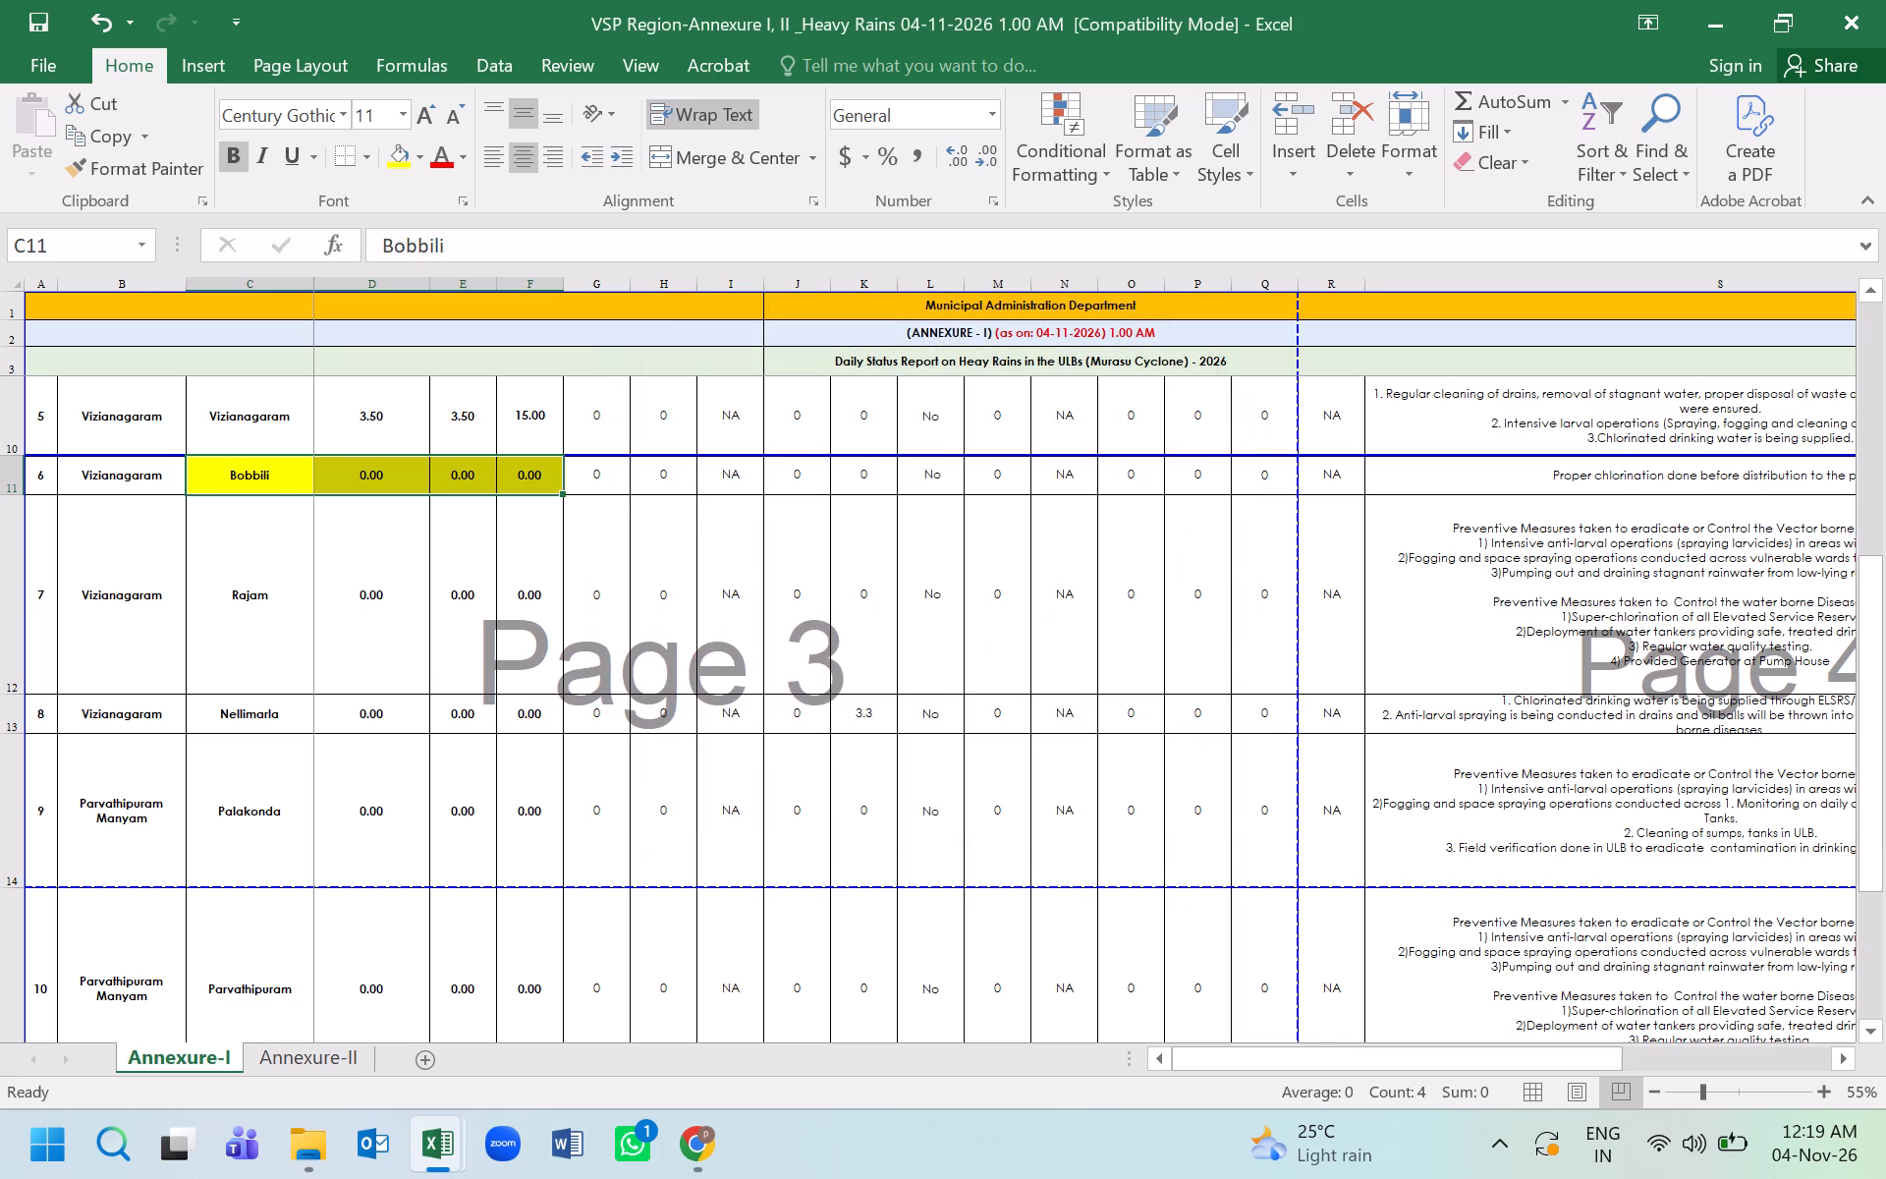
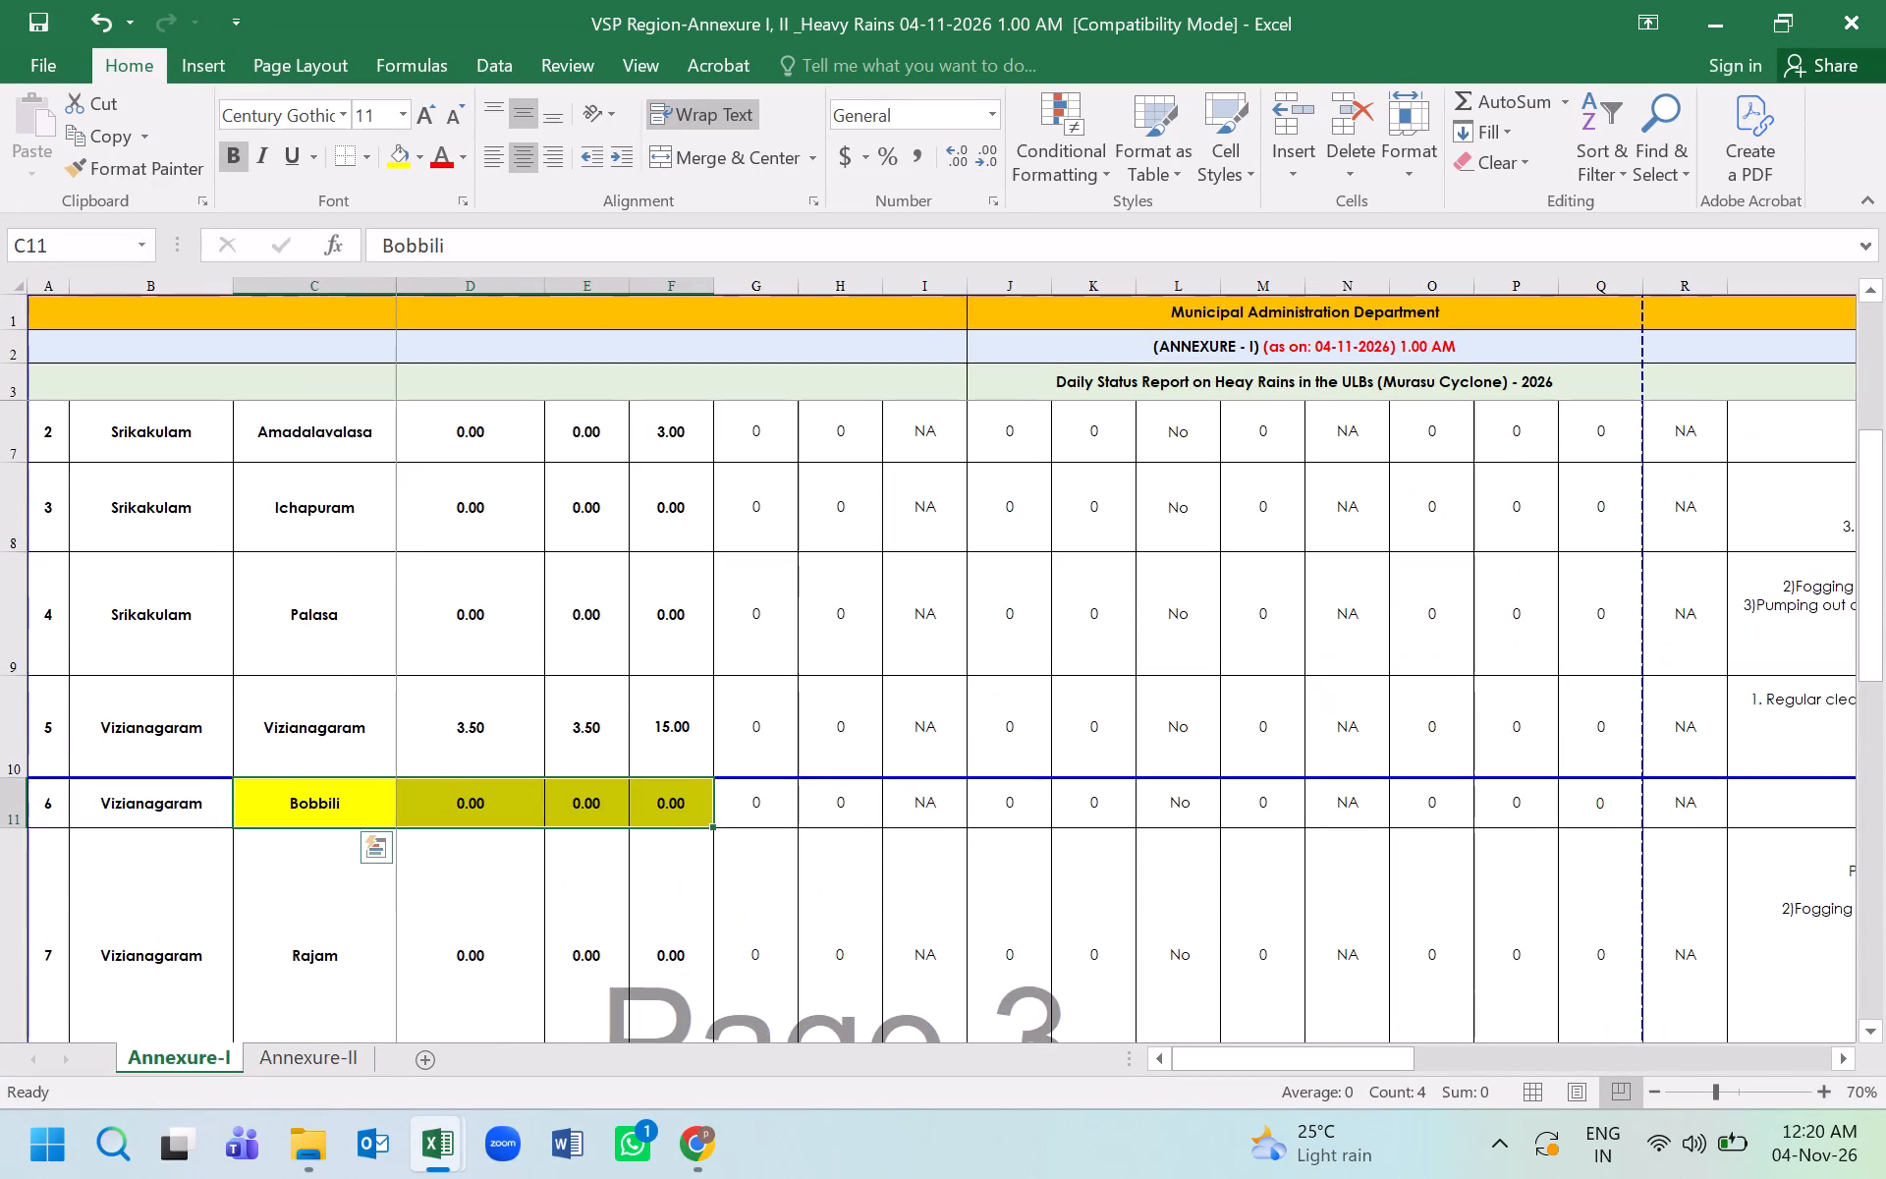
Highlight Narsipatnam's ULB name and its three rainfall cells in yellow on the Annexure-I sheet of the VSP Region report.
{"action": "scroll", "coordinate": [570, 807], "scroll_direction": "up", "scroll_amount": 1, "text": "ctrl"}
{"action": "scroll", "coordinate": [433, 823], "scroll_direction": "up", "scroll_amount": 1}
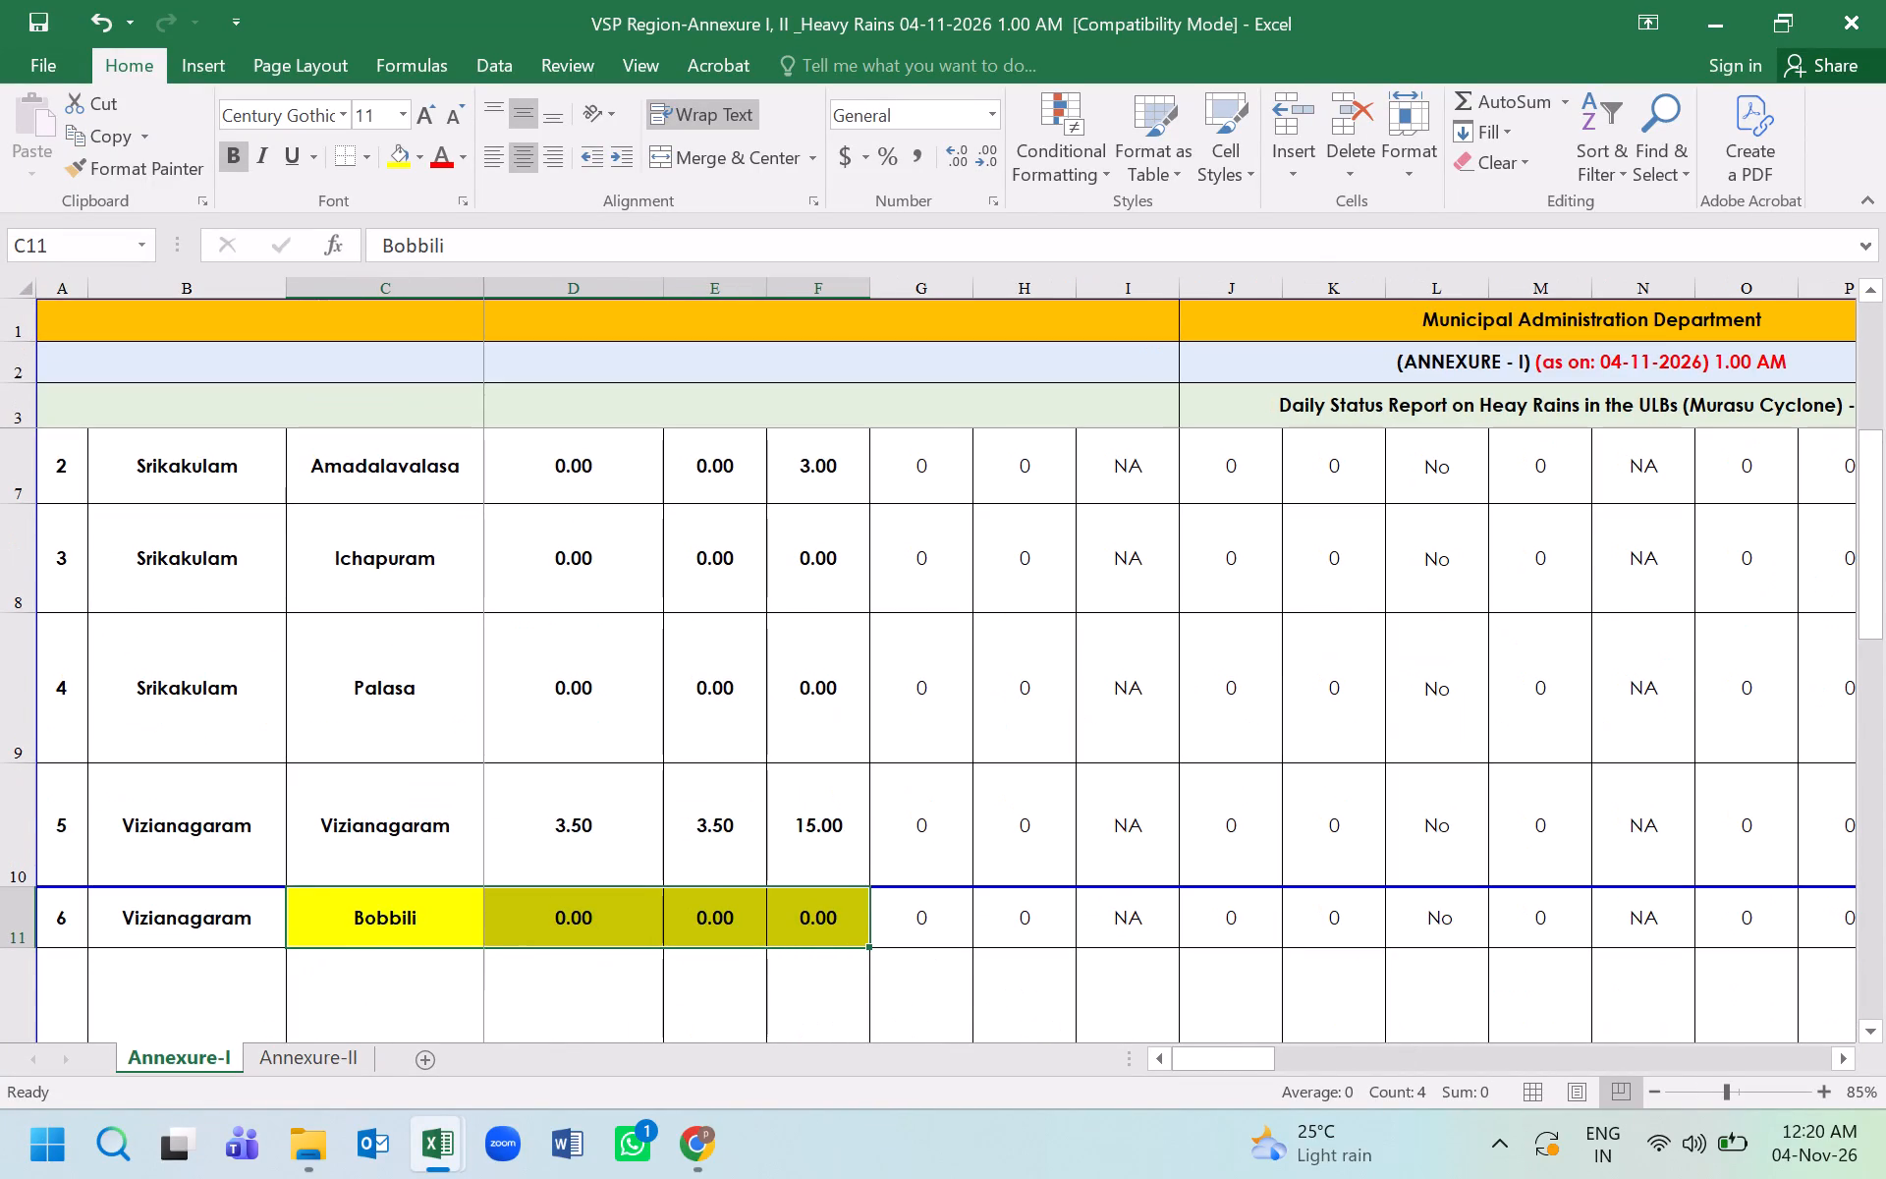
{"action": "scroll", "coordinate": [436, 828], "scroll_direction": "down", "scroll_amount": 4}
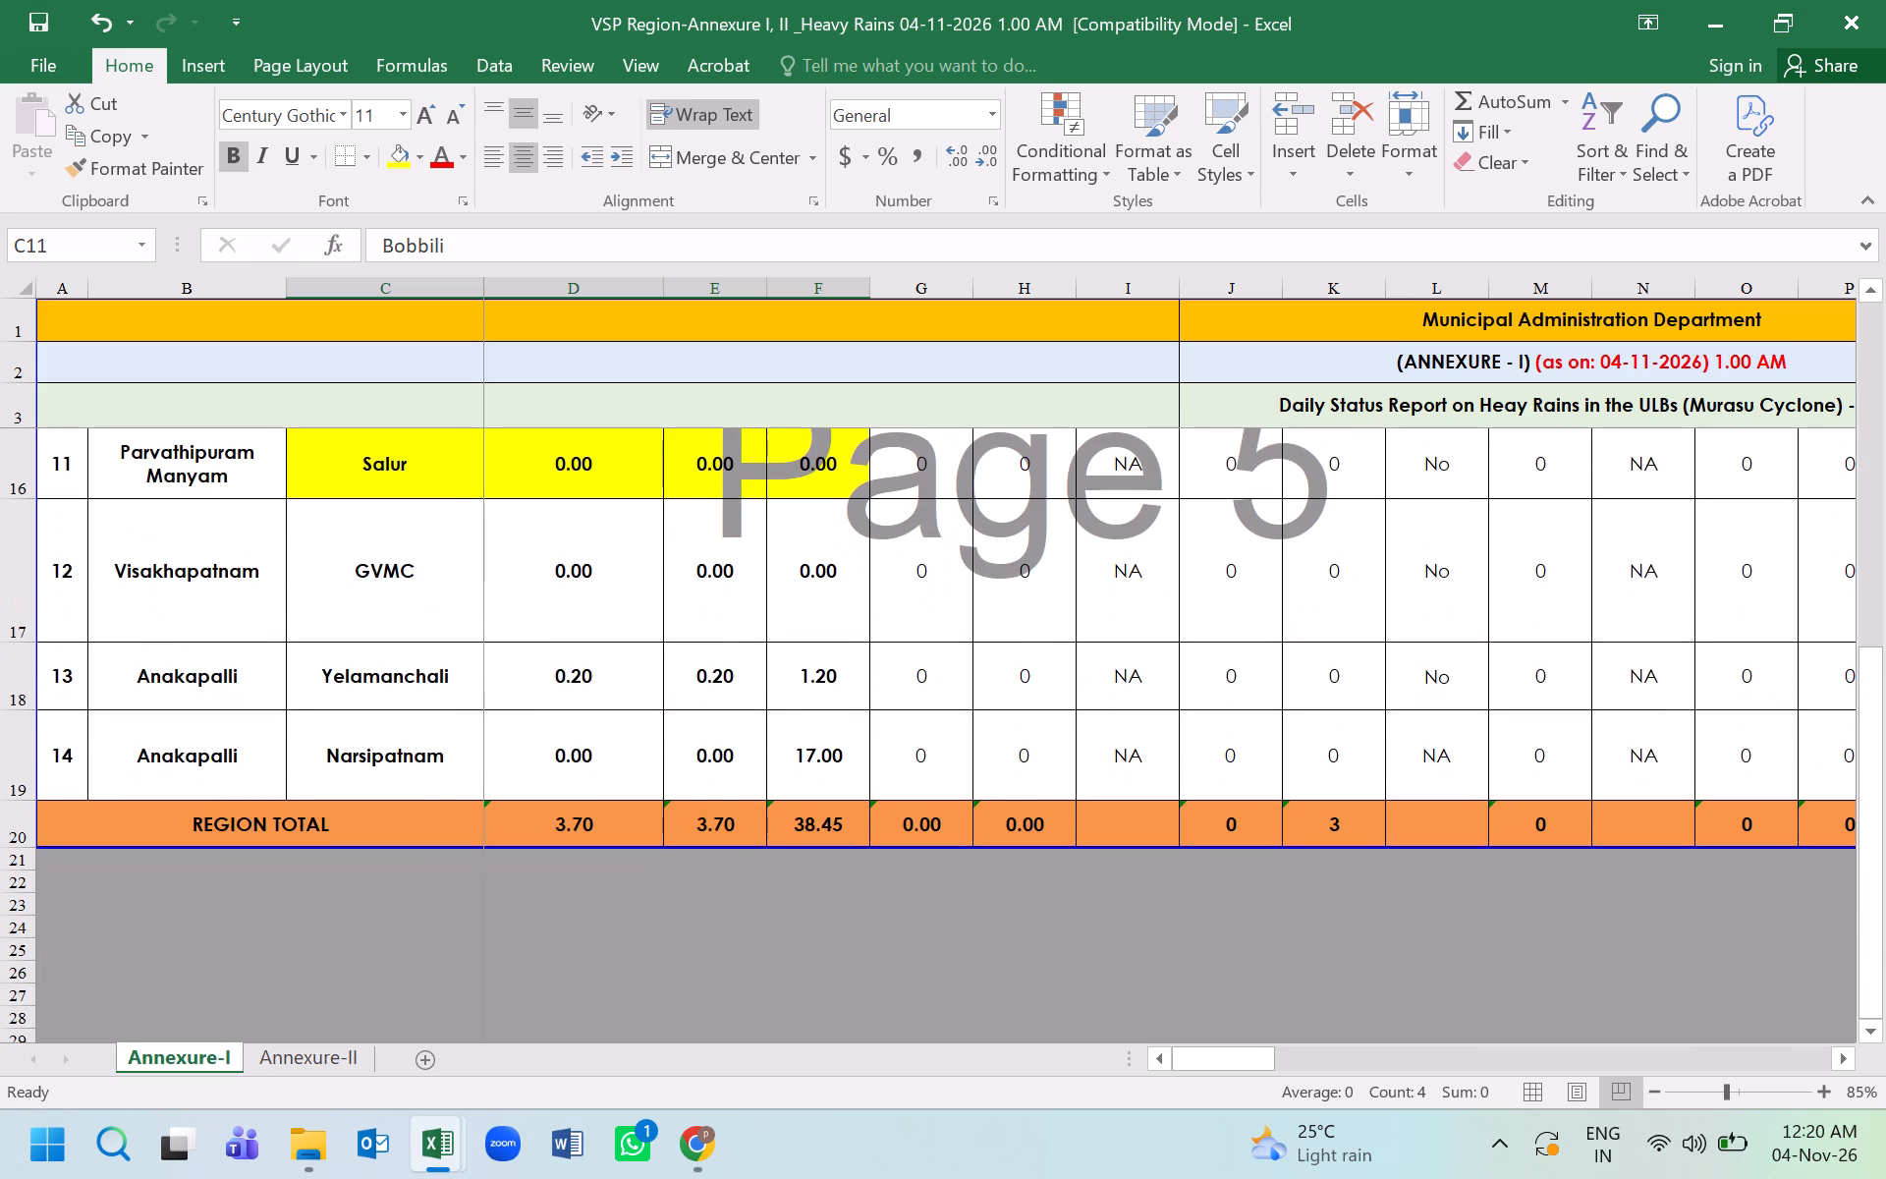
{"action": "left_click_drag", "start_coordinate": [442, 773], "coordinate": [766, 748]}
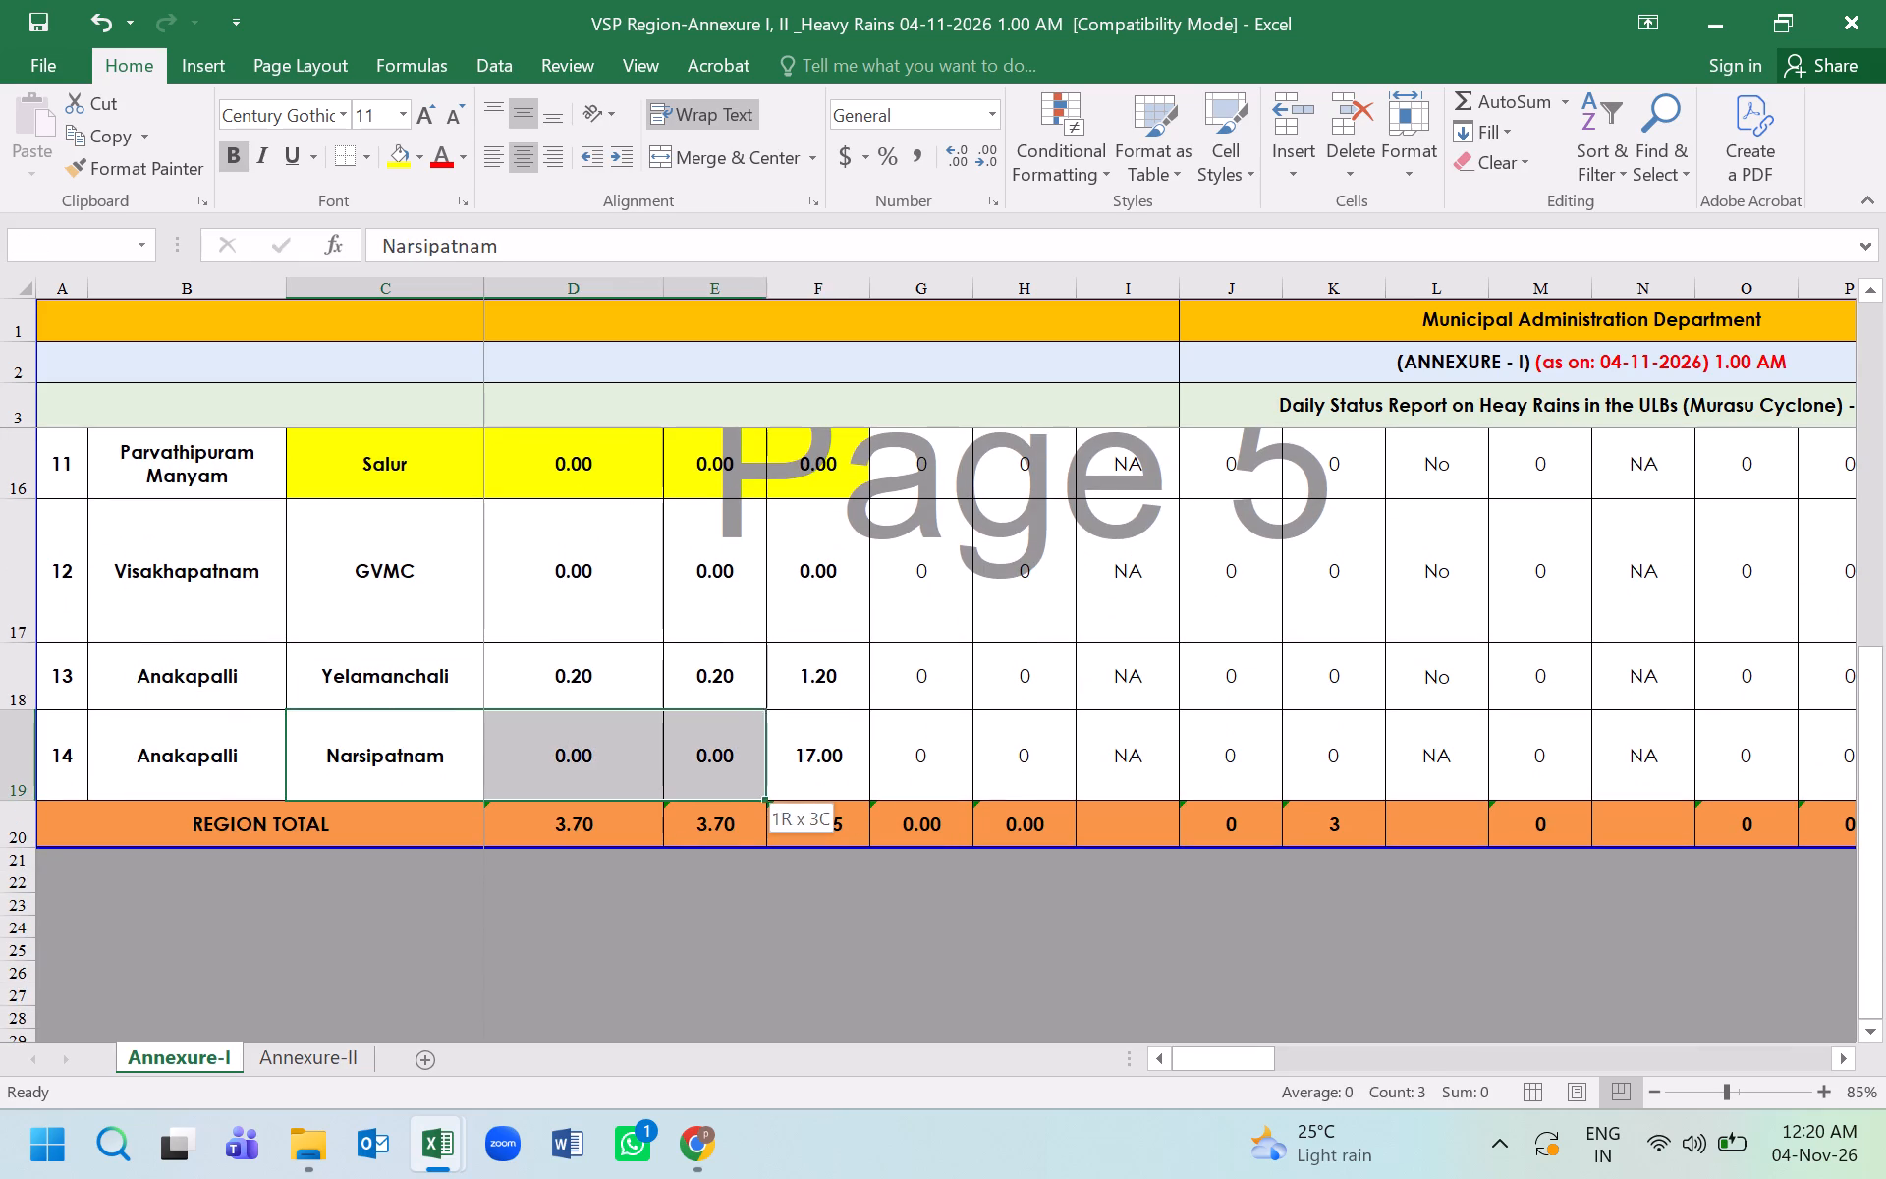
{"action": "left_click_drag", "start_coordinate": [766, 748], "coordinate": [806, 743]}
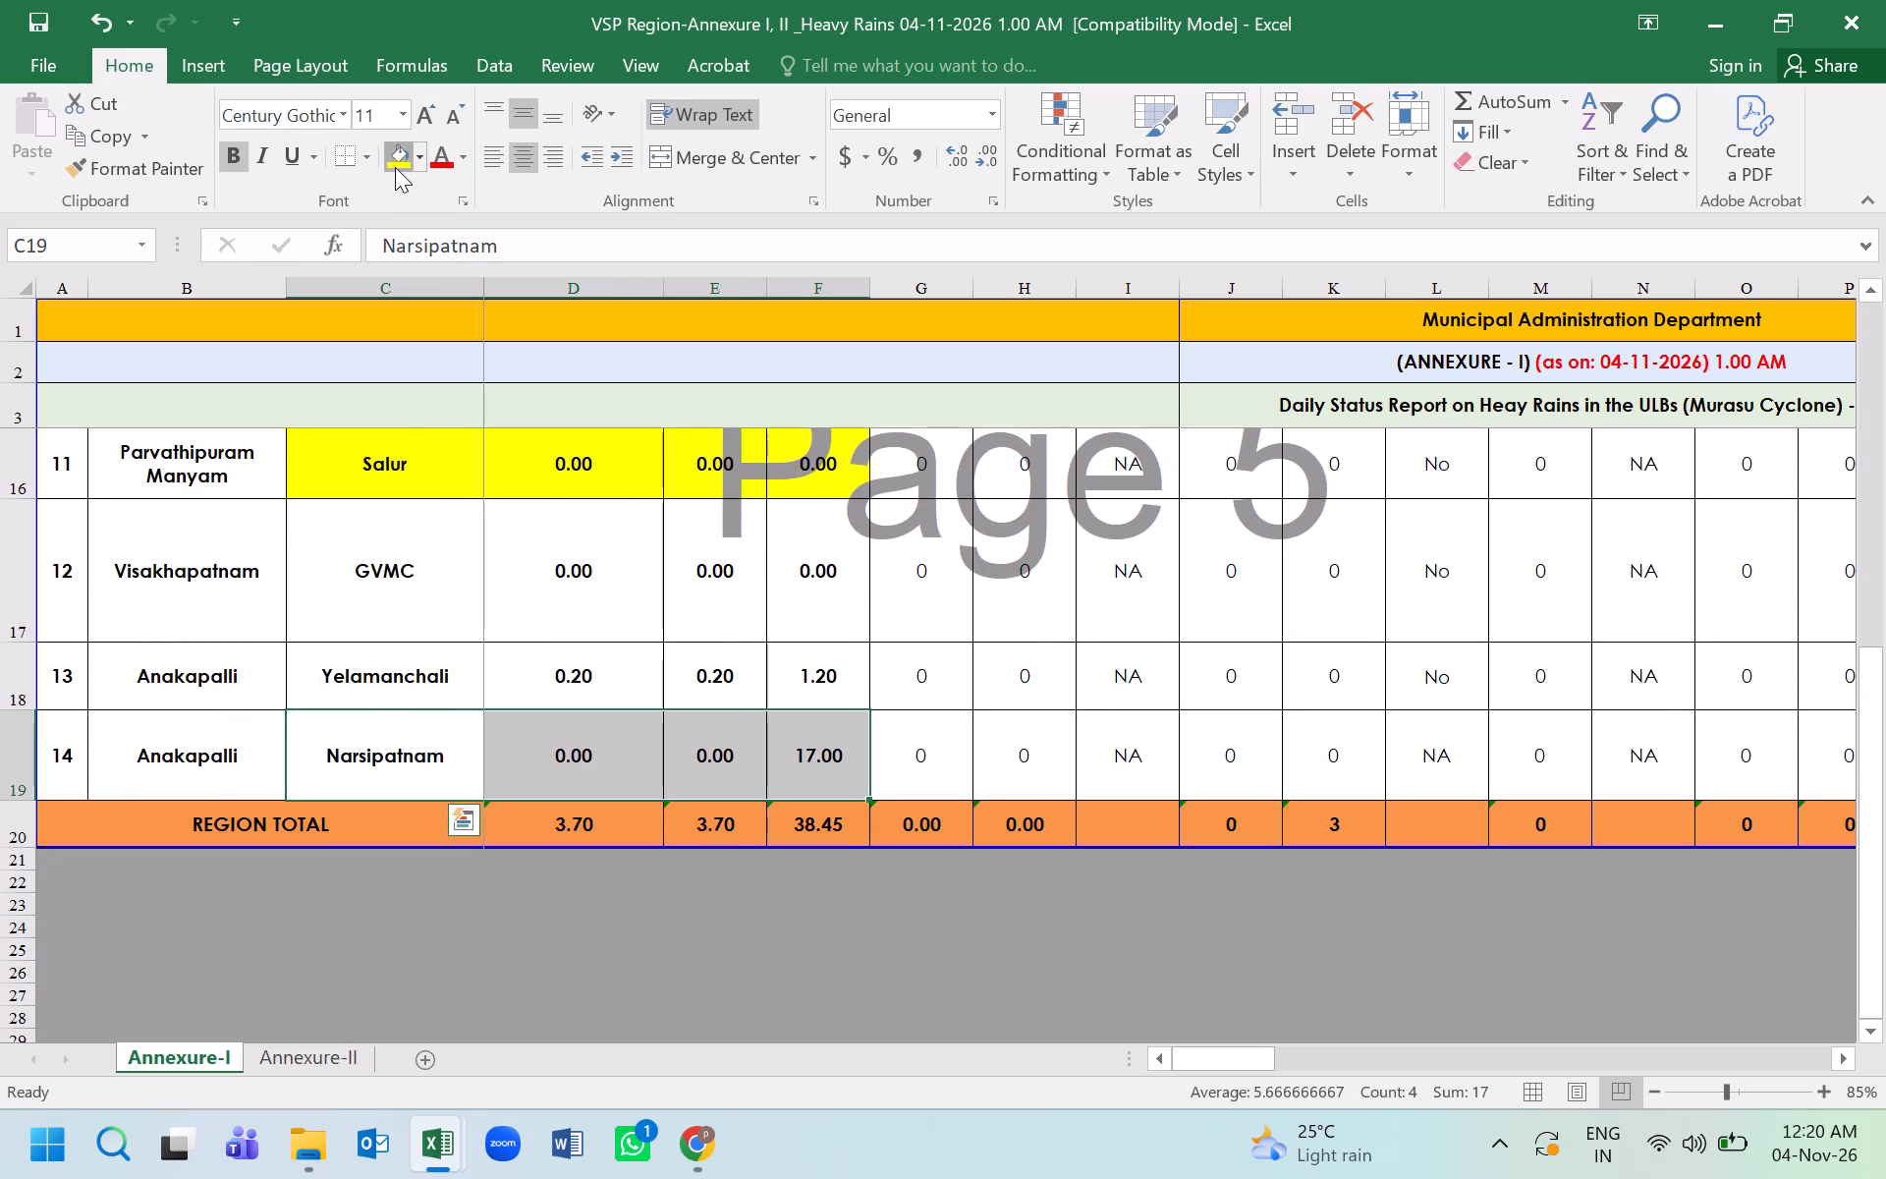
{"action": "left_click", "coordinate": [395, 167]}
{"action": "left_click", "coordinate": [843, 533]}
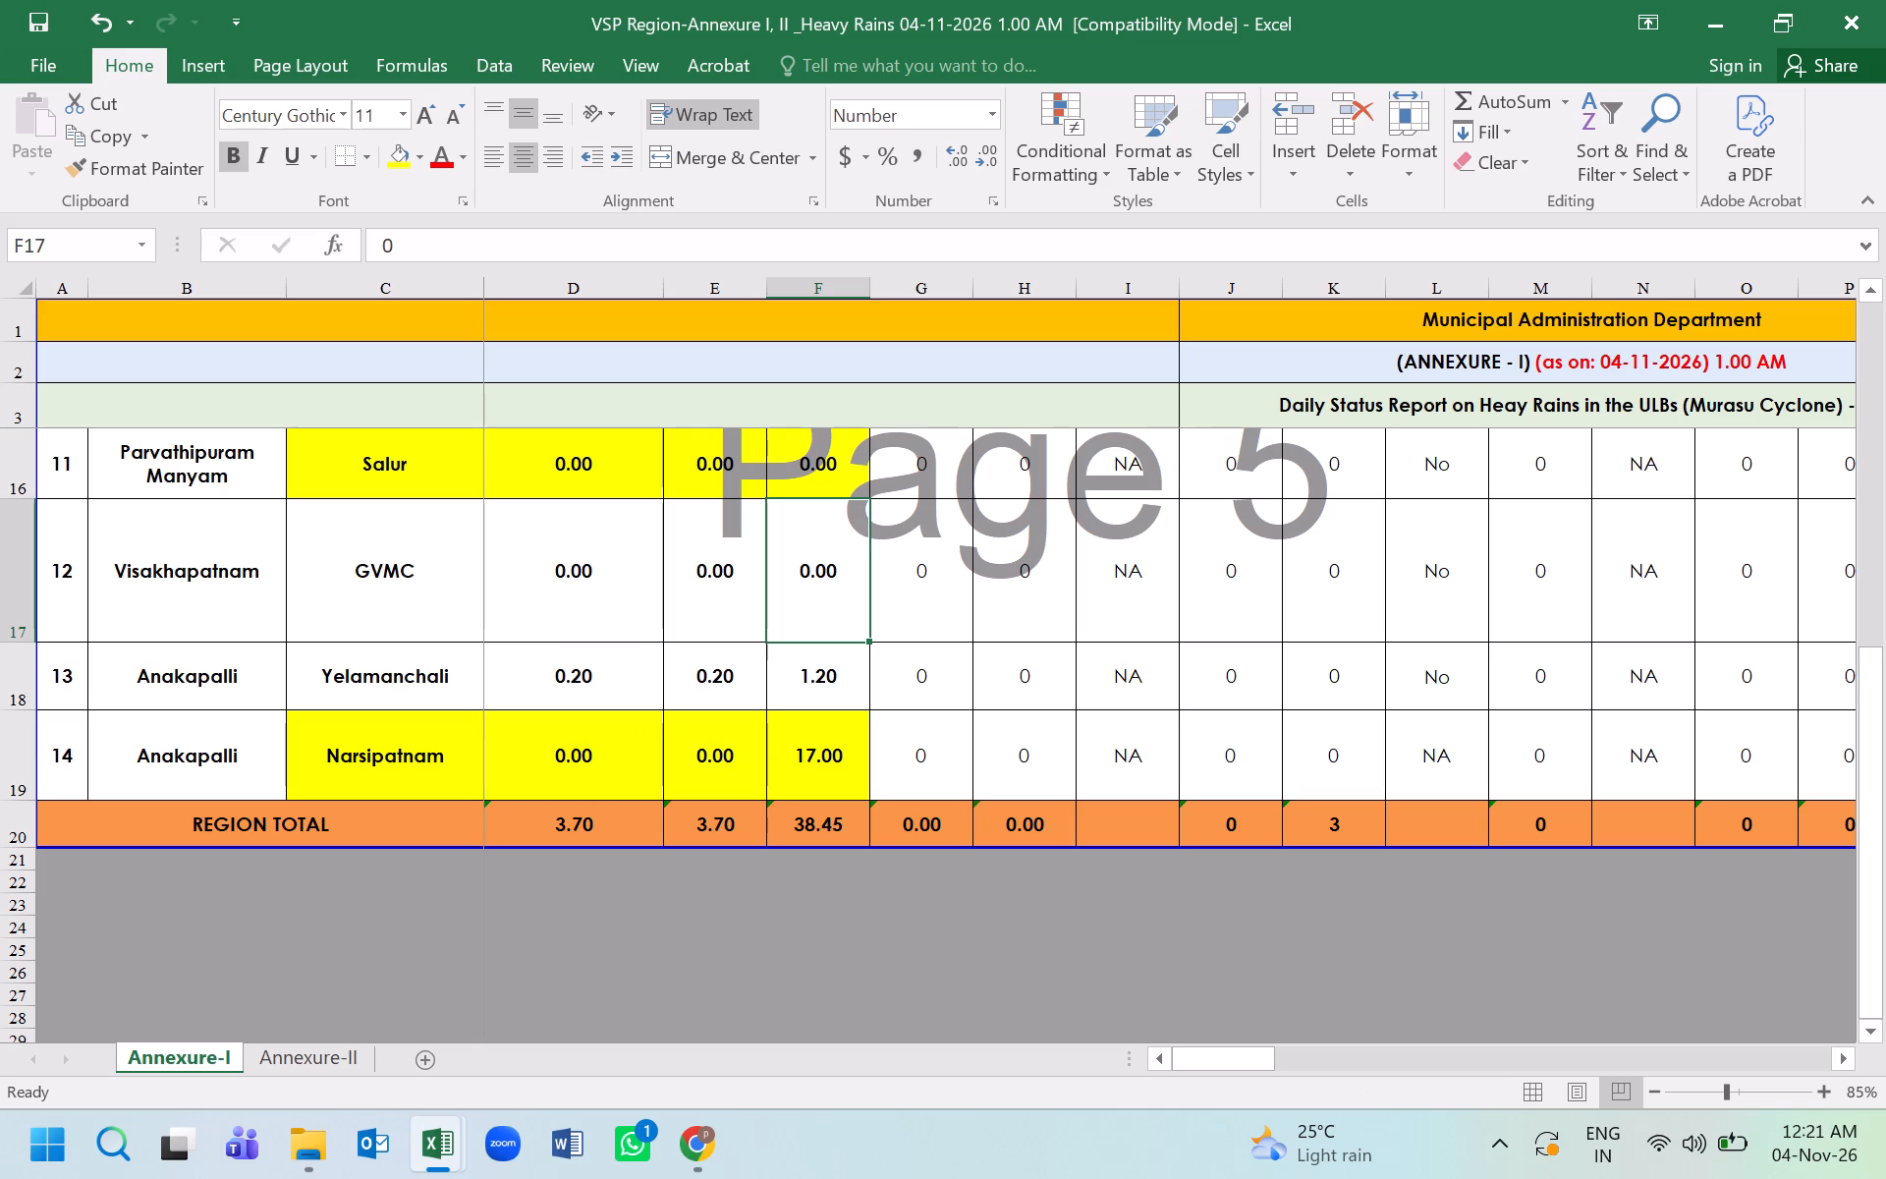
Save the VSP Region report workbook, keeping its Excel 97-2003 format despite the compatibility differences.
{"action": "left_click", "coordinate": [38, 13]}
{"action": "left_click", "coordinate": [1036, 747]}
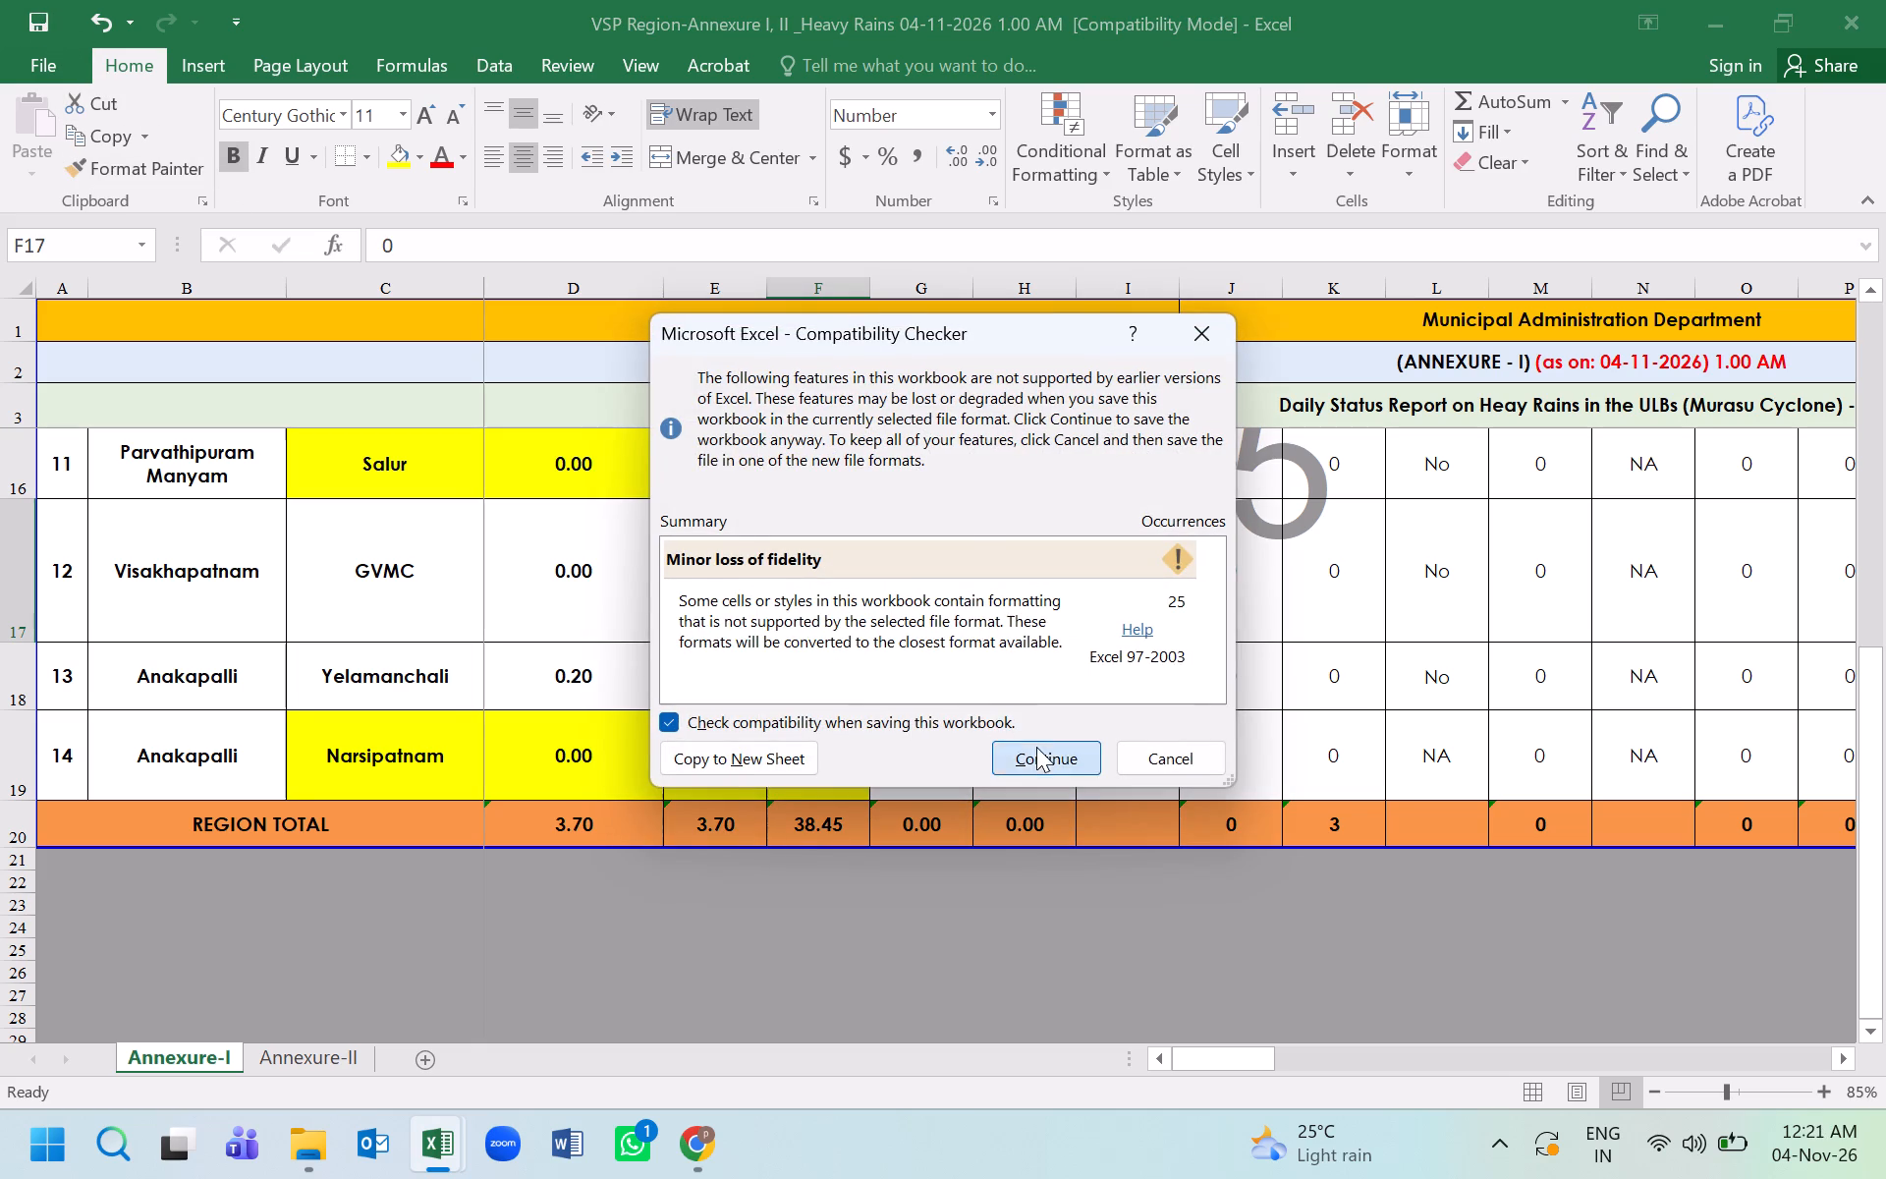
Minimize the VSP Region report and the Downloads folder window to reach the desktop.
{"action": "left_click", "coordinate": [1712, 16]}
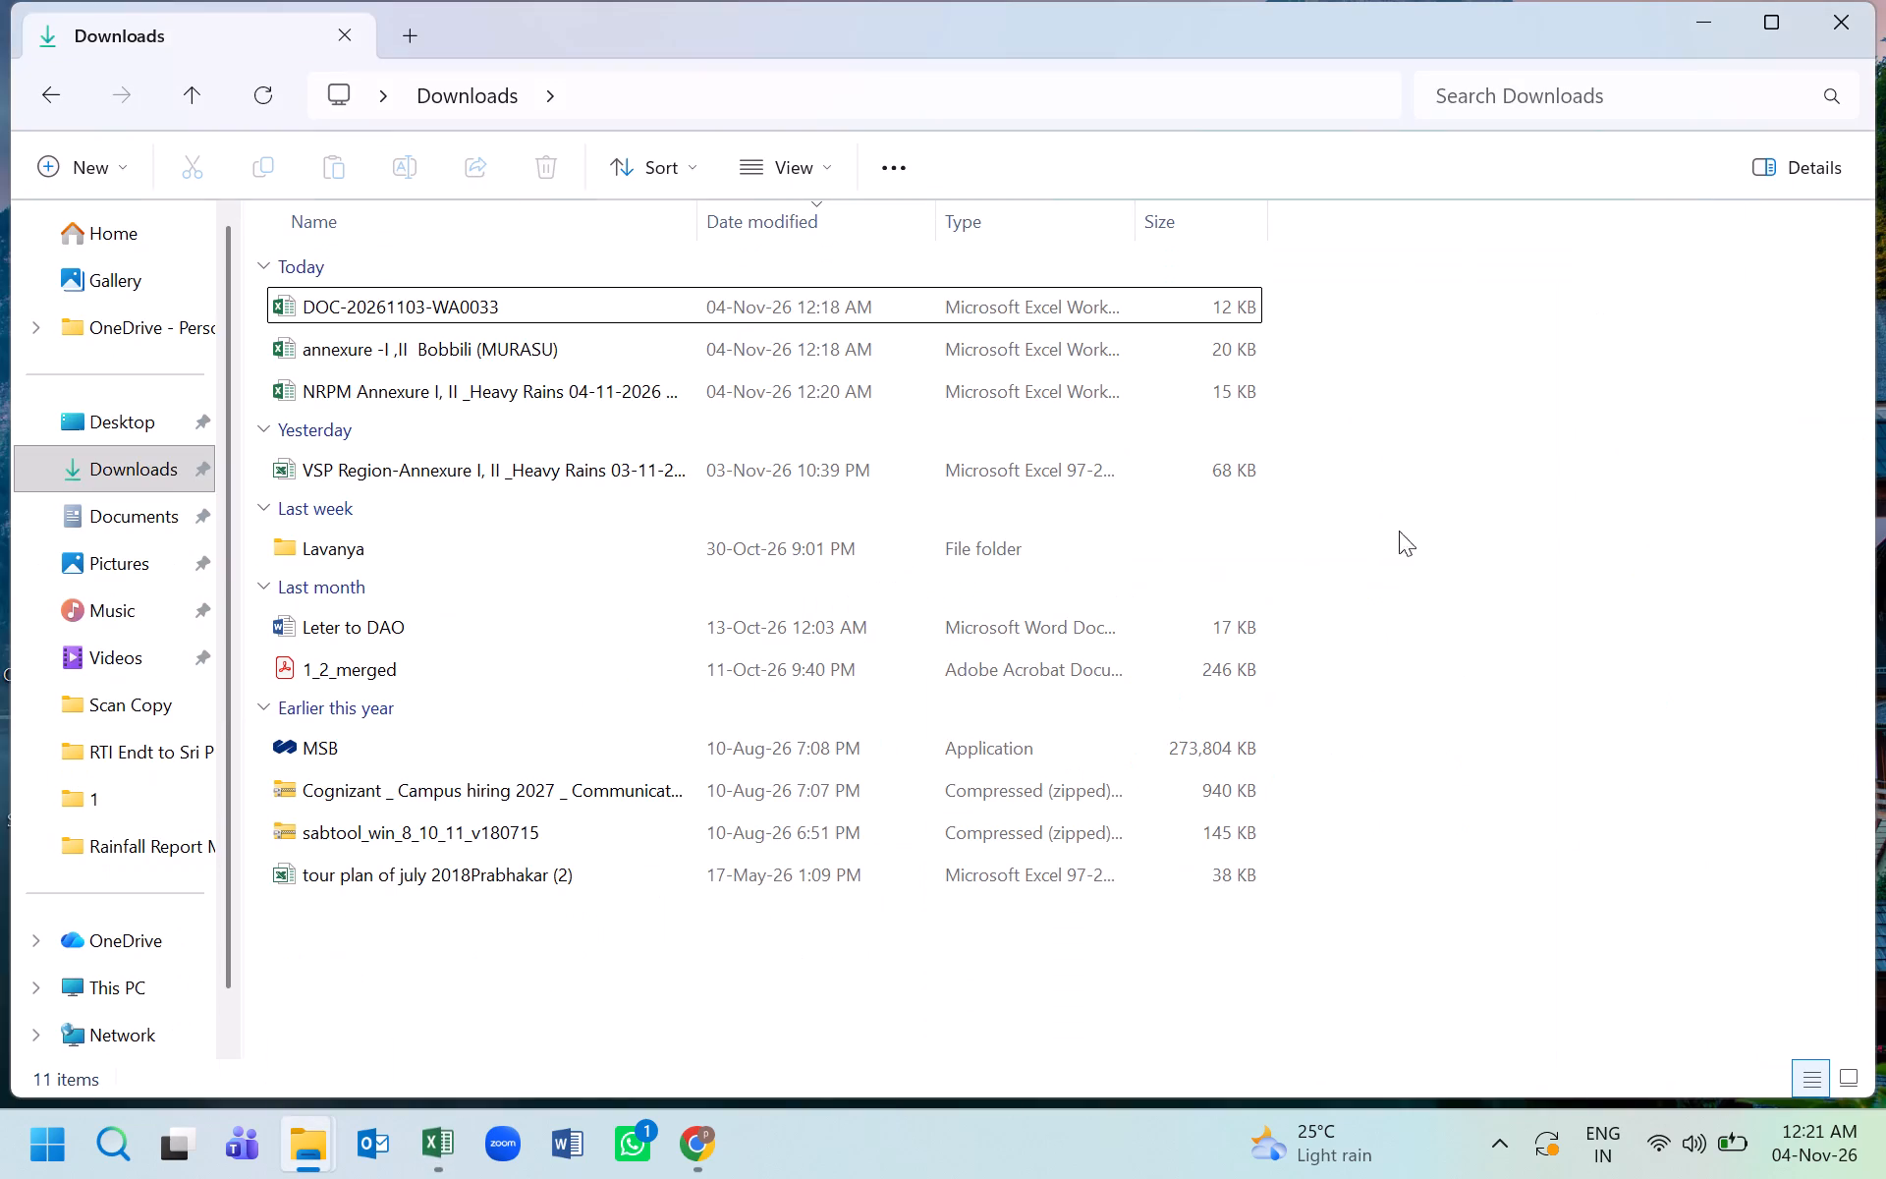
{"action": "left_click", "coordinate": [1706, 11]}
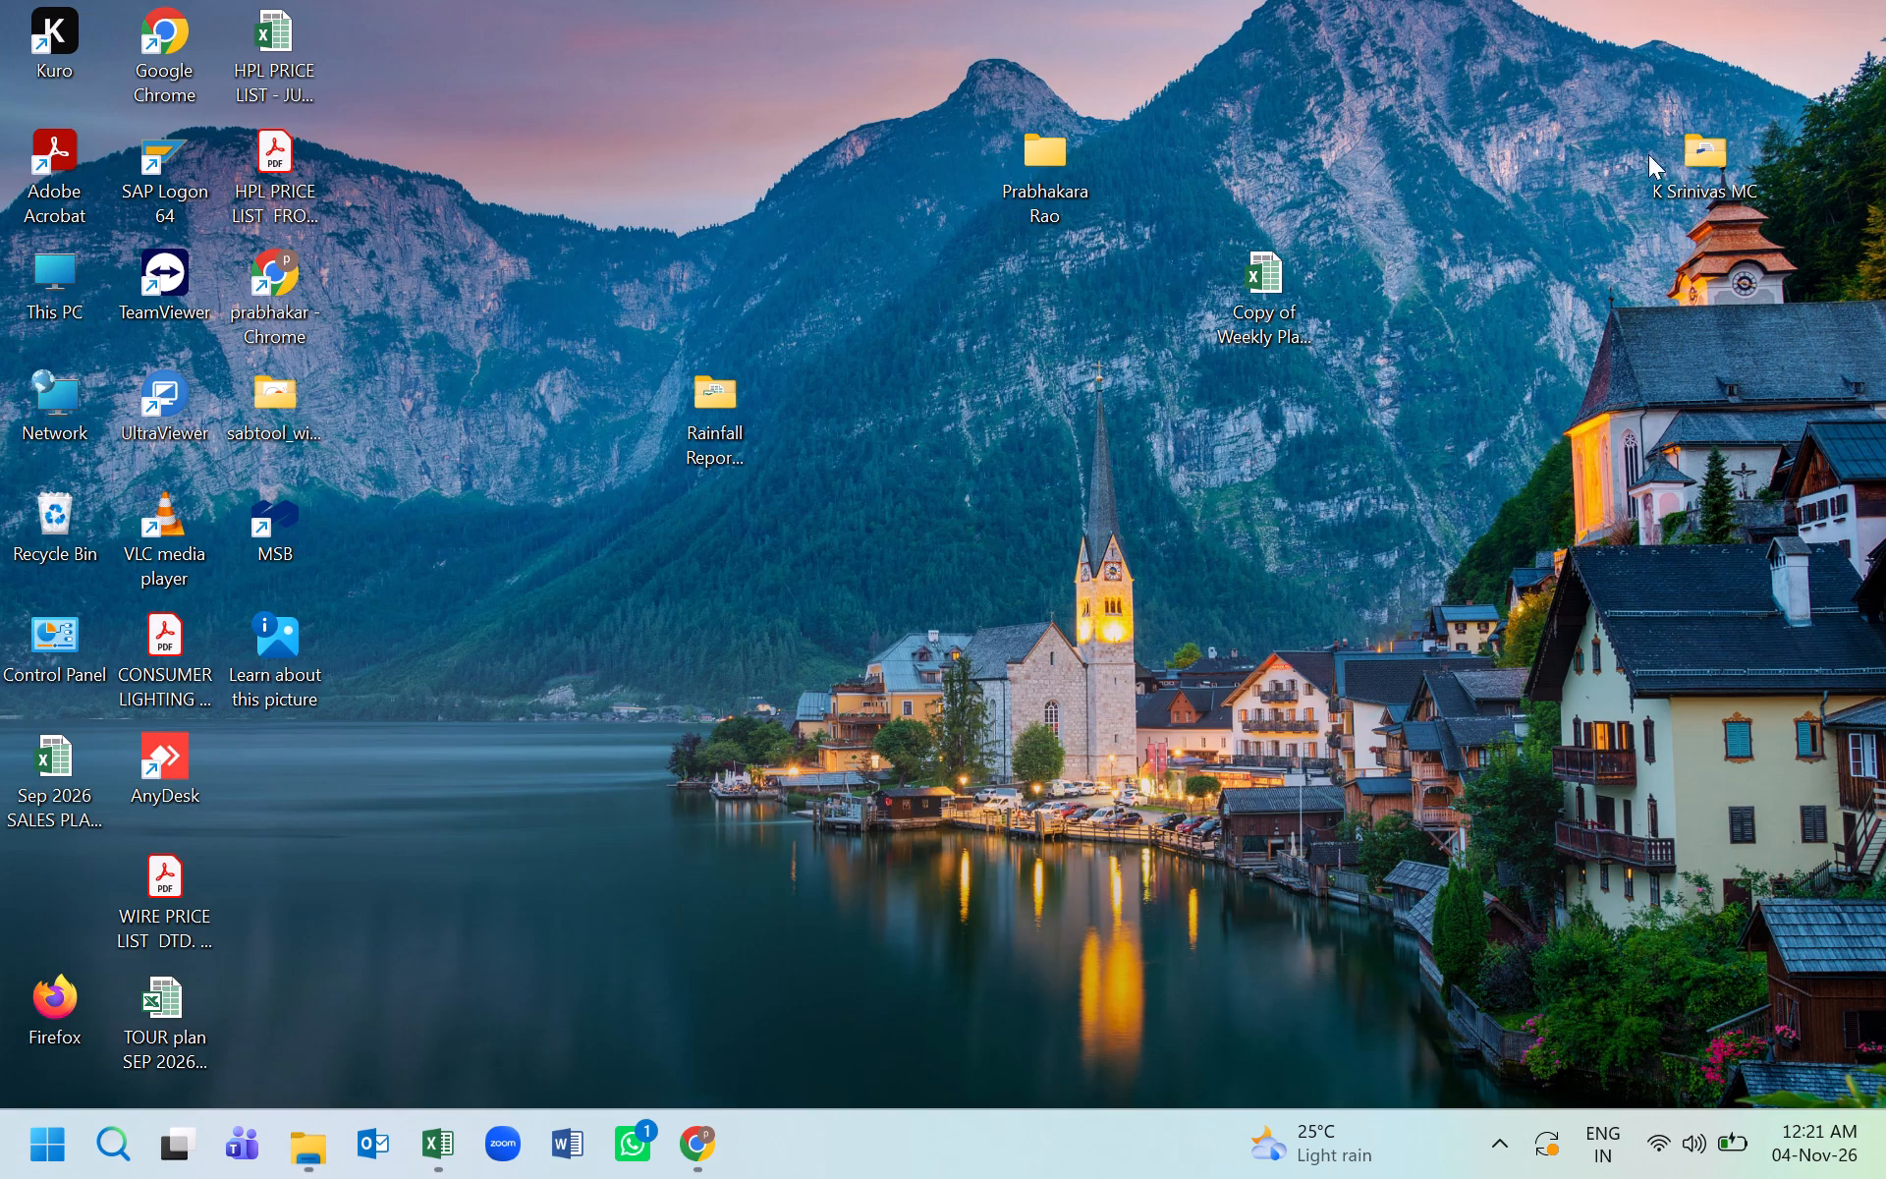
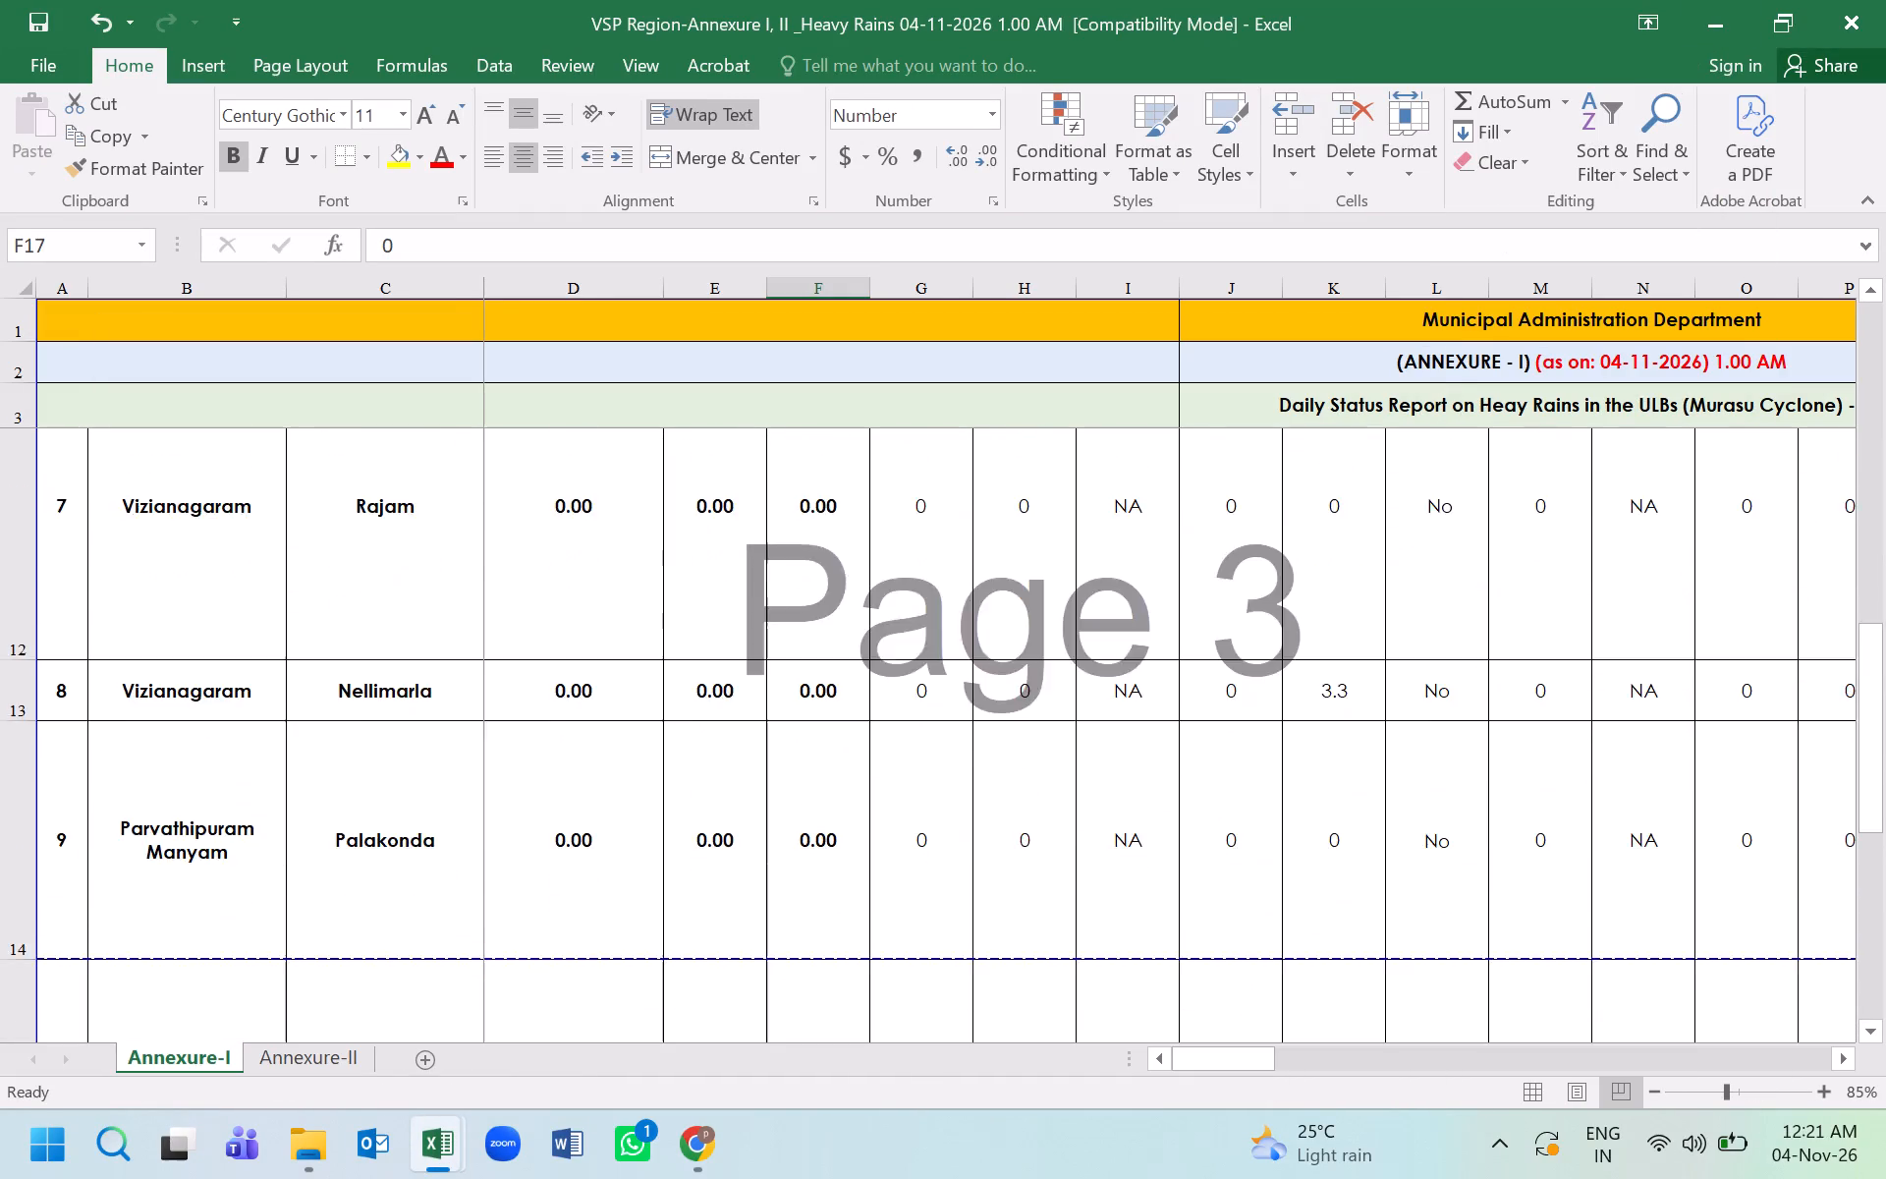
Highlight Palakonda's ULB name and its three rainfall cells in yellow on the Annexure-I sheet.
{"action": "scroll", "coordinate": [384, 839], "scroll_direction": "up", "scroll_amount": 1}
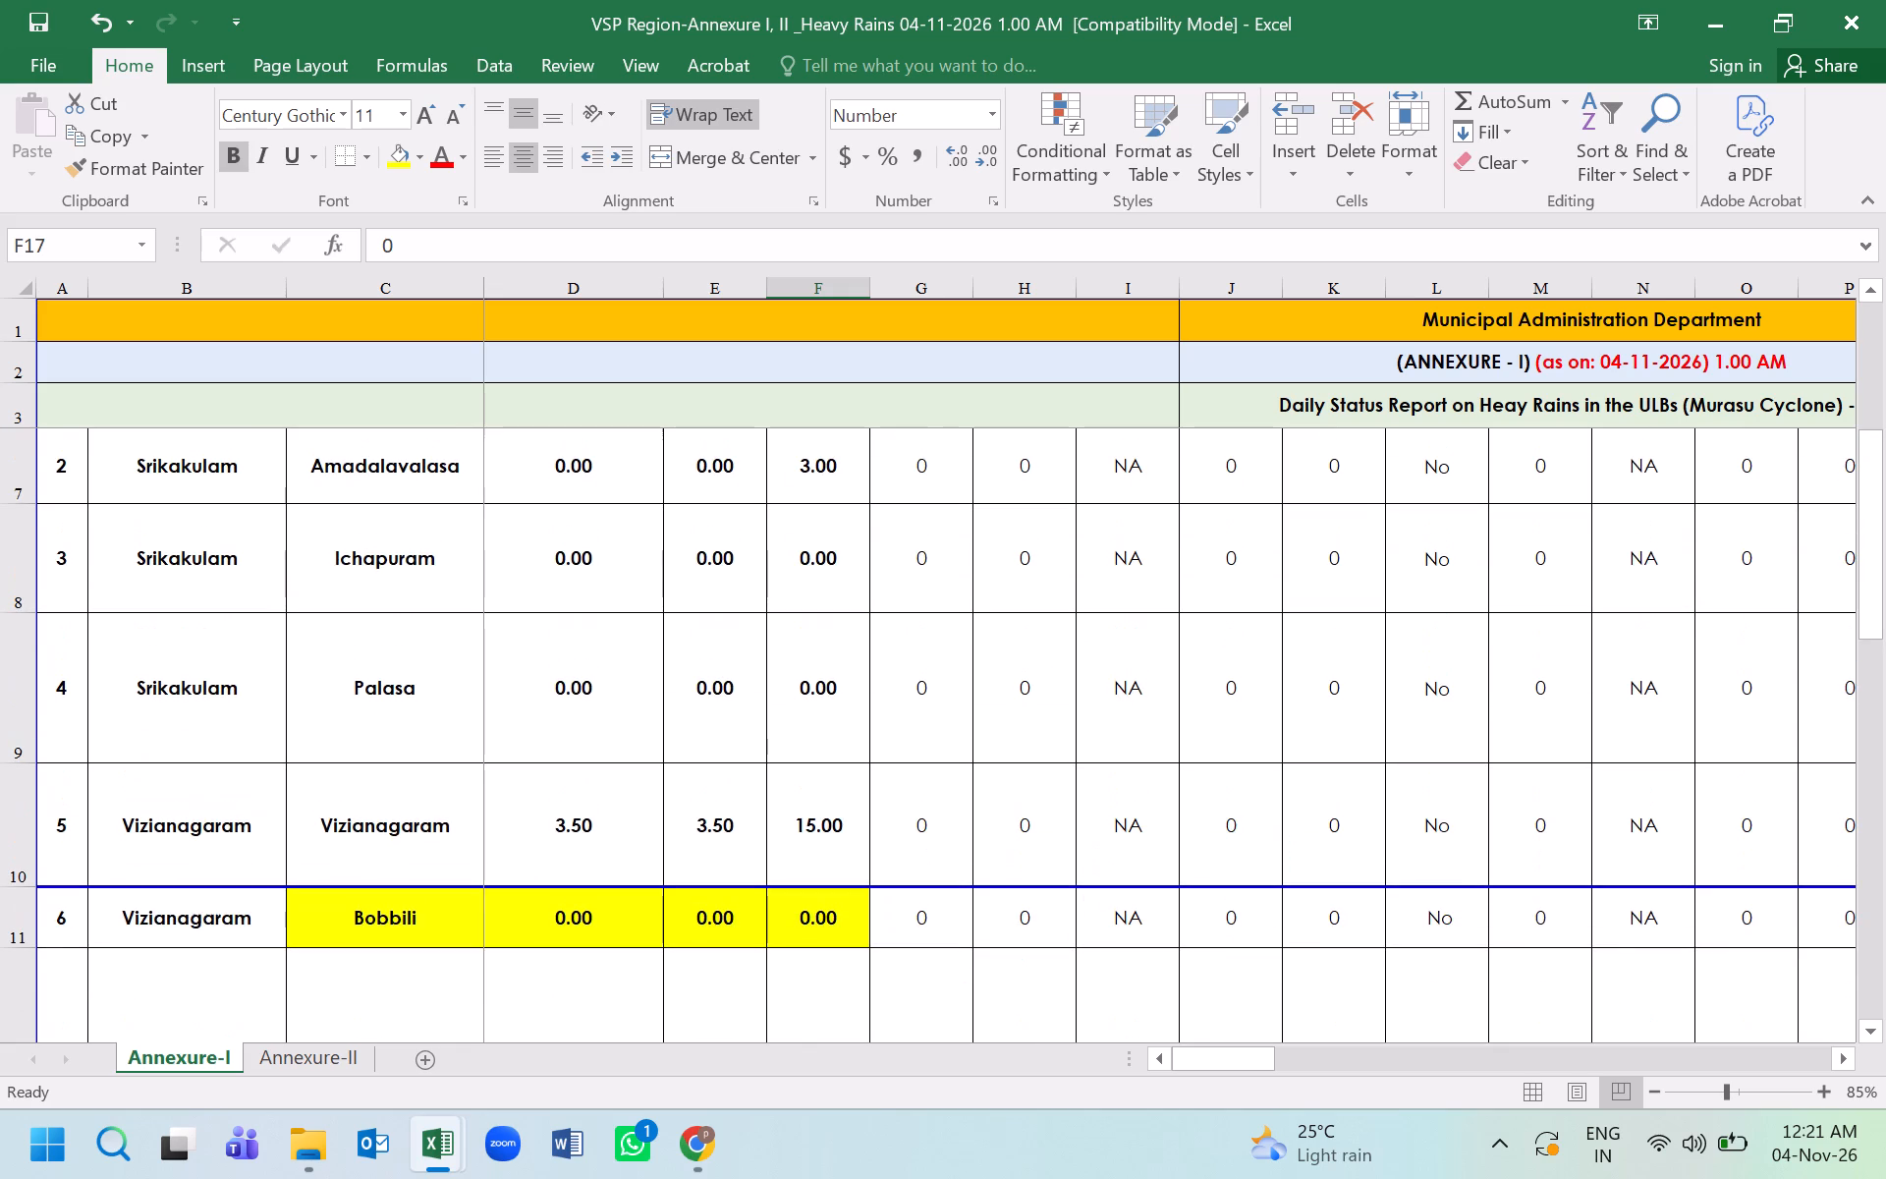
{"action": "scroll", "coordinate": [400, 838], "scroll_direction": "down", "scroll_amount": 2}
{"action": "scroll", "coordinate": [400, 838], "scroll_direction": "up", "scroll_amount": 1}
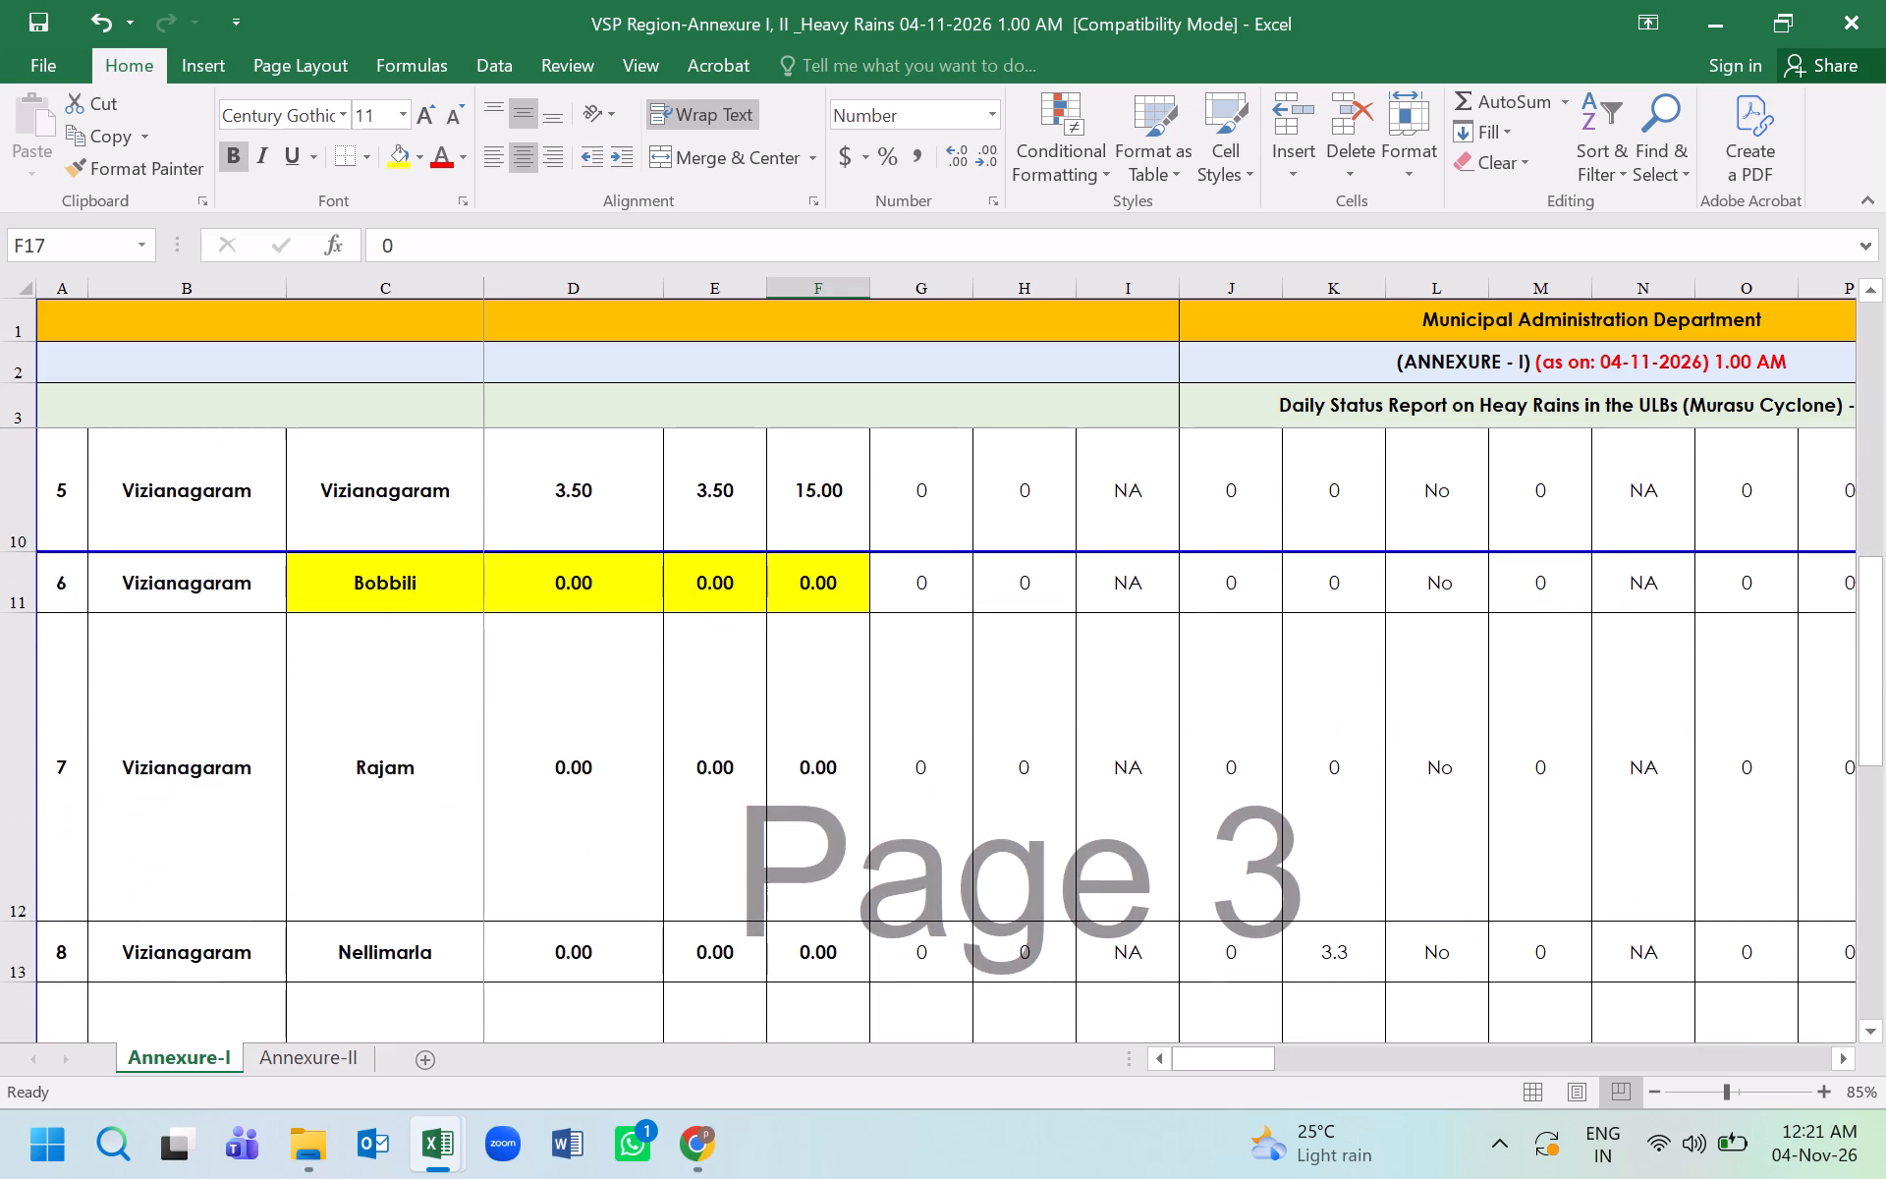
{"action": "scroll", "coordinate": [425, 864], "scroll_direction": "down", "scroll_amount": 1}
{"action": "left_click_drag", "start_coordinate": [425, 695], "coordinate": [453, 694]}
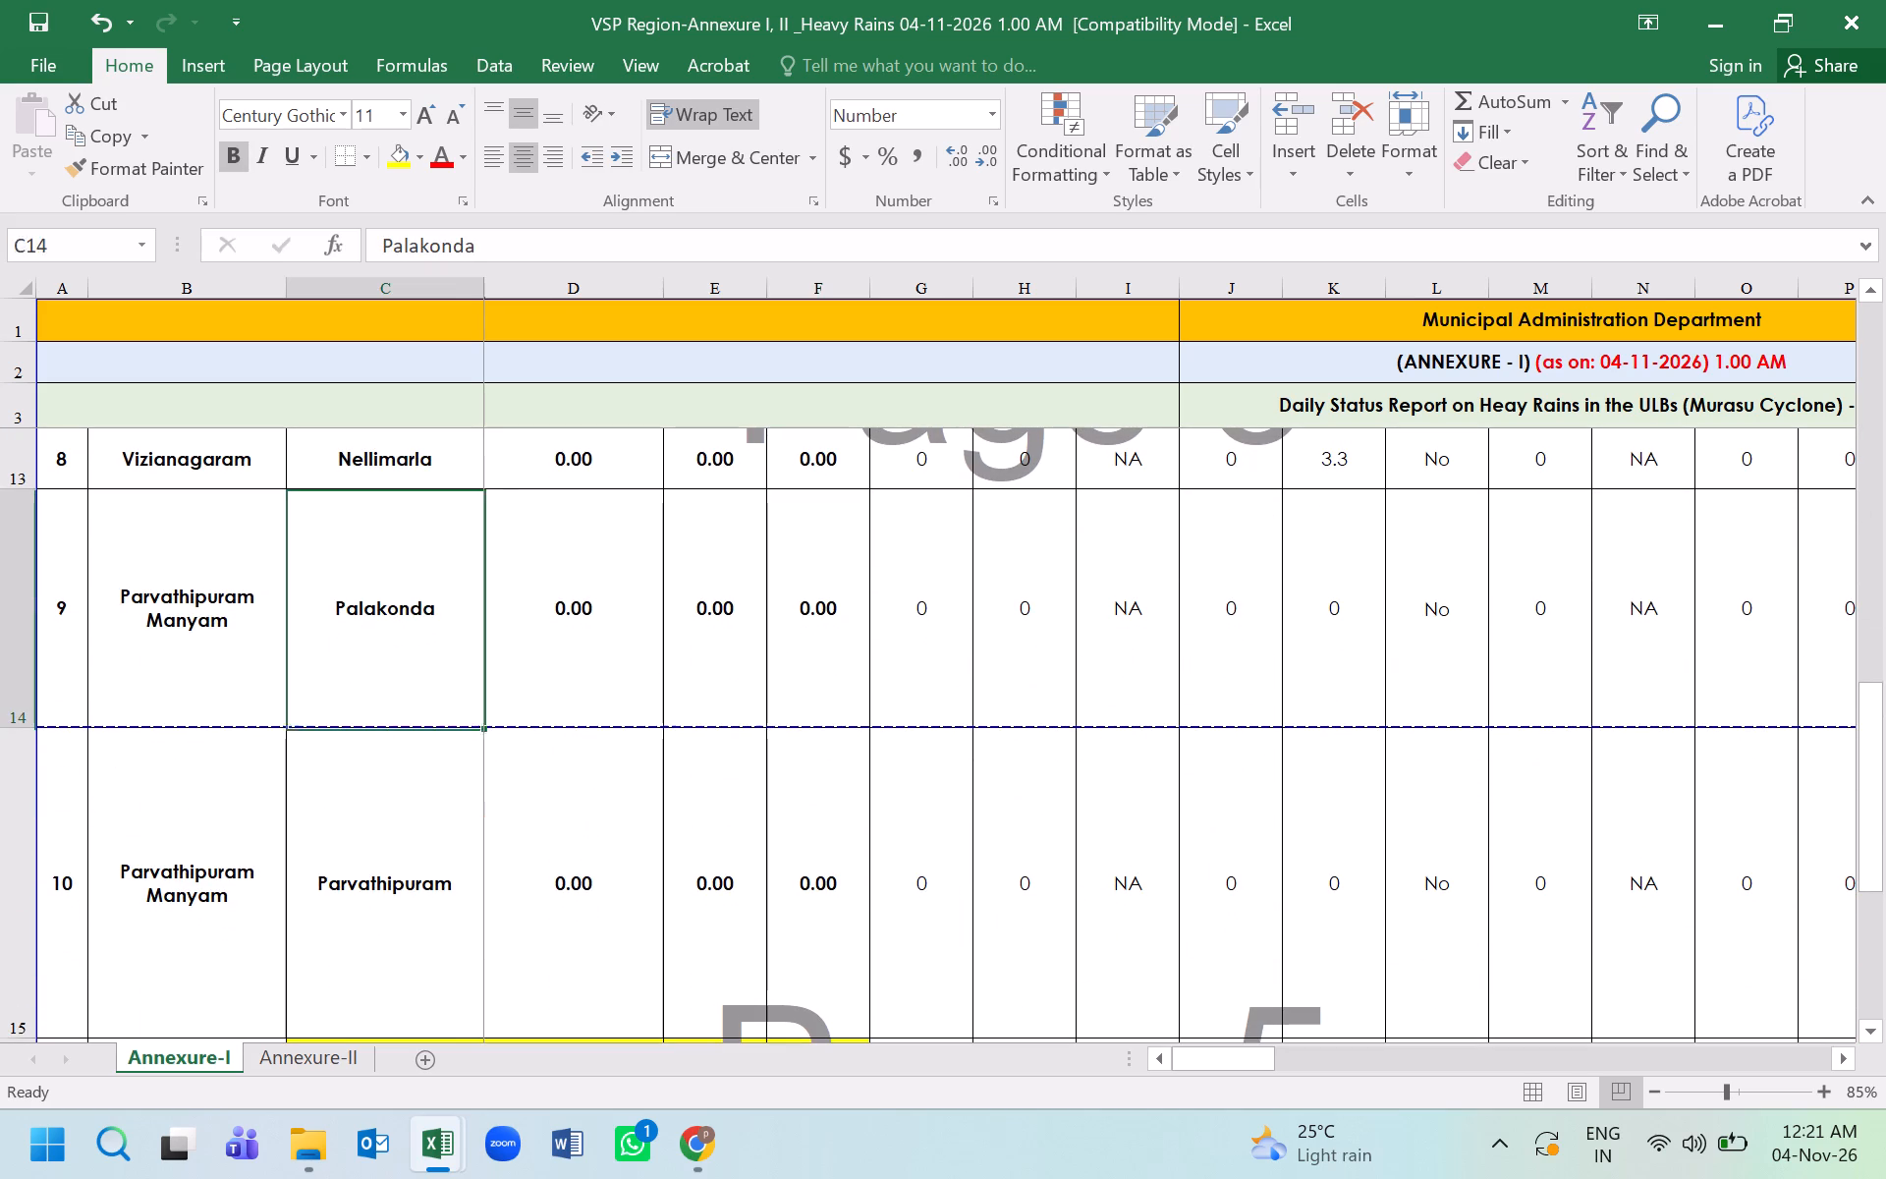
{"action": "left_click_drag", "start_coordinate": [453, 694], "coordinate": [814, 680]}
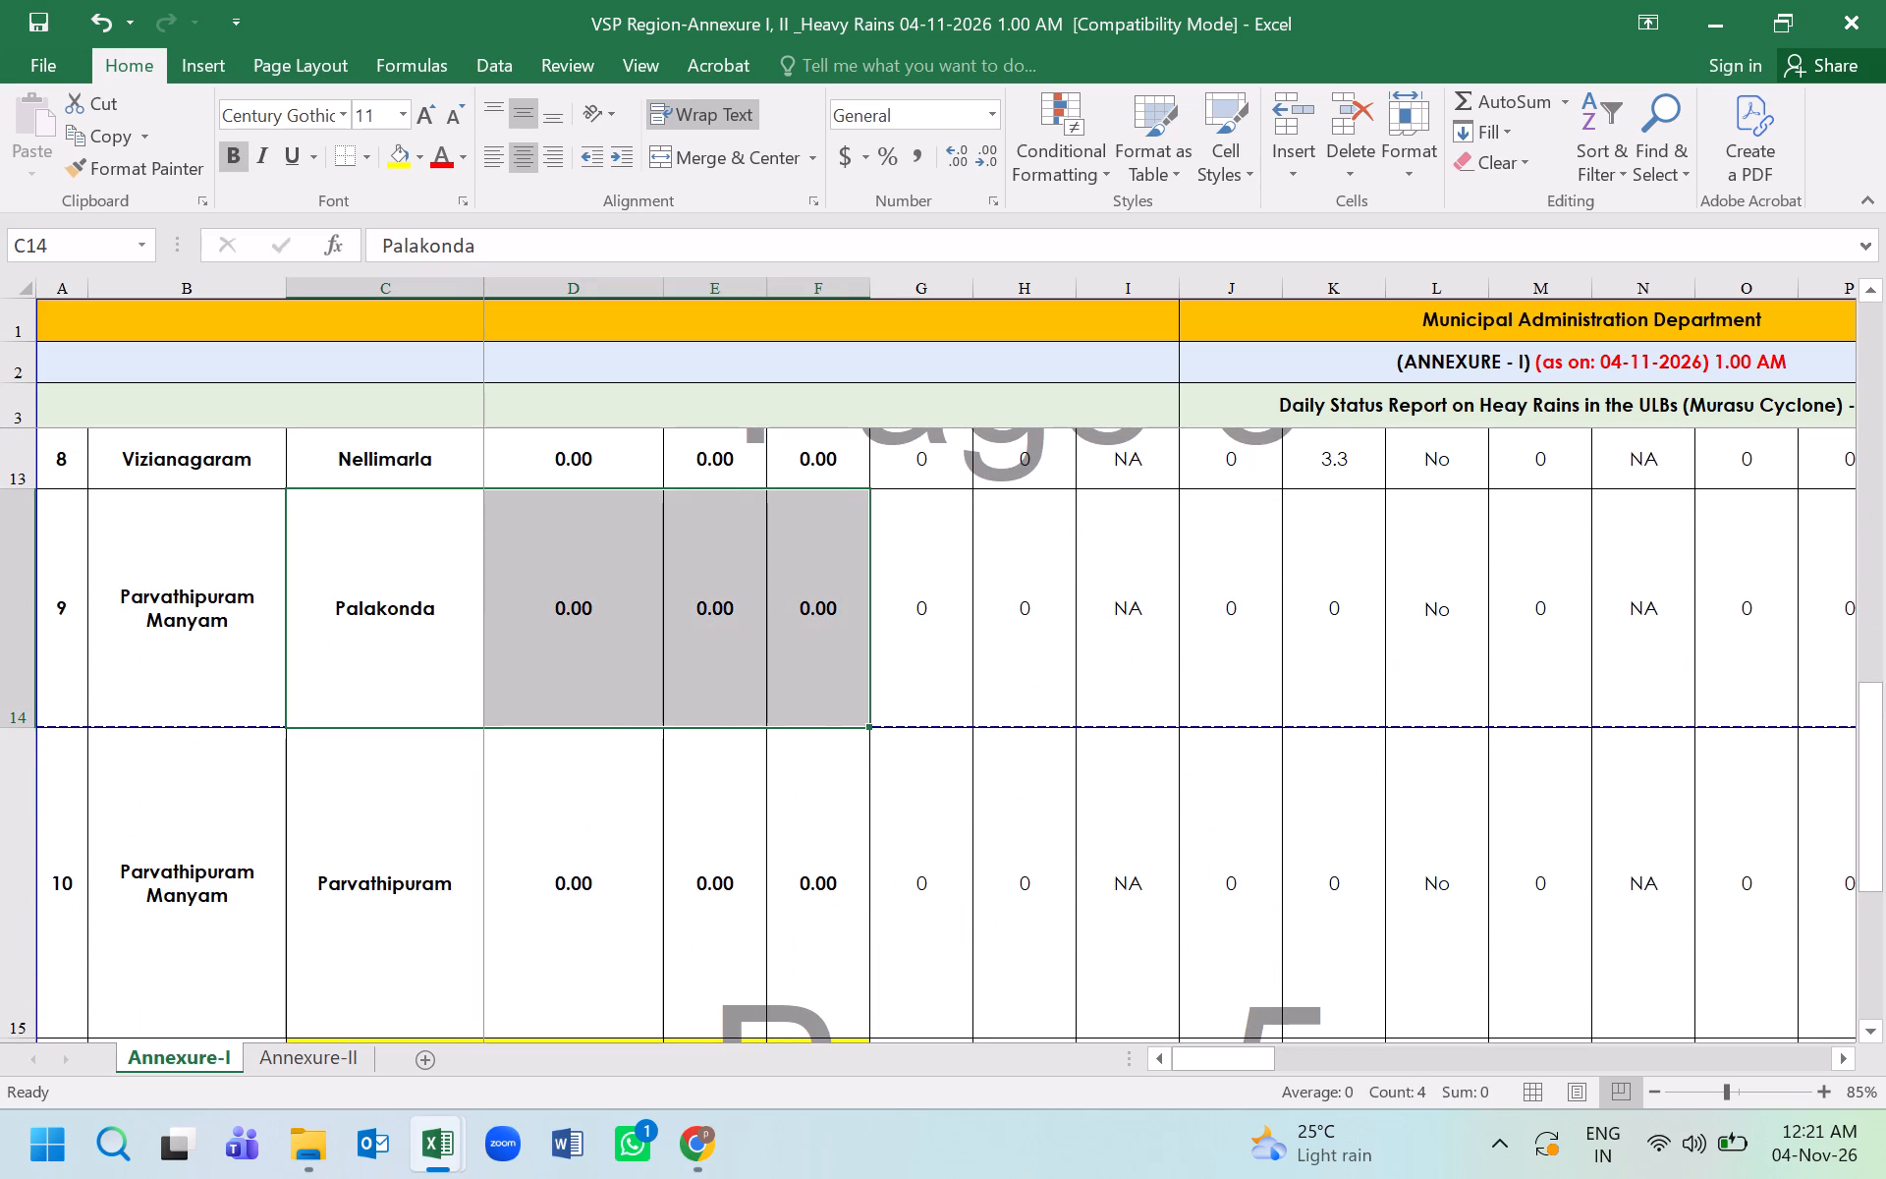
{"action": "left_click", "coordinate": [396, 148]}
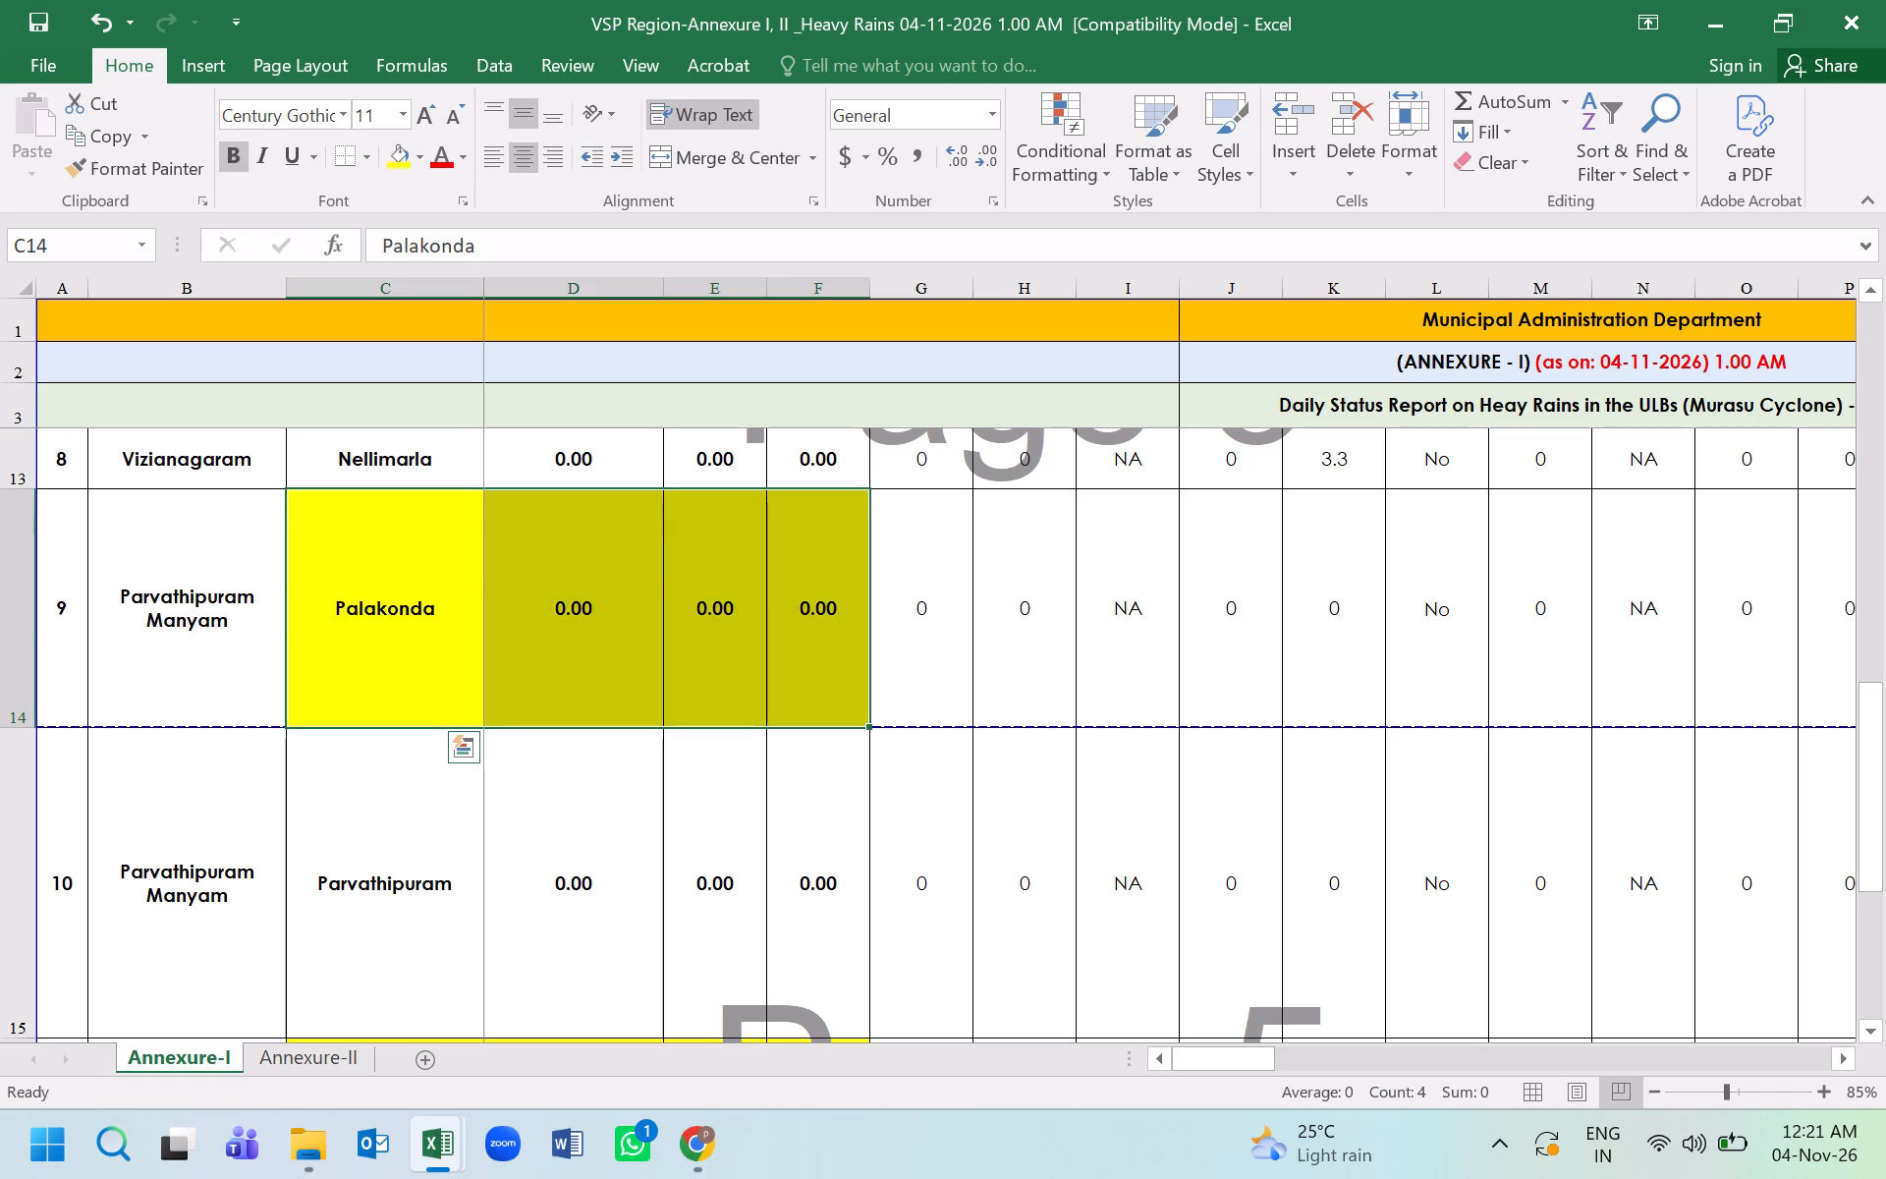
Save the VSP Region report workbook in its current Excel 97-2003 format.
{"action": "left_click", "coordinate": [48, 14]}
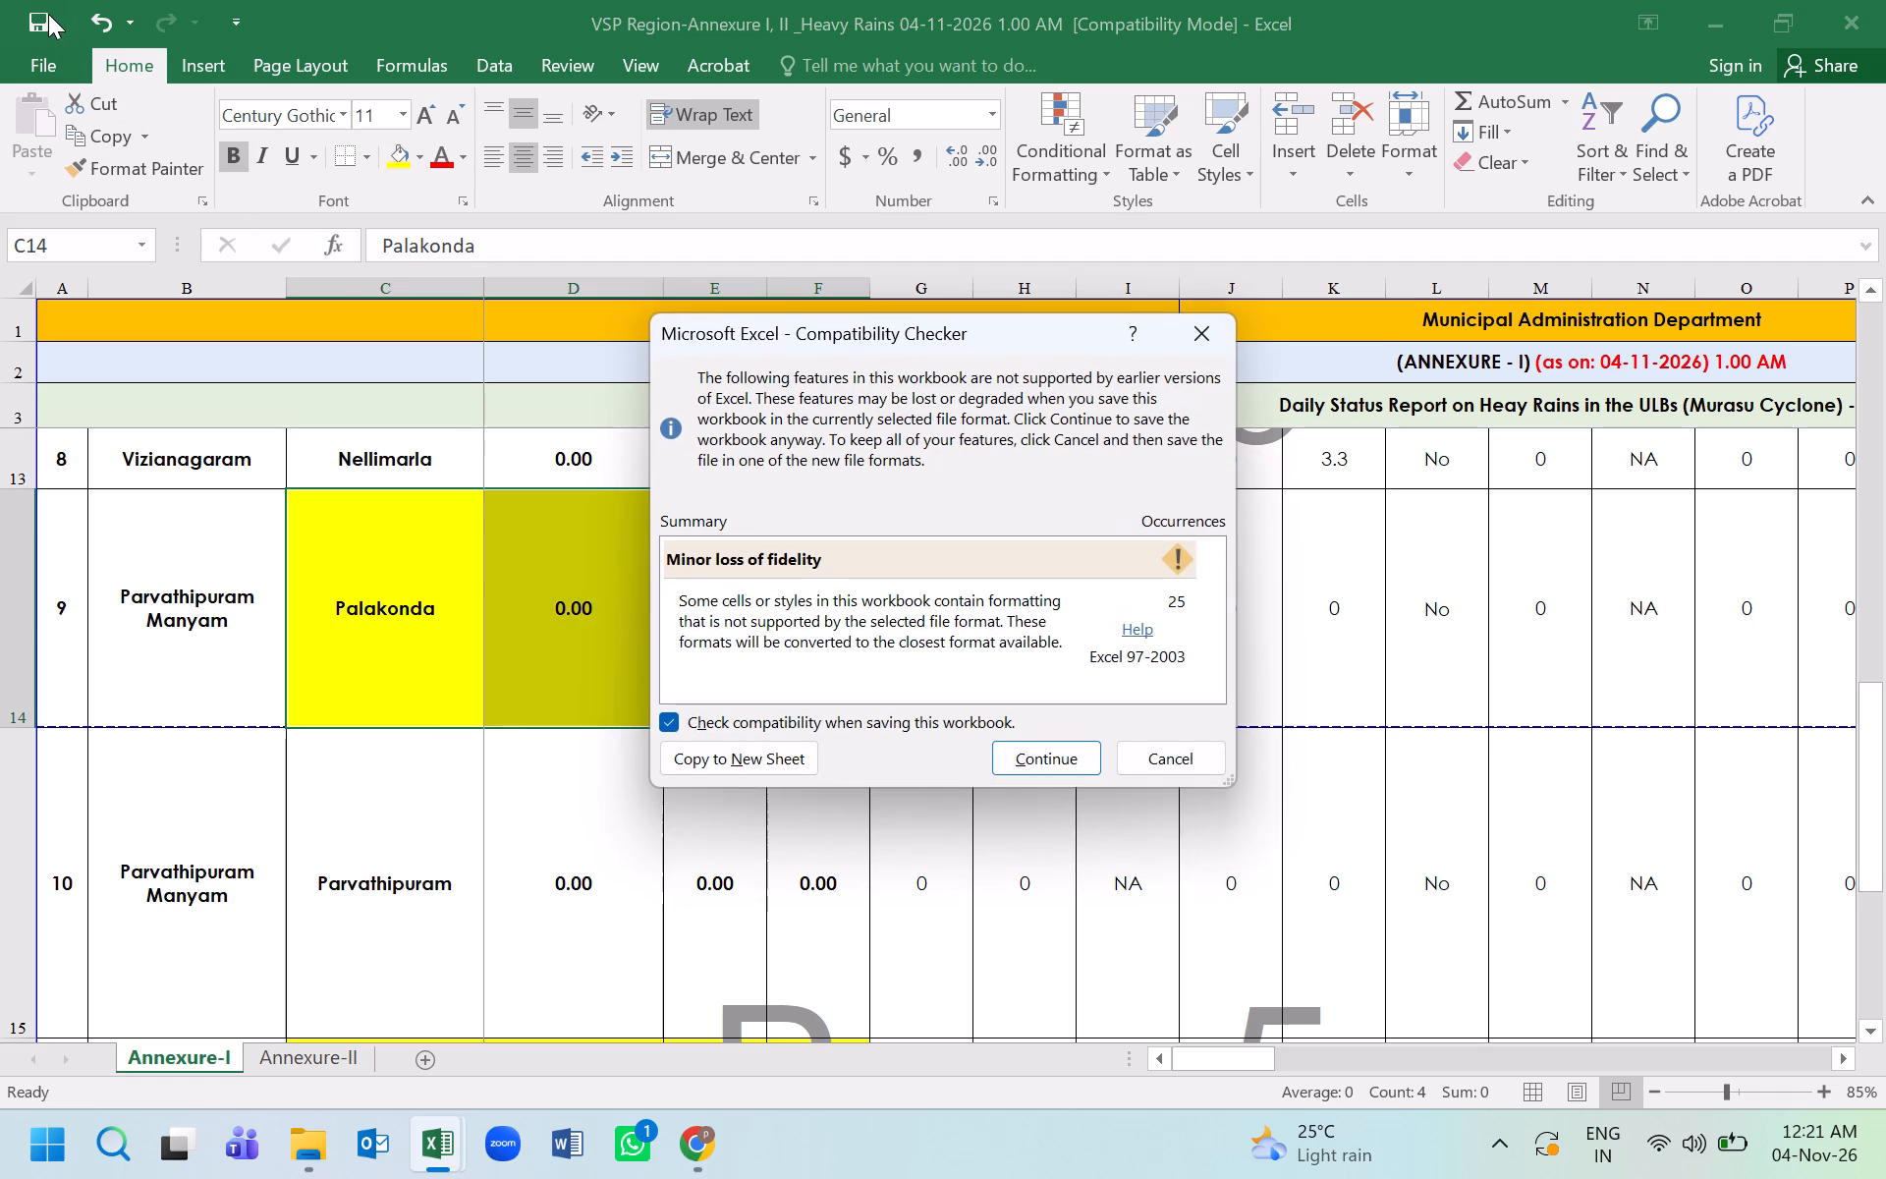
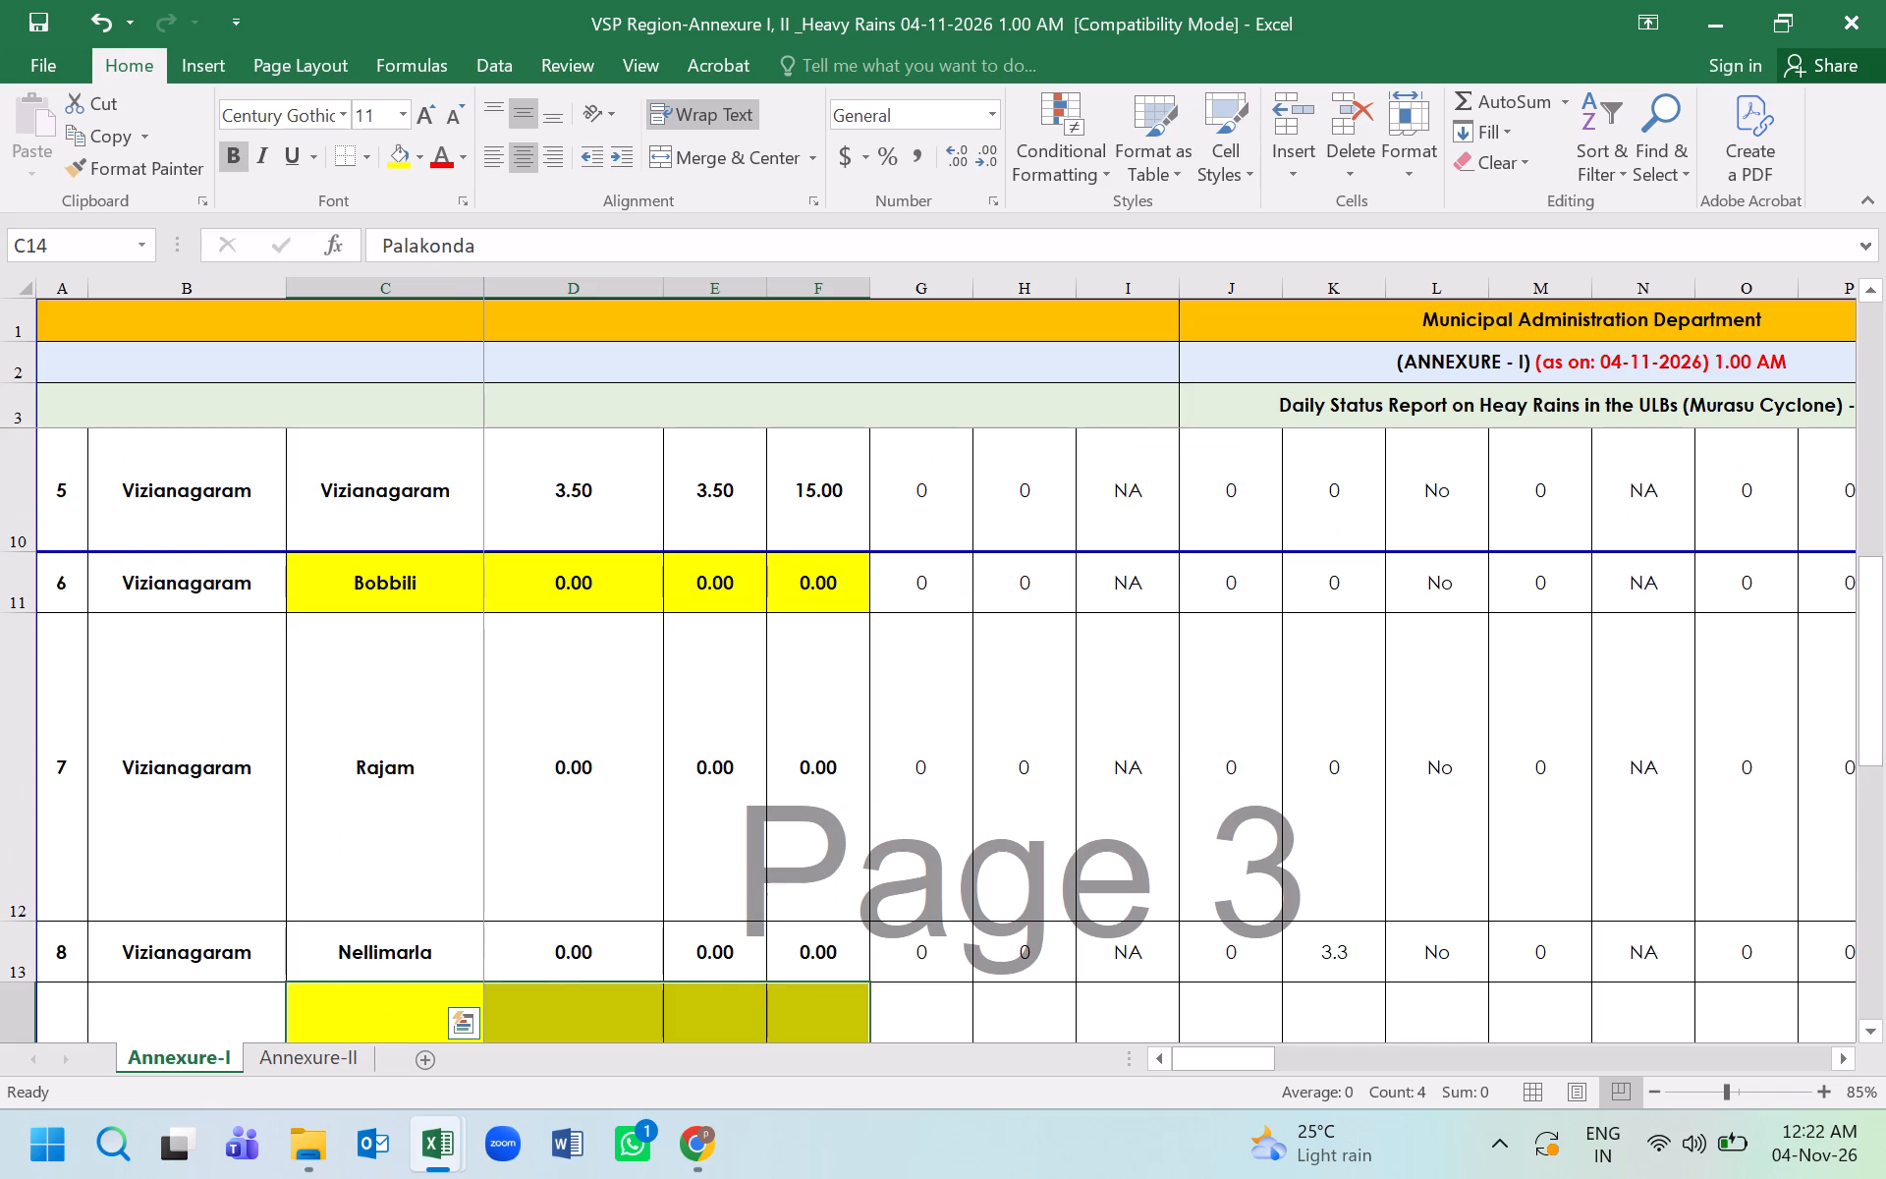
Highlight Nellimarla's ULB name and its three rainfall cells in yellow on the Annexure-I sheet.
{"action": "scroll", "coordinate": [652, 851], "scroll_direction": "down", "scroll_amount": 1}
{"action": "left_click_drag", "start_coordinate": [441, 463], "coordinate": [803, 459]}
{"action": "left_click", "coordinate": [404, 151]}
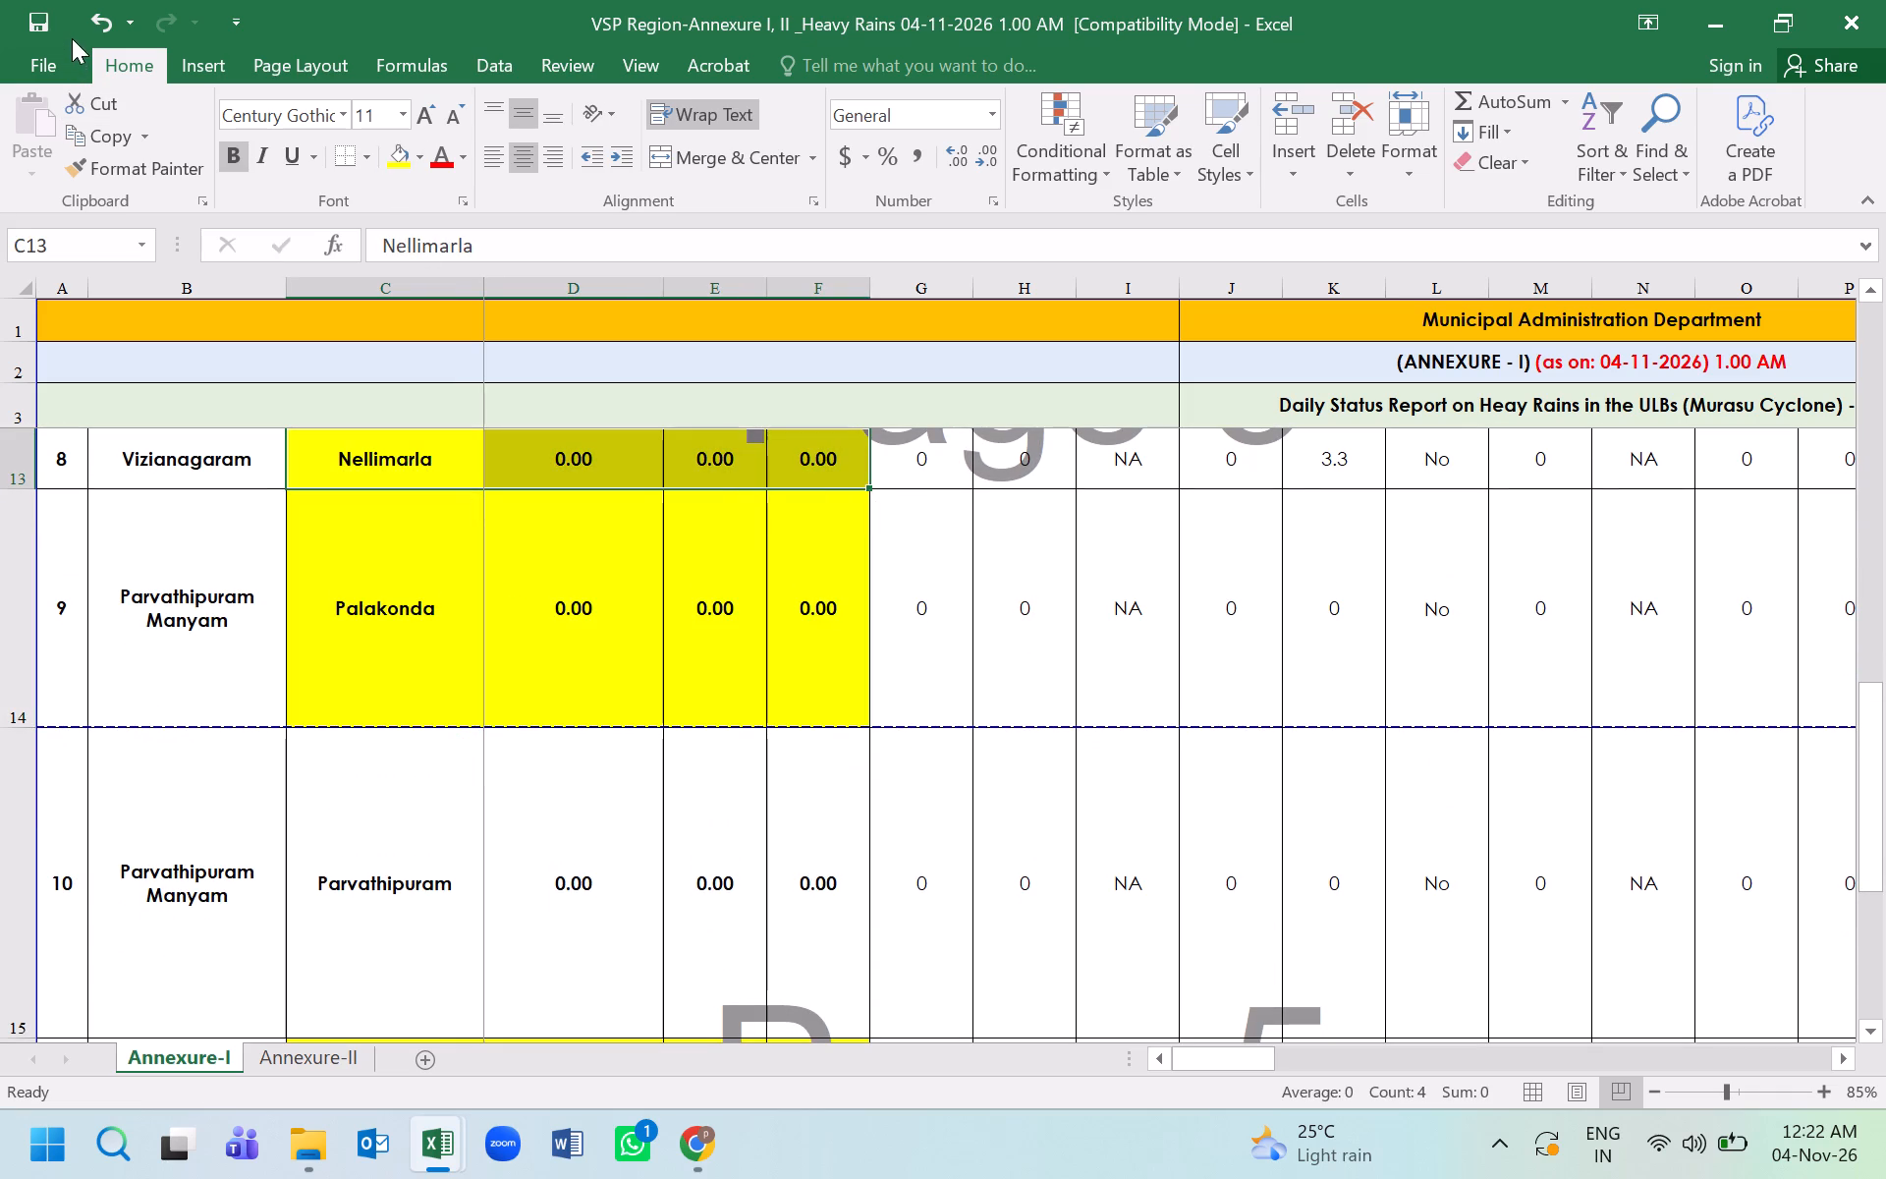
Save the VSP Region report workbook in its current Excel 97-2003 format.
{"action": "scroll", "coordinate": [163, 176], "scroll_direction": "up", "scroll_amount": 1}
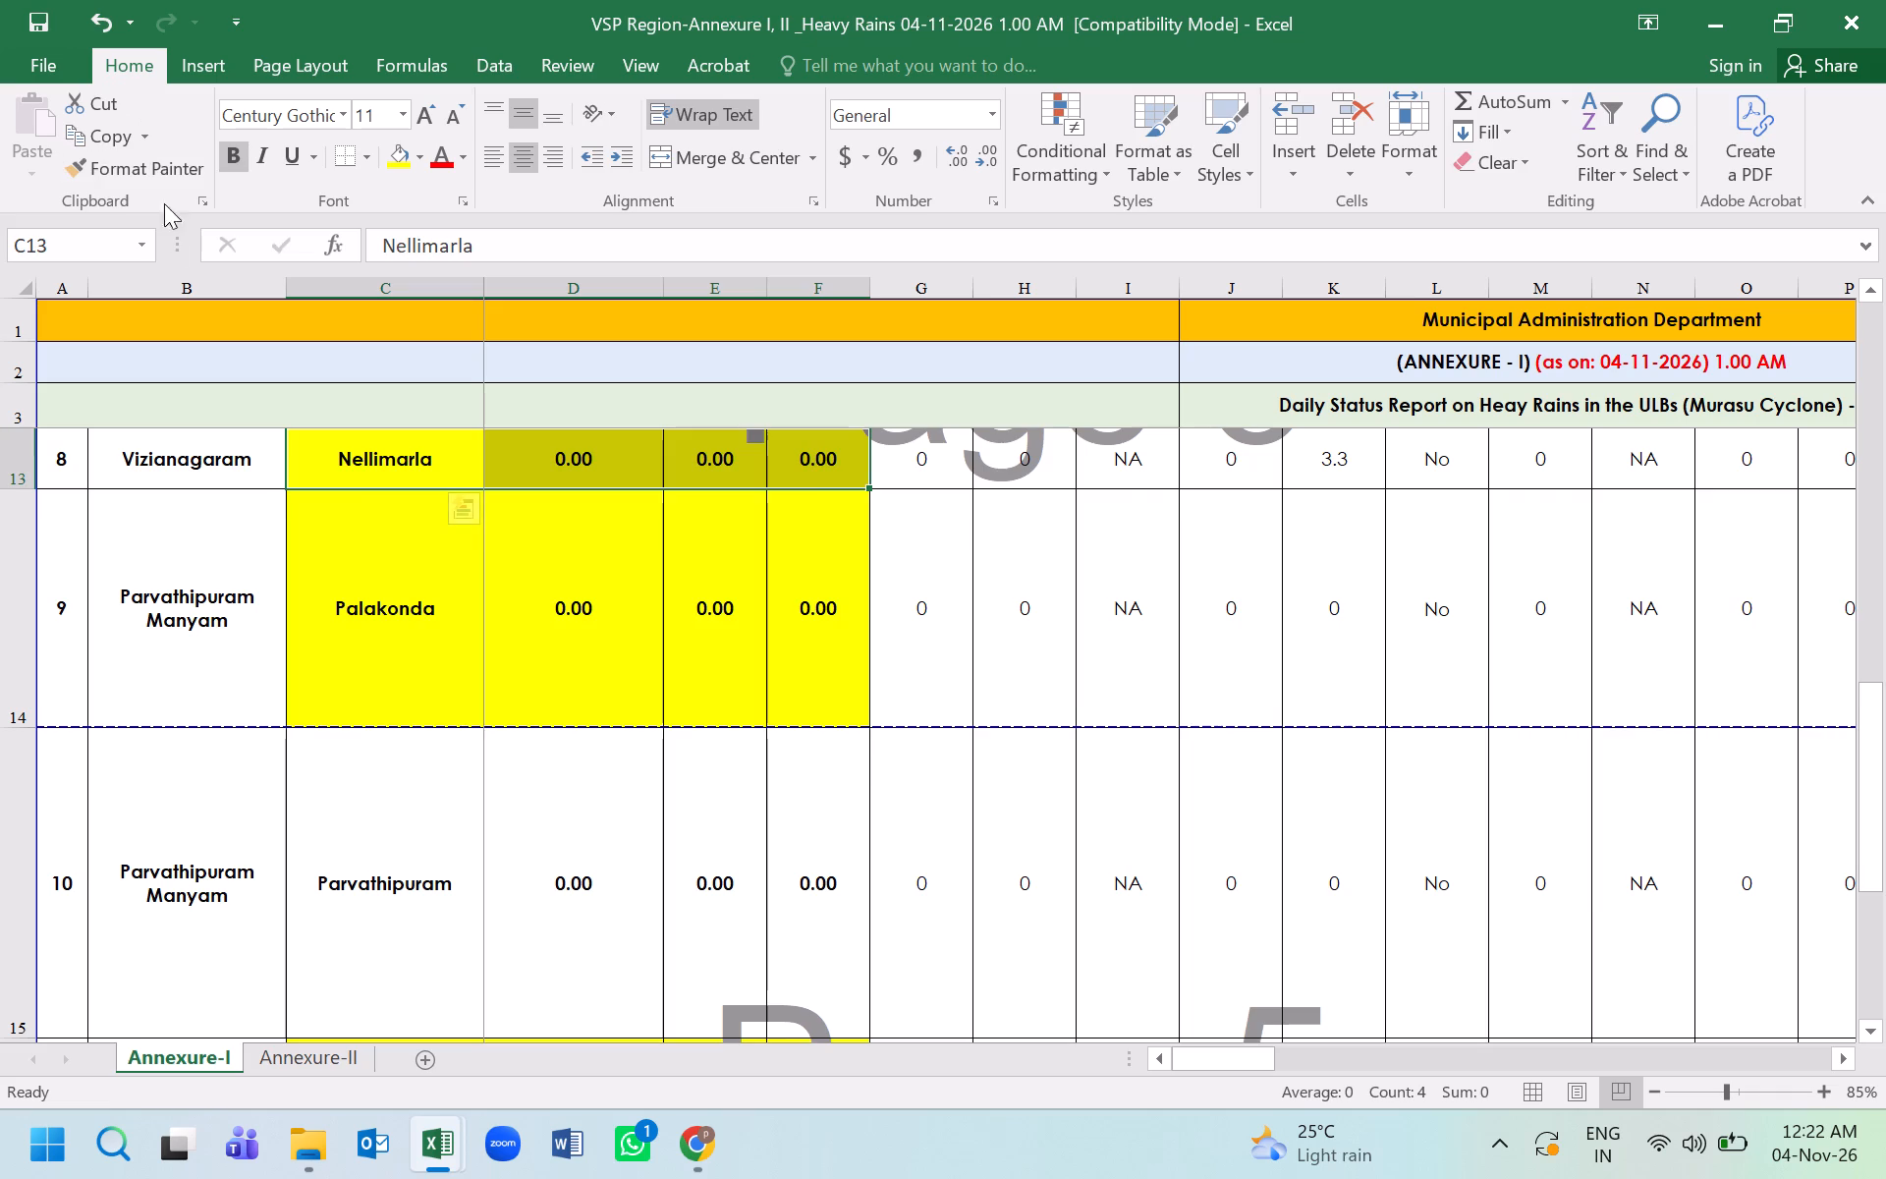
{"action": "scroll", "coordinate": [390, 647], "scroll_direction": "up", "scroll_amount": 2}
{"action": "scroll", "coordinate": [417, 765], "scroll_direction": "down", "scroll_amount": 1}
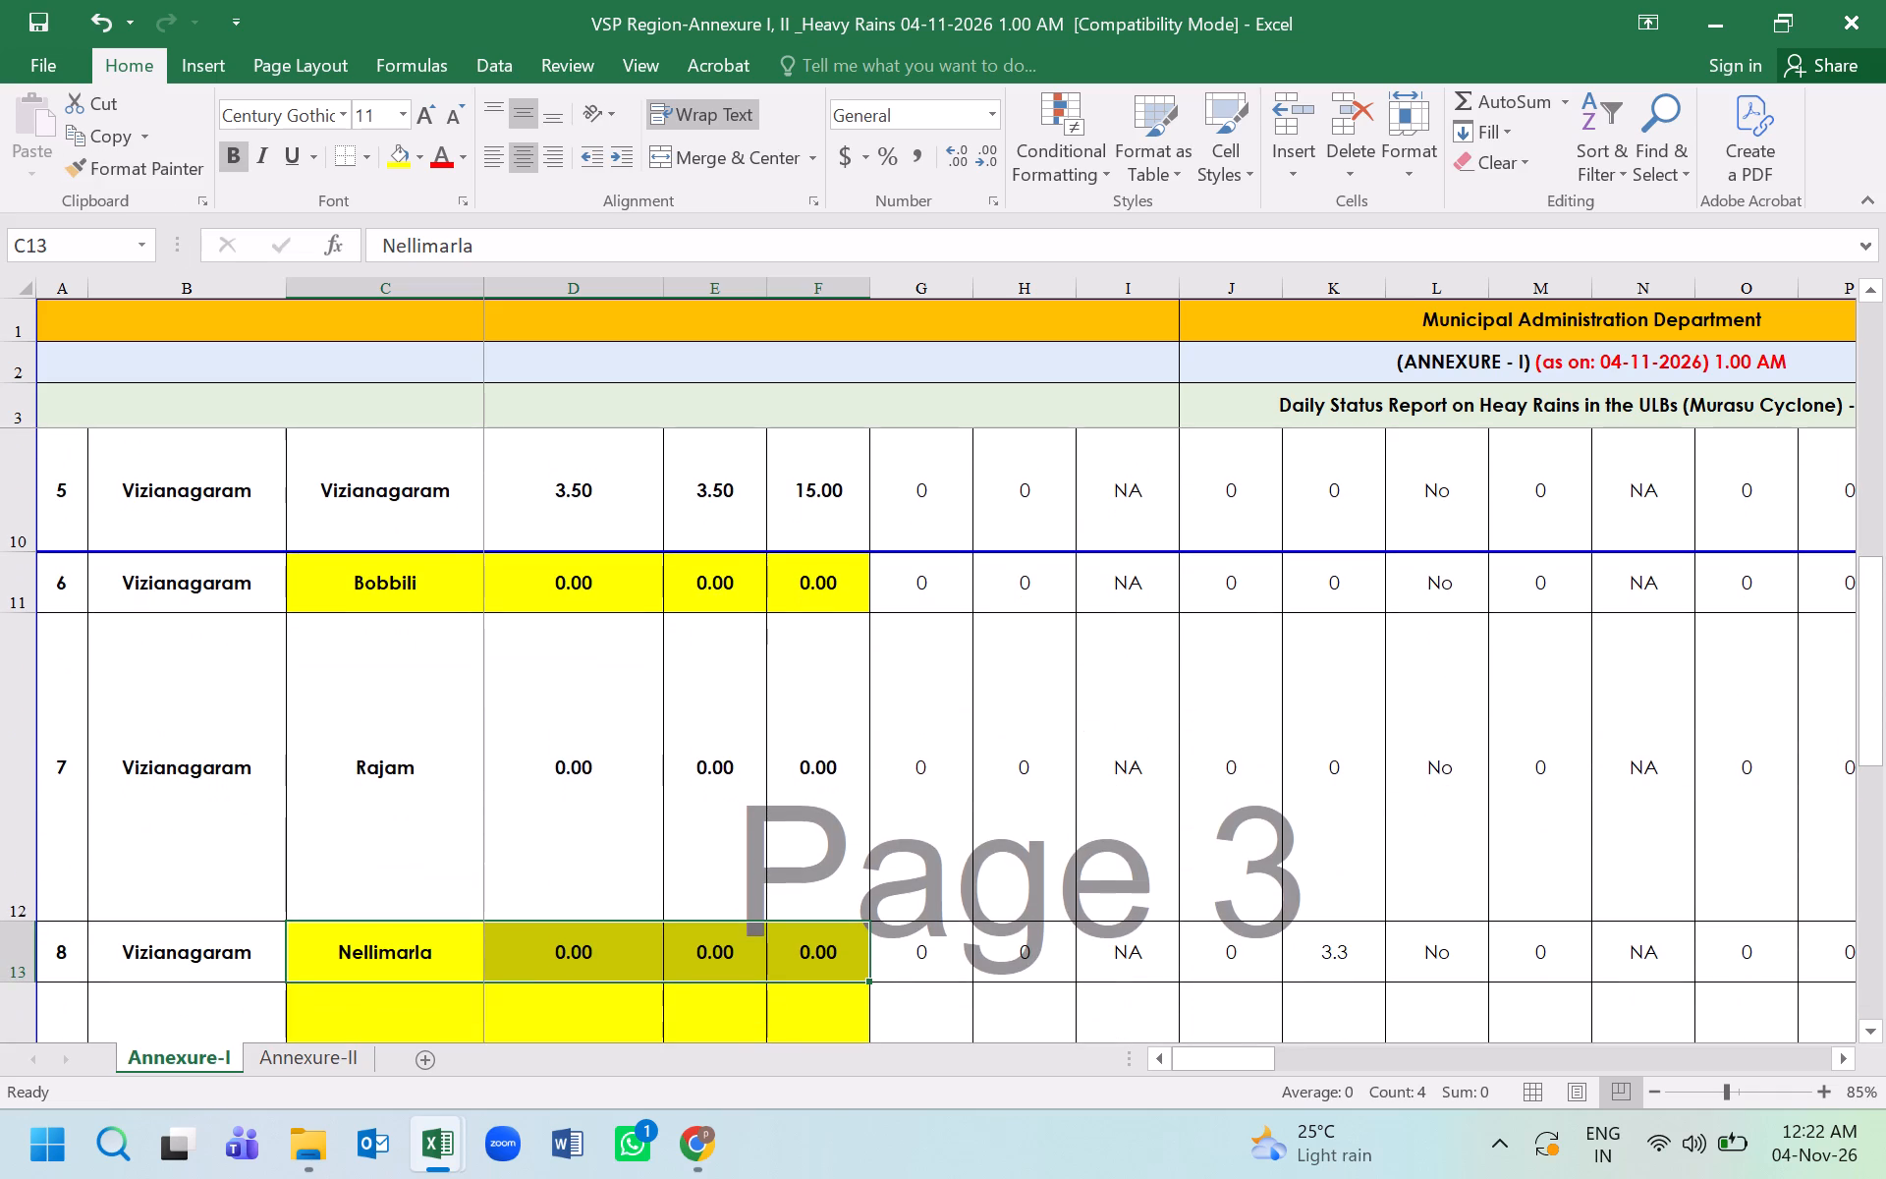
{"action": "left_click", "coordinate": [38, 26]}
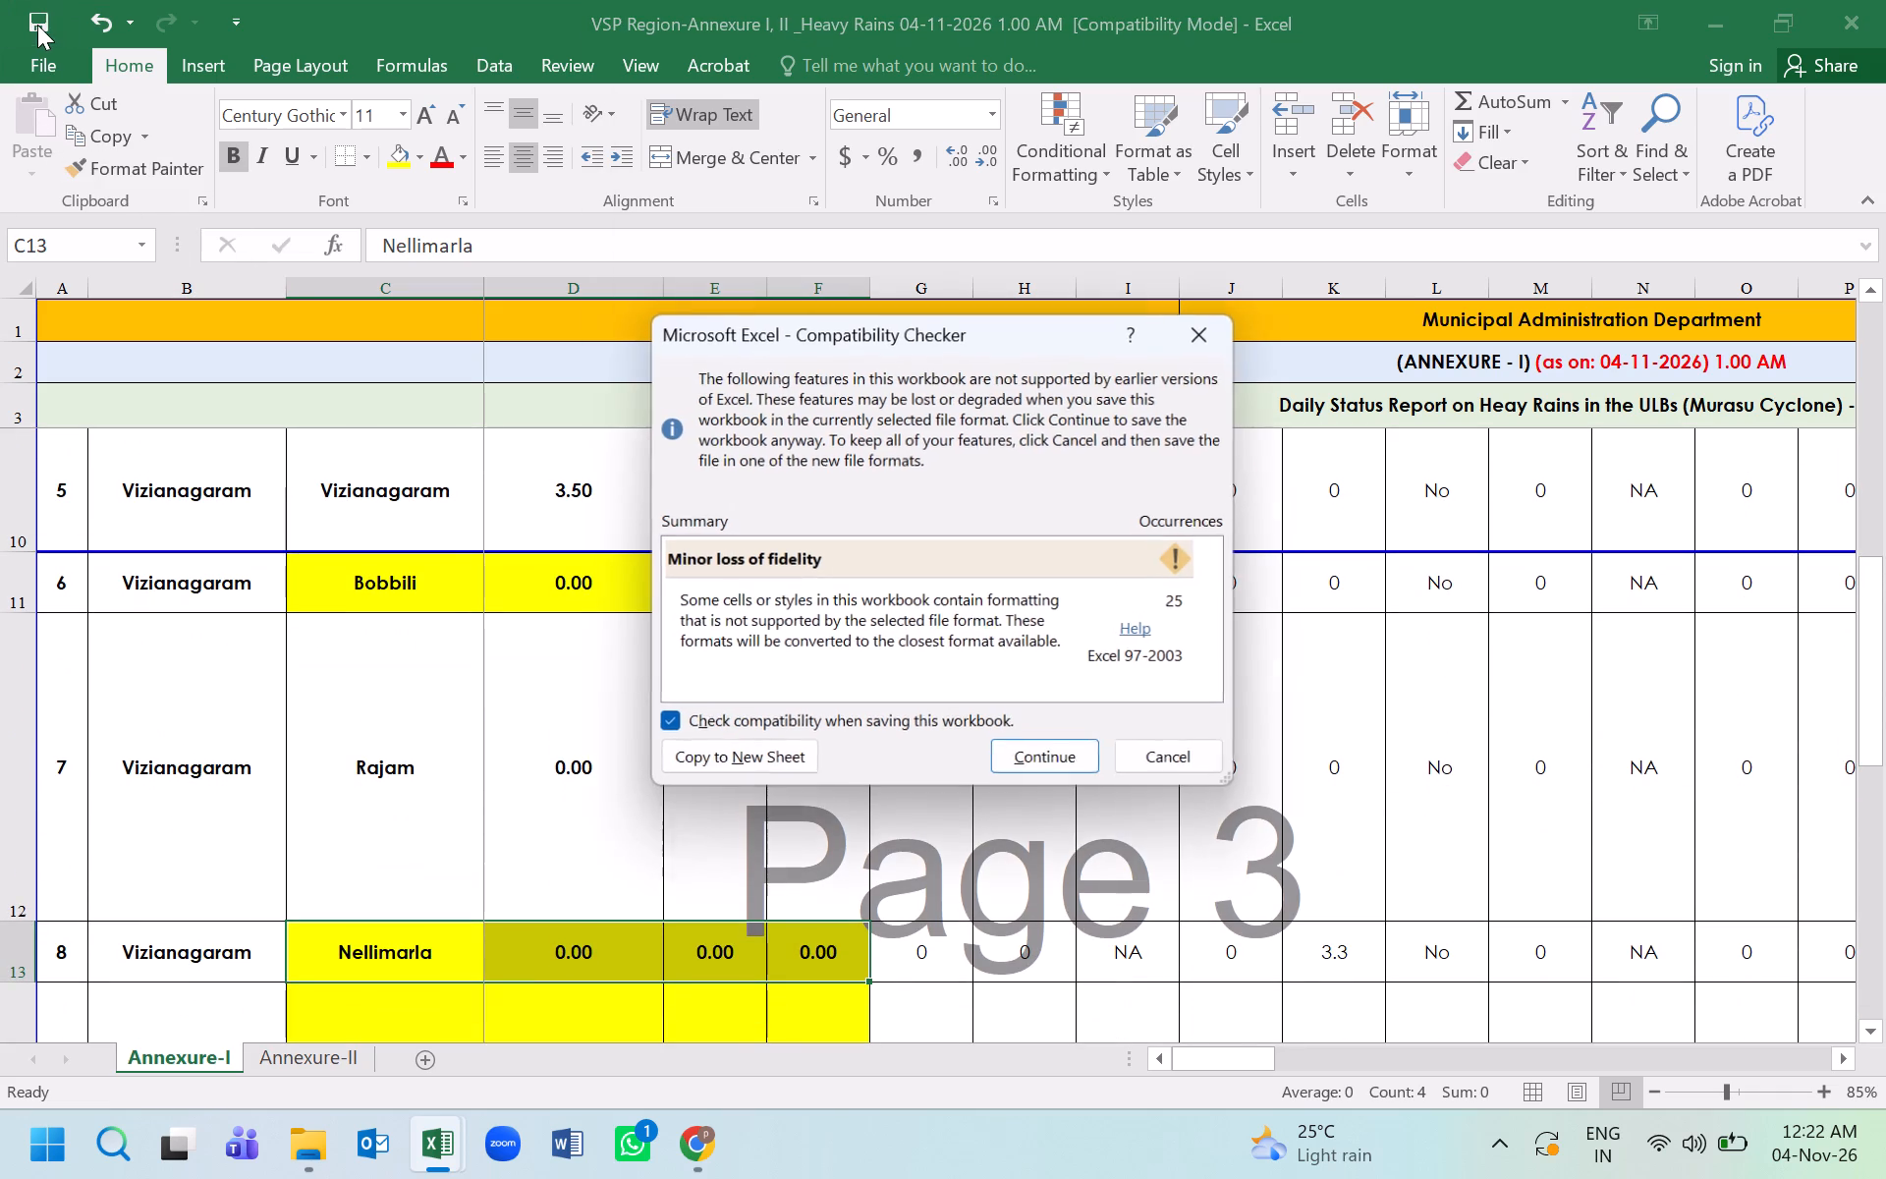
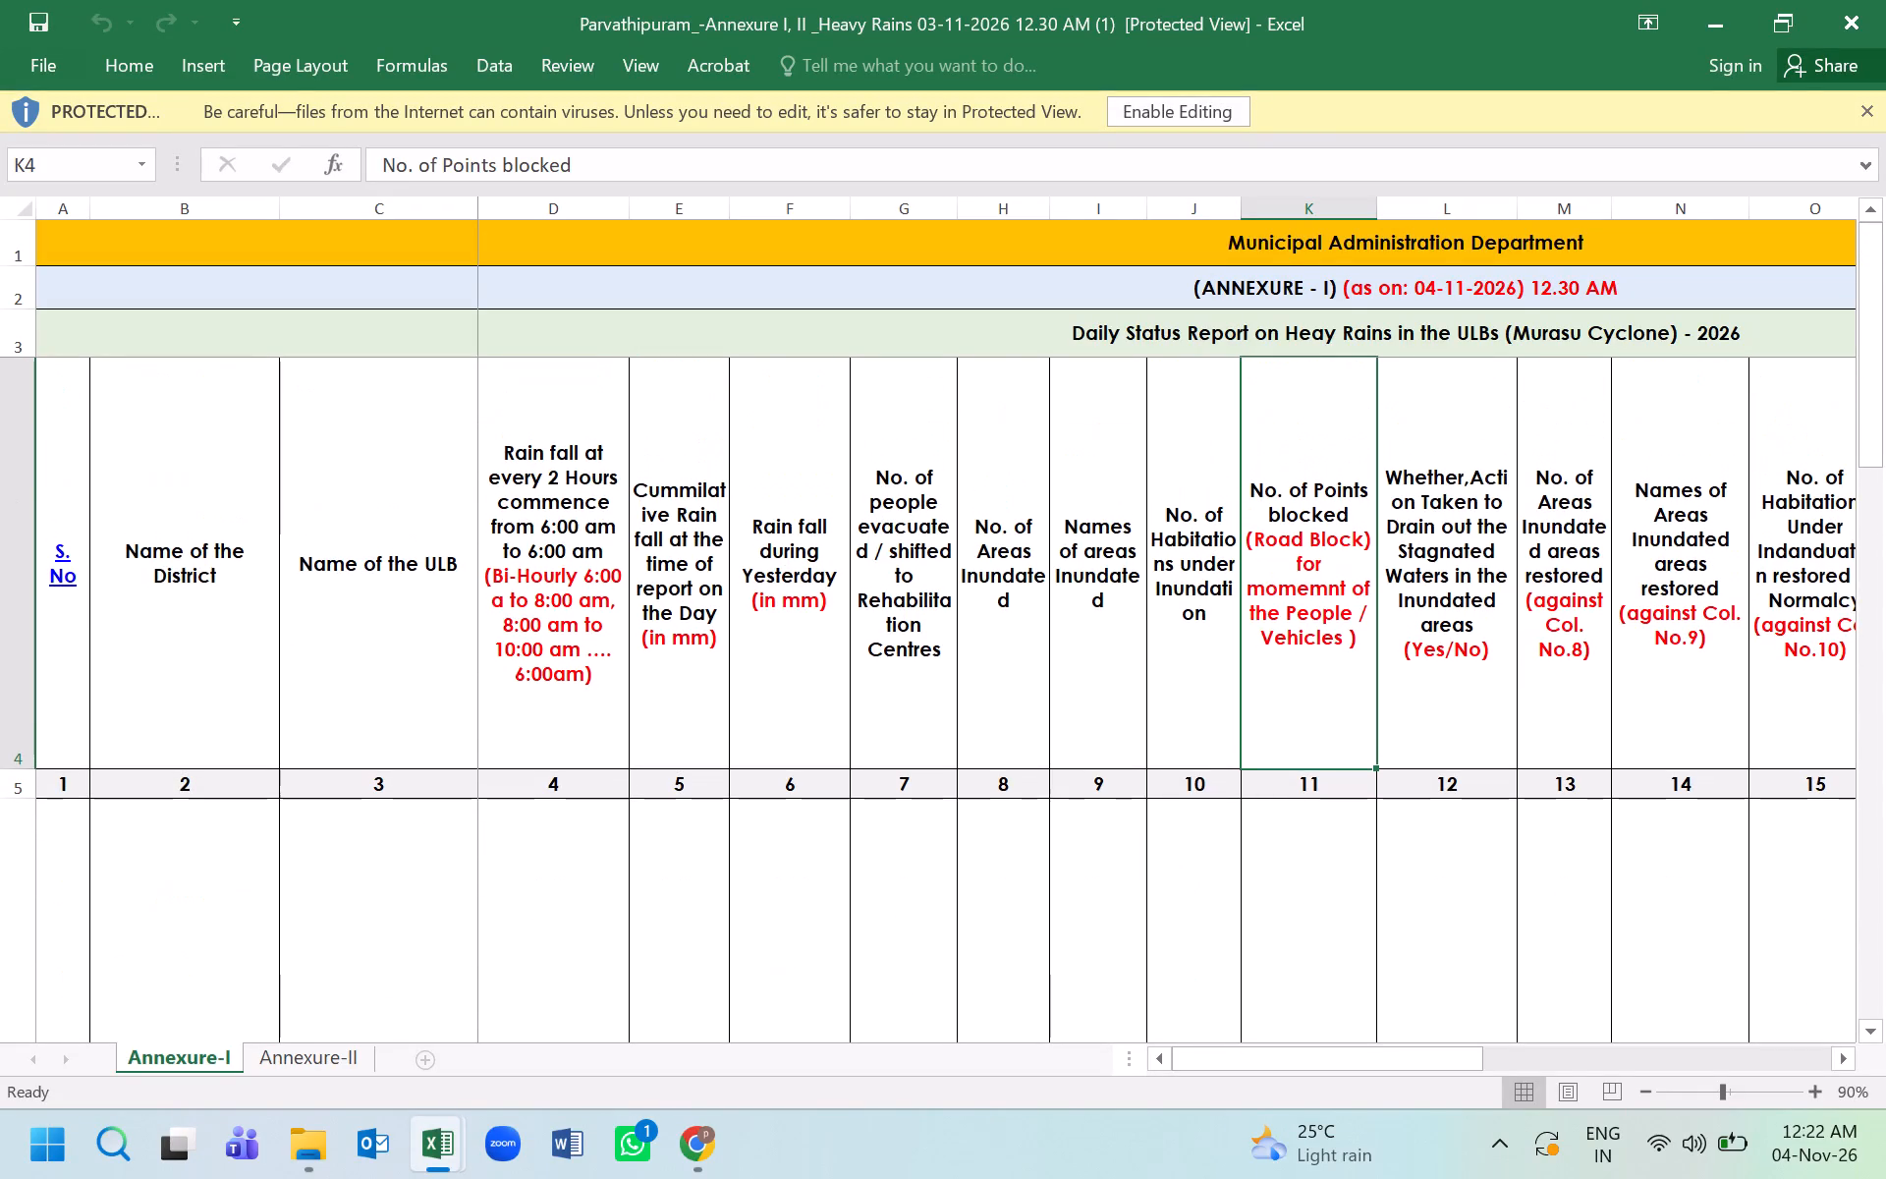
Review the Annexure-I and Annexure-II sheets of the Parvathipuram submission, then return to the VSP Region report workbook.
{"action": "left_click_drag", "start_coordinate": [1398, 1058], "coordinate": [1199, 1053]}
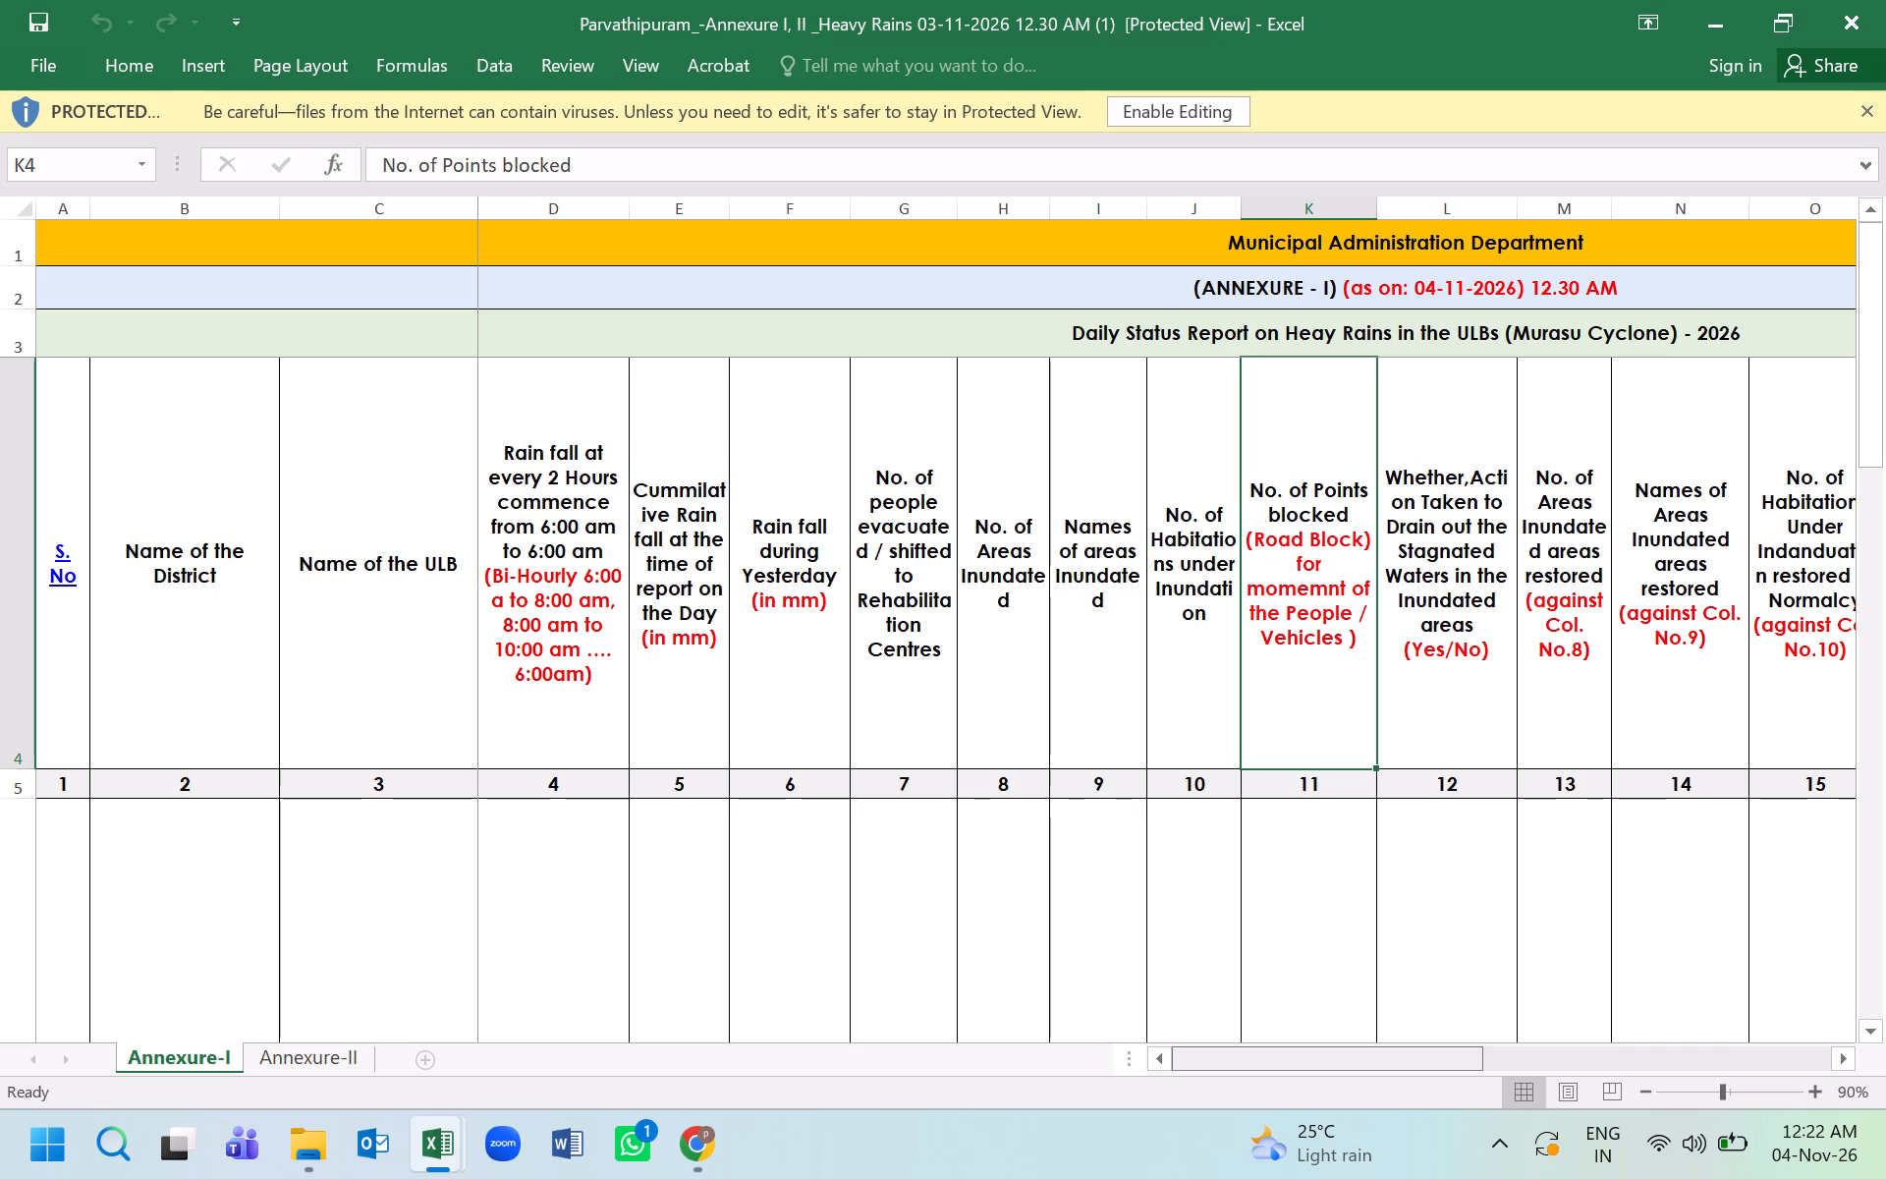
{"action": "scroll", "coordinate": [782, 889], "scroll_direction": "down", "scroll_amount": 1}
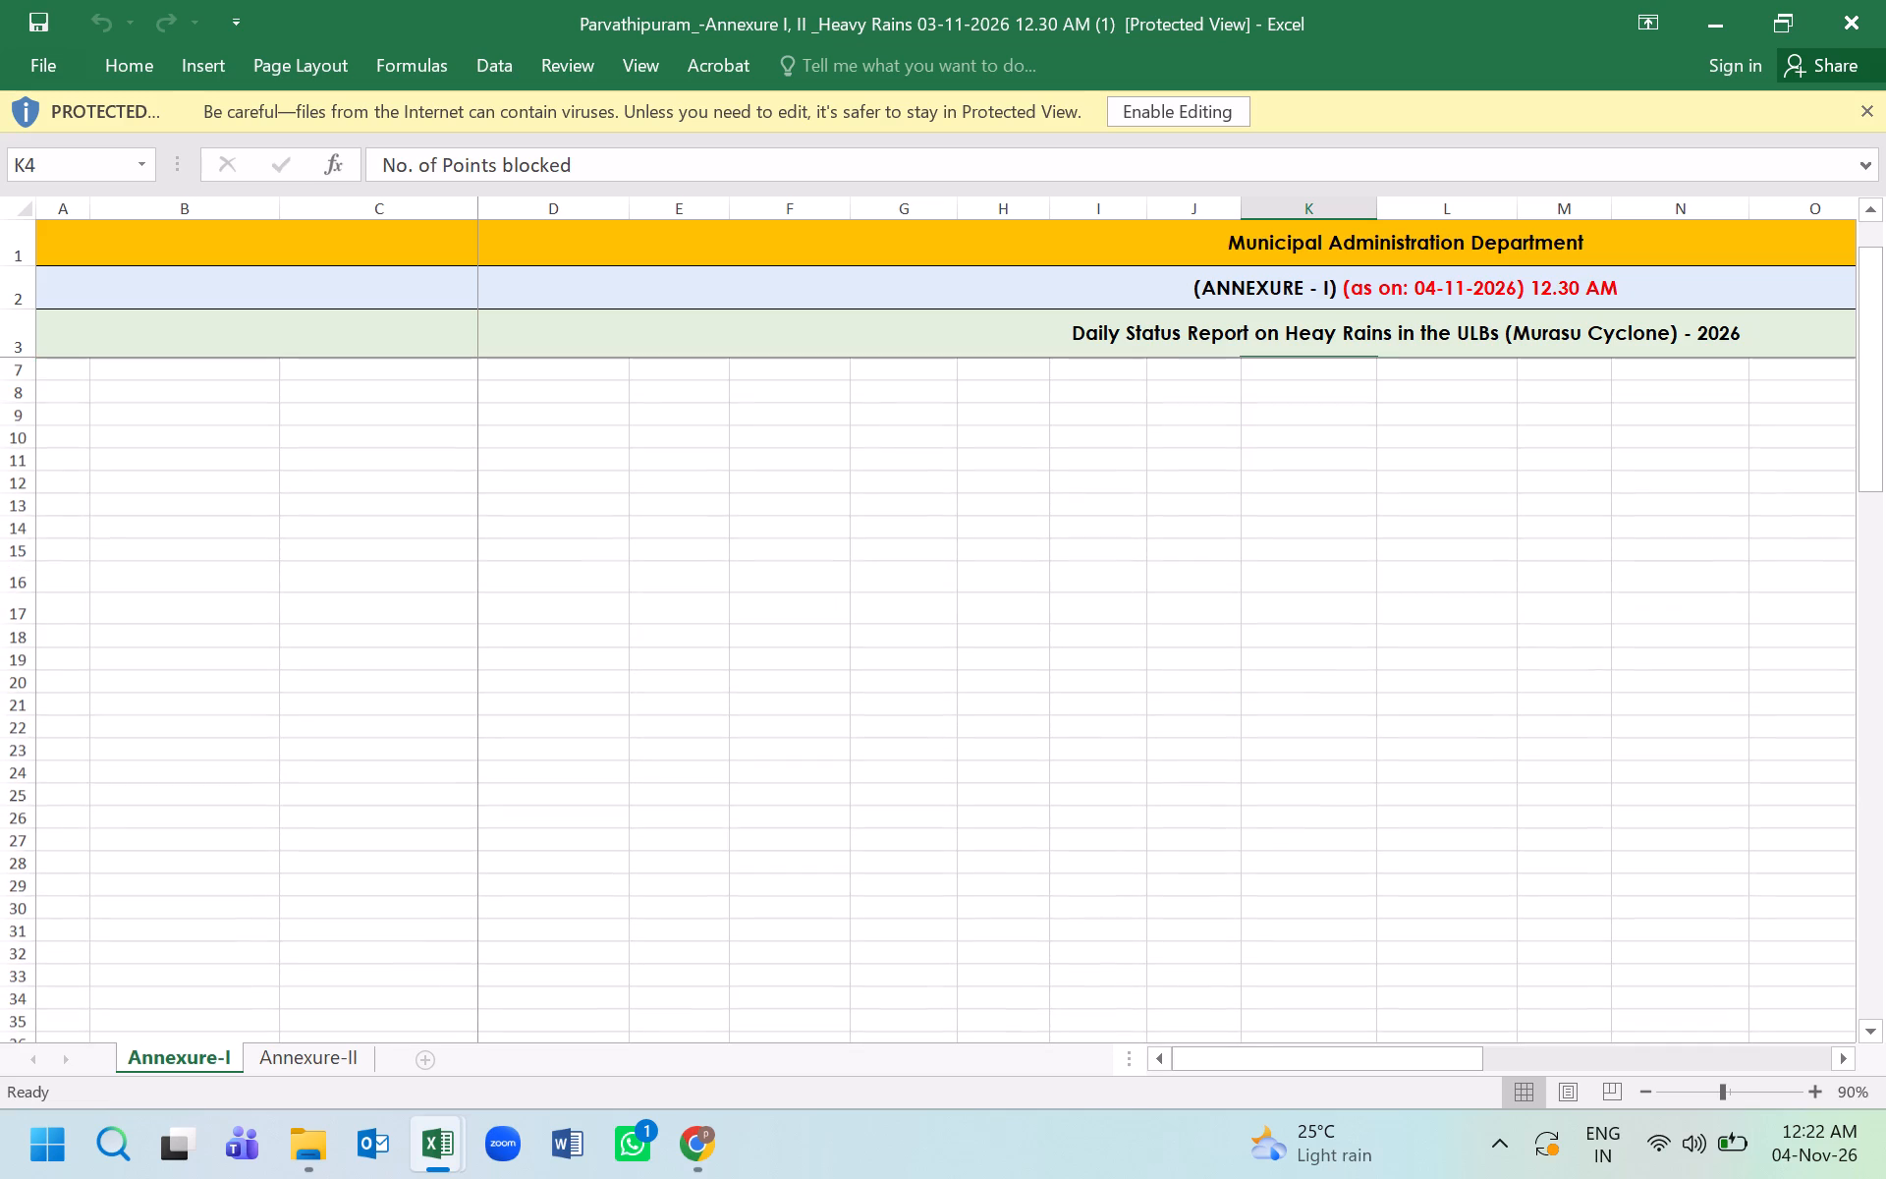
{"action": "left_click", "coordinate": [331, 1064]}
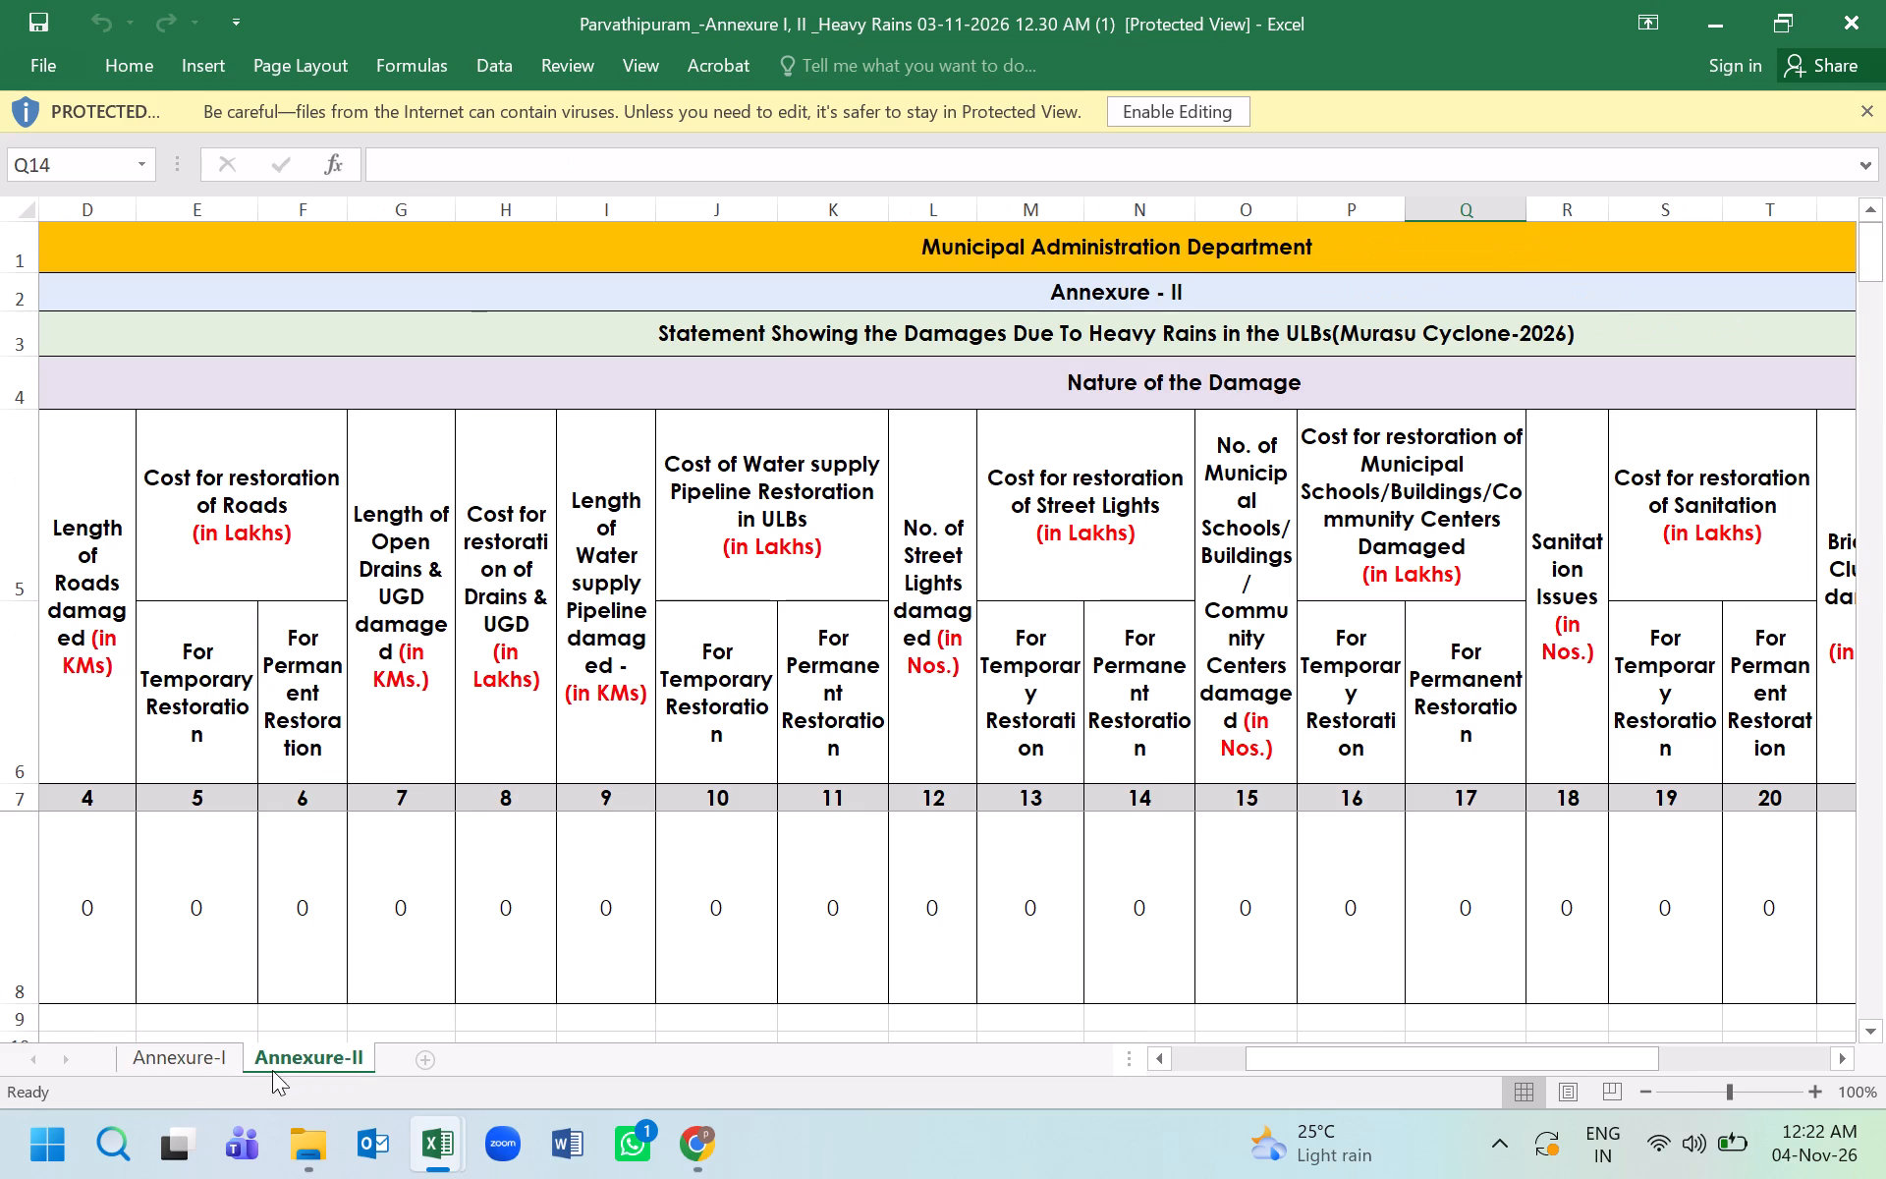
{"action": "left_click_drag", "start_coordinate": [1390, 1059], "coordinate": [948, 1078]}
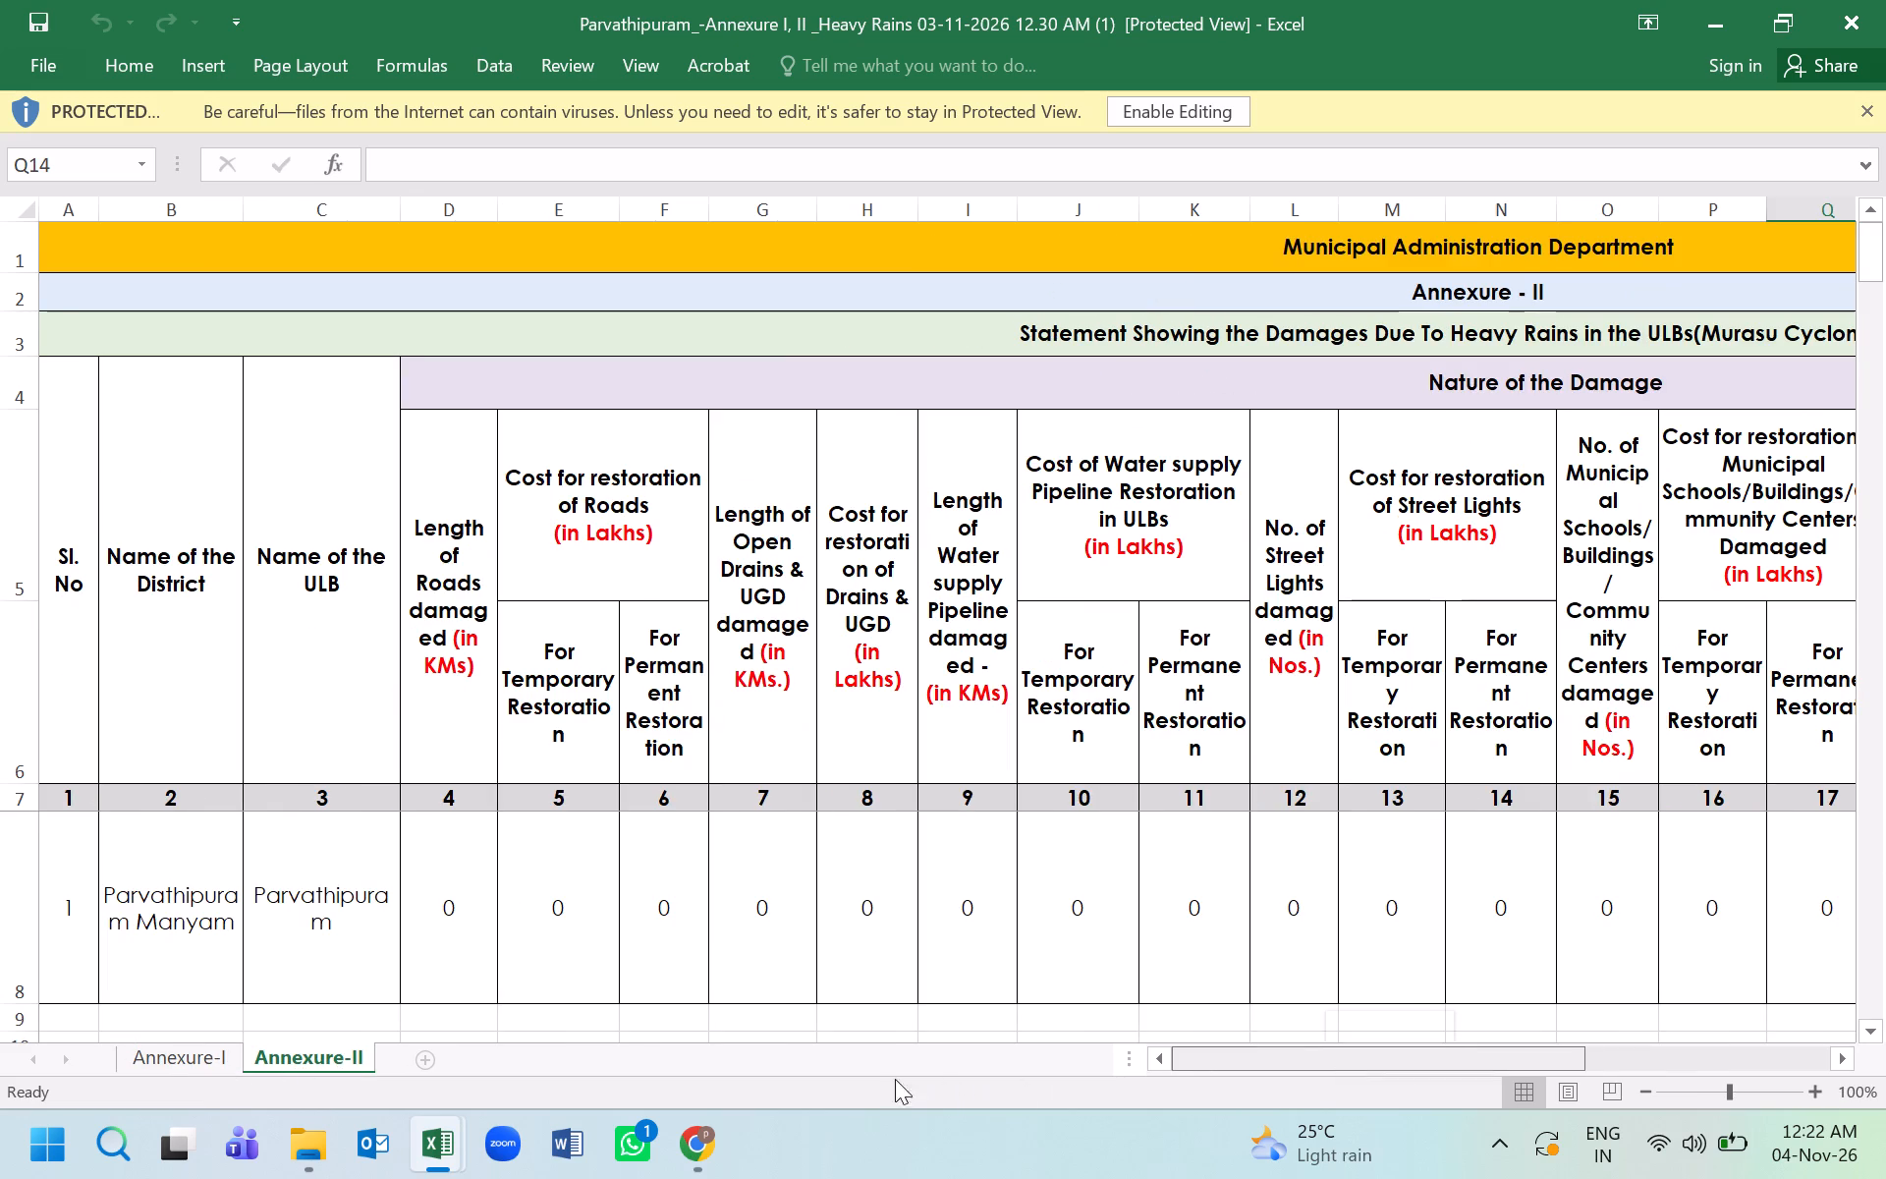
{"action": "left_click", "coordinate": [208, 1059]}
{"action": "scroll", "coordinate": [467, 958], "scroll_direction": "up", "scroll_amount": 3}
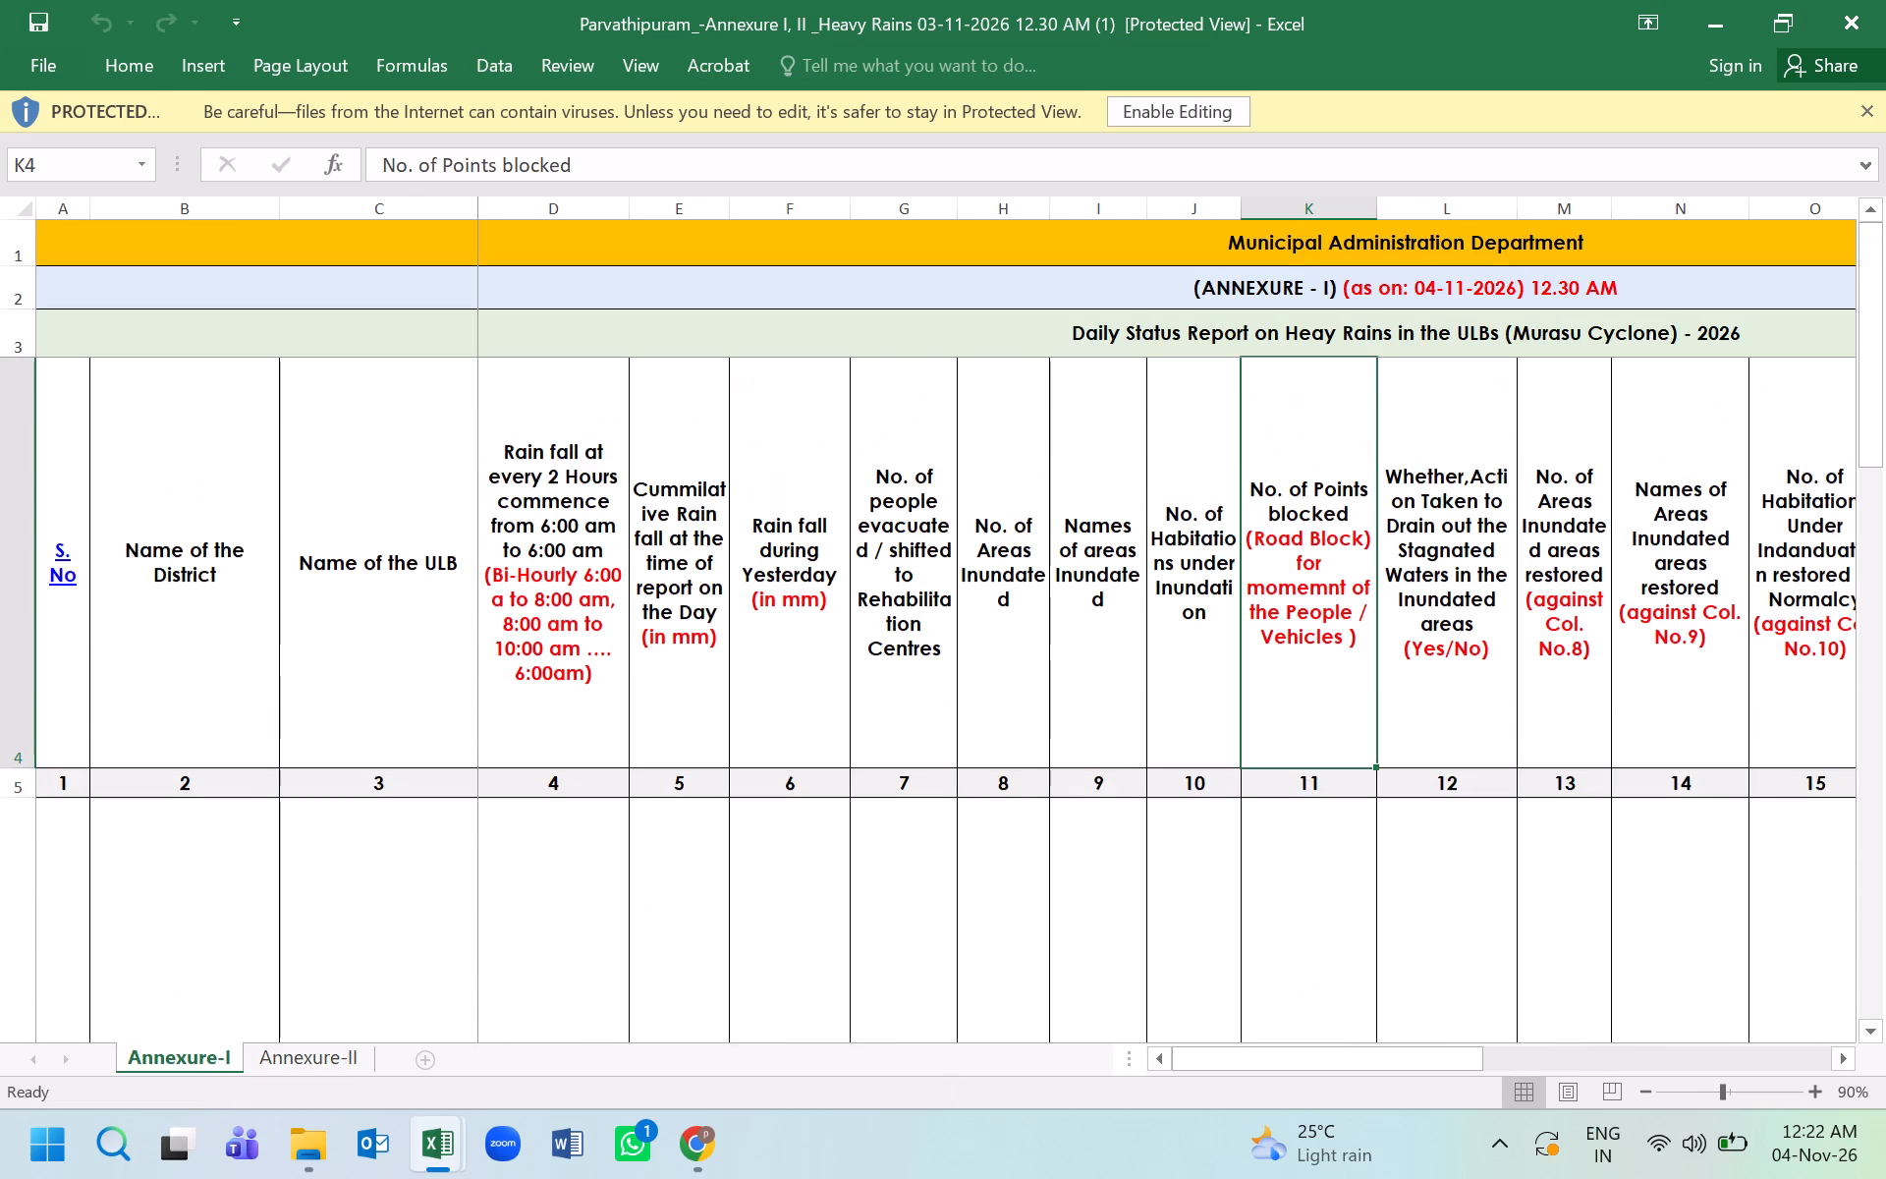
{"action": "left_click", "coordinate": [1697, 14]}
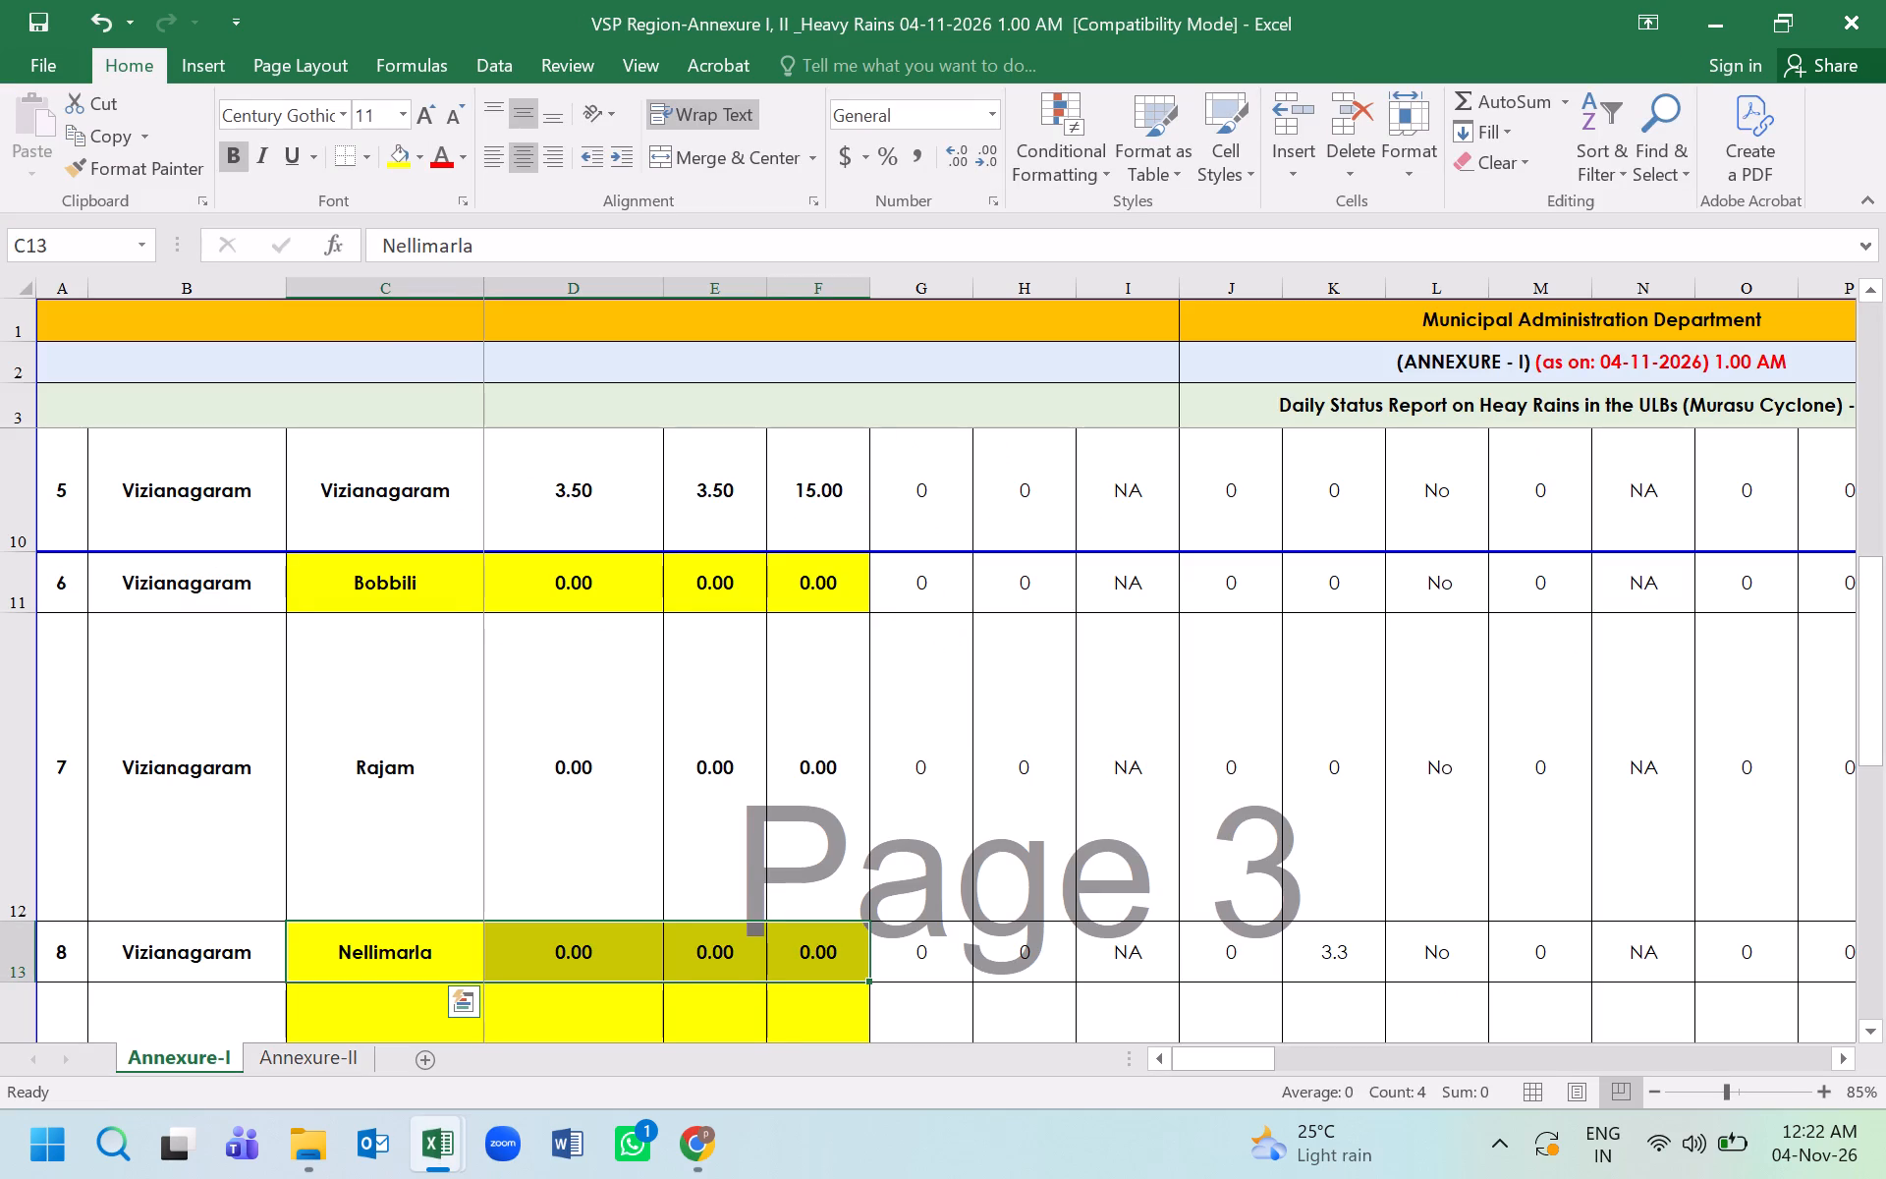
Highlight Parvathipuram's ULB name and its three rainfall cells in yellow on the Annexure-I sheet.
{"action": "scroll", "coordinate": [408, 818], "scroll_direction": "down", "scroll_amount": 1}
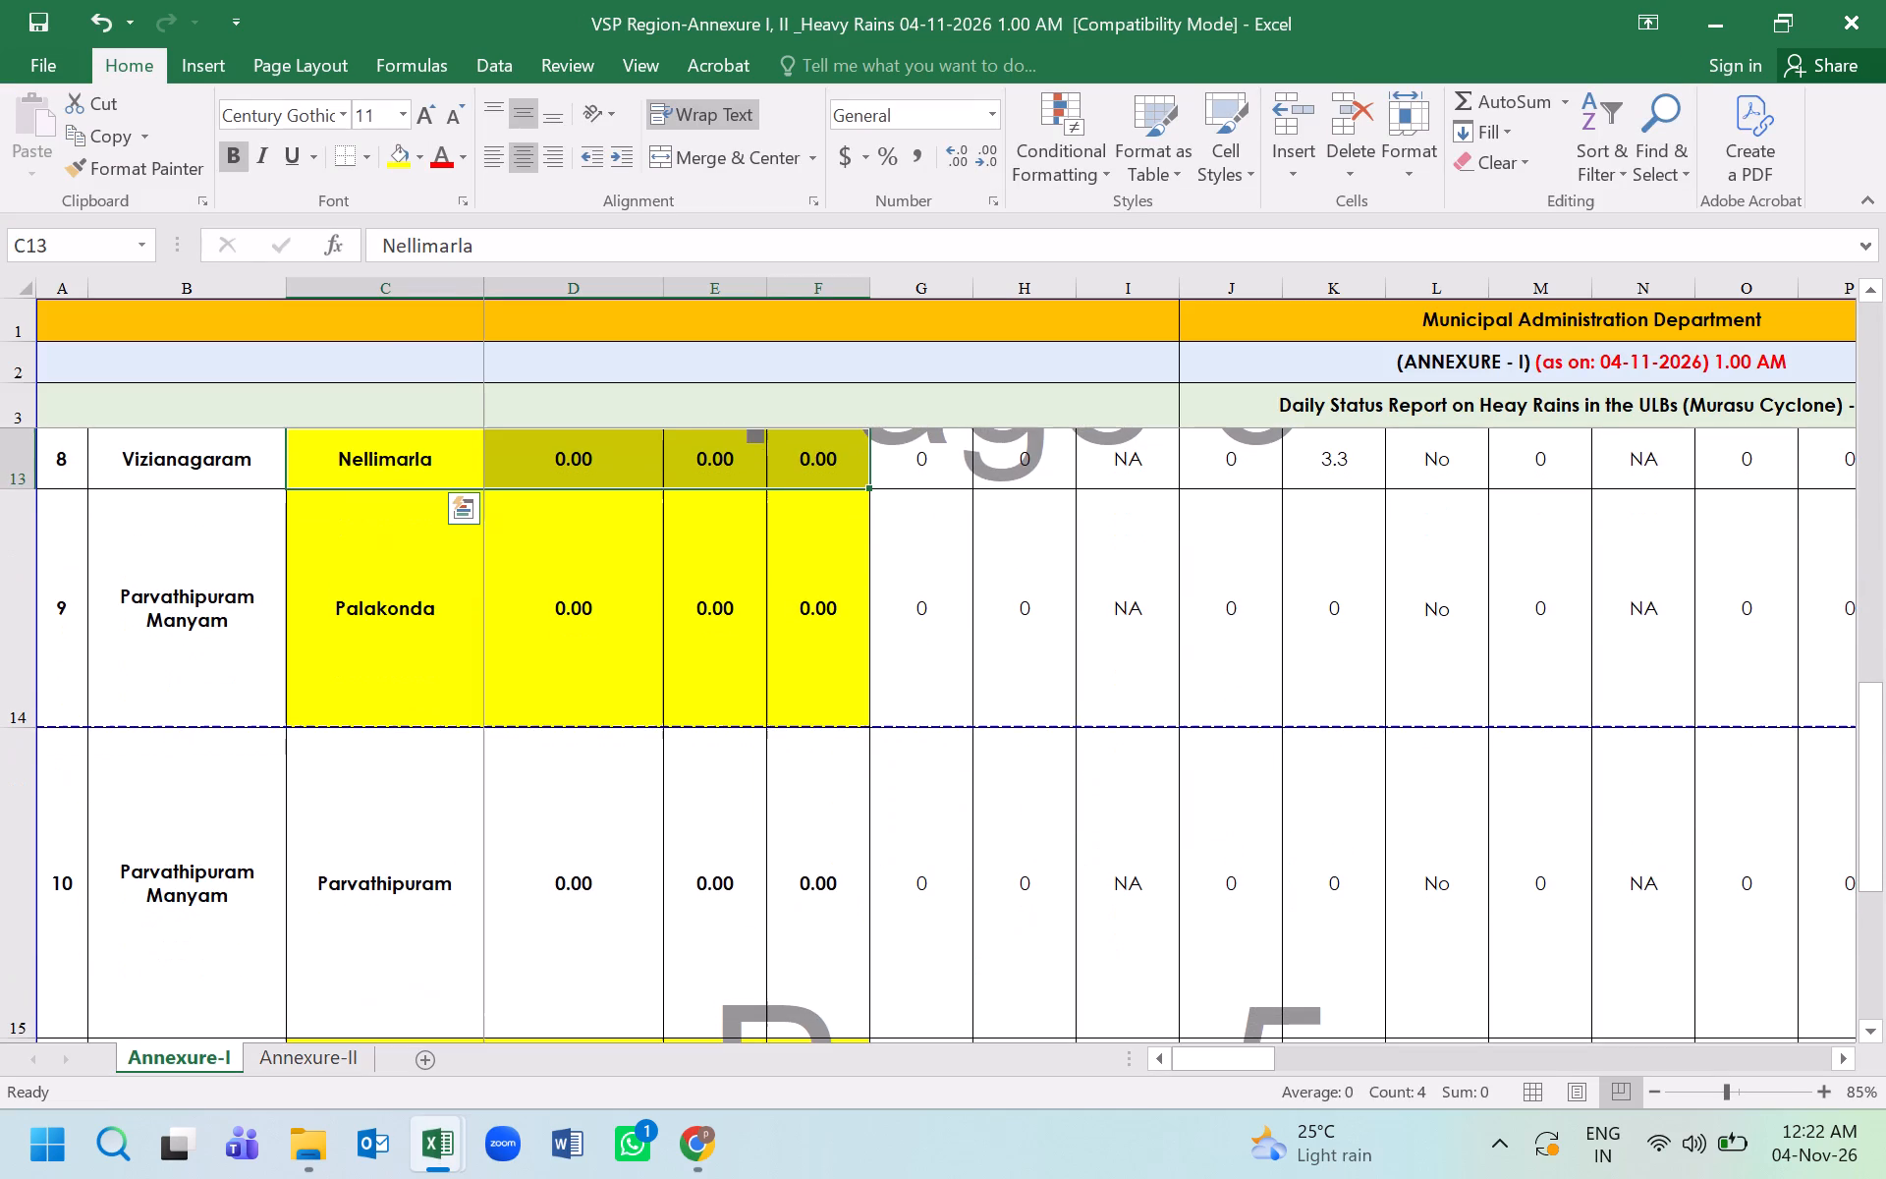
{"action": "left_click_drag", "start_coordinate": [441, 946], "coordinate": [832, 921]}
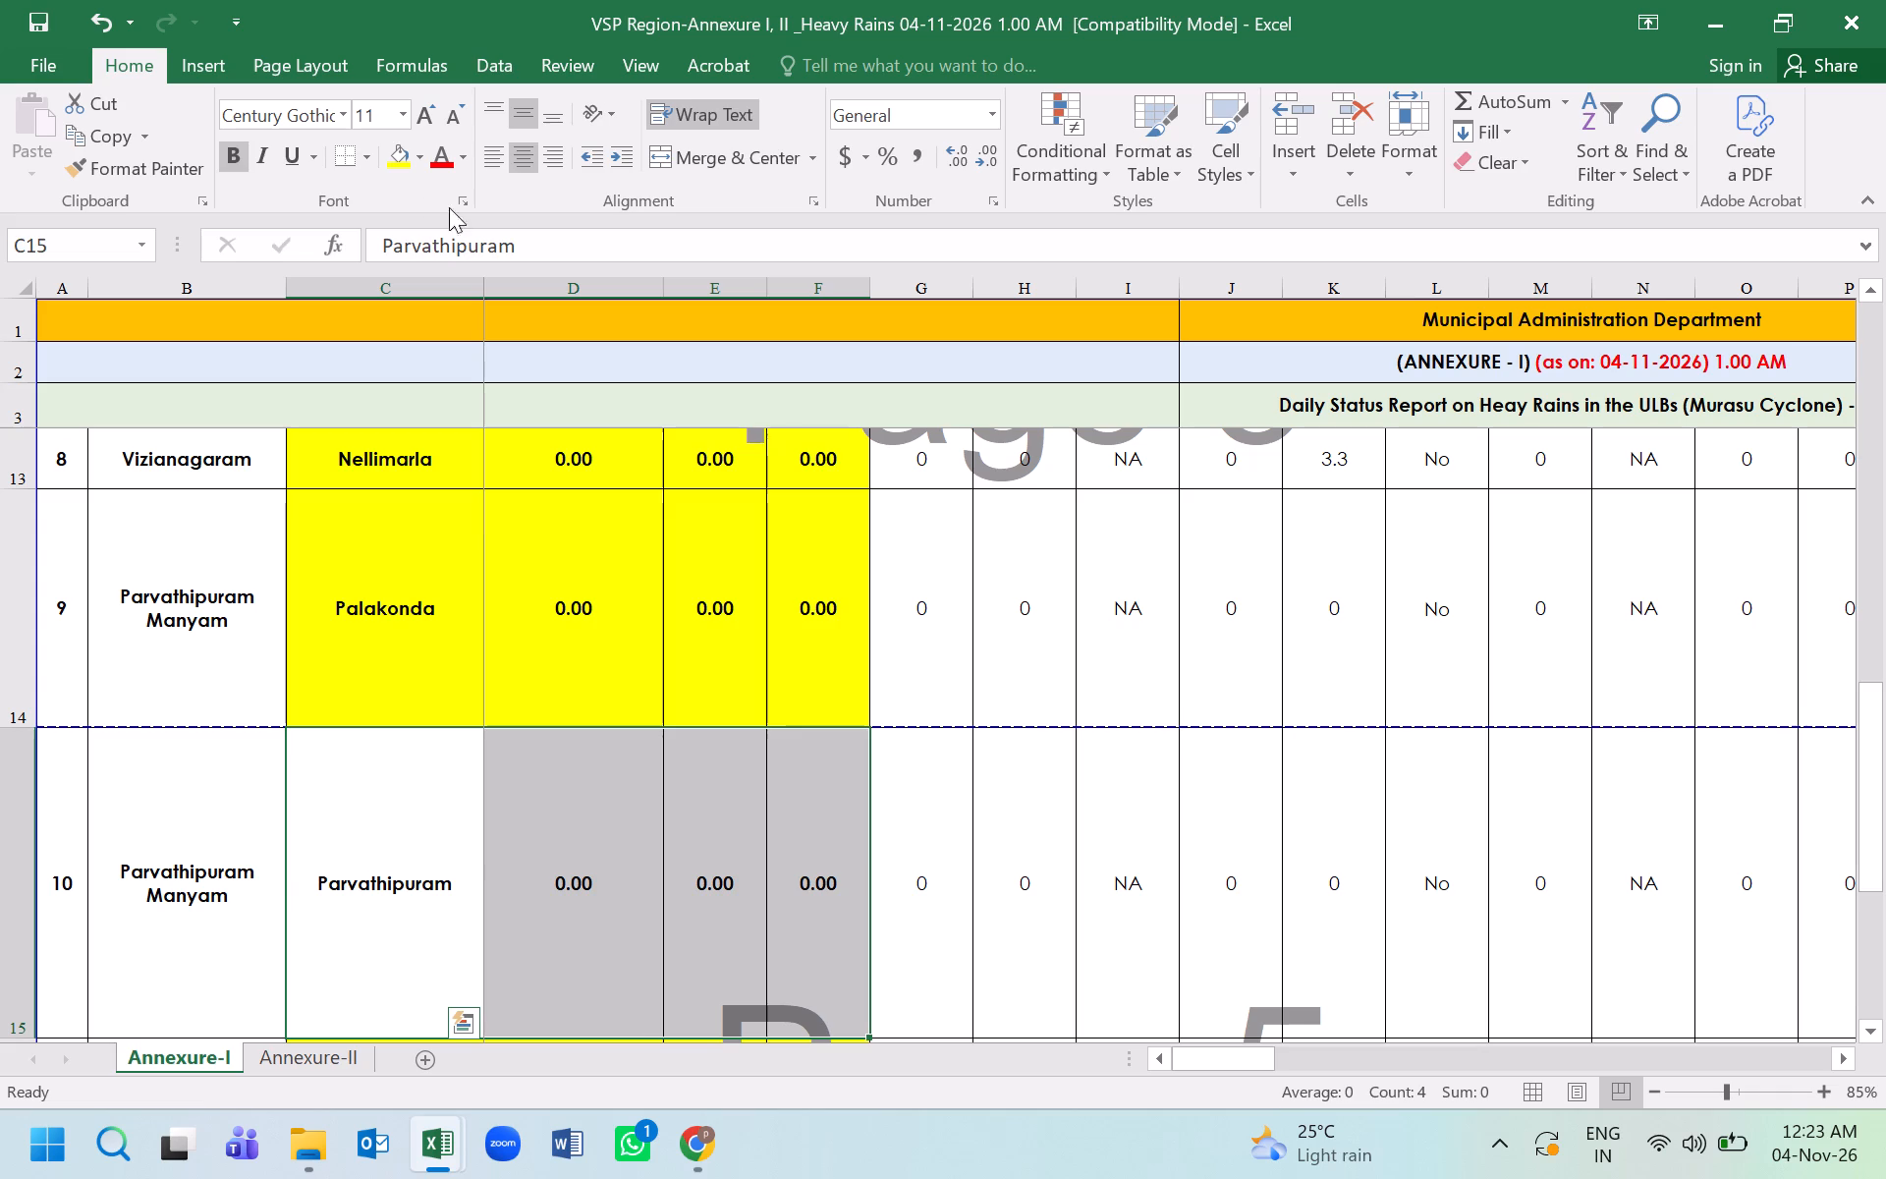
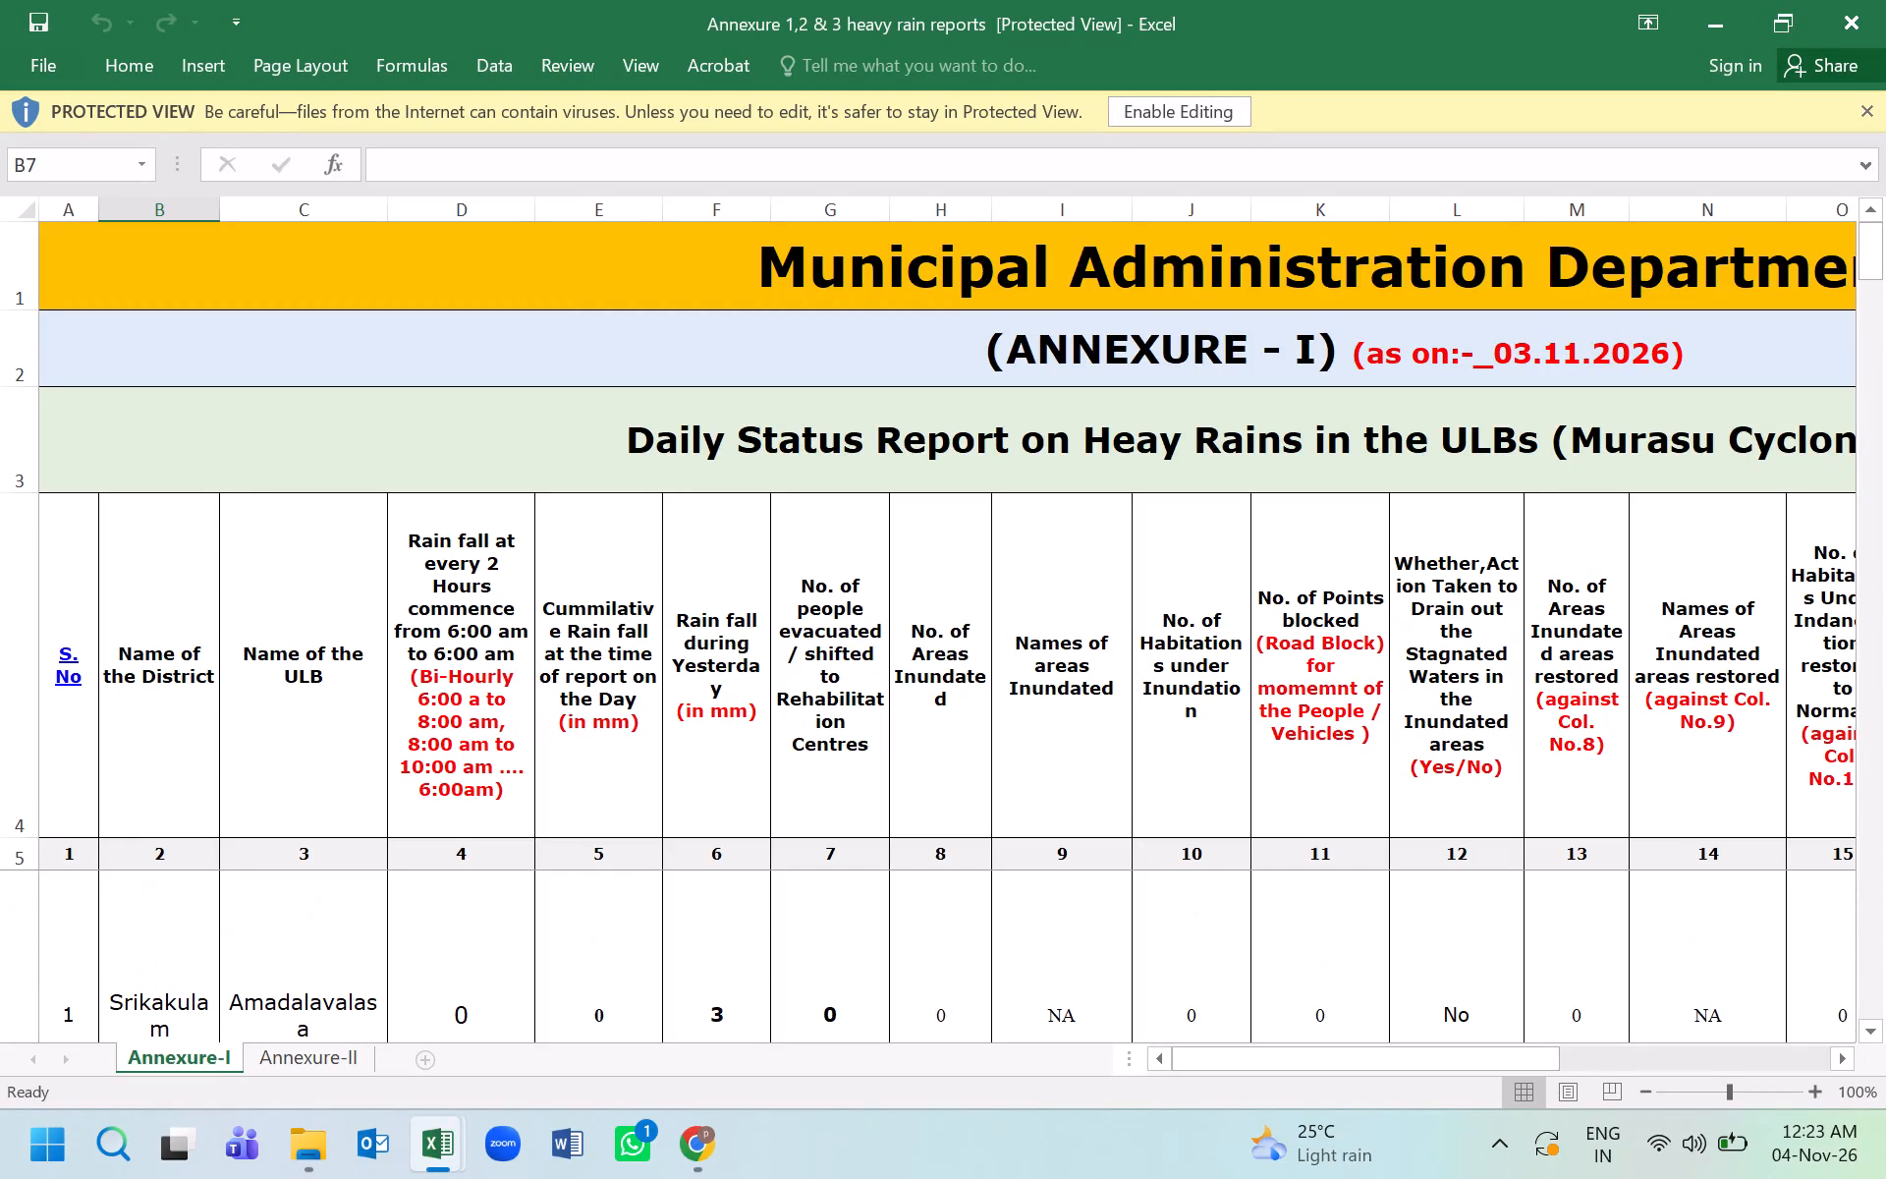
Return to the VSP Region report workbook and highlight Amadalavalasa's ULB name and its three rainfall cells in yellow on the Annexure-I sheet.
{"action": "left_click", "coordinate": [1705, 19]}
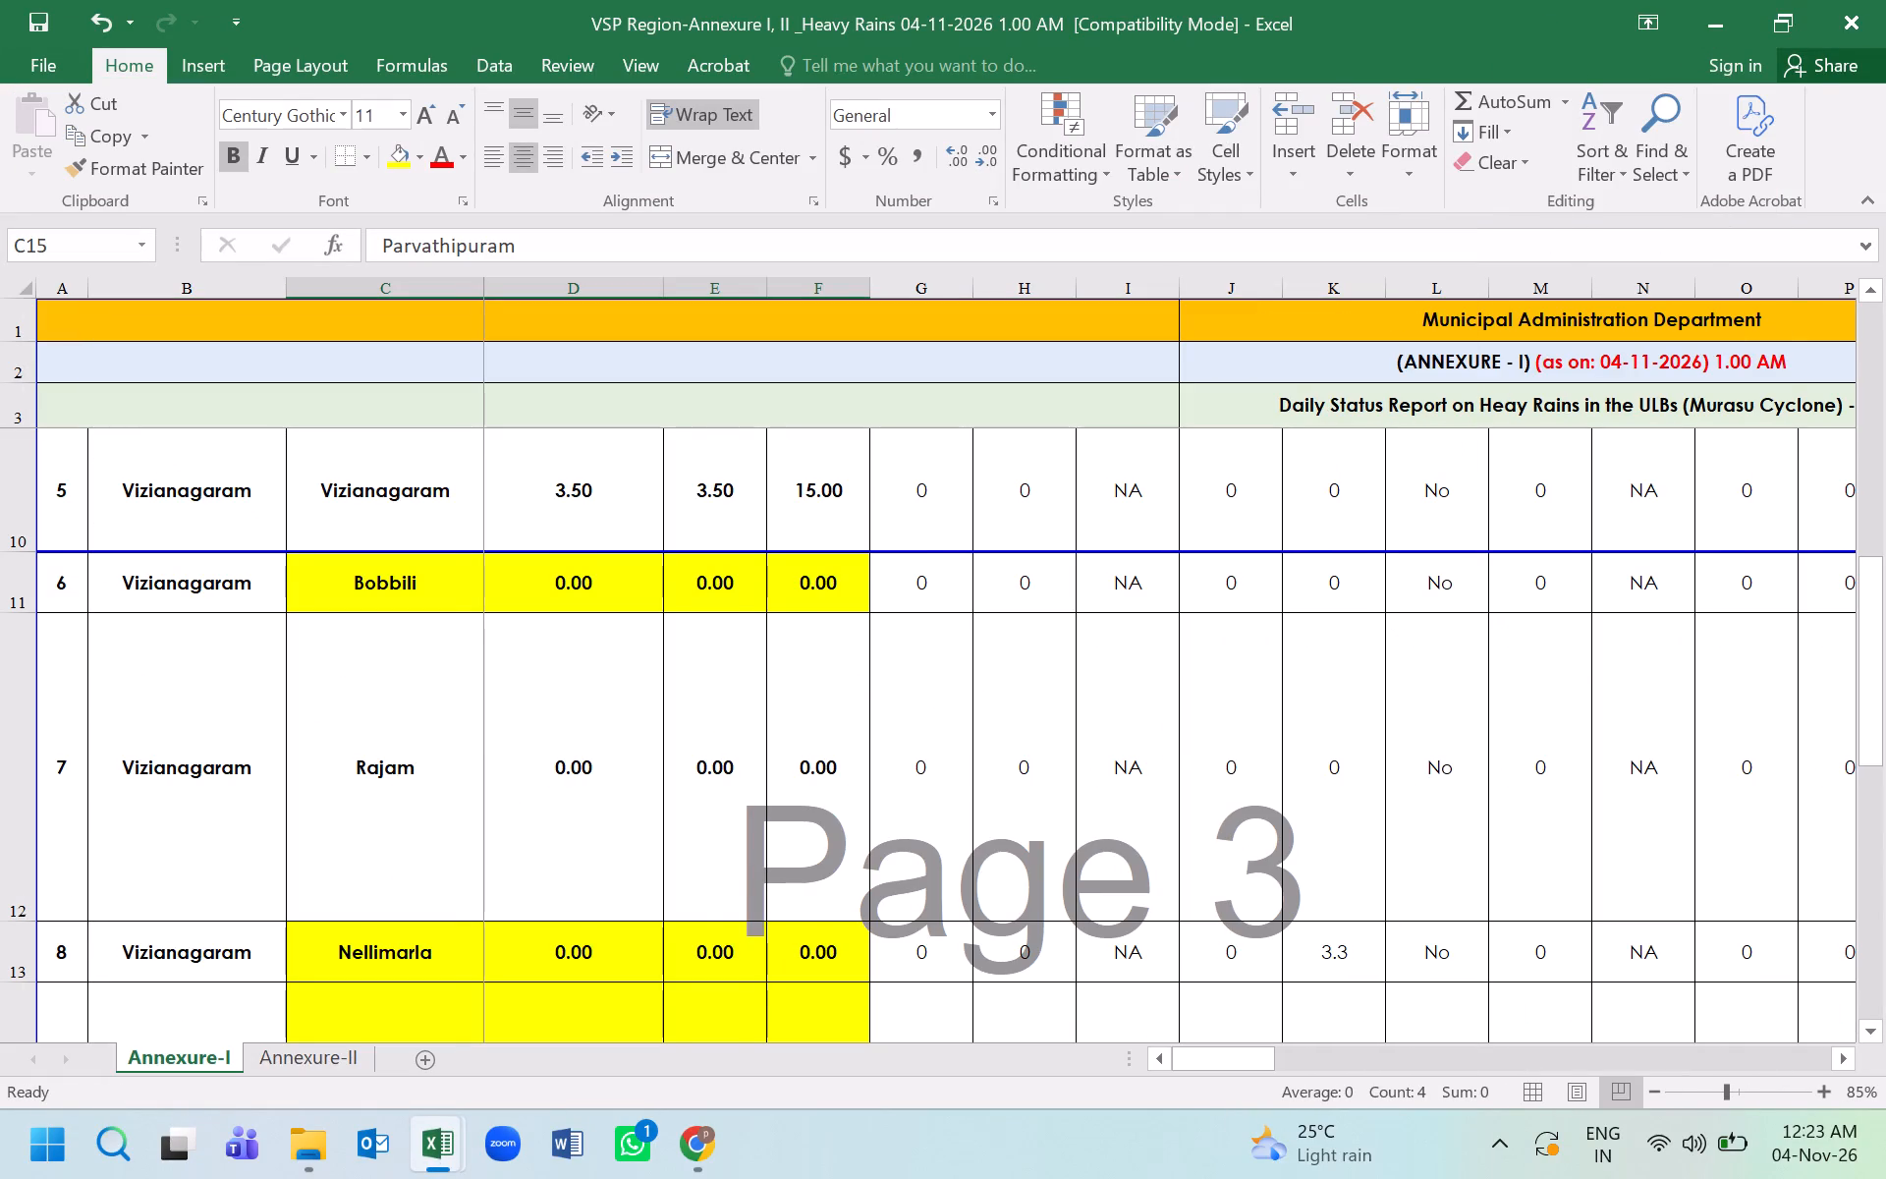
{"action": "scroll", "coordinate": [502, 824], "scroll_direction": "down", "scroll_amount": 2}
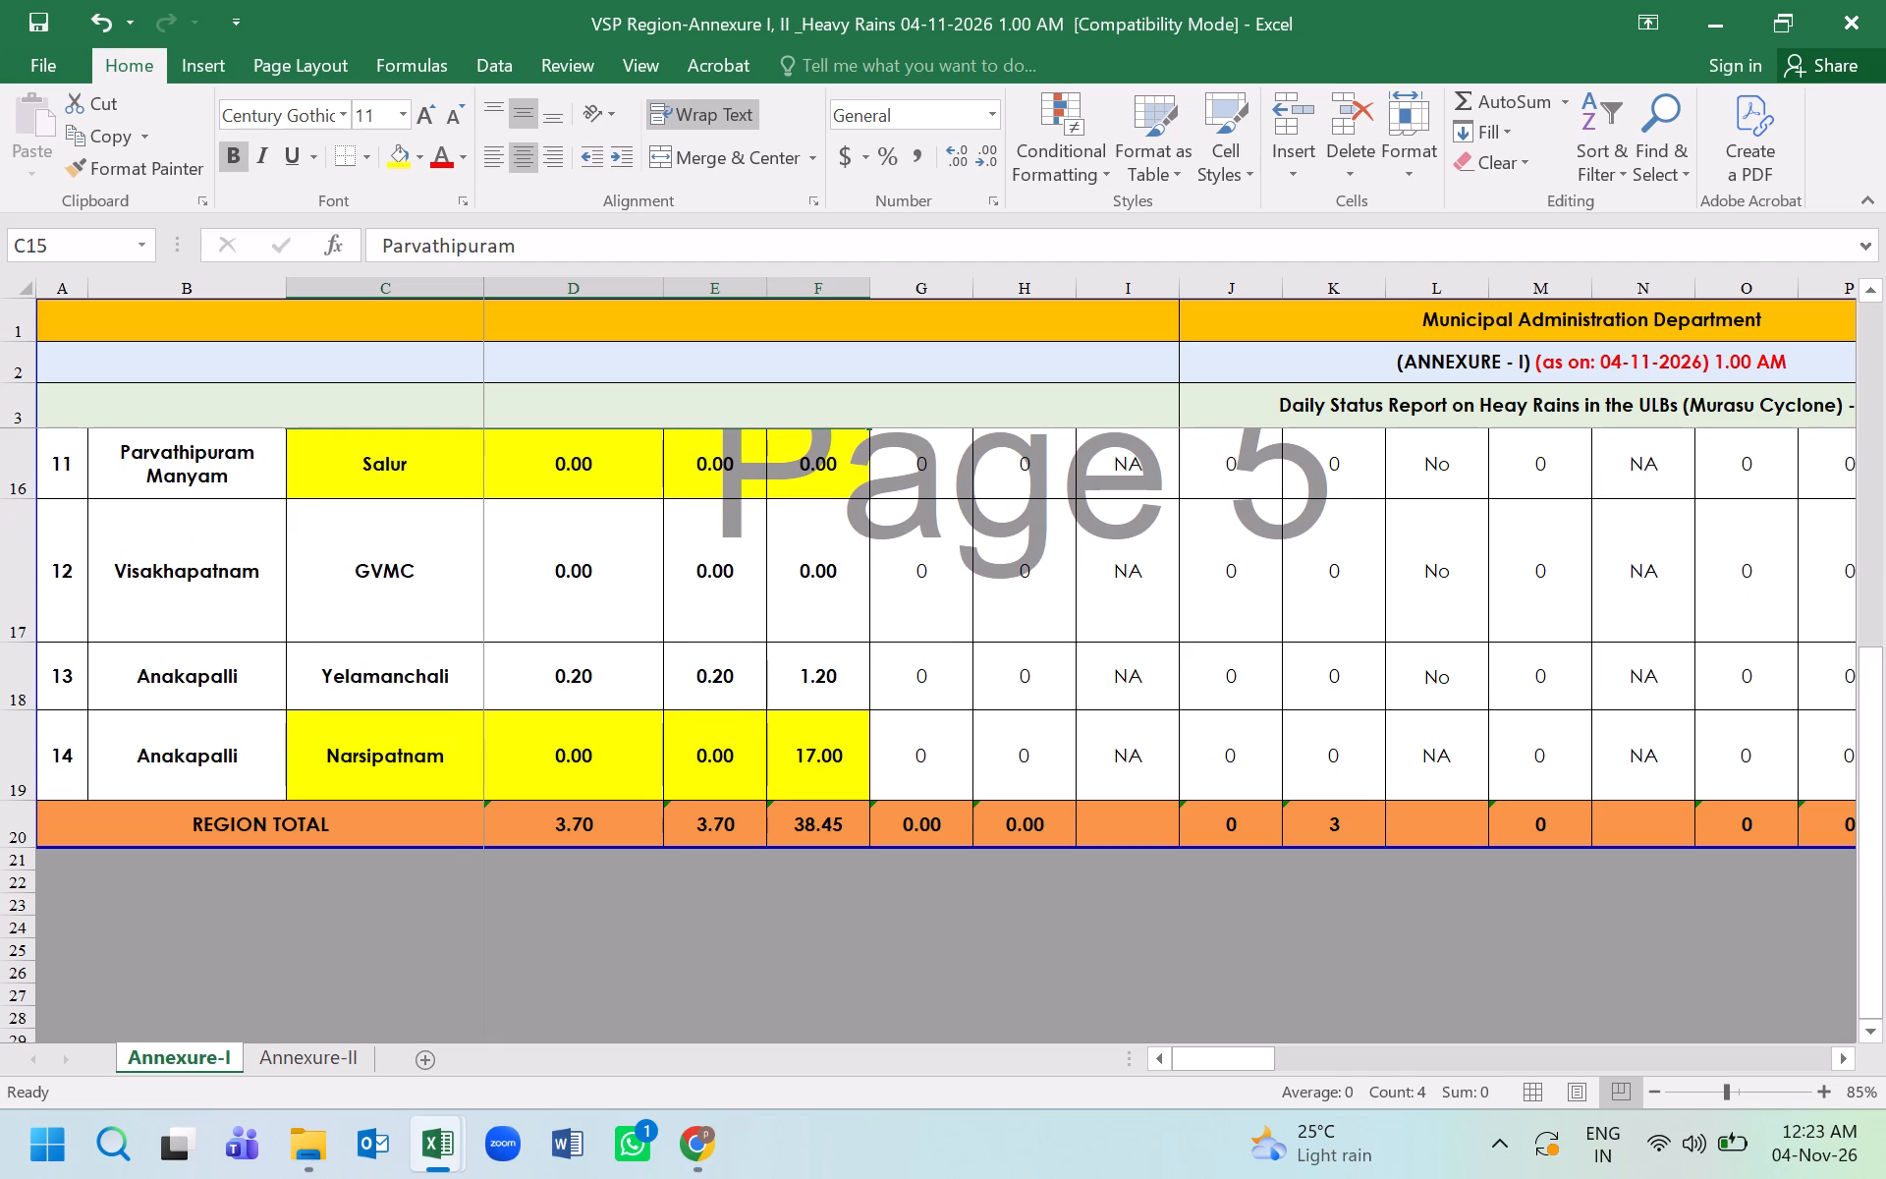
{"action": "scroll", "coordinate": [507, 720], "scroll_direction": "up", "scroll_amount": 3}
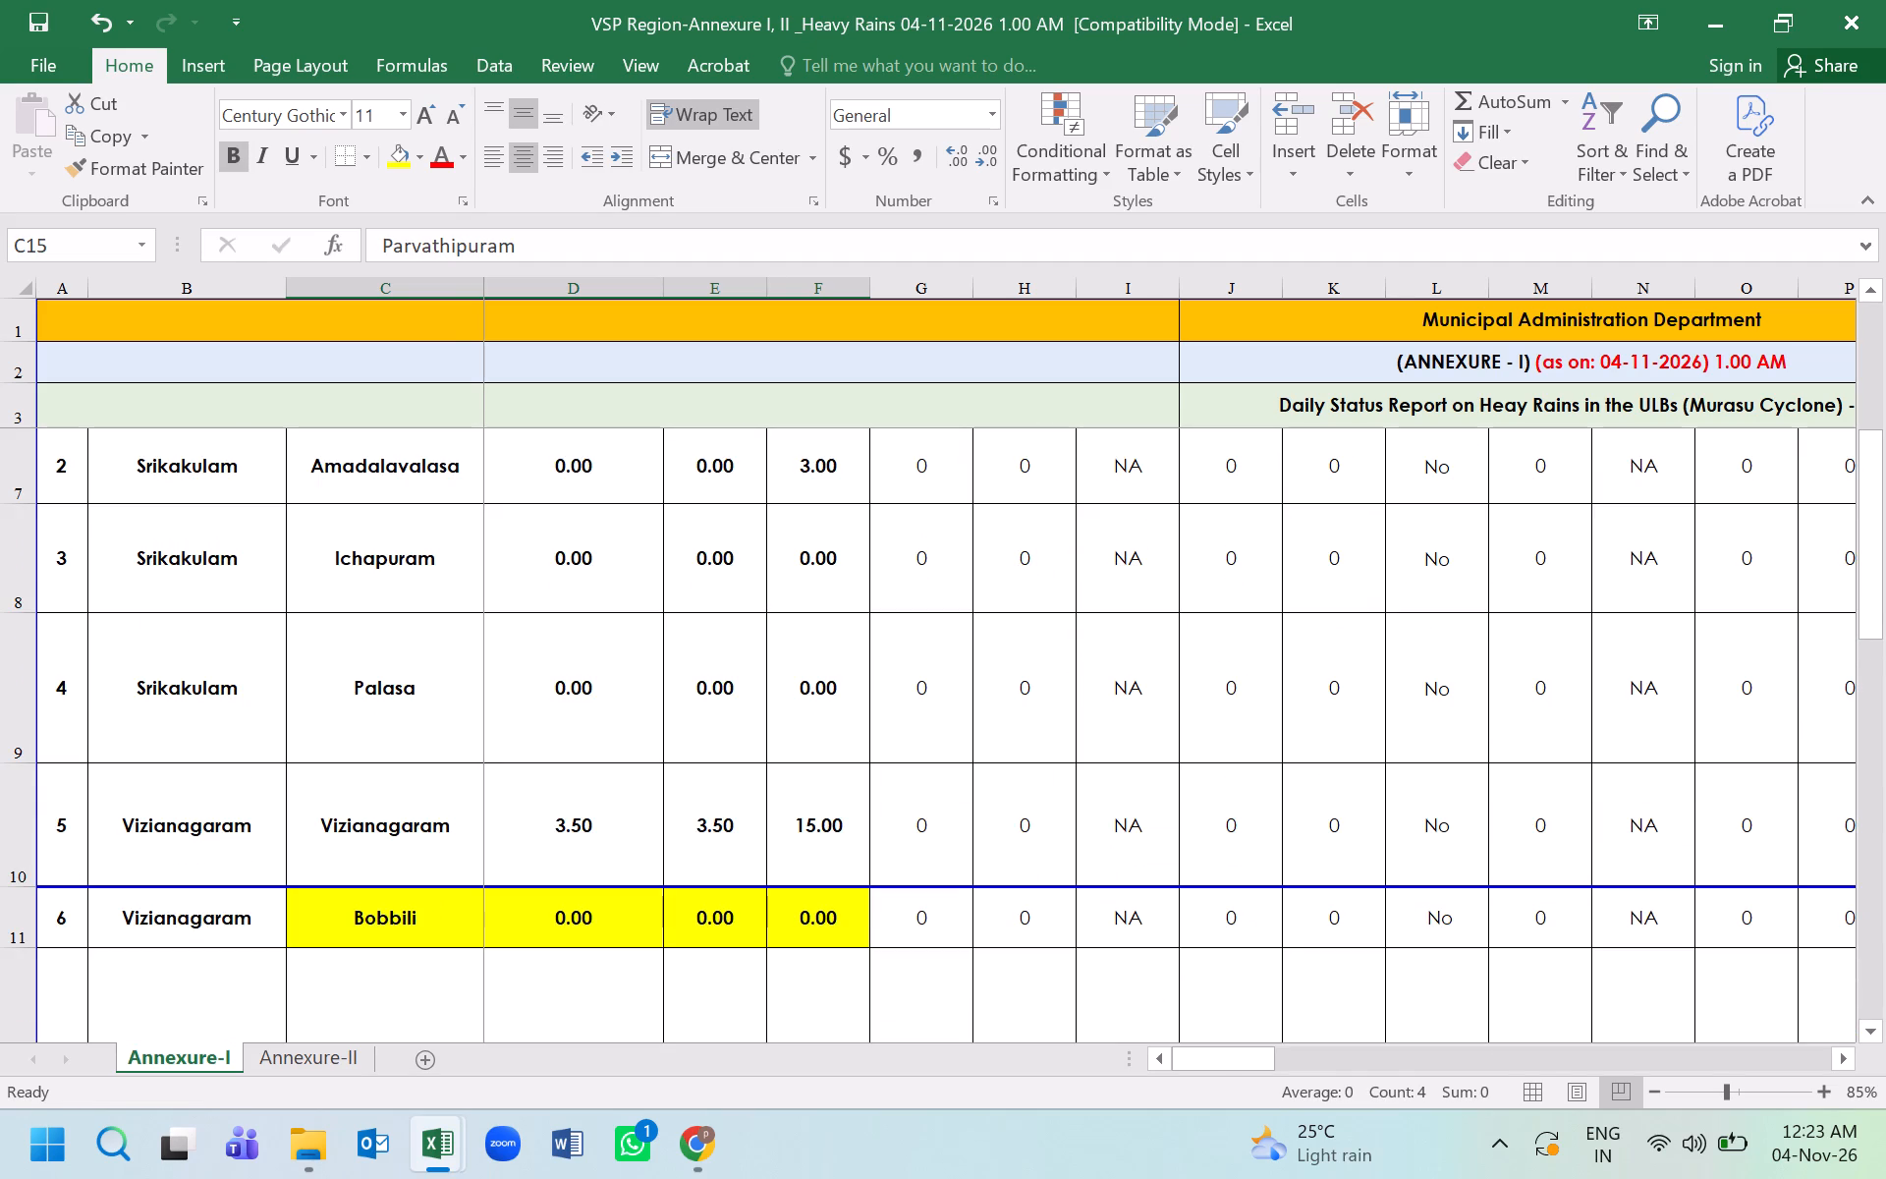
{"action": "scroll", "coordinate": [516, 720], "scroll_direction": "up", "scroll_amount": 1}
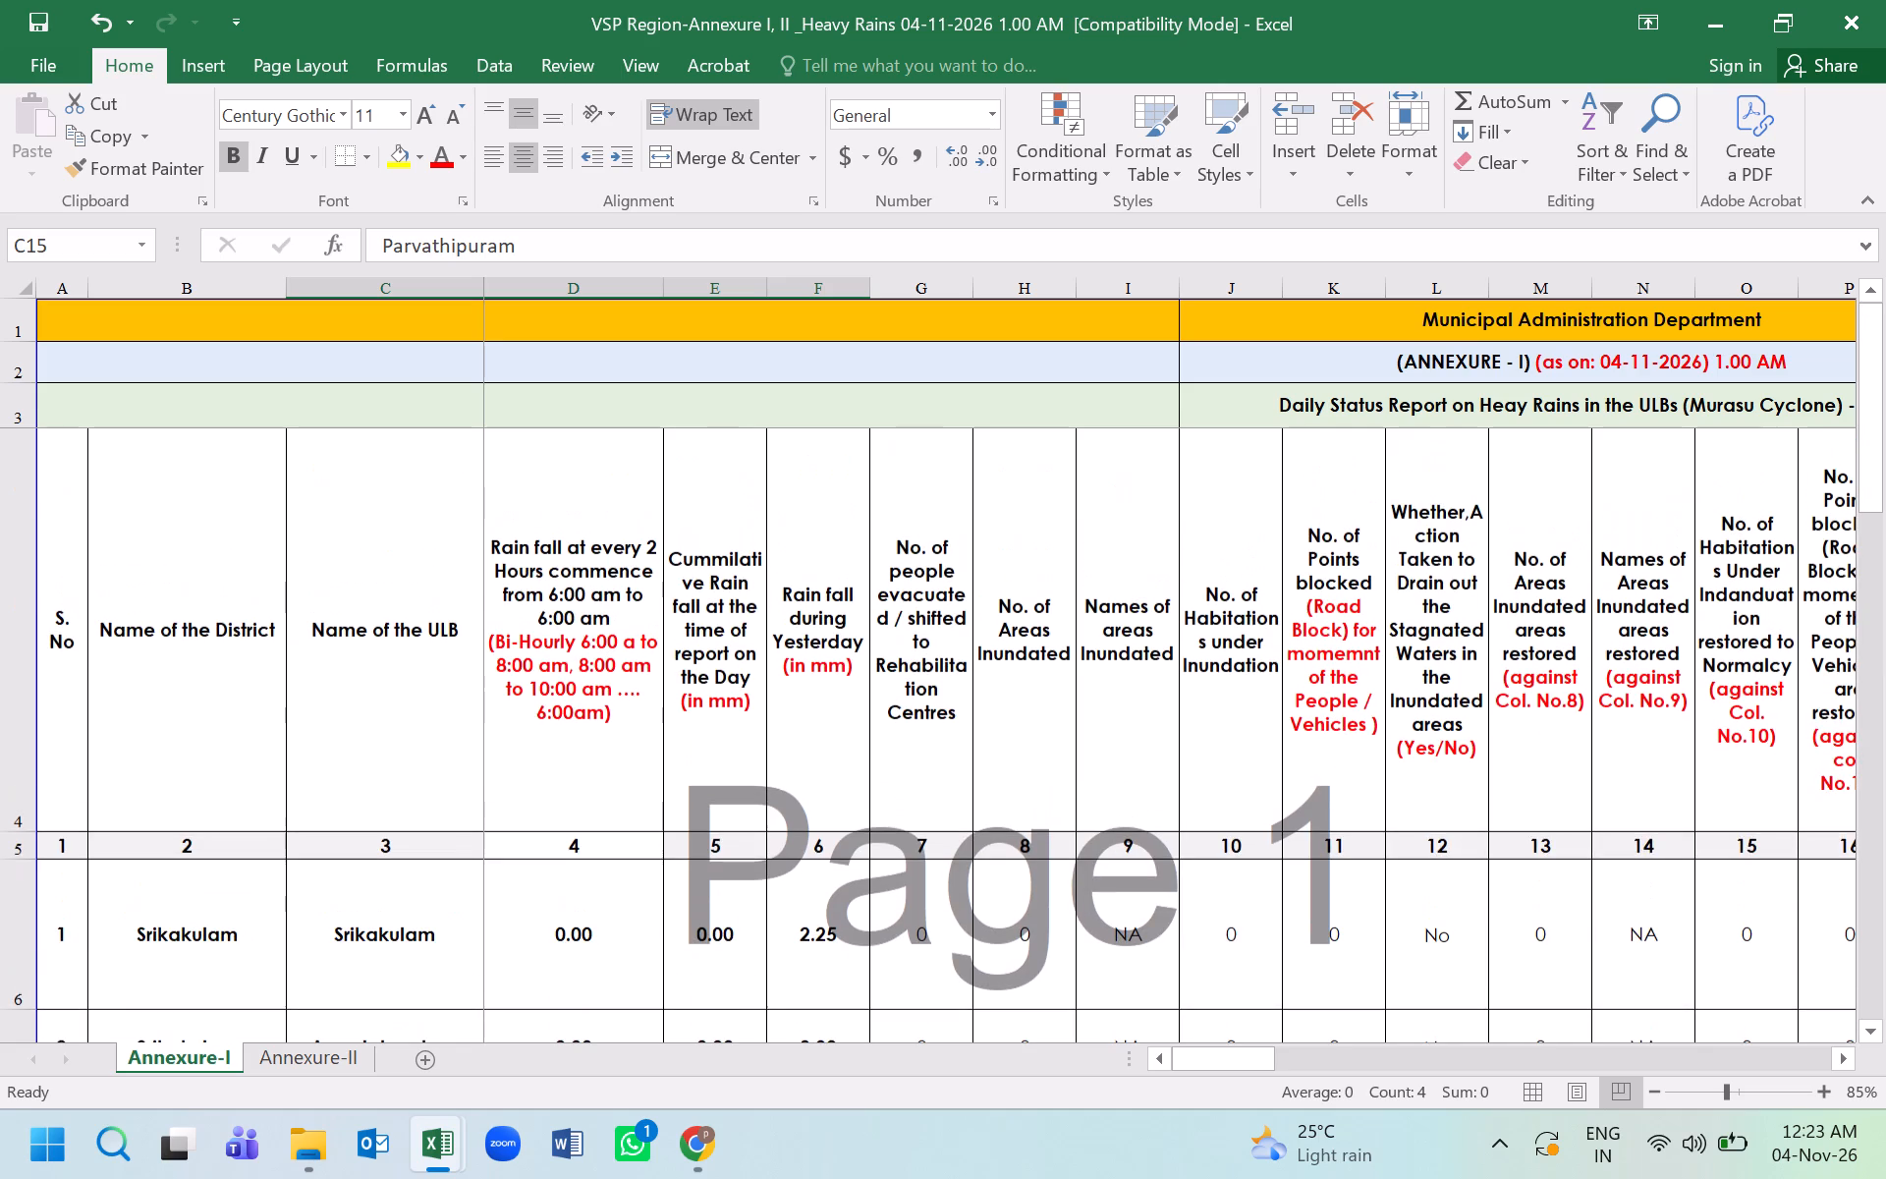
{"action": "scroll", "coordinate": [471, 934], "scroll_direction": "down", "scroll_amount": 1}
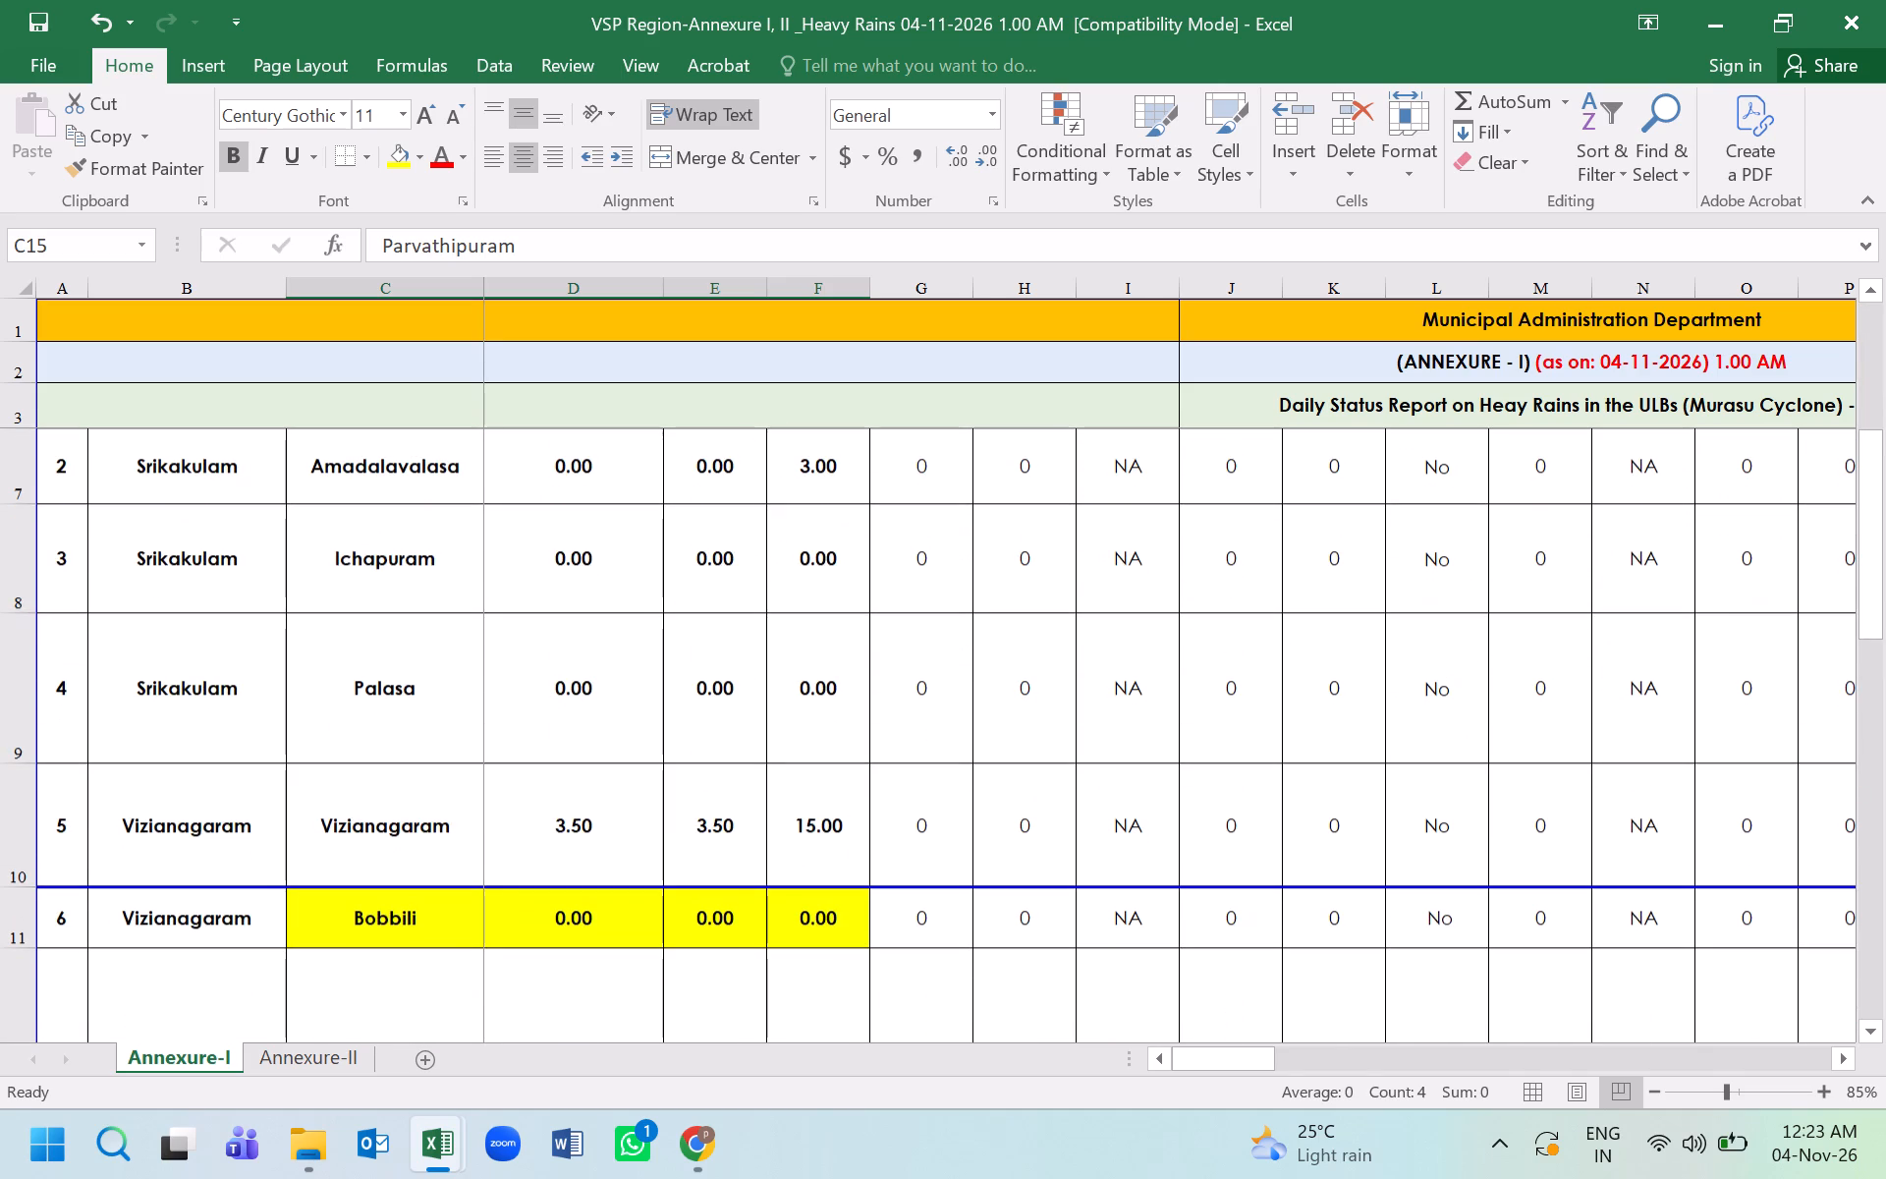
{"action": "left_click_drag", "start_coordinate": [426, 478], "coordinate": [819, 456]}
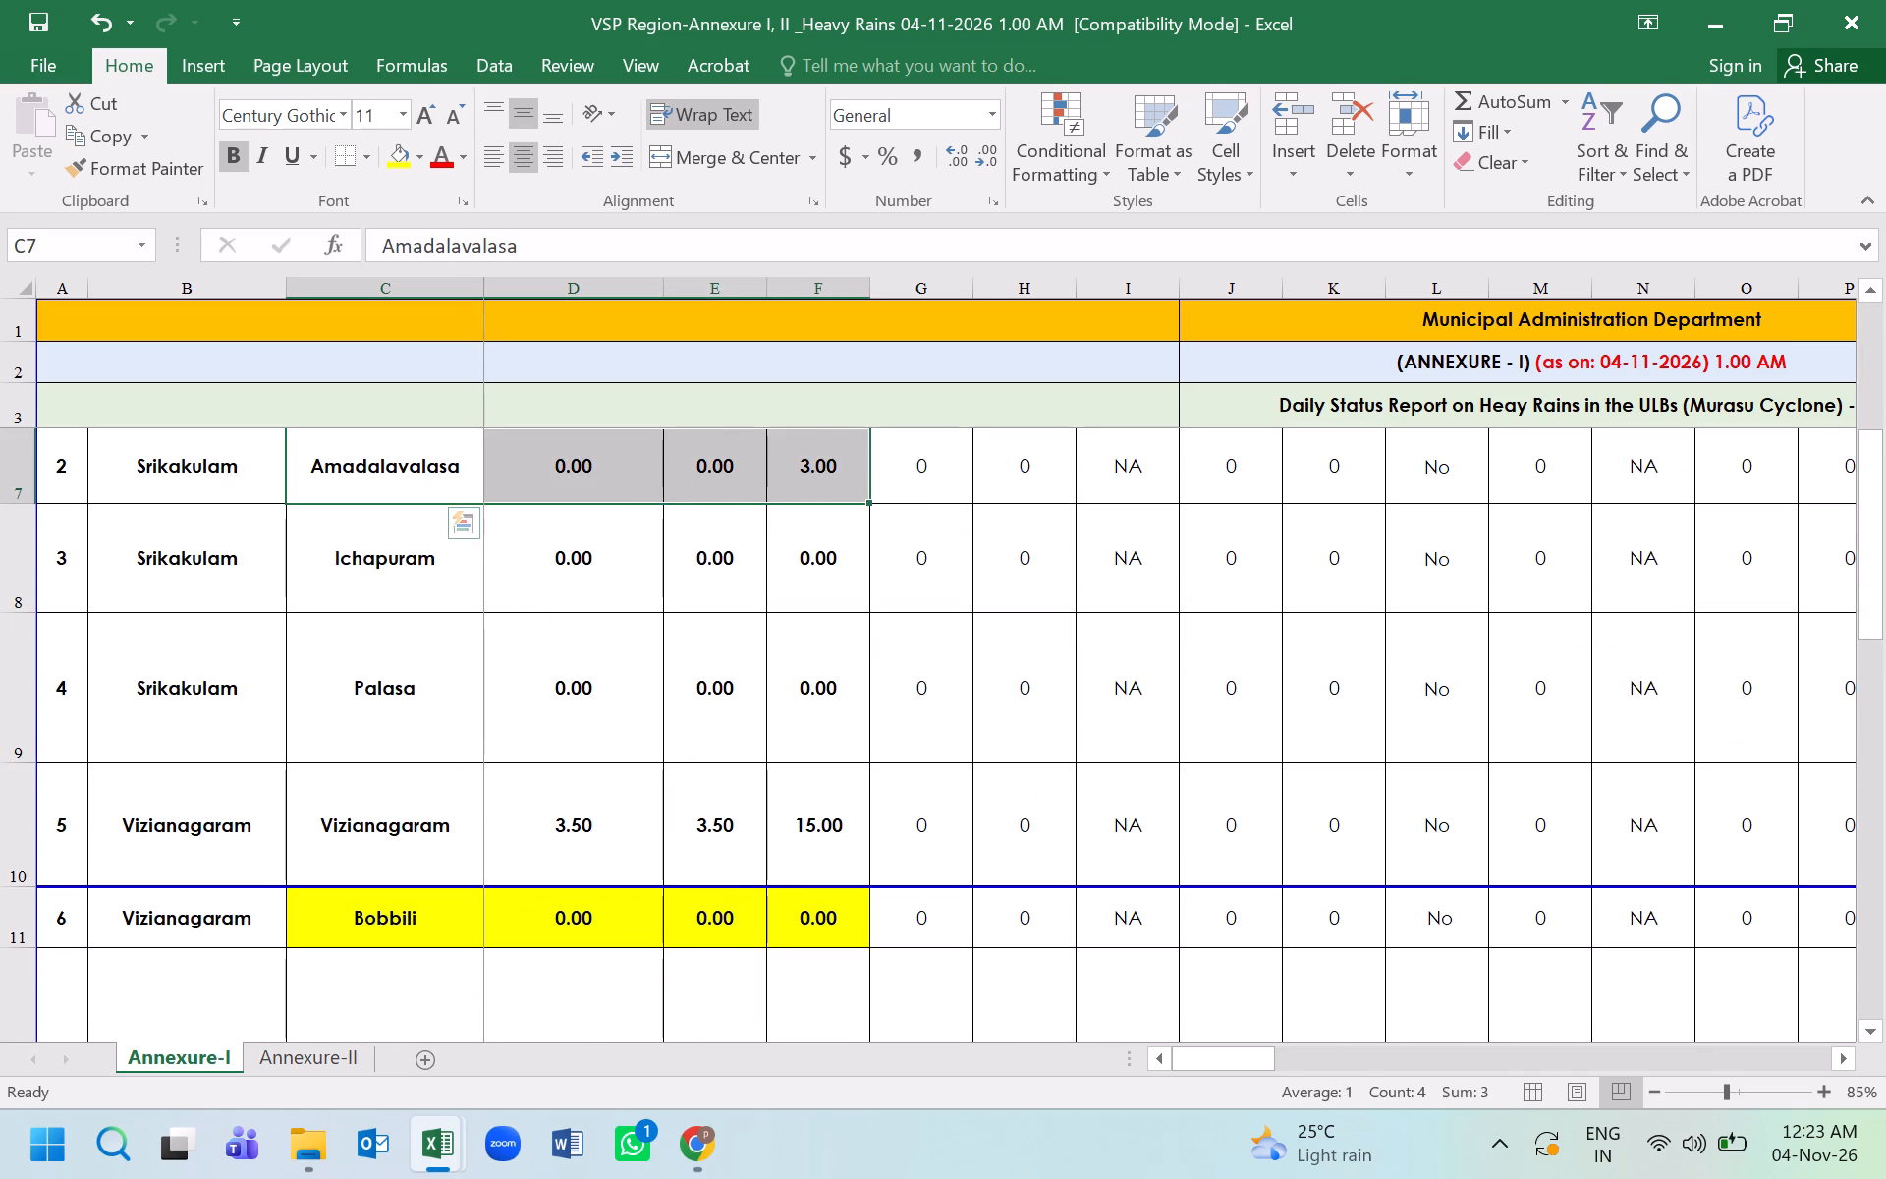
{"action": "left_click", "coordinate": [390, 146]}
Save the VSP Region heavy rains report workbook in its current file format.
{"action": "scroll", "coordinate": [977, 710], "scroll_direction": "up", "scroll_amount": 2}
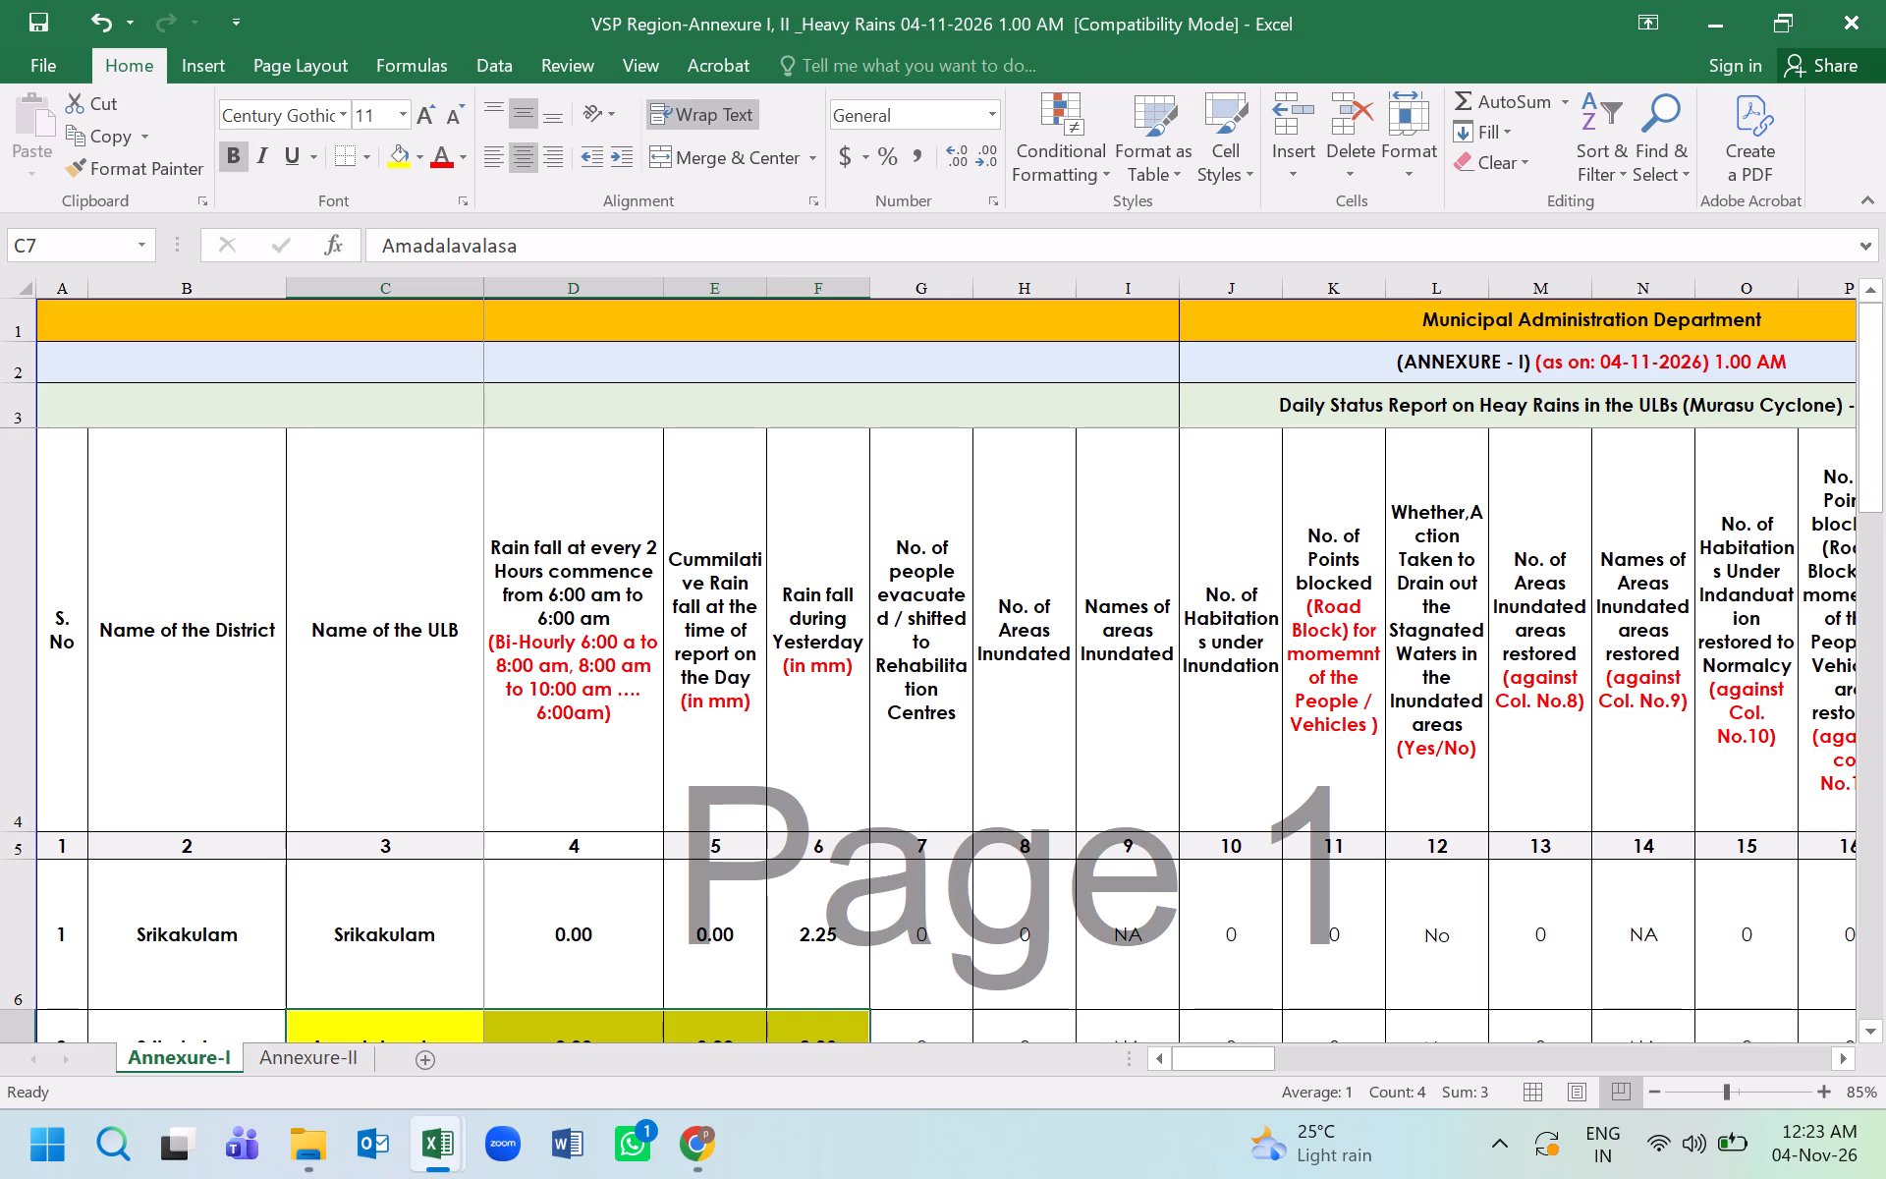
{"action": "left_click", "coordinate": [32, 19]}
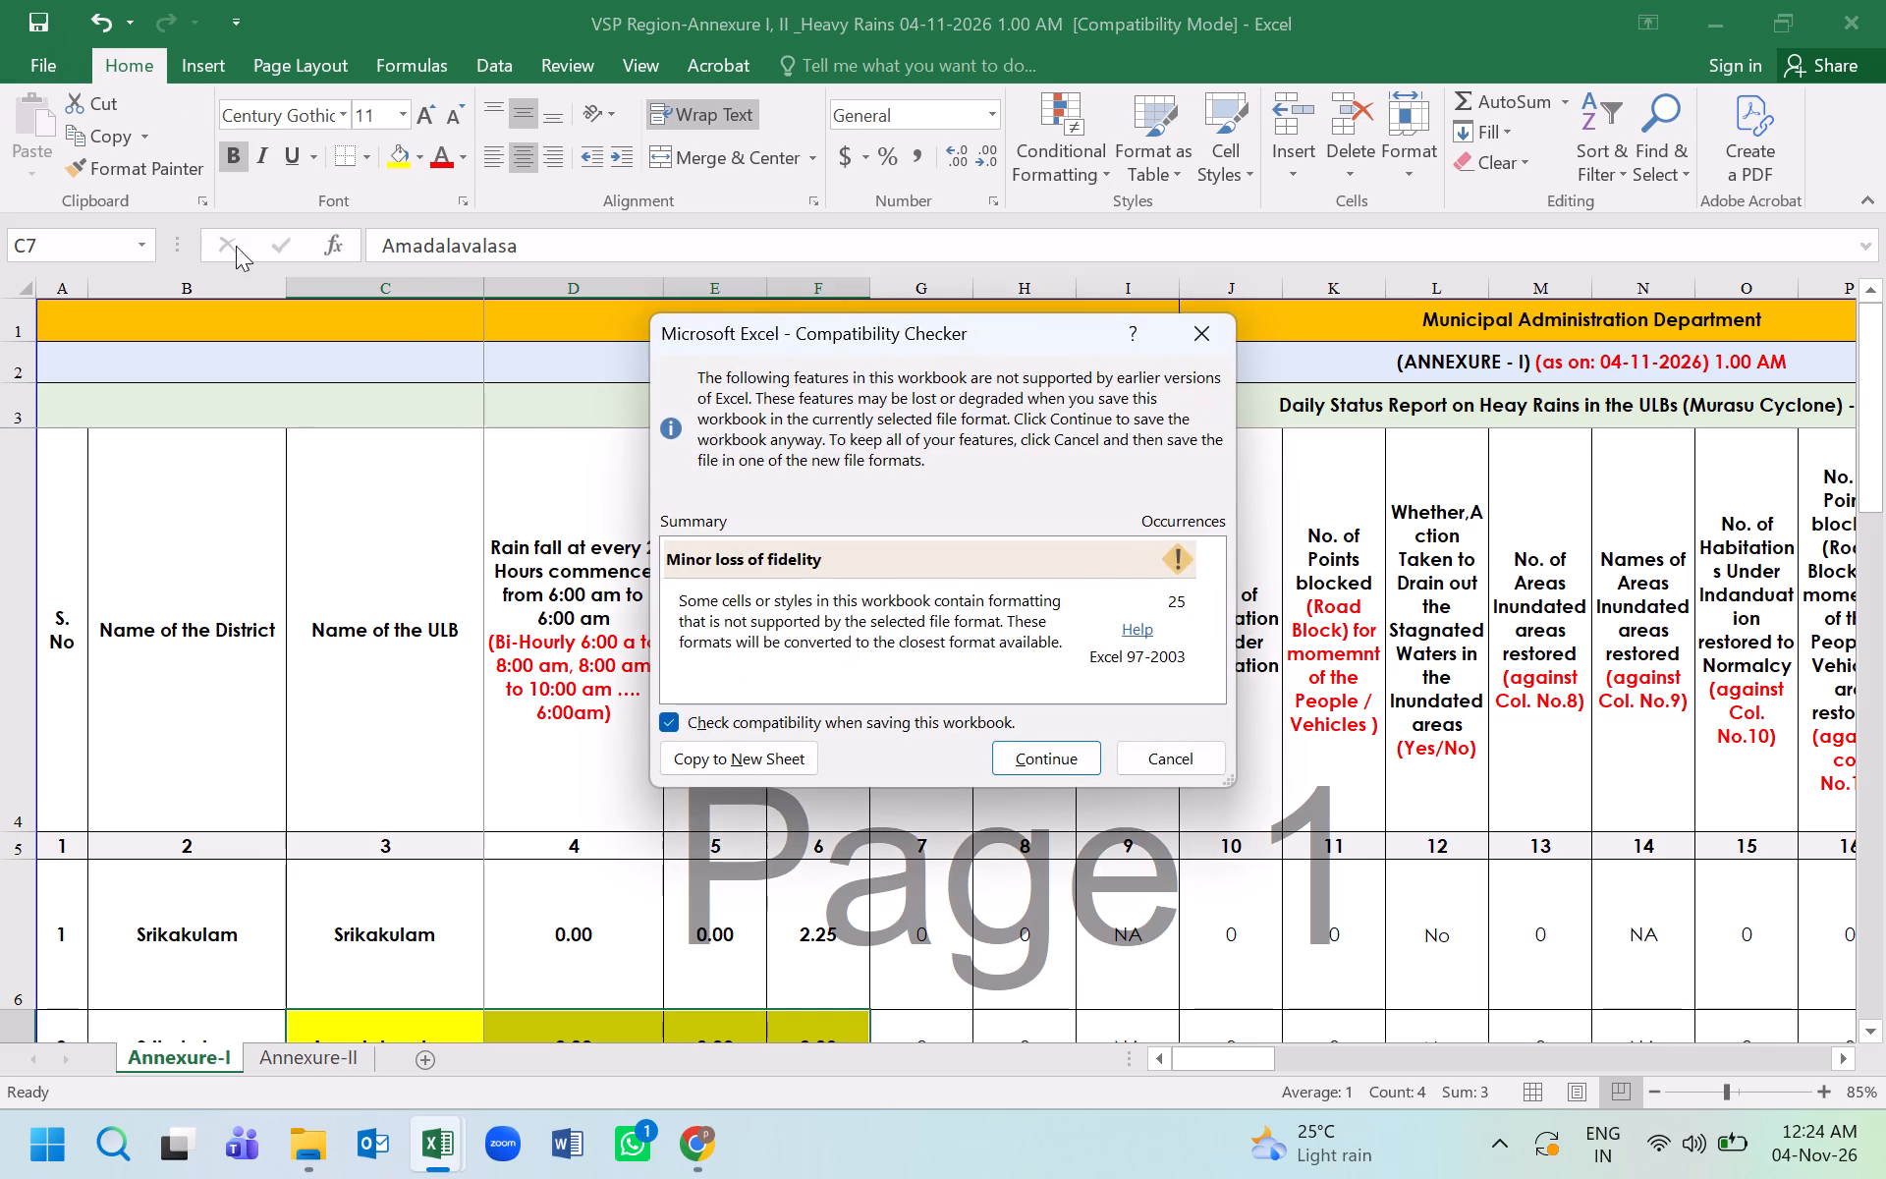
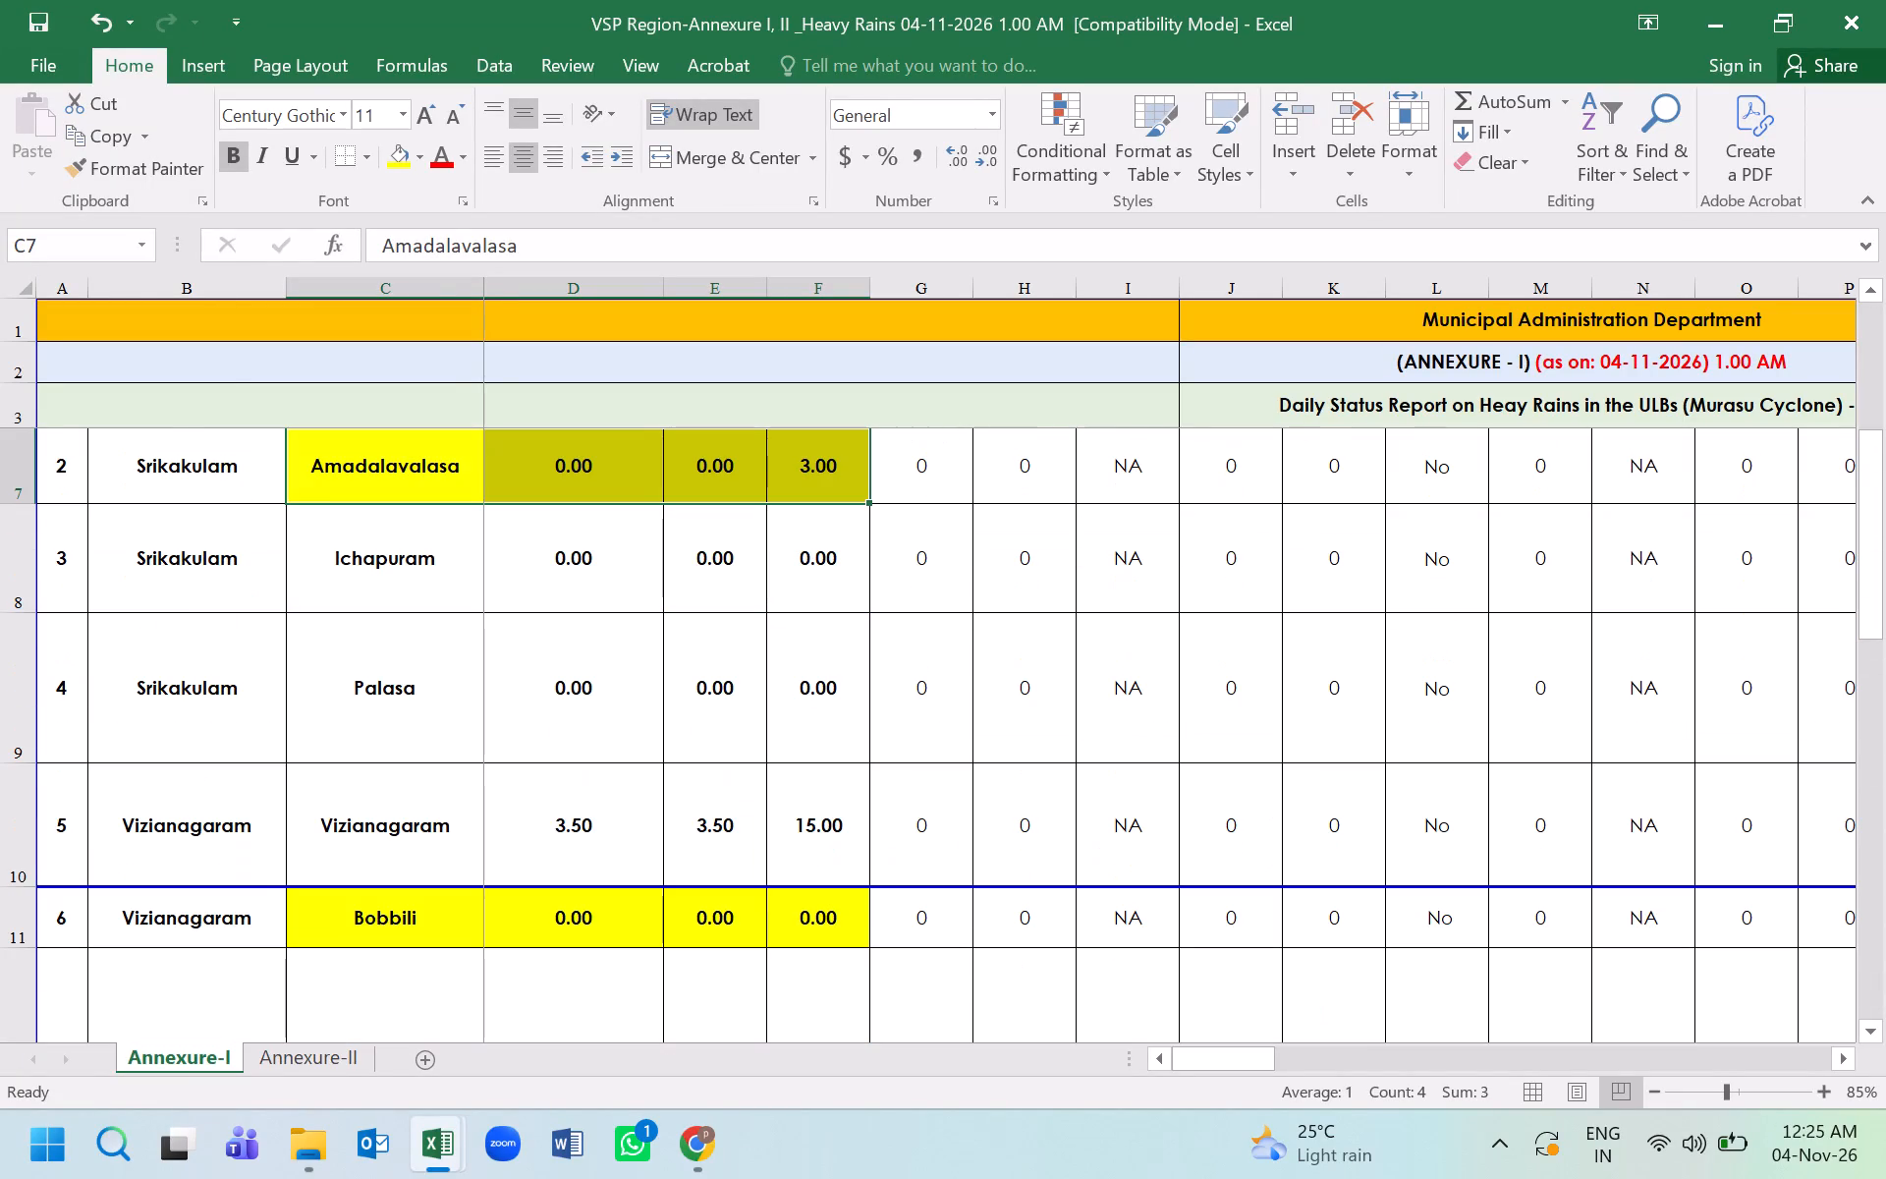
Highlight Palasa's ULB name and its three rainfall cells in yellow on the Annexure-I sheet.
{"action": "scroll", "coordinate": [975, 690], "scroll_direction": "up", "scroll_amount": 1}
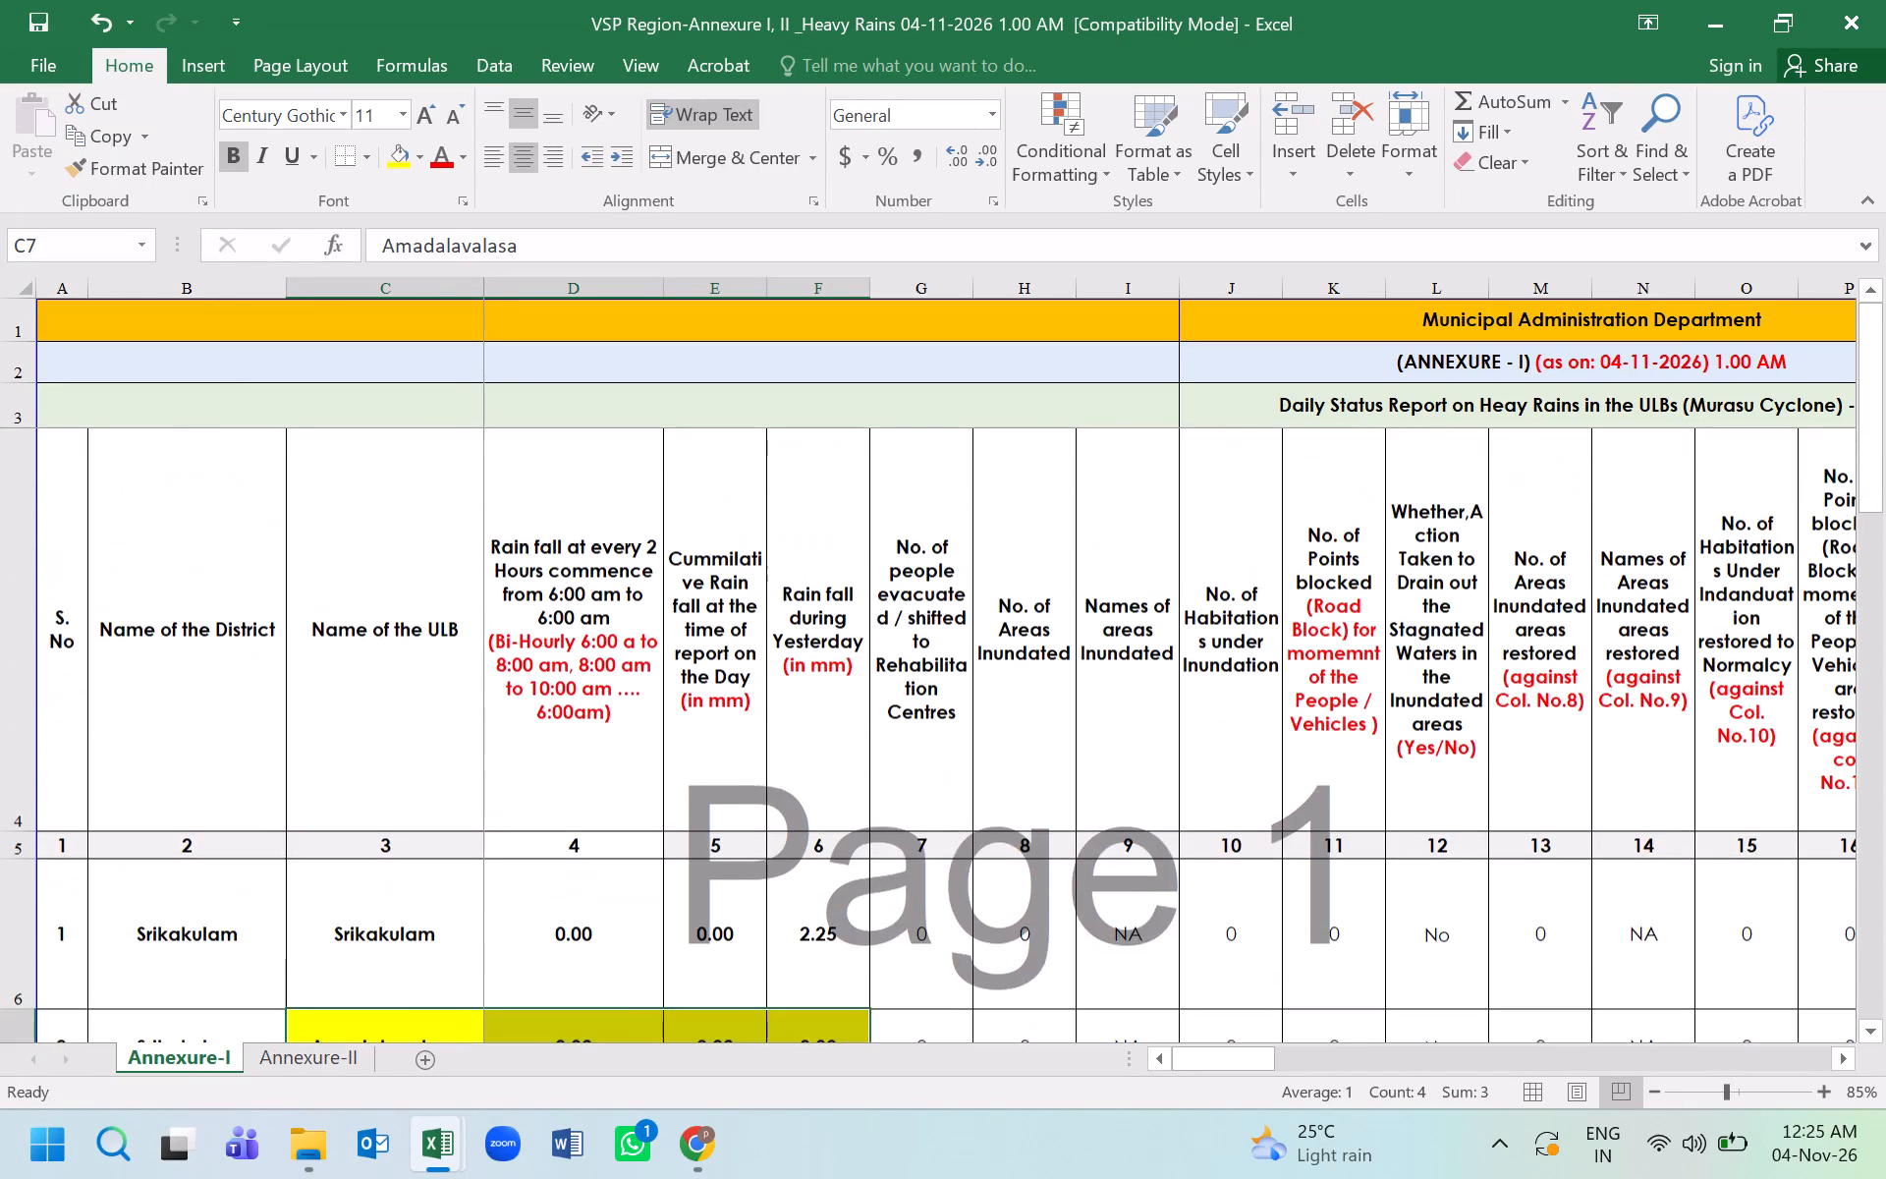
{"action": "scroll", "coordinate": [961, 711], "scroll_direction": "down", "scroll_amount": 1}
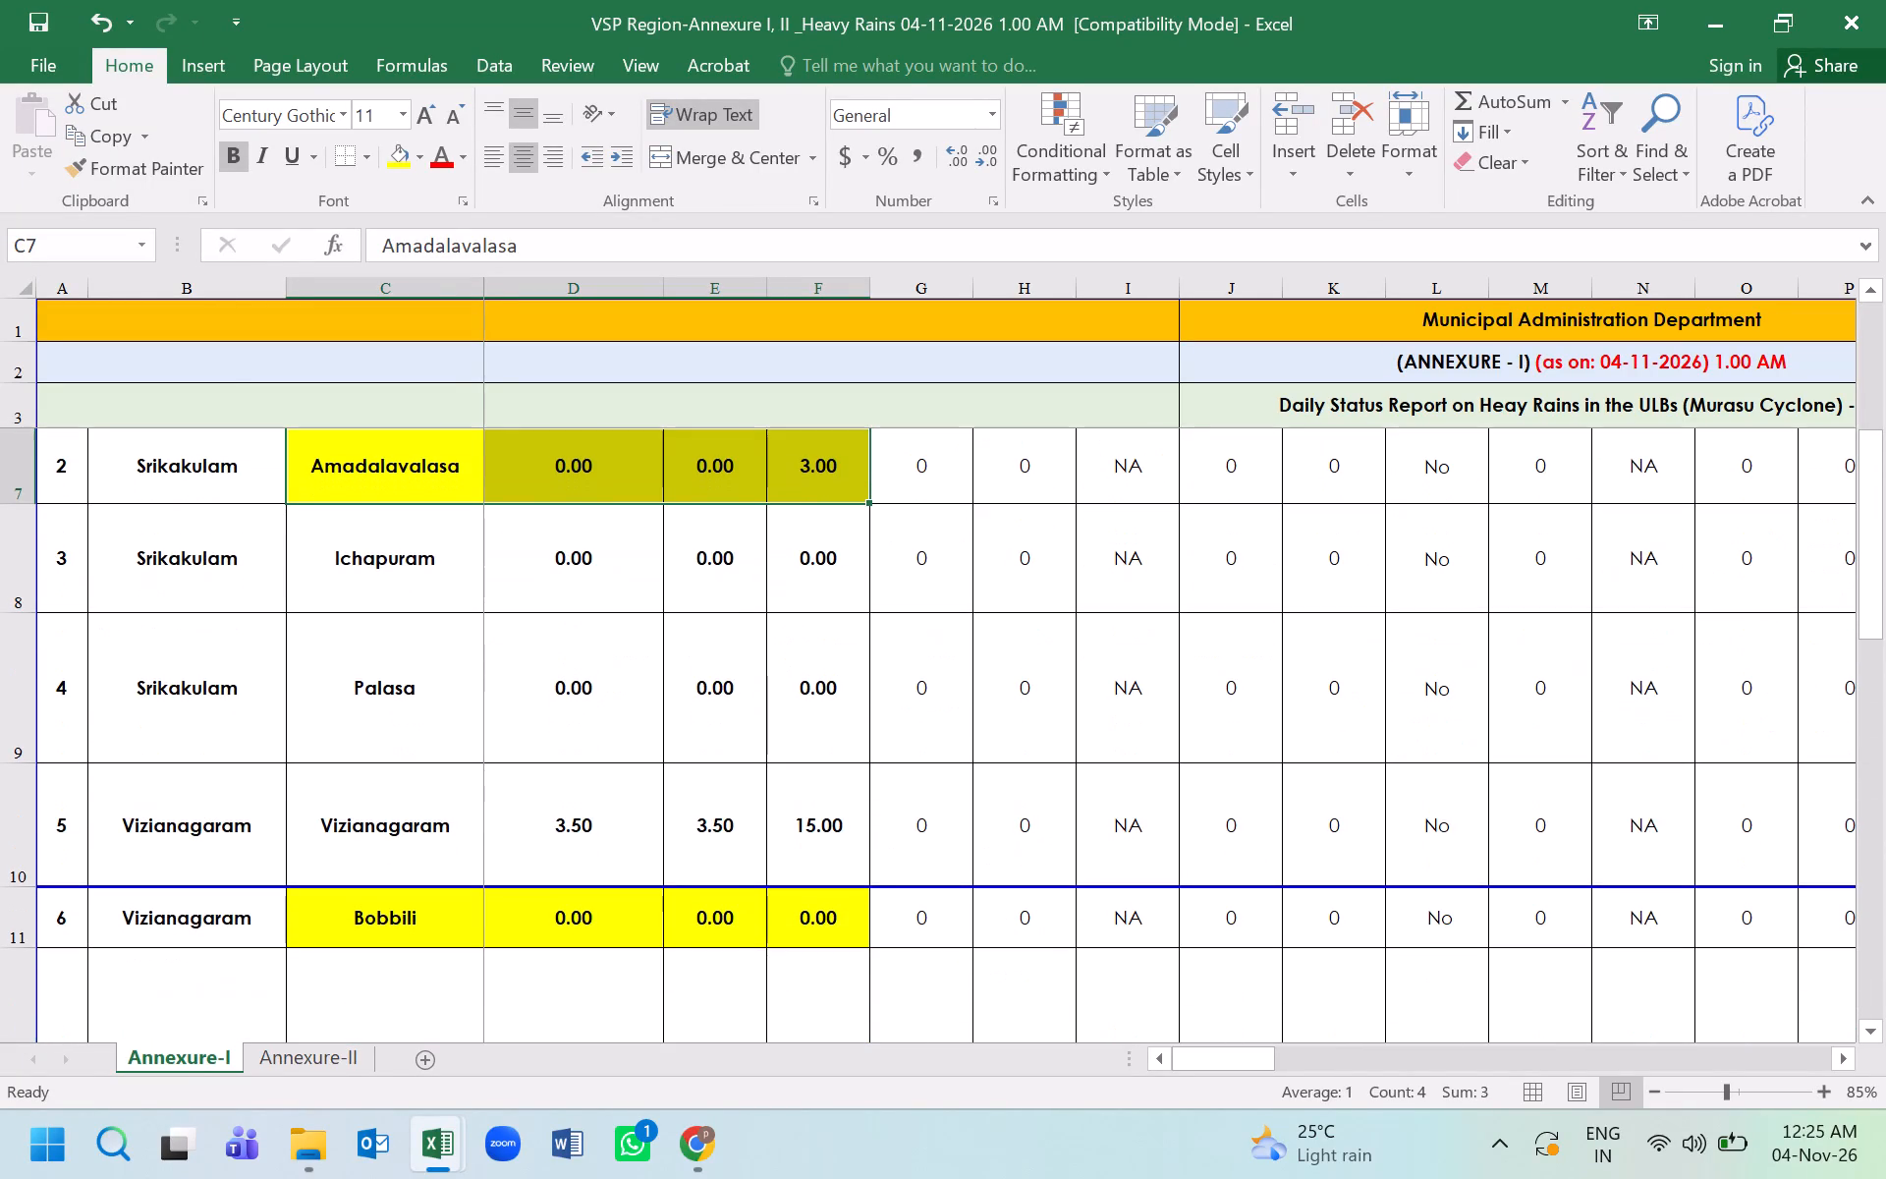
{"action": "left_click", "coordinate": [828, 714]}
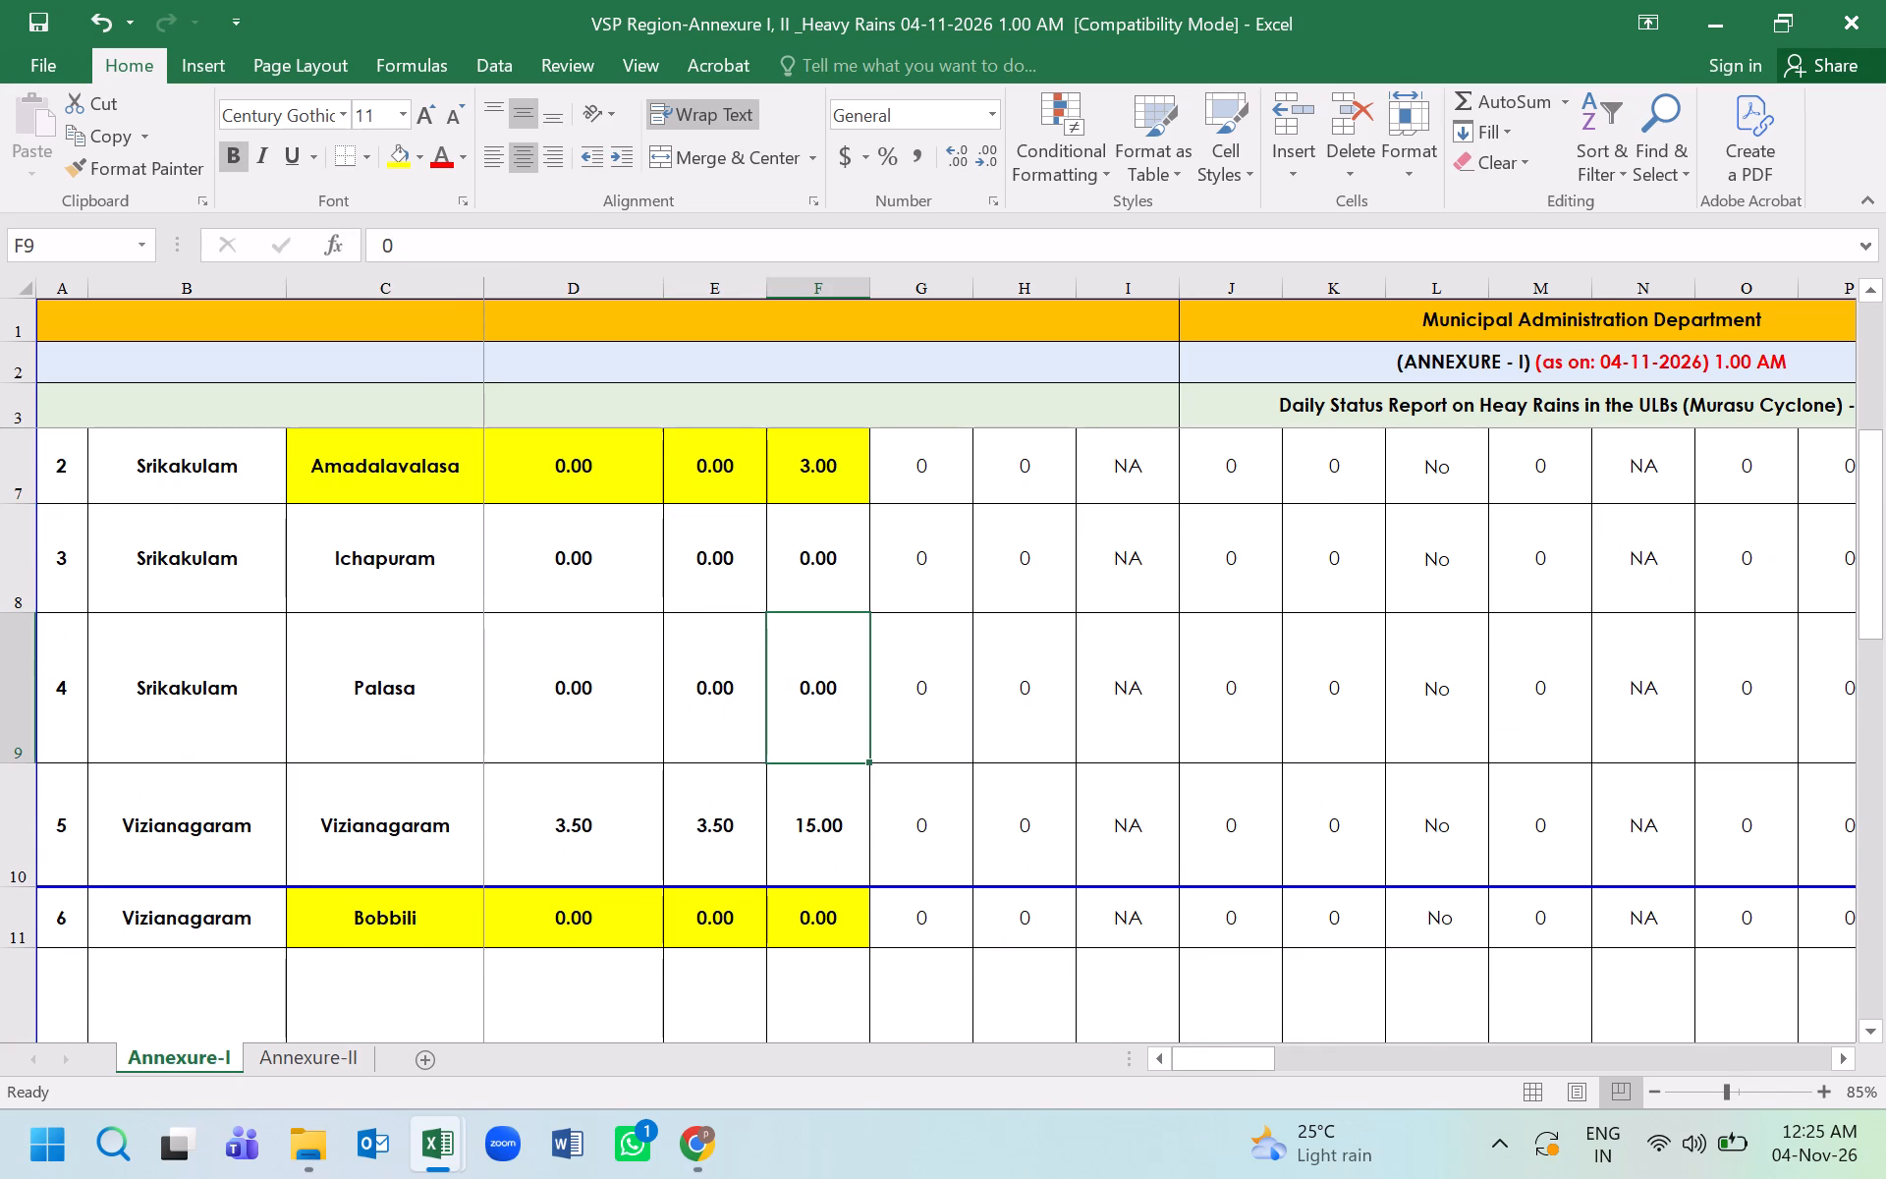
{"action": "scroll", "coordinate": [633, 716], "scroll_direction": "up", "scroll_amount": 1}
{"action": "scroll", "coordinate": [633, 716], "scroll_direction": "down", "scroll_amount": 1}
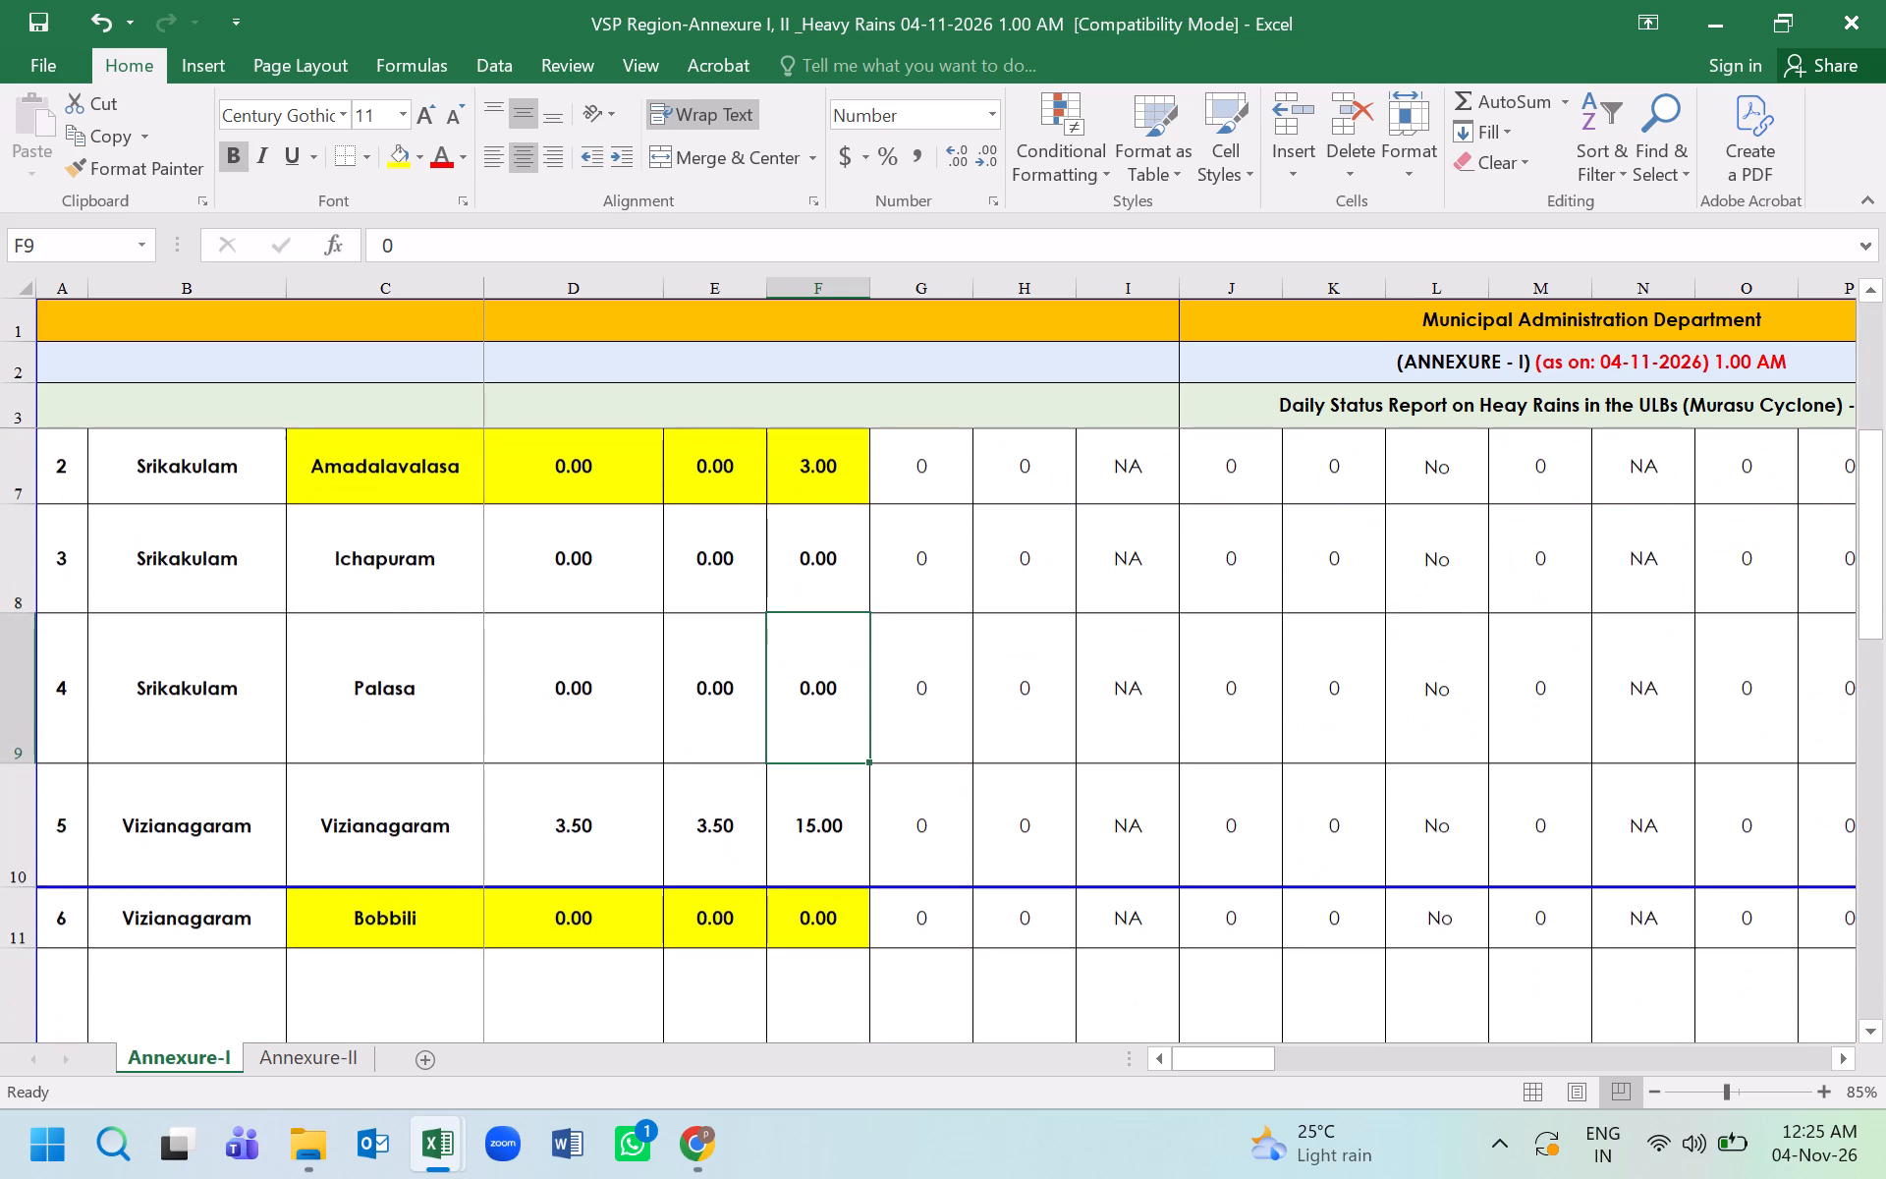
{"action": "scroll", "coordinate": [633, 716], "scroll_direction": "down", "scroll_amount": 1}
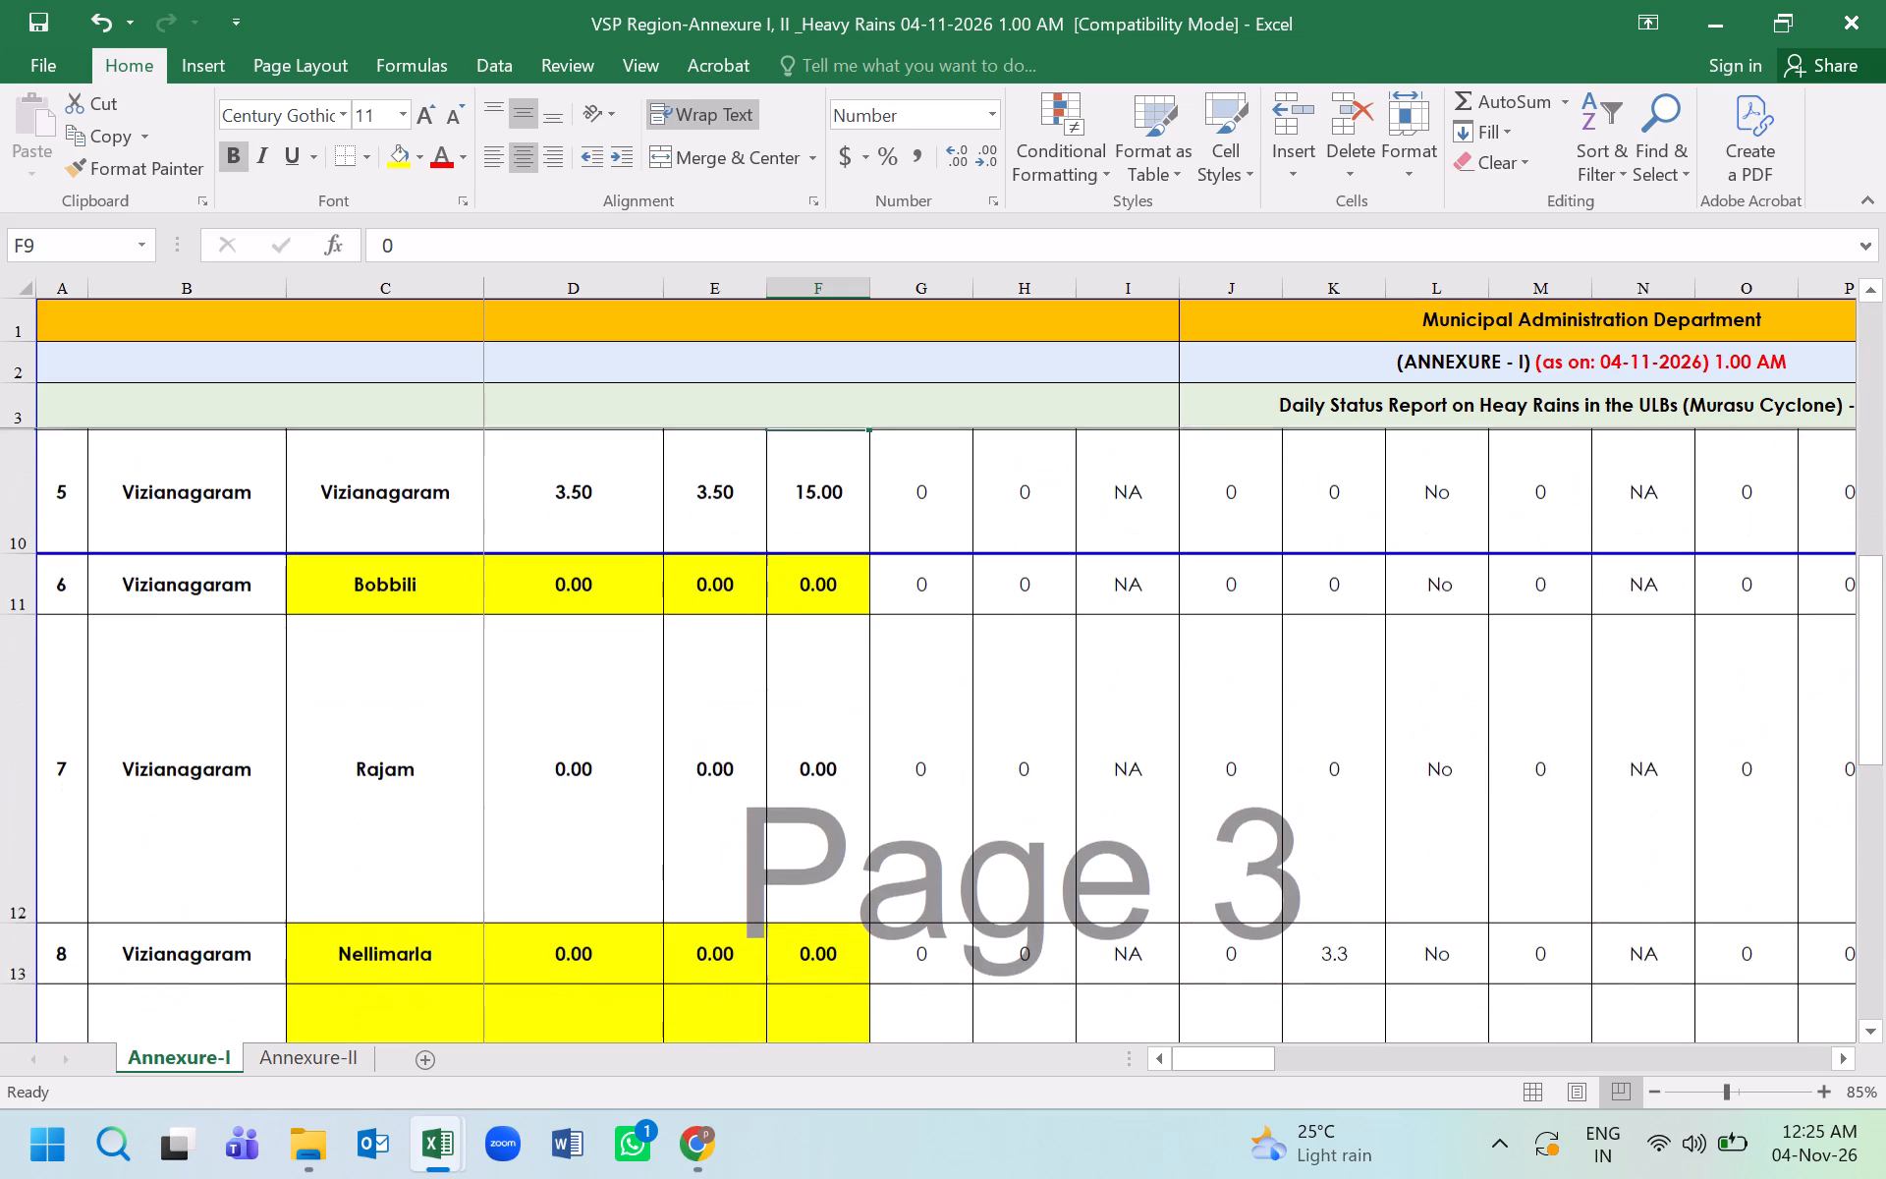
{"action": "scroll", "coordinate": [633, 716], "scroll_direction": "up", "scroll_amount": 2}
{"action": "scroll", "coordinate": [633, 716], "scroll_direction": "down", "scroll_amount": 2}
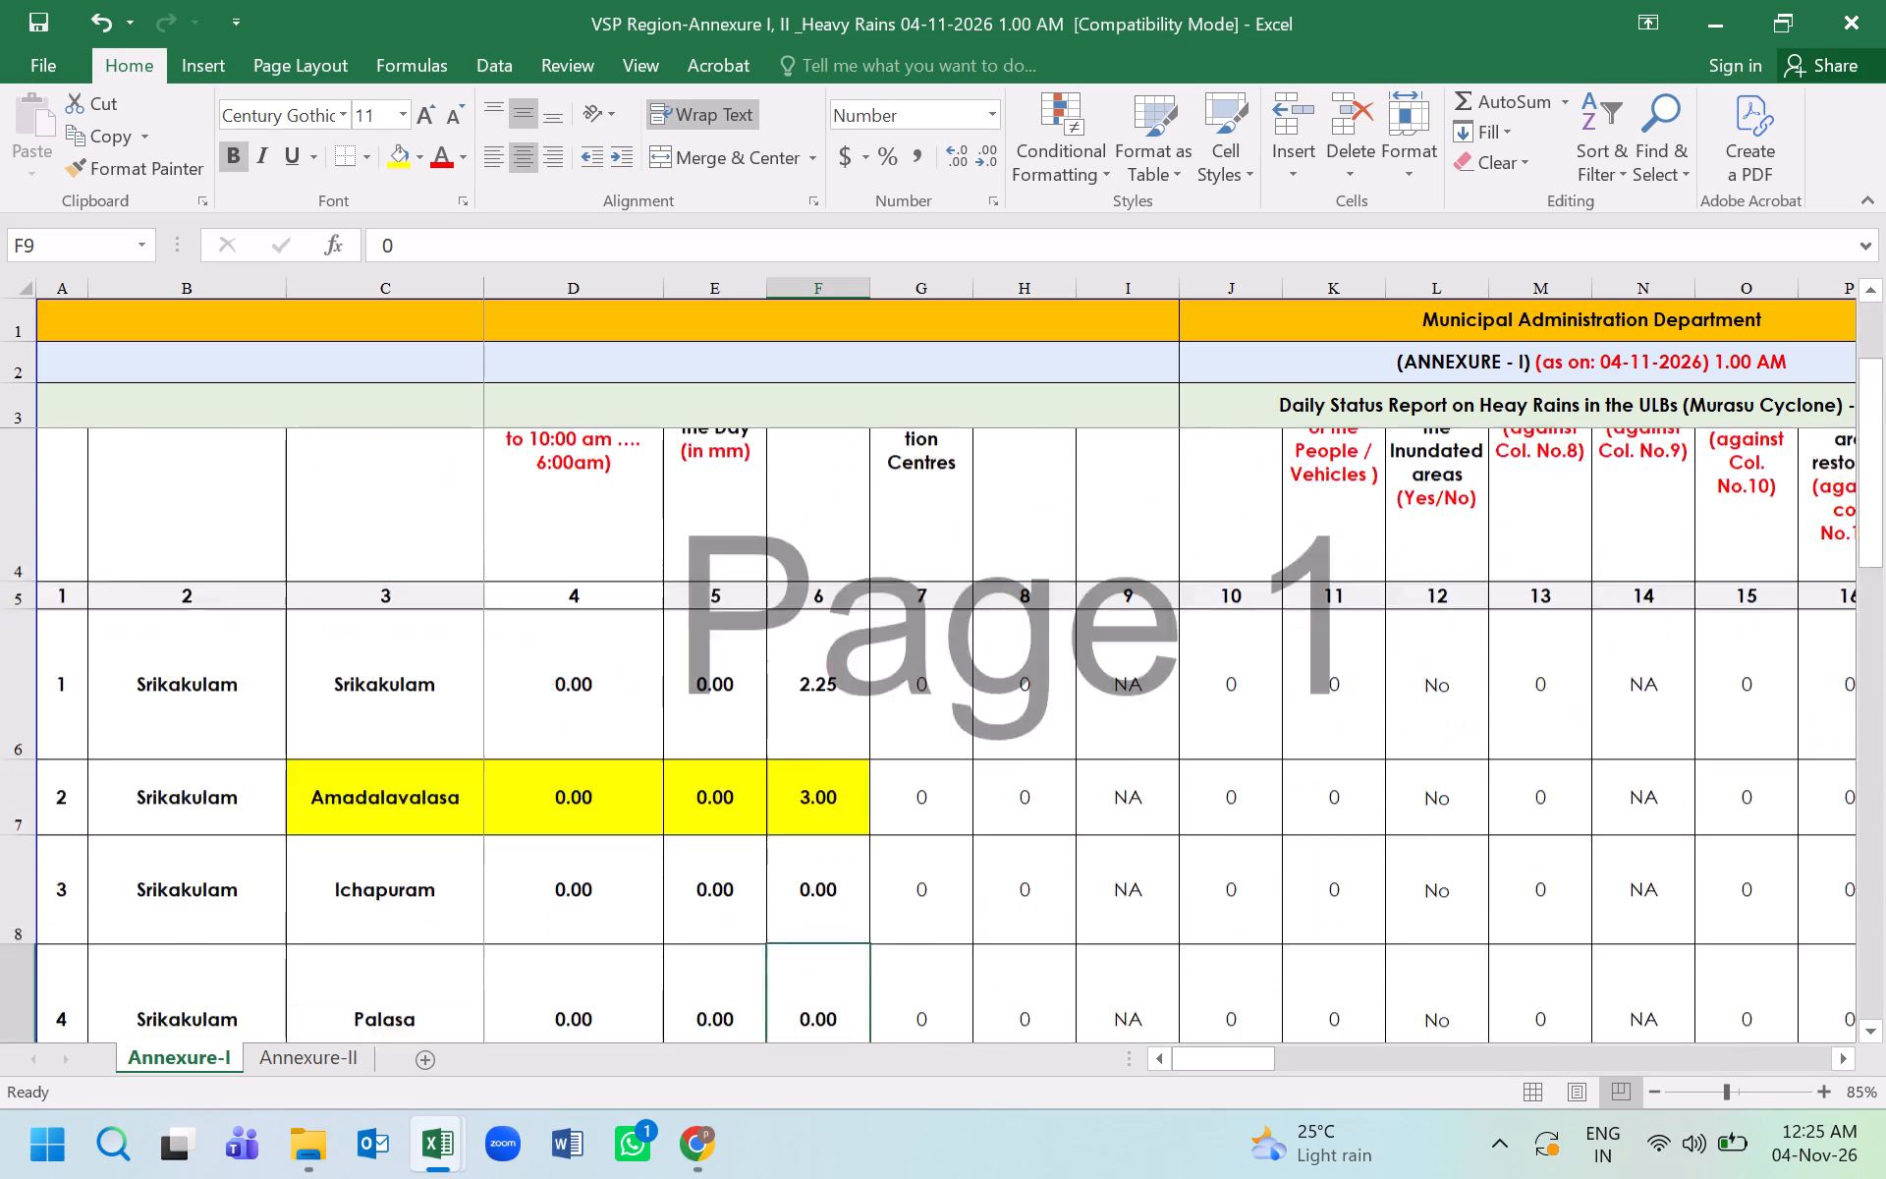
{"action": "scroll", "coordinate": [630, 719], "scroll_direction": "up", "scroll_amount": 1}
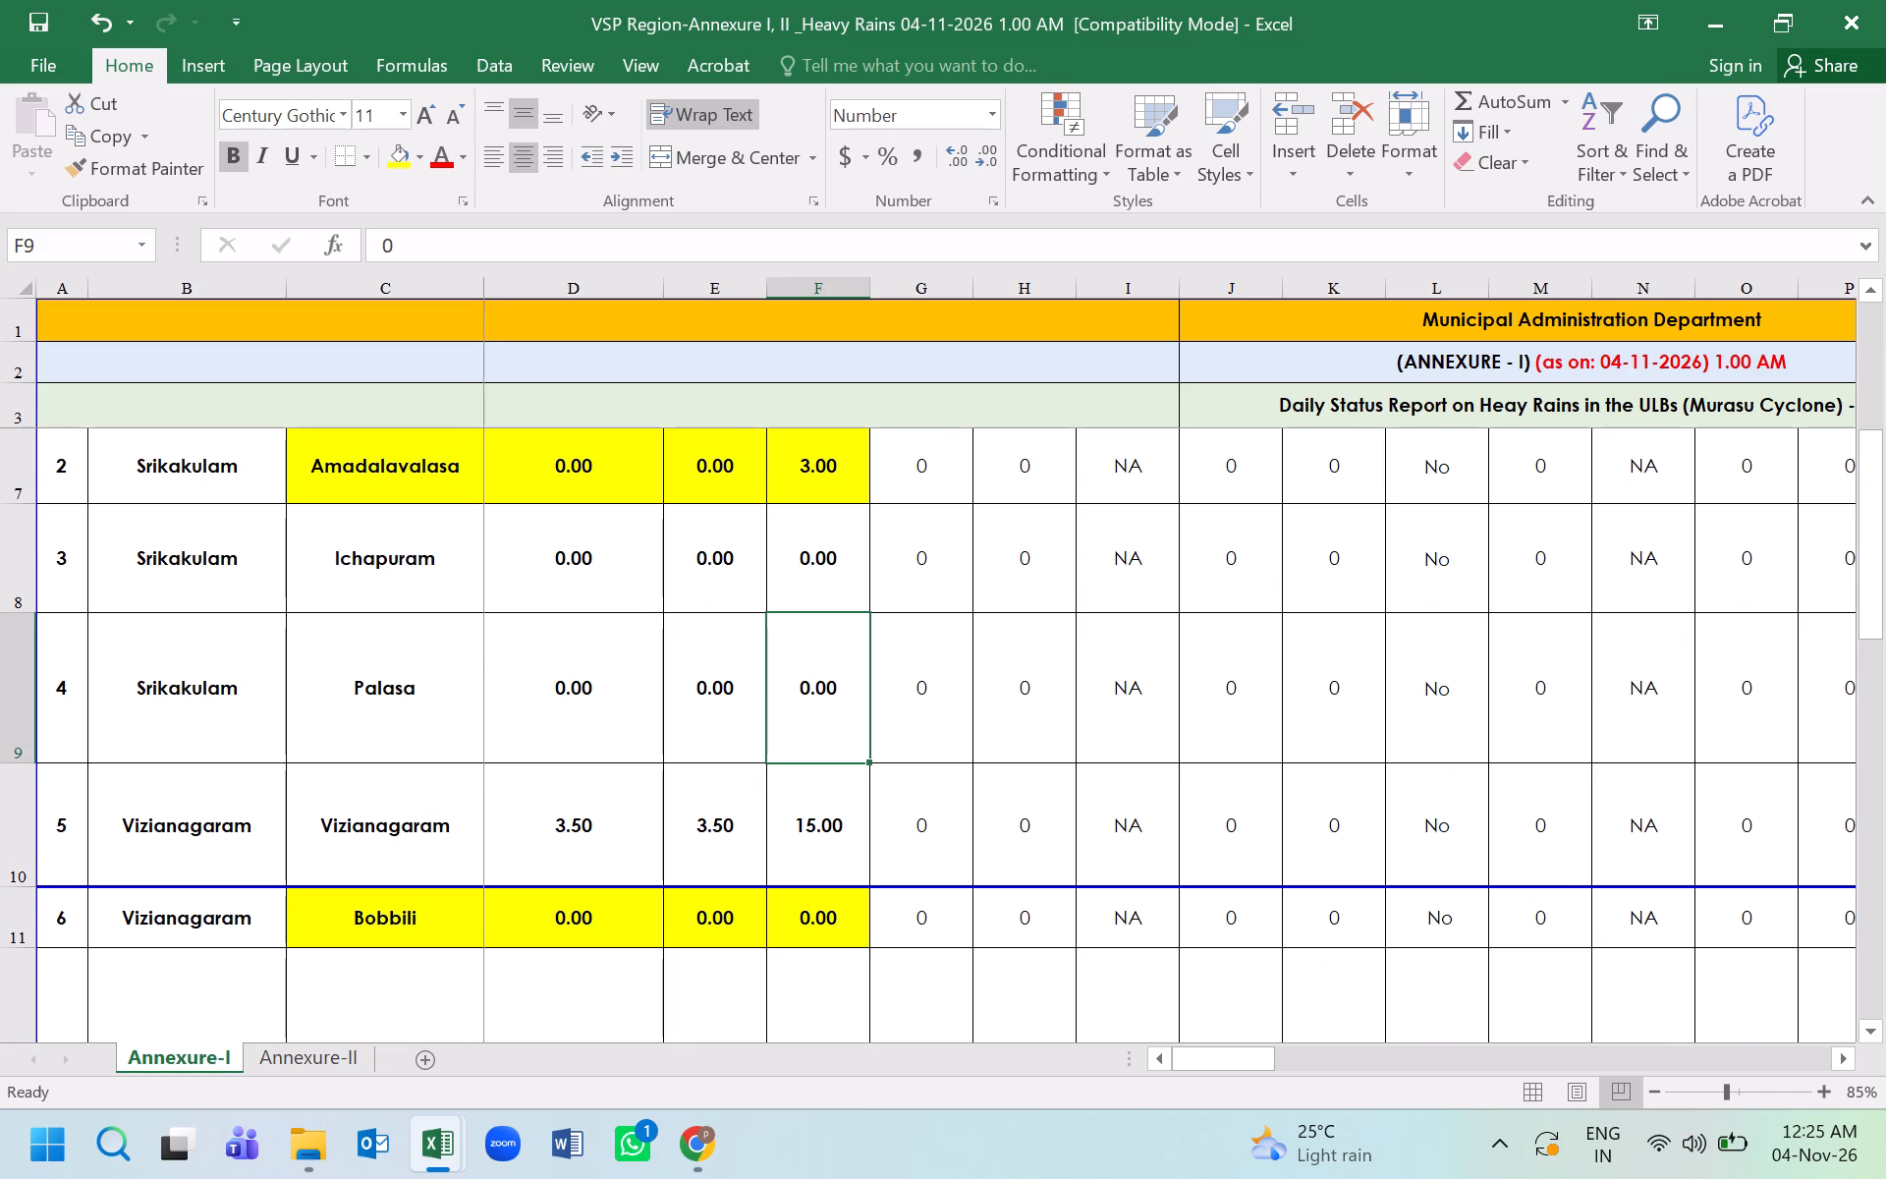
{"action": "left_click_drag", "start_coordinate": [419, 727], "coordinate": [831, 702]}
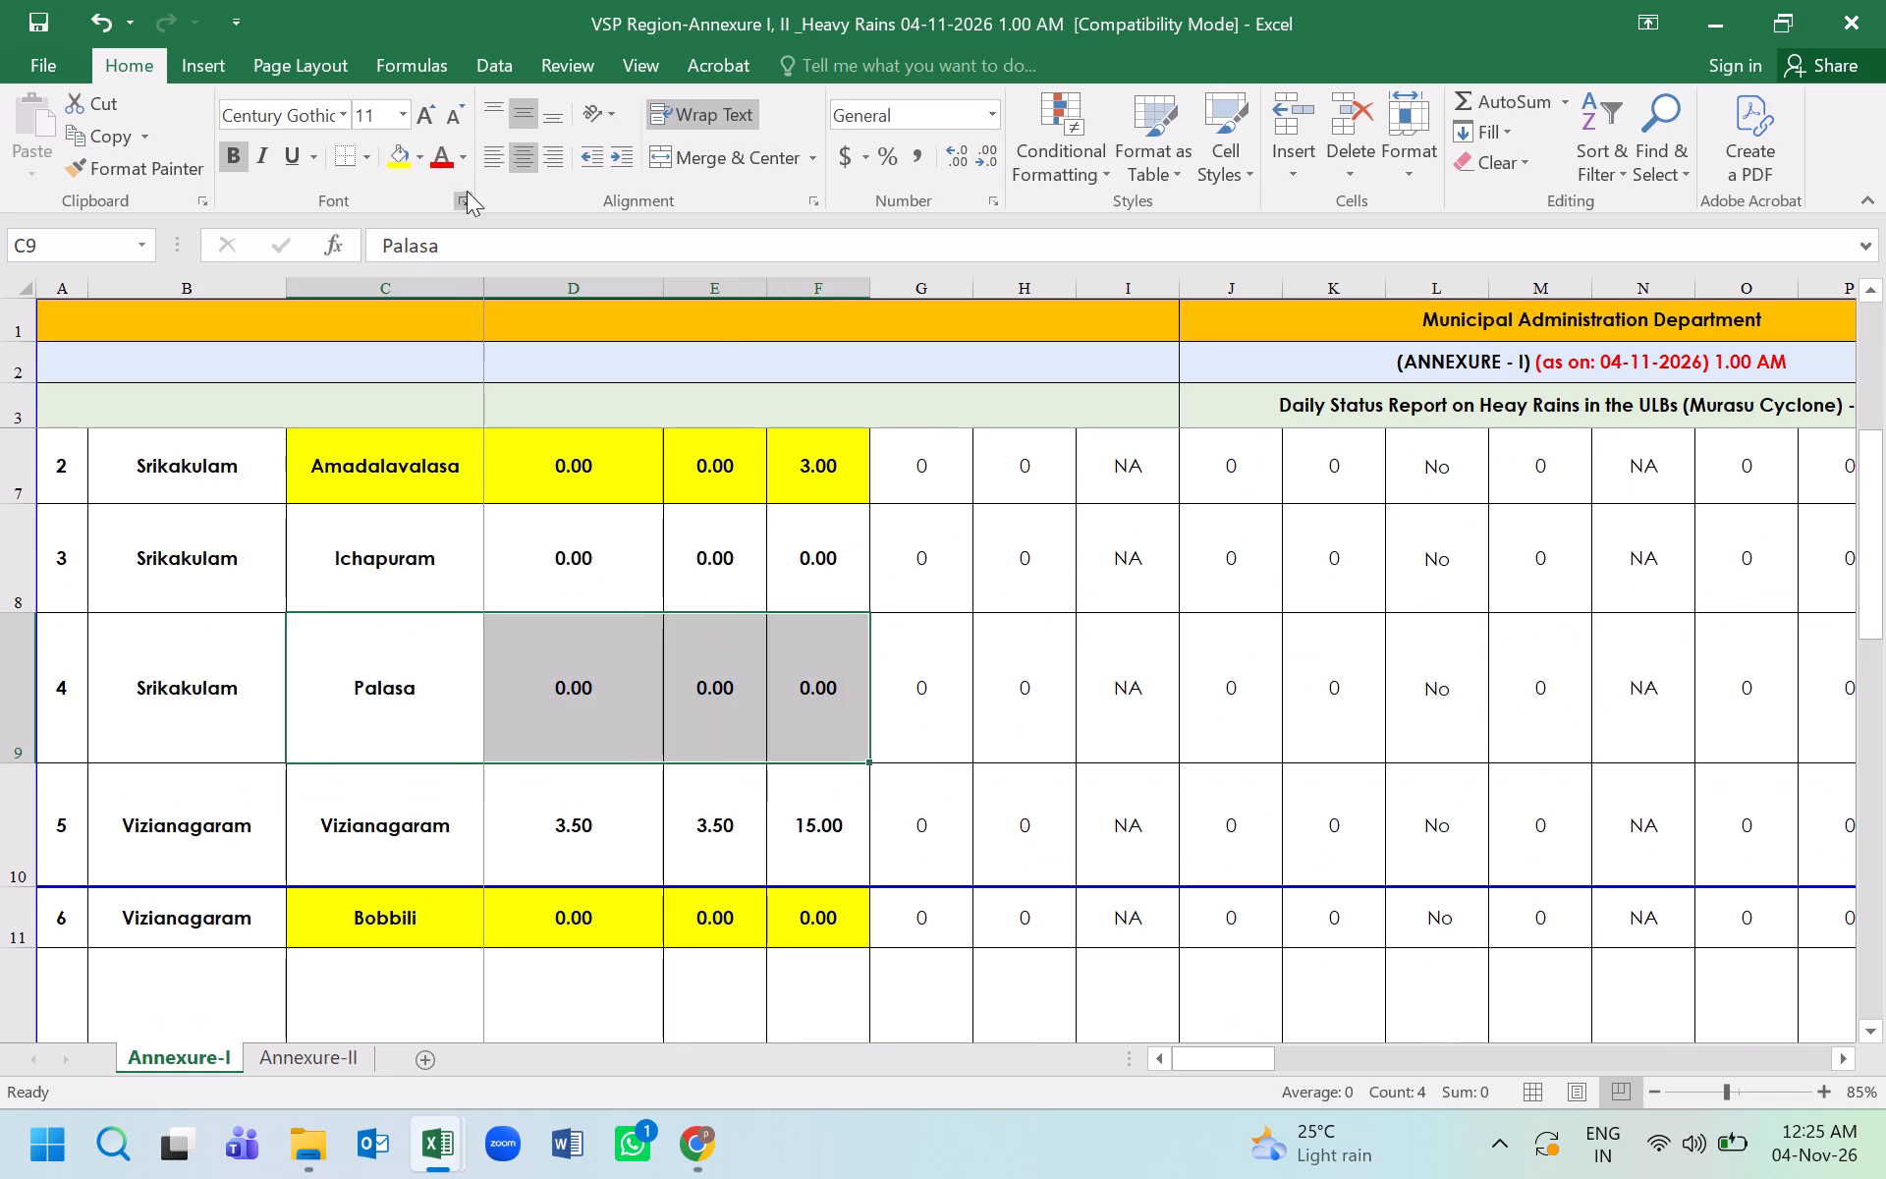
{"action": "left_click", "coordinate": [392, 164]}
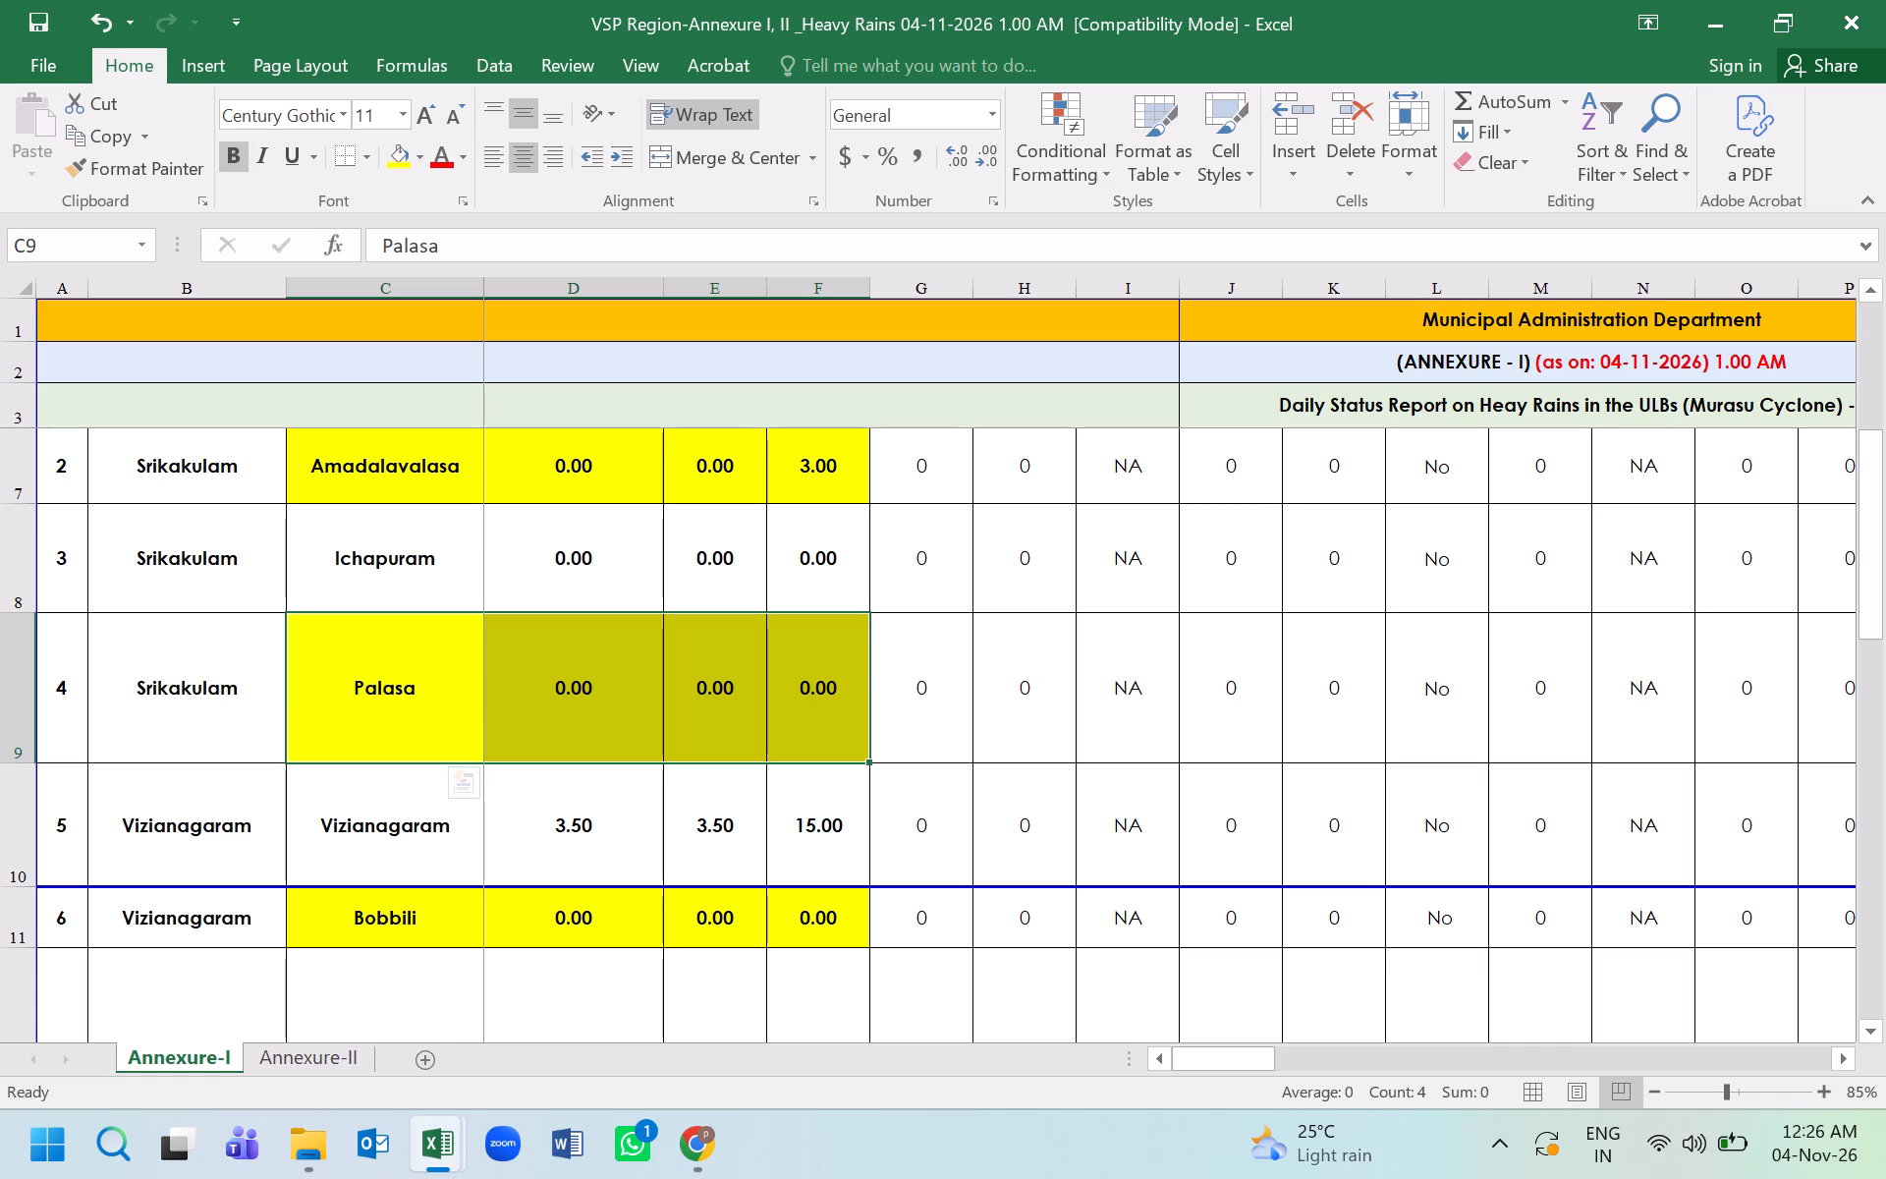
Highlight Ichapuram's ULB name and its three rainfall cells in yellow on the Annexure-I sheet.
{"action": "scroll", "coordinate": [532, 650], "scroll_direction": "up", "scroll_amount": 1}
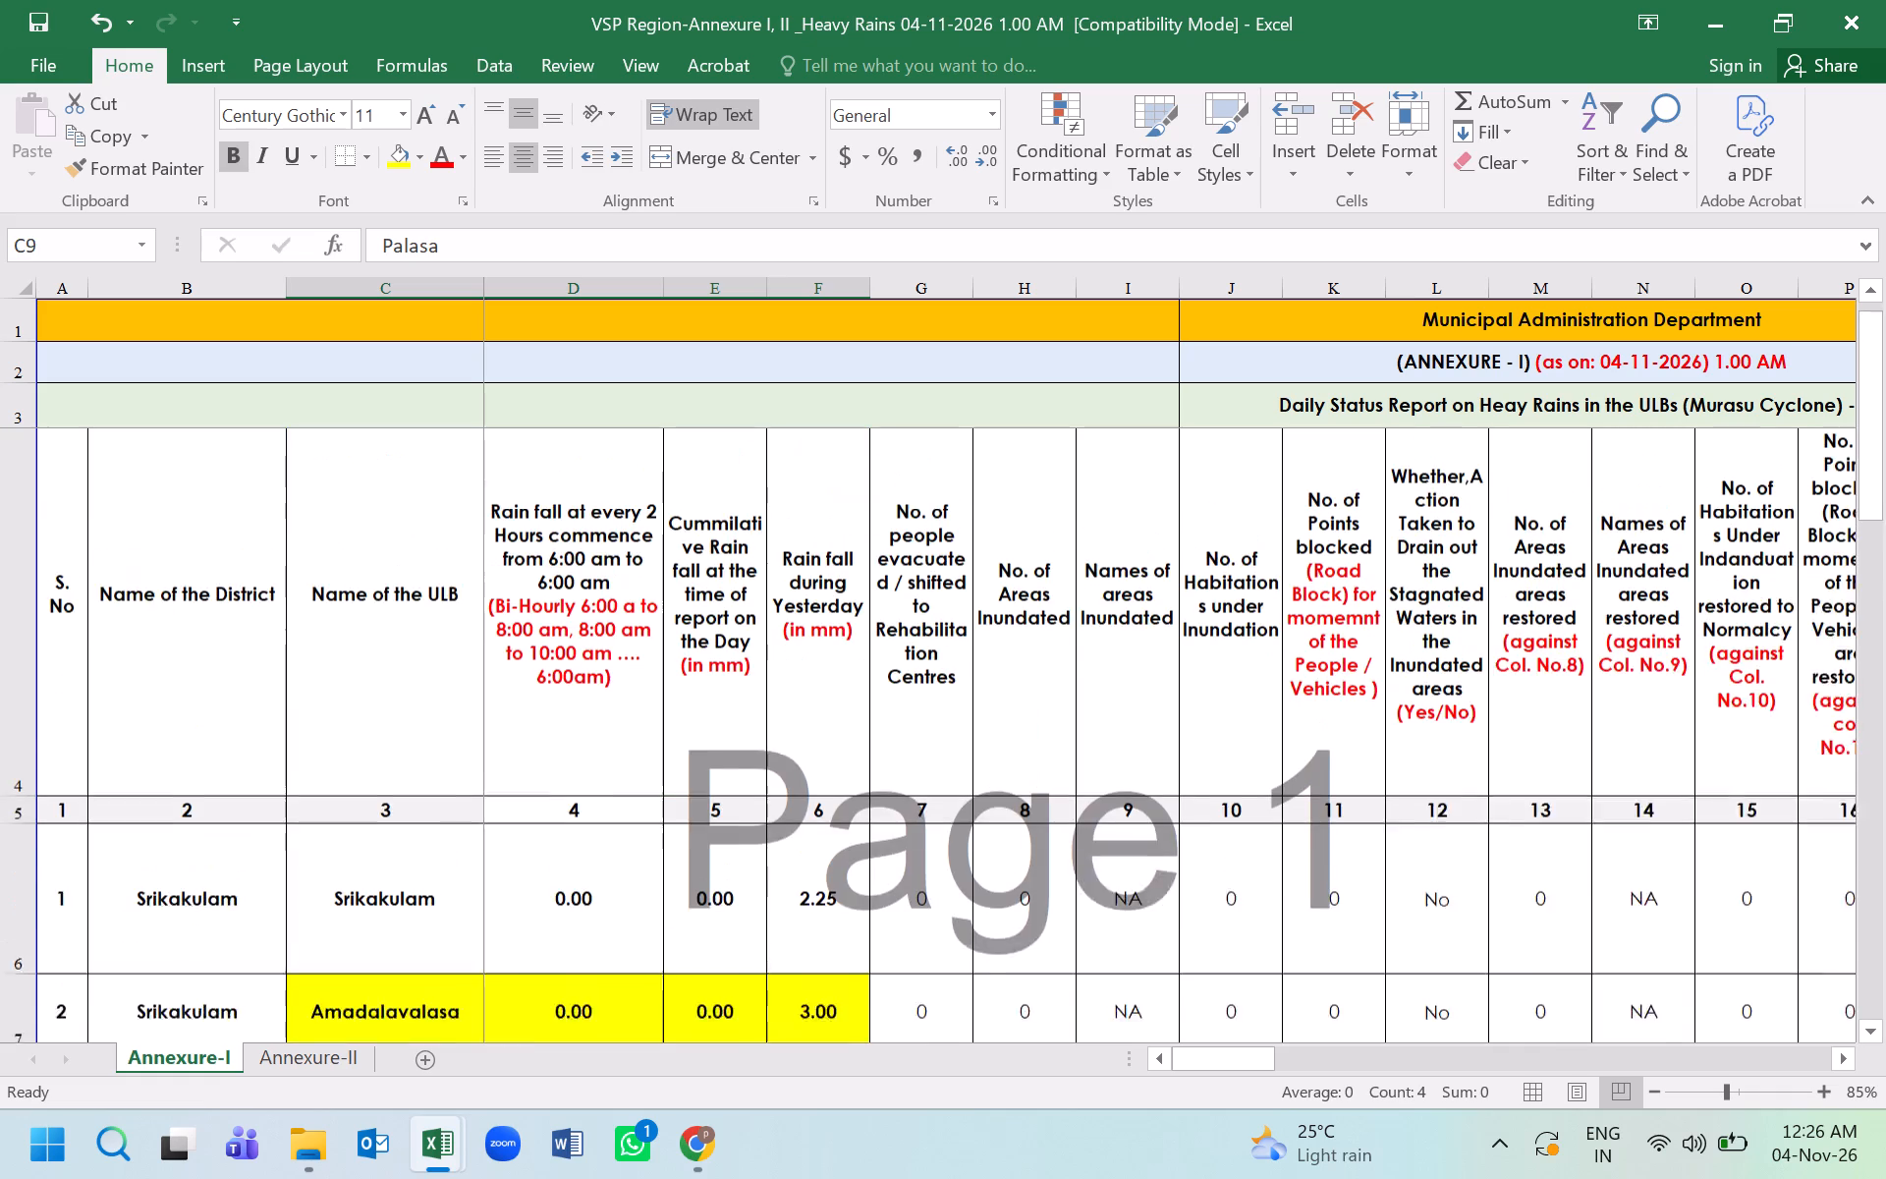
{"action": "scroll", "coordinate": [531, 654], "scroll_direction": "down", "scroll_amount": 1}
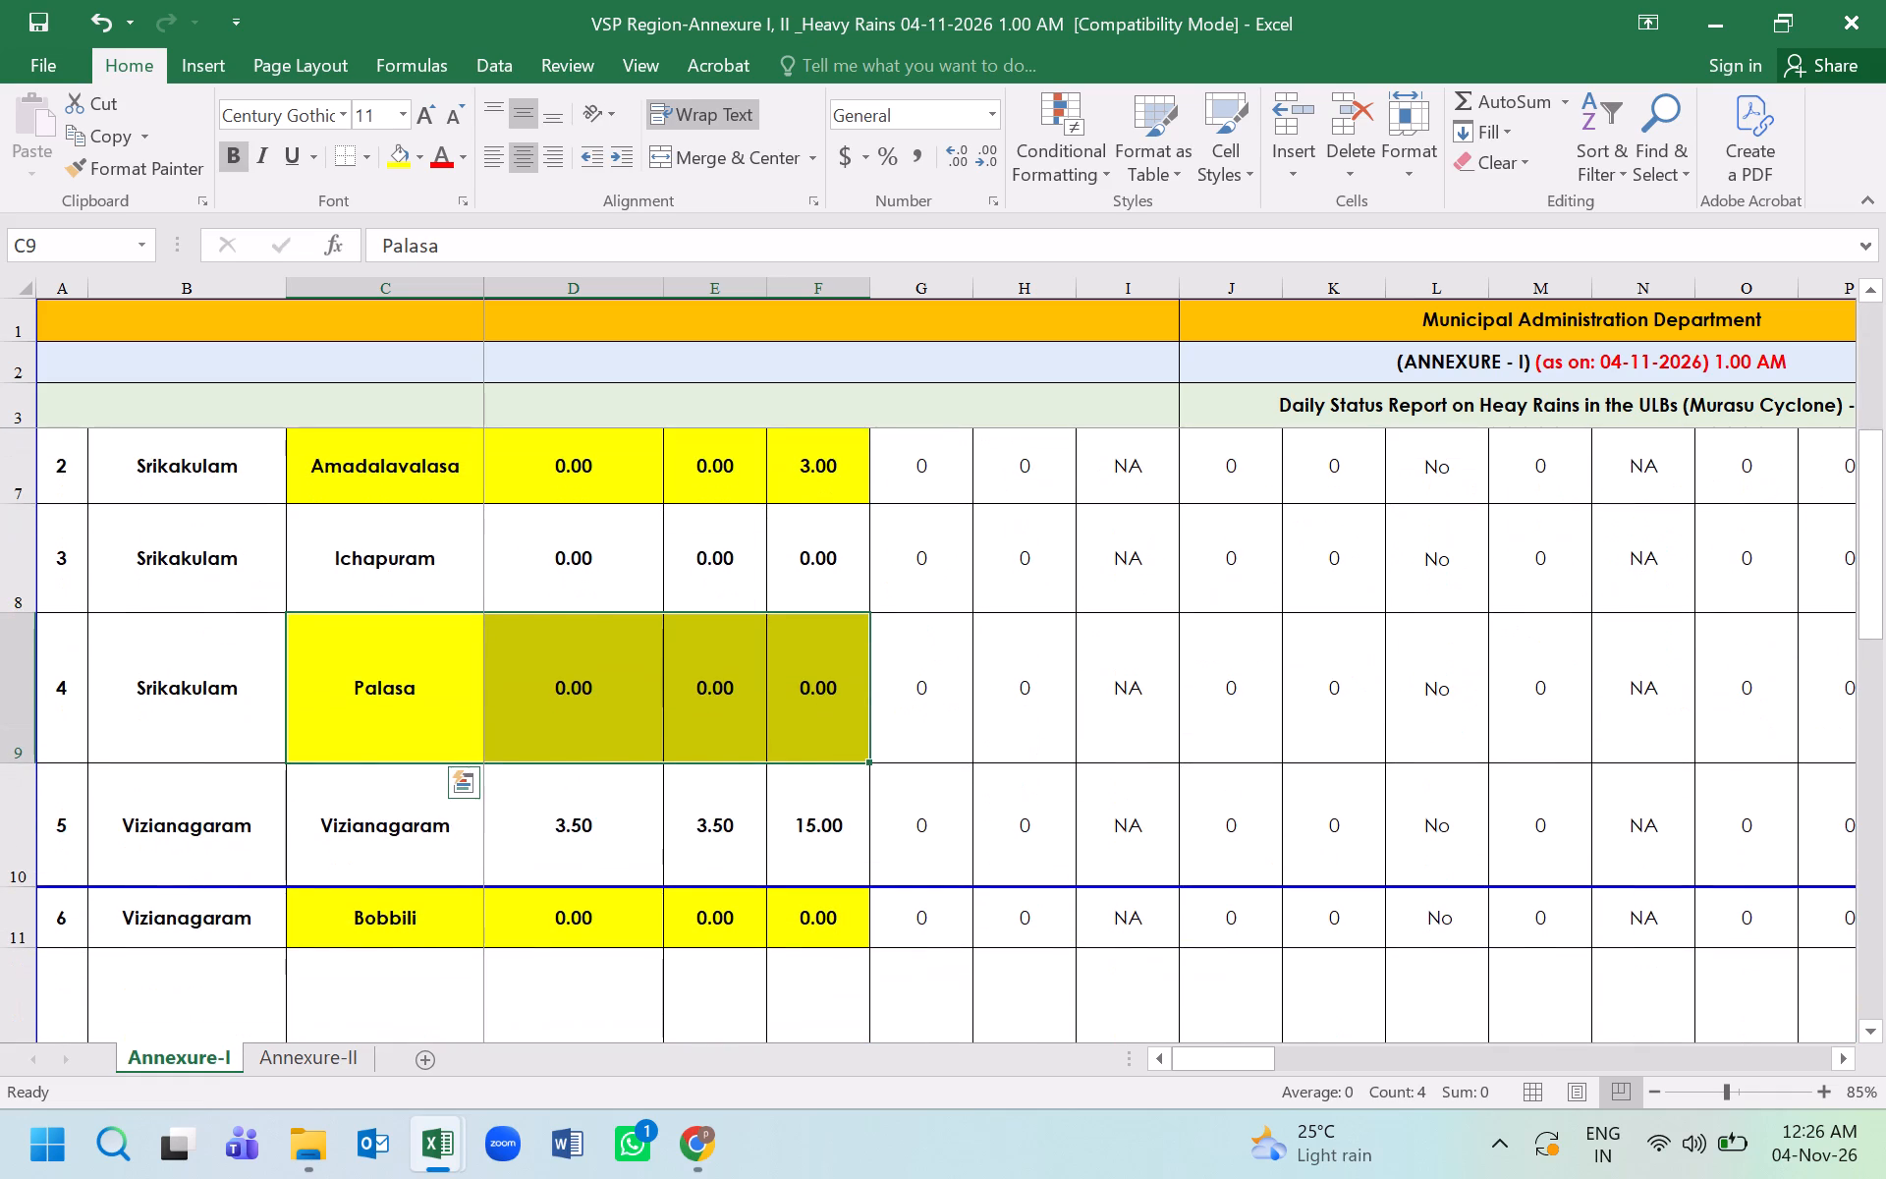
{"action": "scroll", "coordinate": [528, 656], "scroll_direction": "up", "scroll_amount": 1}
{"action": "scroll", "coordinate": [528, 656], "scroll_direction": "down", "scroll_amount": 1}
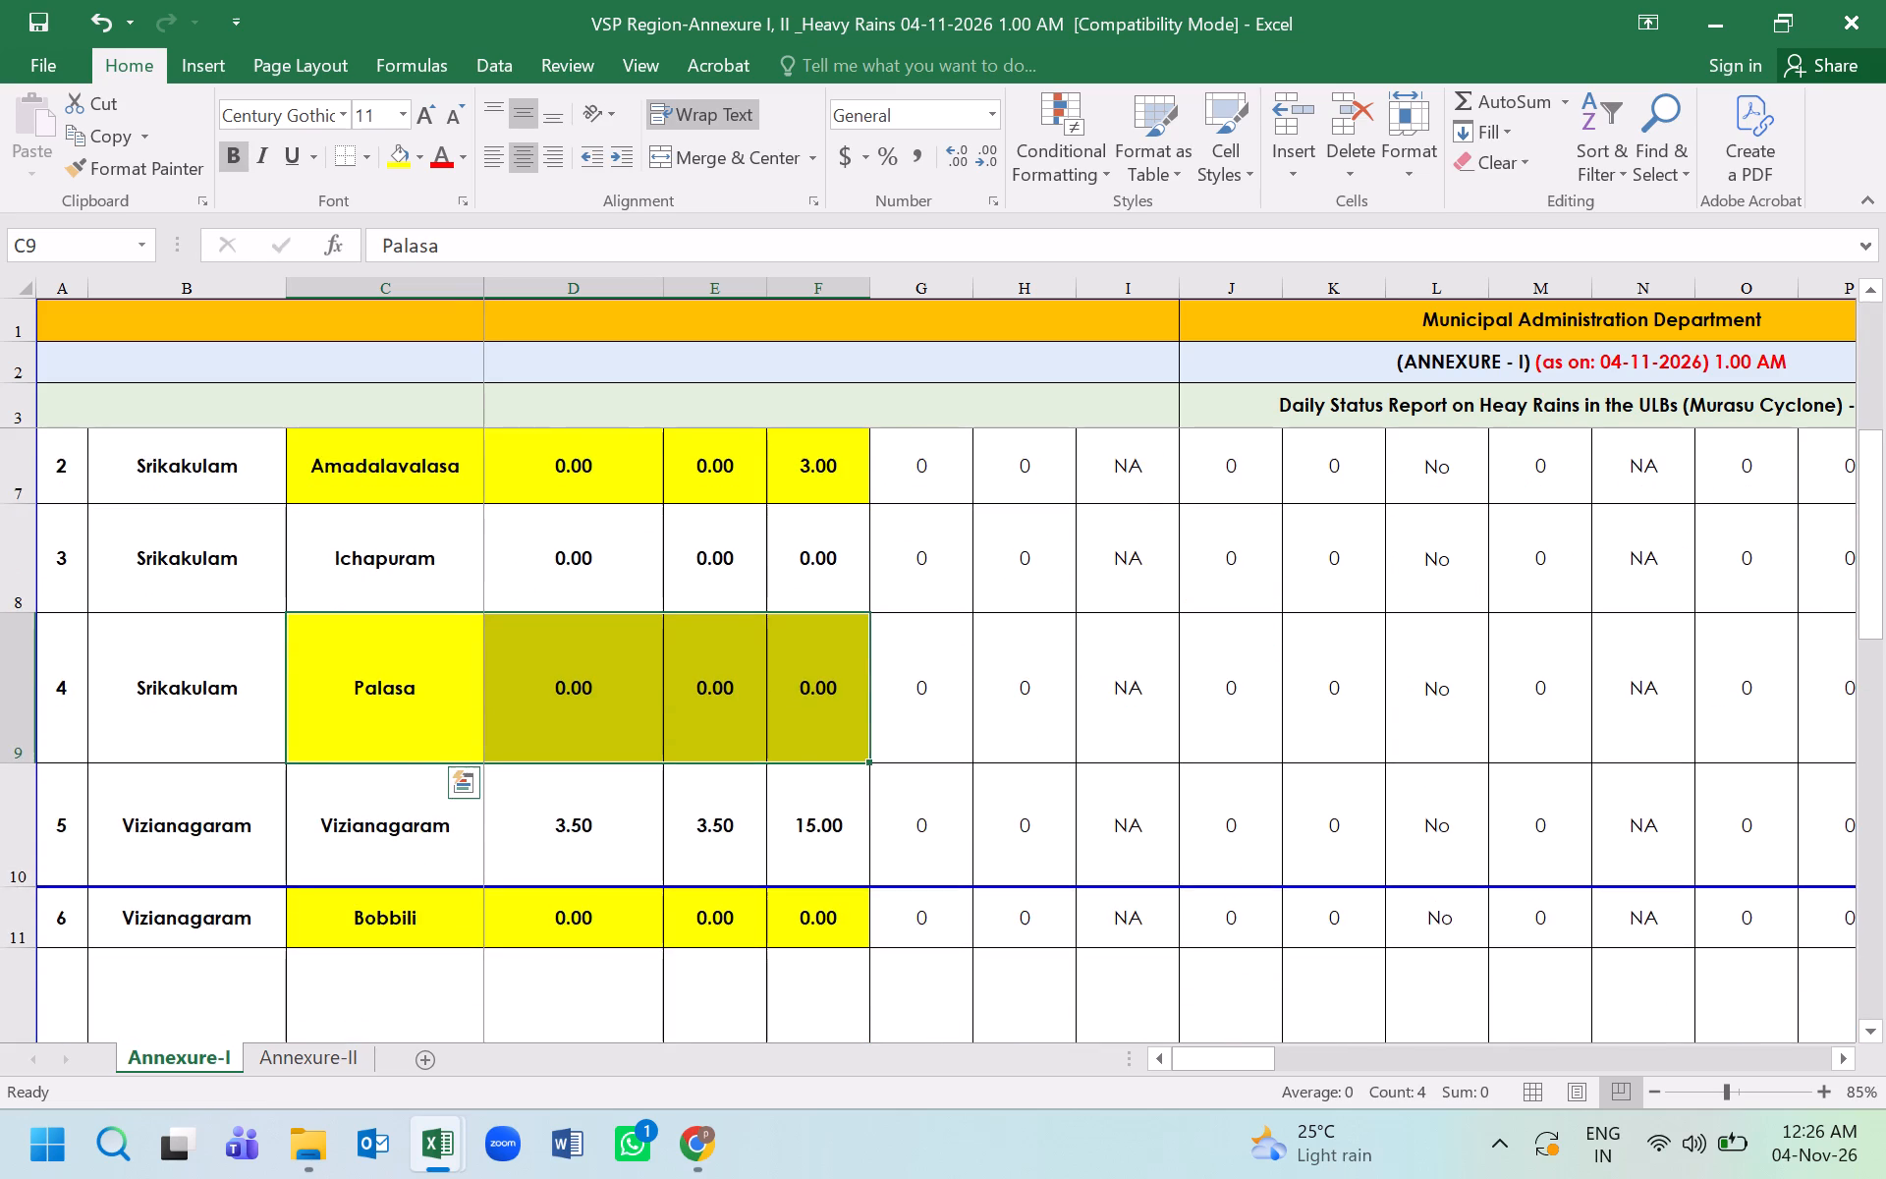
{"action": "scroll", "coordinate": [528, 656], "scroll_direction": "up", "scroll_amount": 1}
{"action": "scroll", "coordinate": [560, 769], "scroll_direction": "down", "scroll_amount": 1}
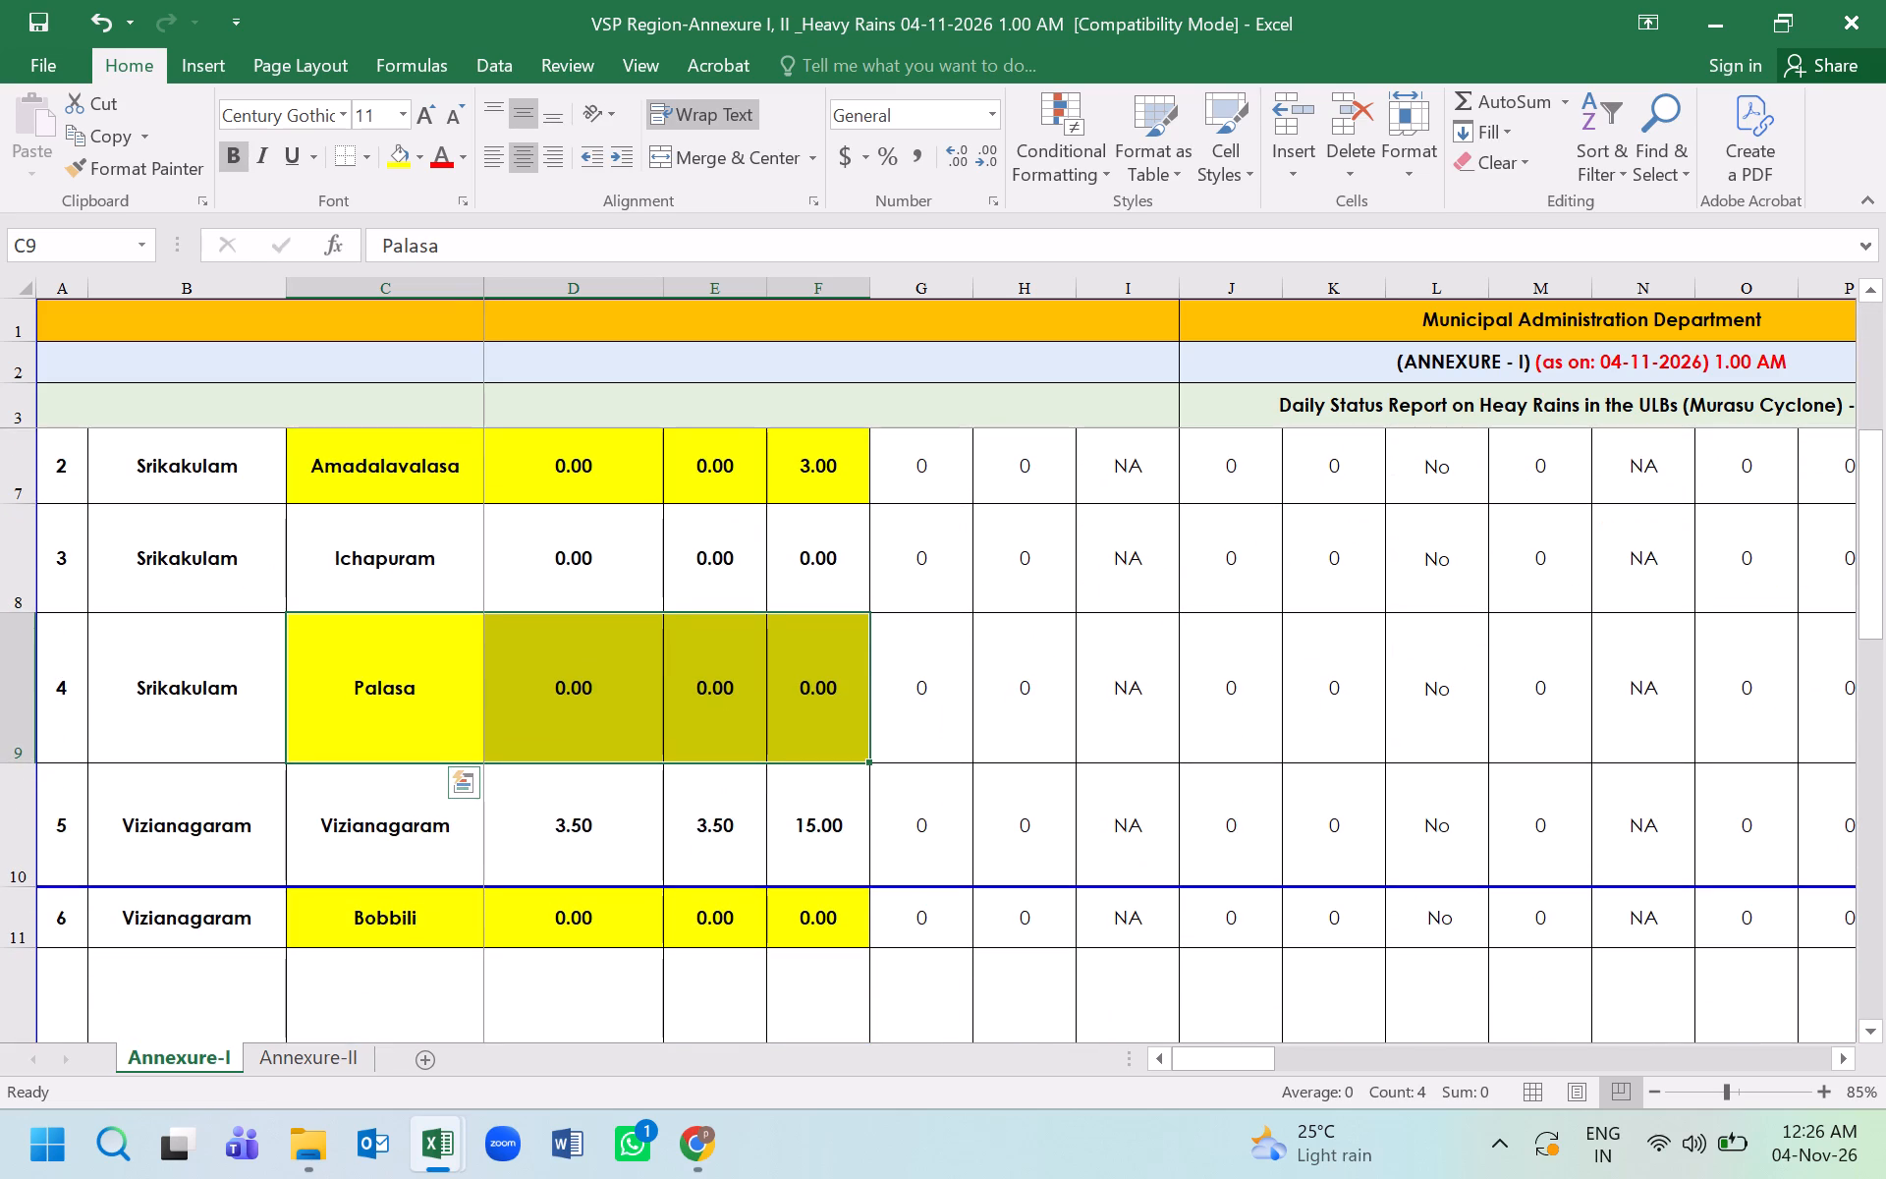
{"action": "left_click_drag", "start_coordinate": [636, 573], "coordinate": [818, 574]}
{"action": "left_click_drag", "start_coordinate": [460, 580], "coordinate": [785, 578]}
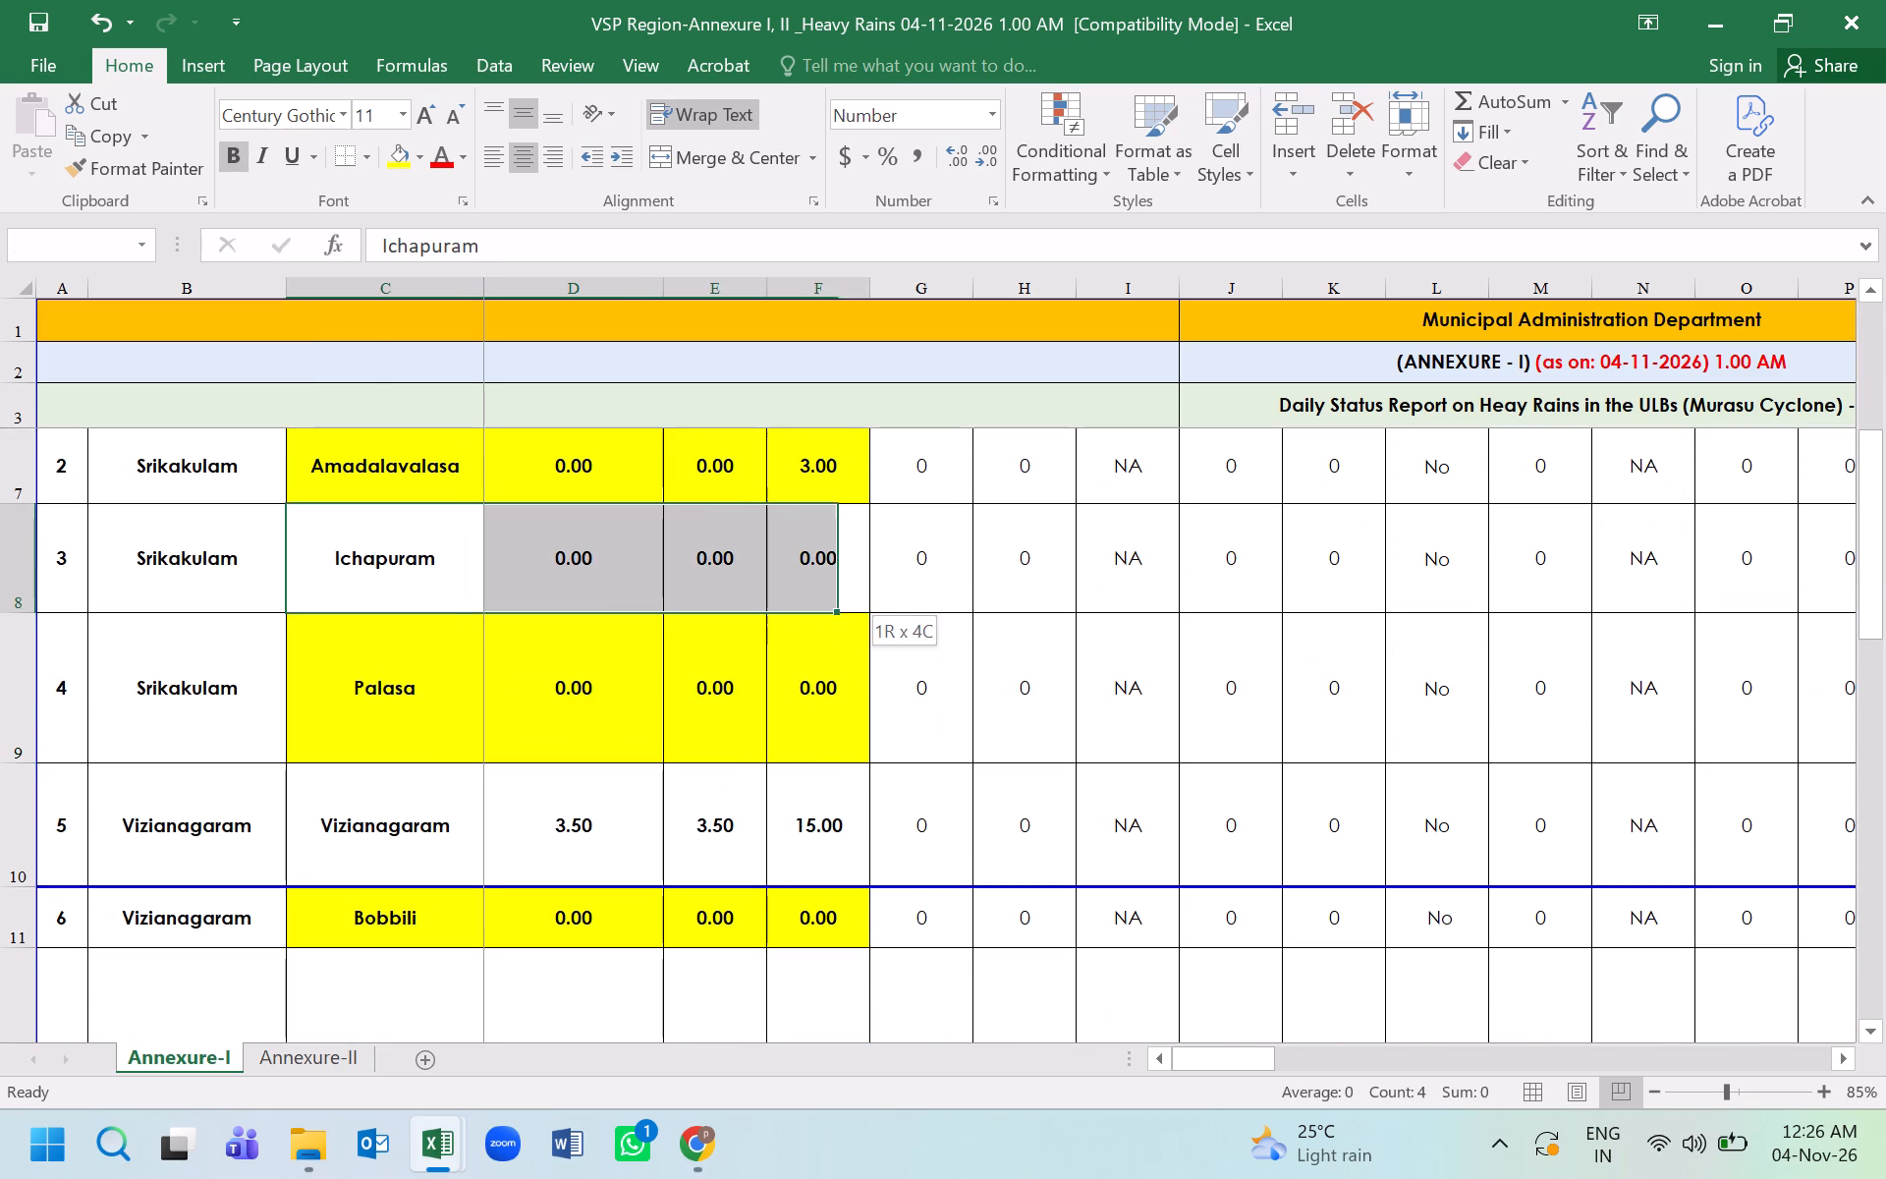
{"action": "left_click_drag", "start_coordinate": [785, 578], "coordinate": [845, 569]}
{"action": "left_click", "coordinate": [398, 153]}
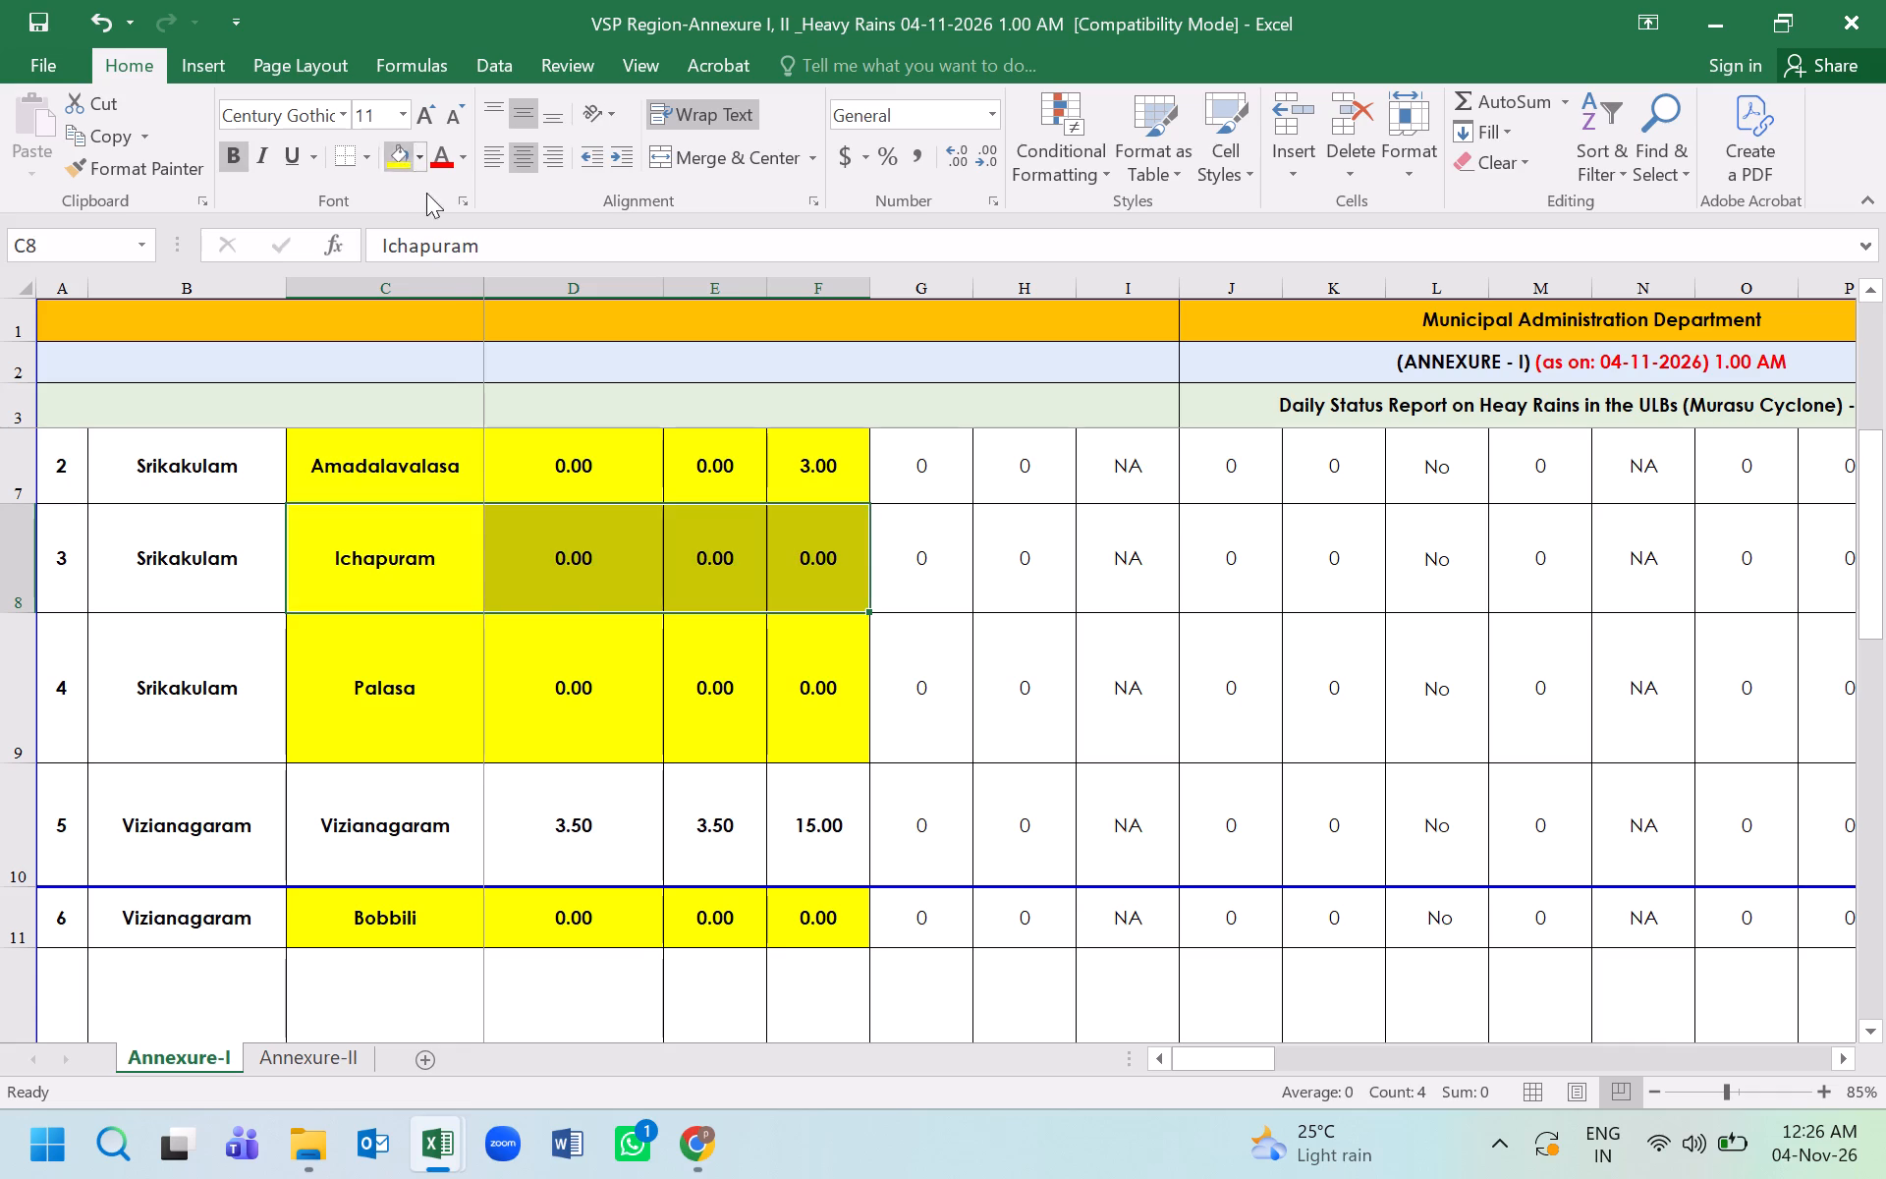
Review the Annexure-I rows through the region total to check which ULBs are still not highlighted.
{"action": "scroll", "coordinate": [743, 589], "scroll_direction": "up", "scroll_amount": 1}
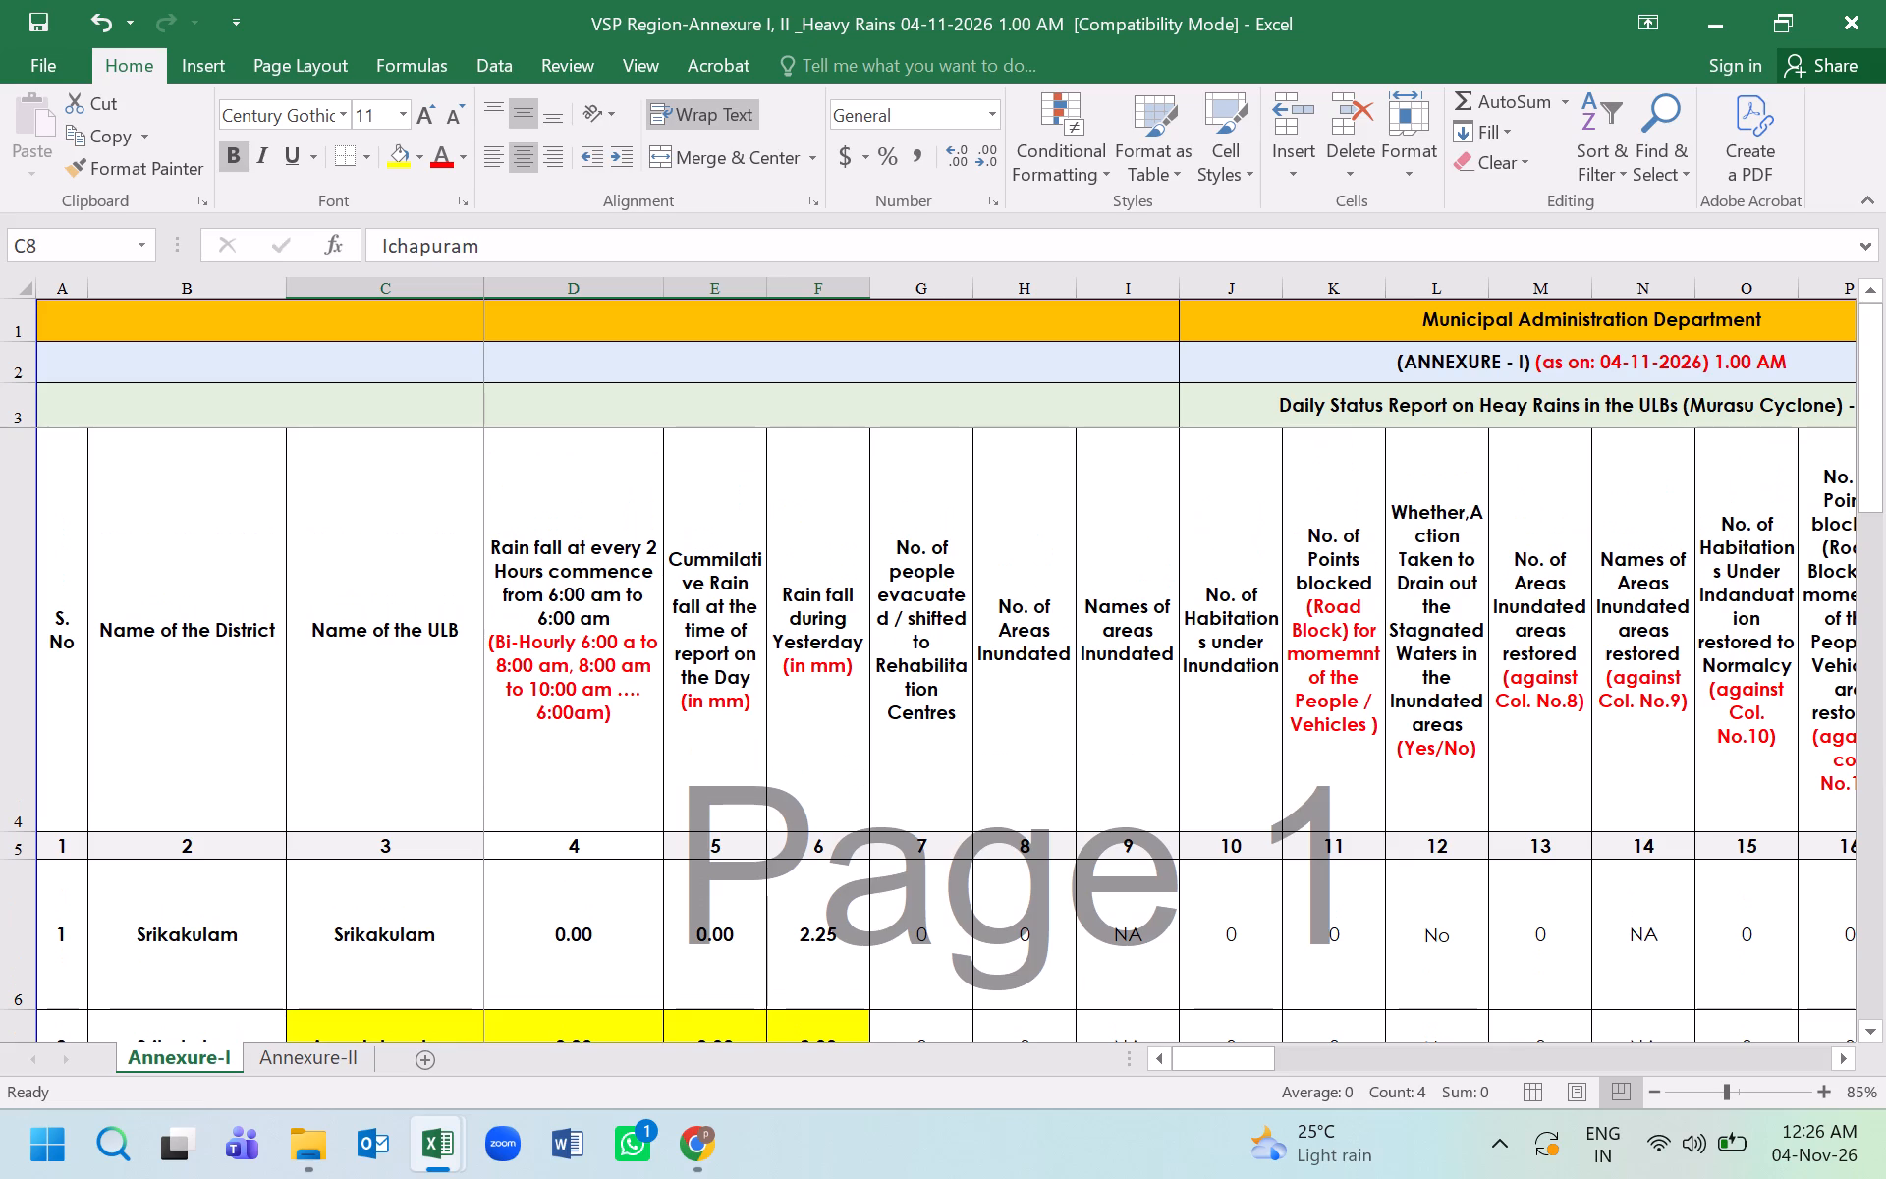
{"action": "scroll", "coordinate": [732, 646], "scroll_direction": "down", "scroll_amount": 1}
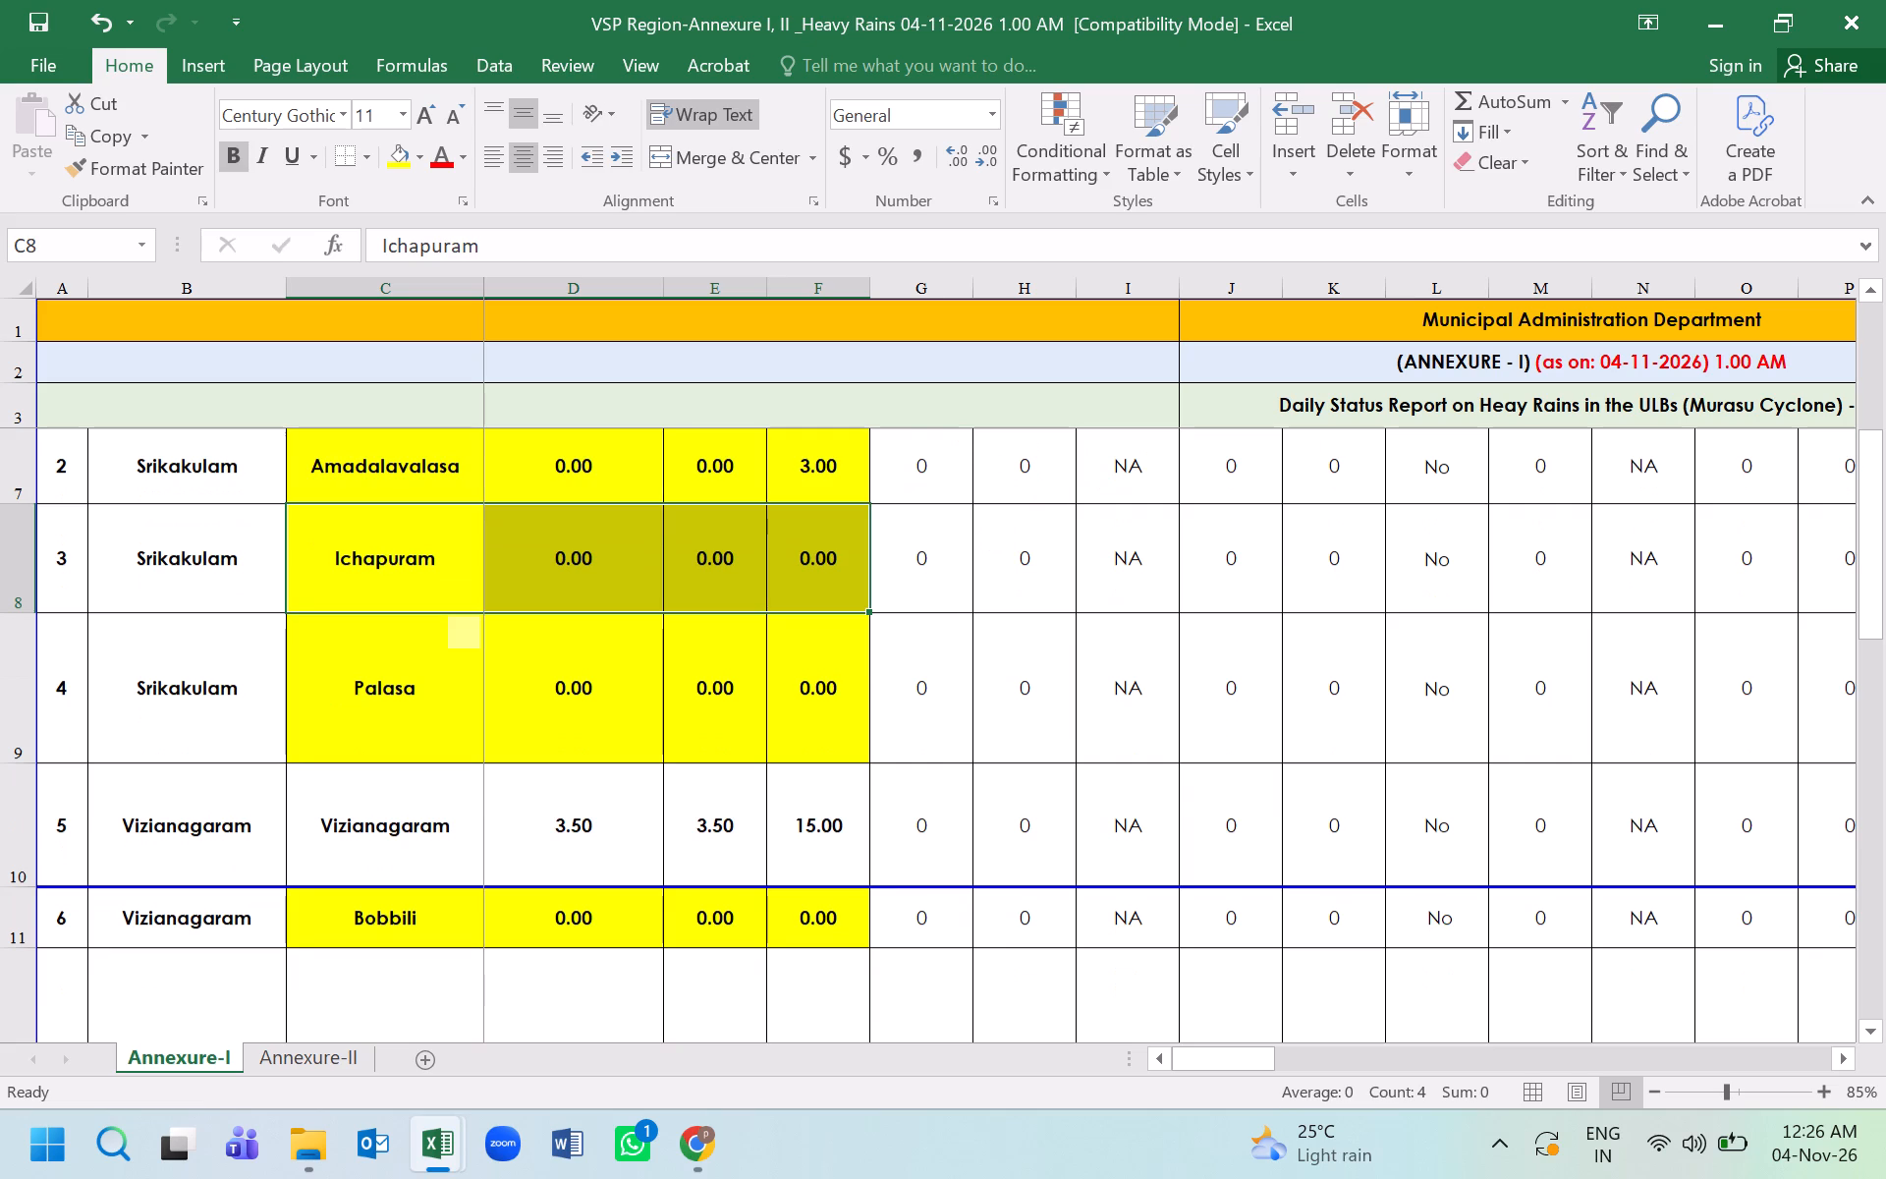
{"action": "scroll", "coordinate": [725, 712], "scroll_direction": "down", "scroll_amount": 1}
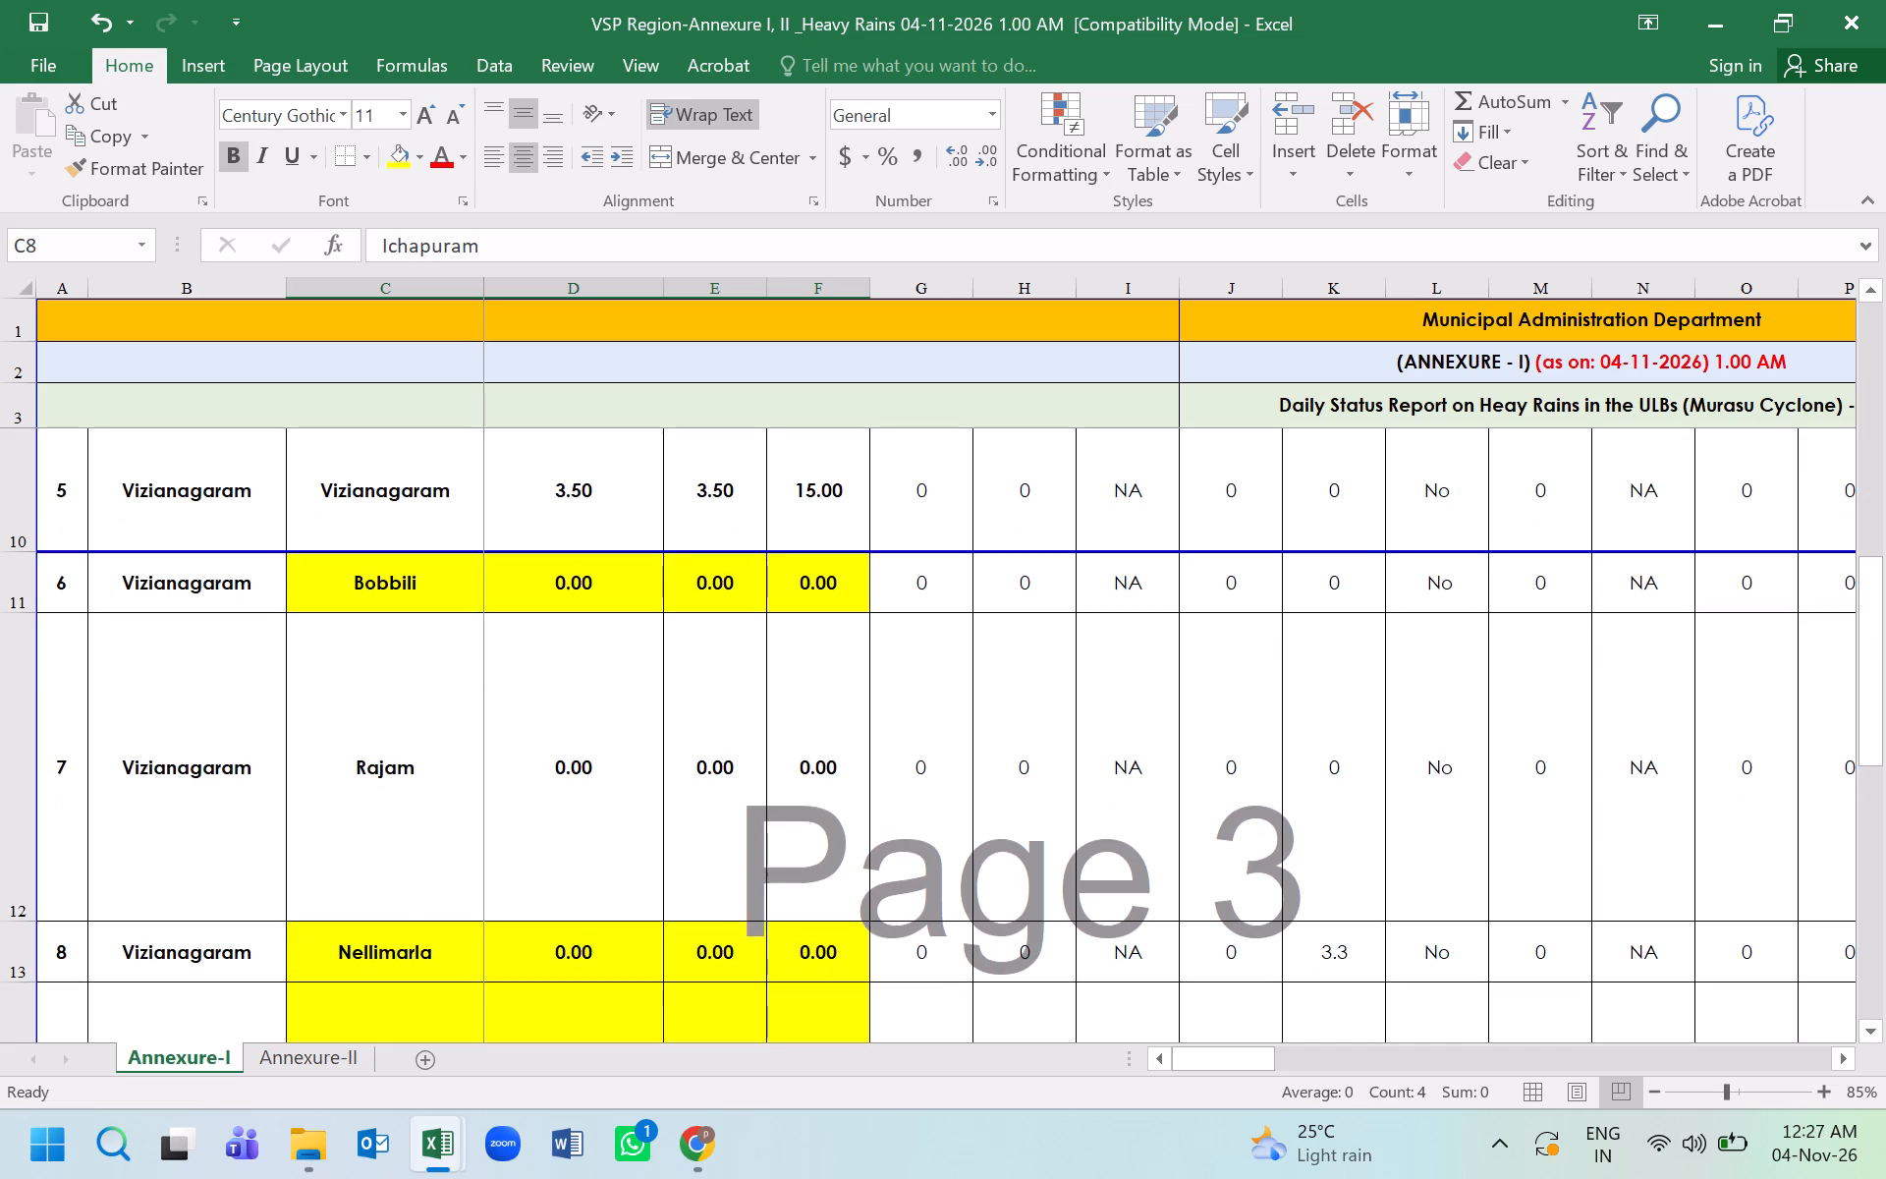
{"action": "scroll", "coordinate": [735, 739], "scroll_direction": "down", "scroll_amount": 2}
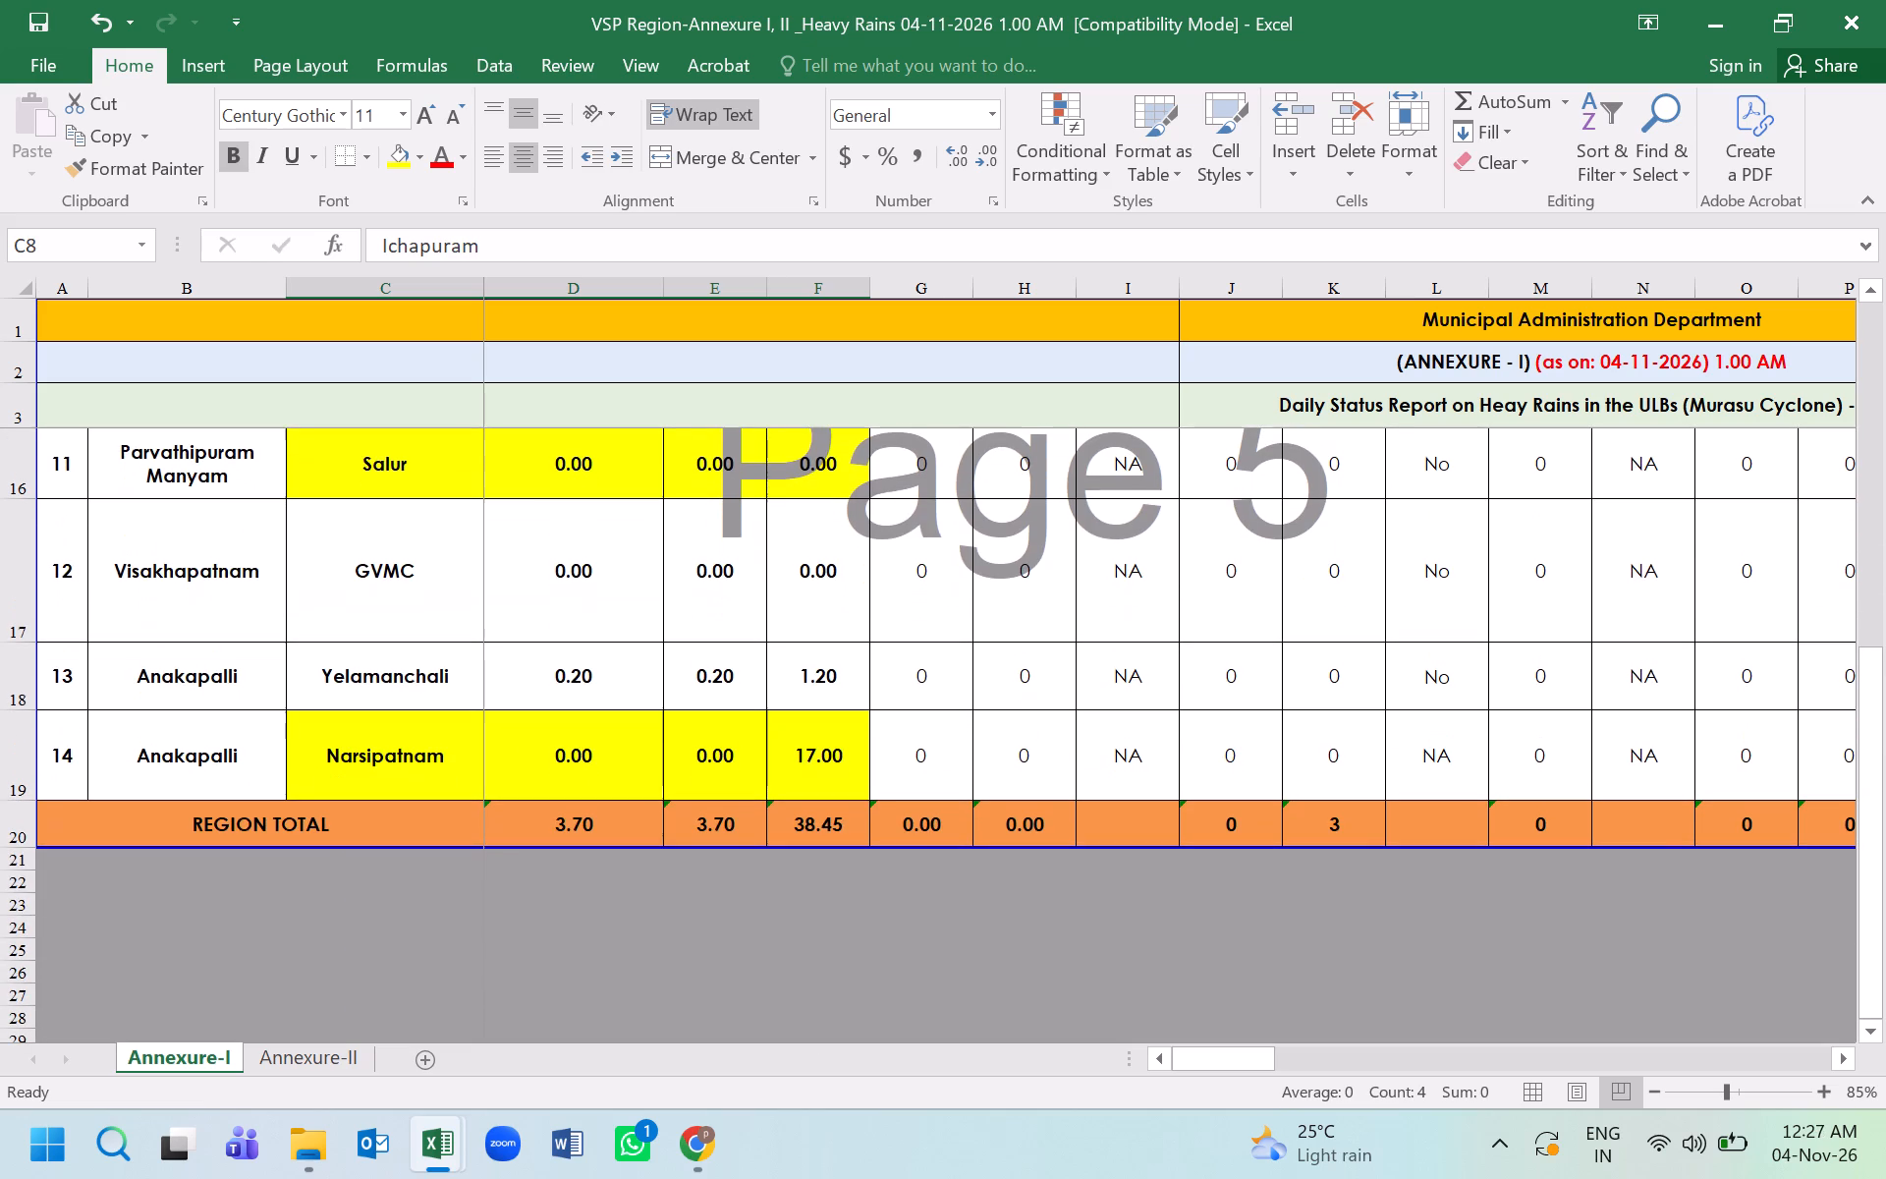
{"action": "scroll", "coordinate": [725, 734], "scroll_direction": "up", "scroll_amount": 2}
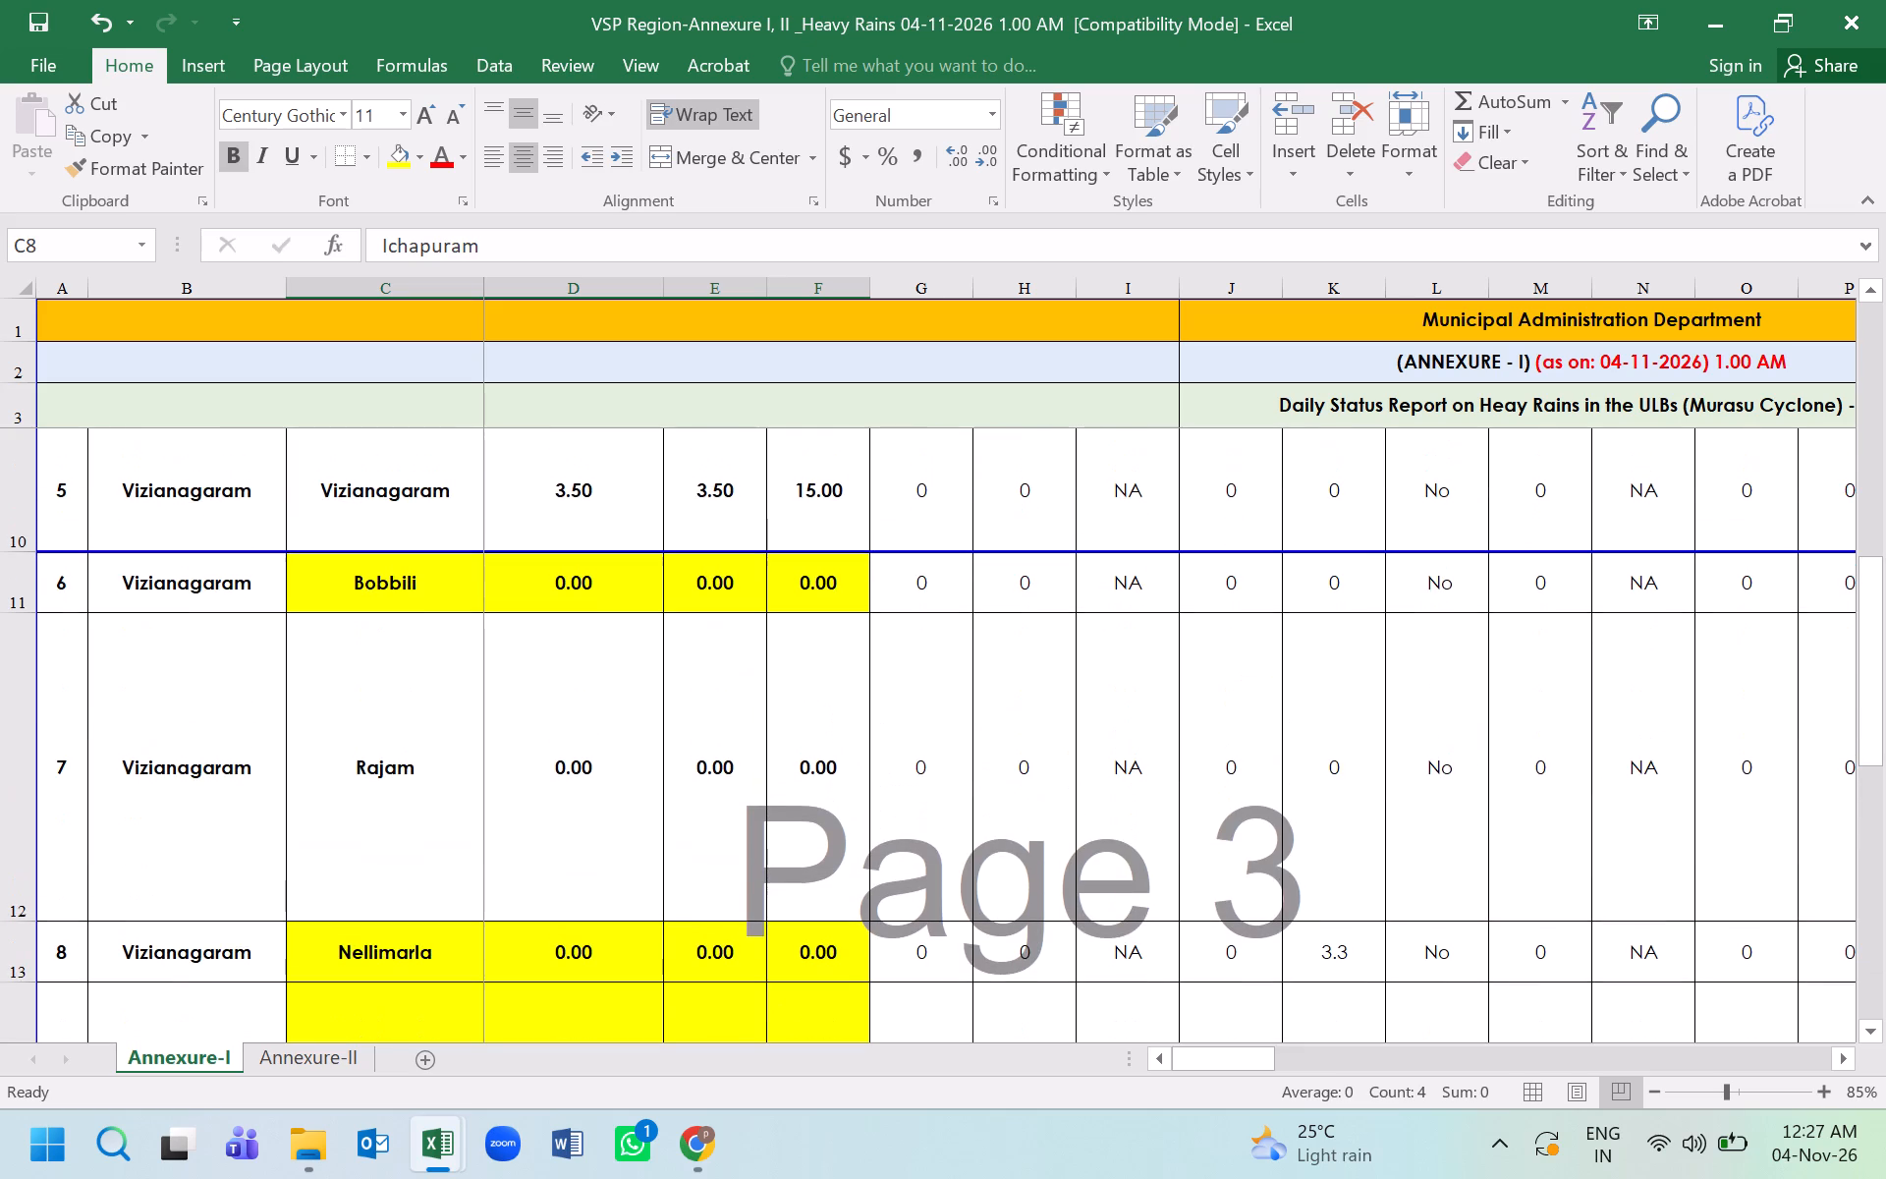
{"action": "scroll", "coordinate": [612, 793], "scroll_direction": "up", "scroll_amount": 1}
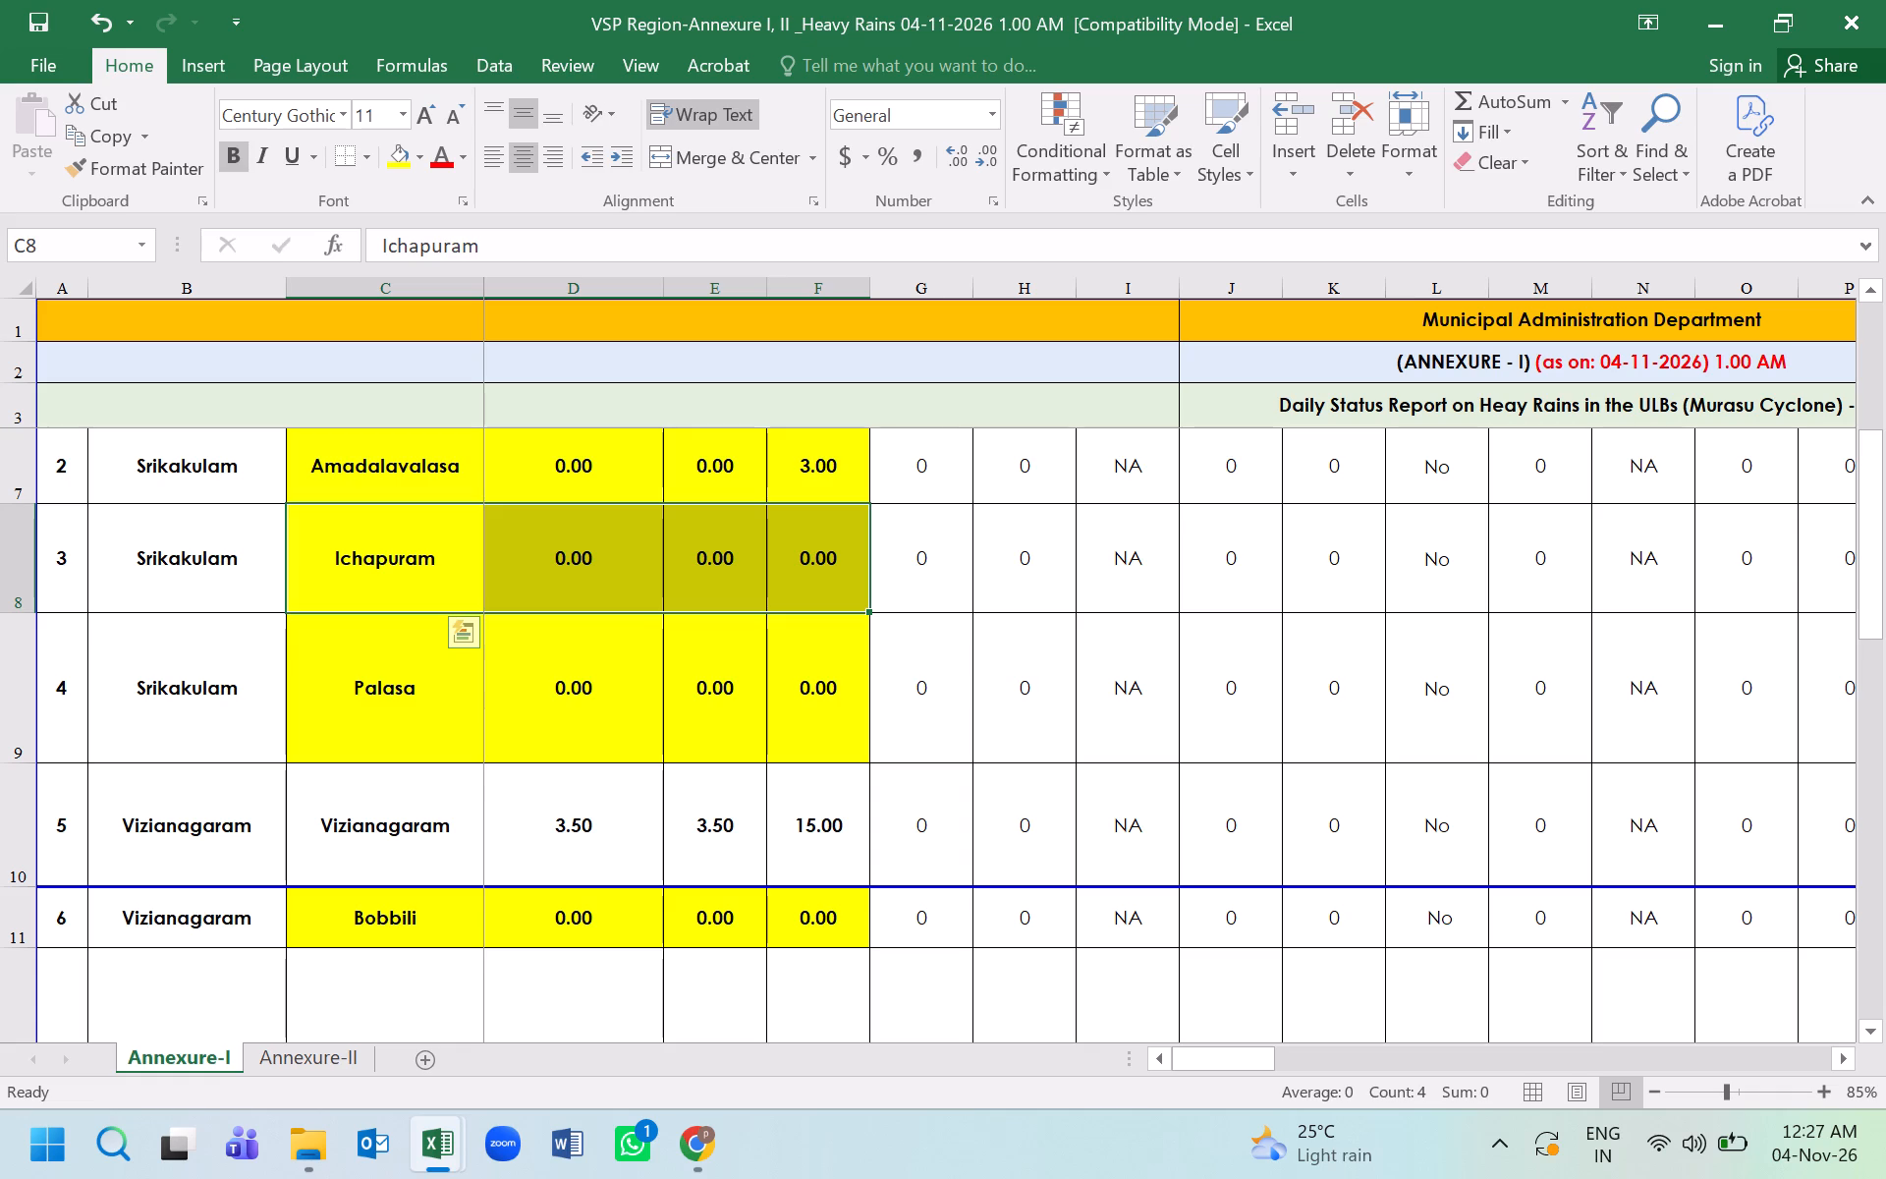
Set Vizianagaram's bi-hourly rainfall and its cumulative rainfall of the day to 8.60 mm each.
{"action": "left_click", "coordinate": [564, 863]}
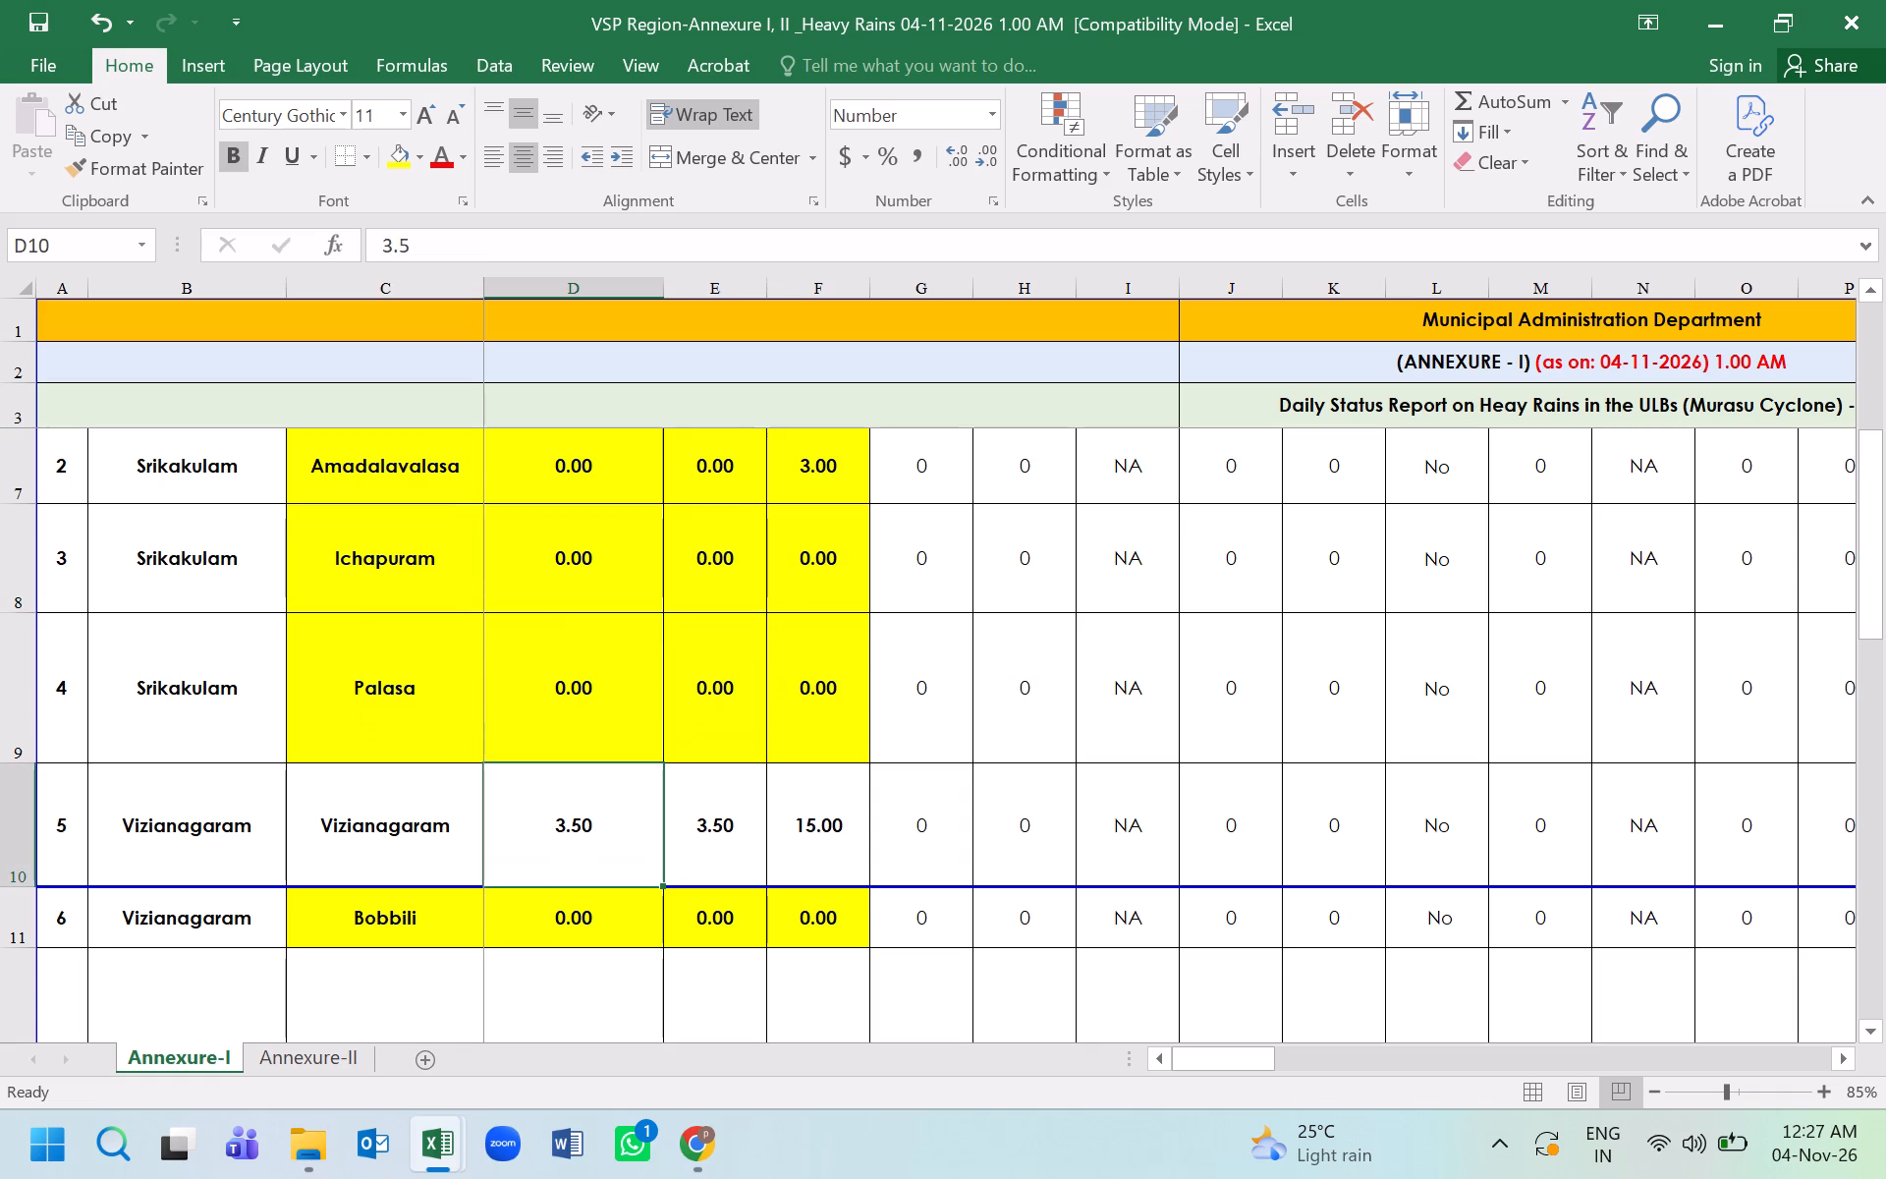
{"action": "key", "text": "8"}
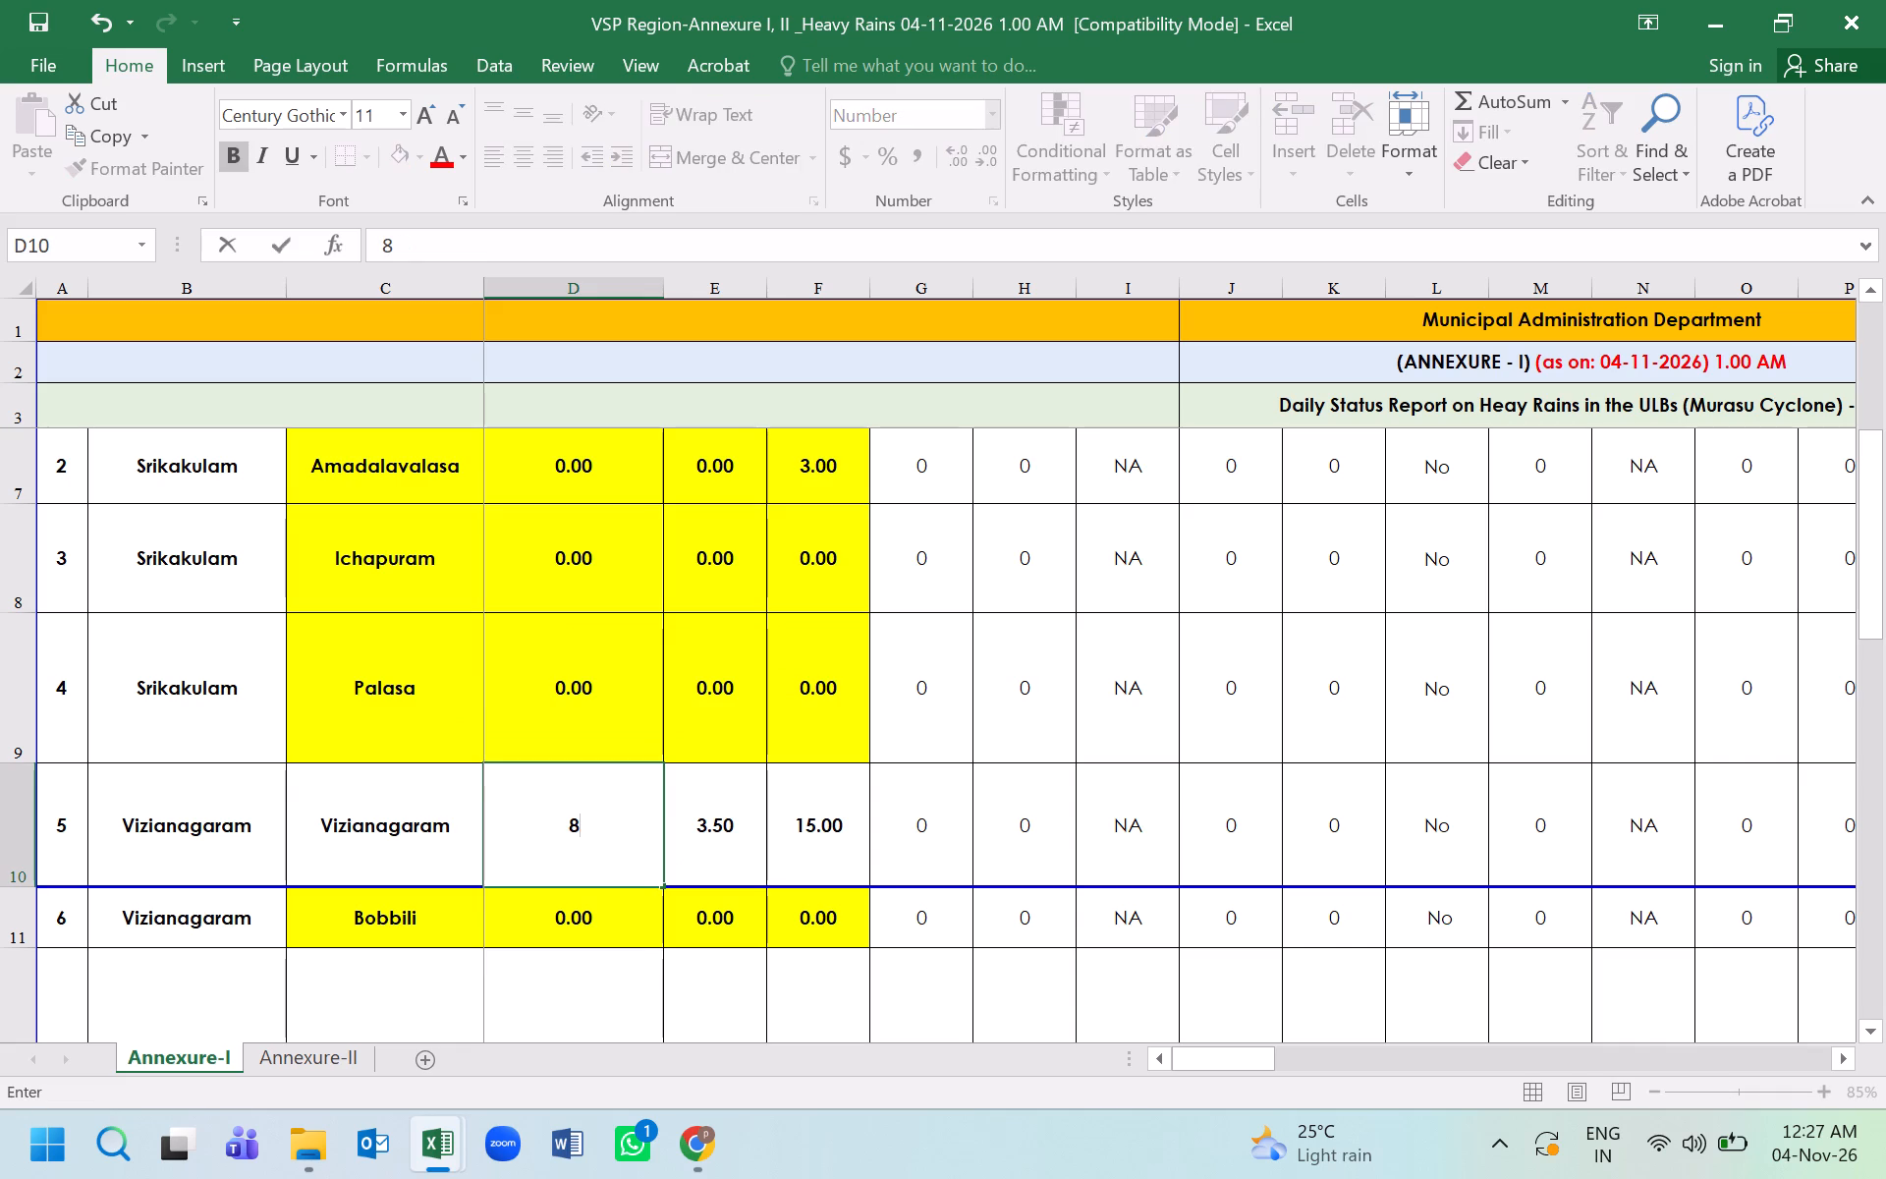
{"action": "key", "text": "period"}
{"action": "key", "text": "6"}
{"action": "key", "text": "0"}
{"action": "left_click", "coordinate": [602, 870]}
{"action": "left_click", "coordinate": [842, 938]}
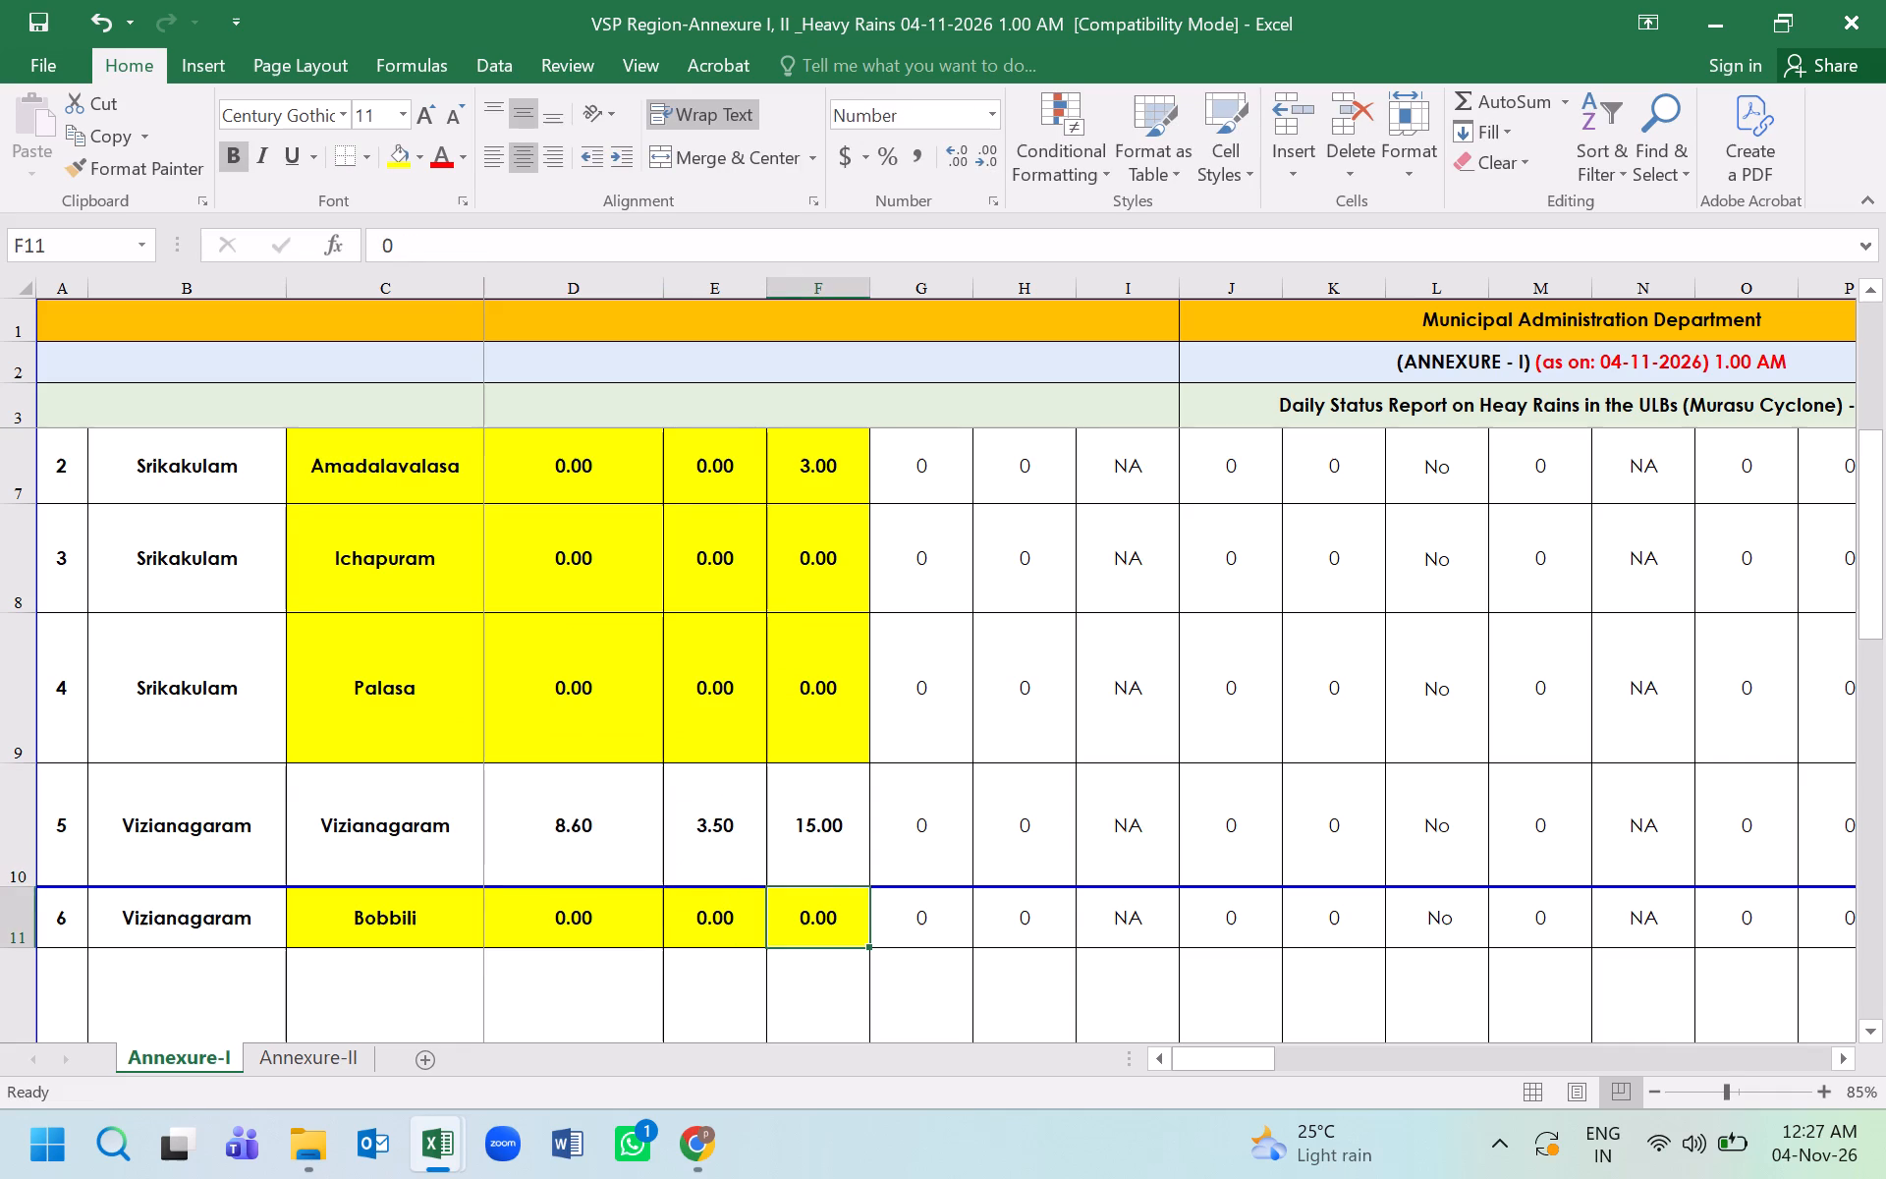
{"action": "left_click", "coordinate": [733, 869]}
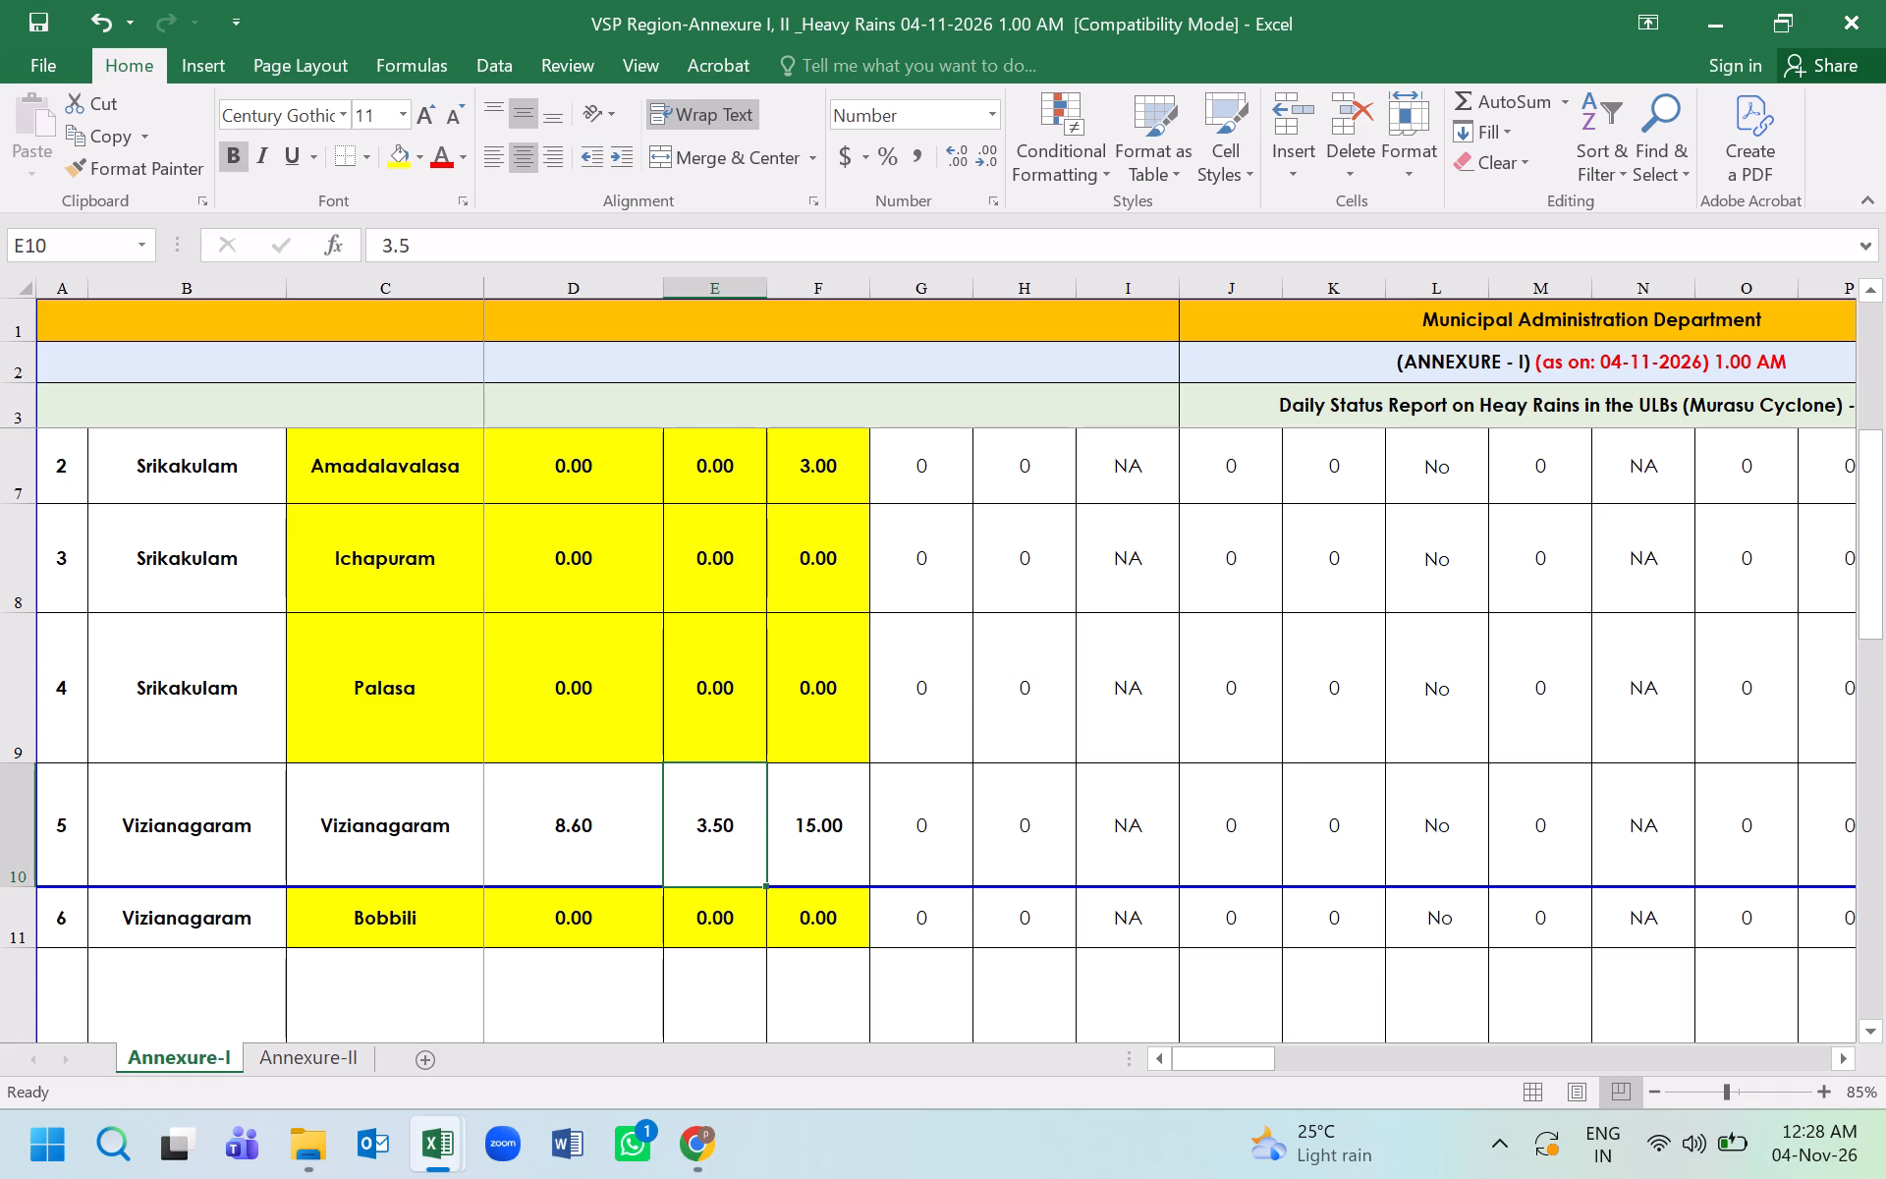
{"action": "key", "text": "8"}
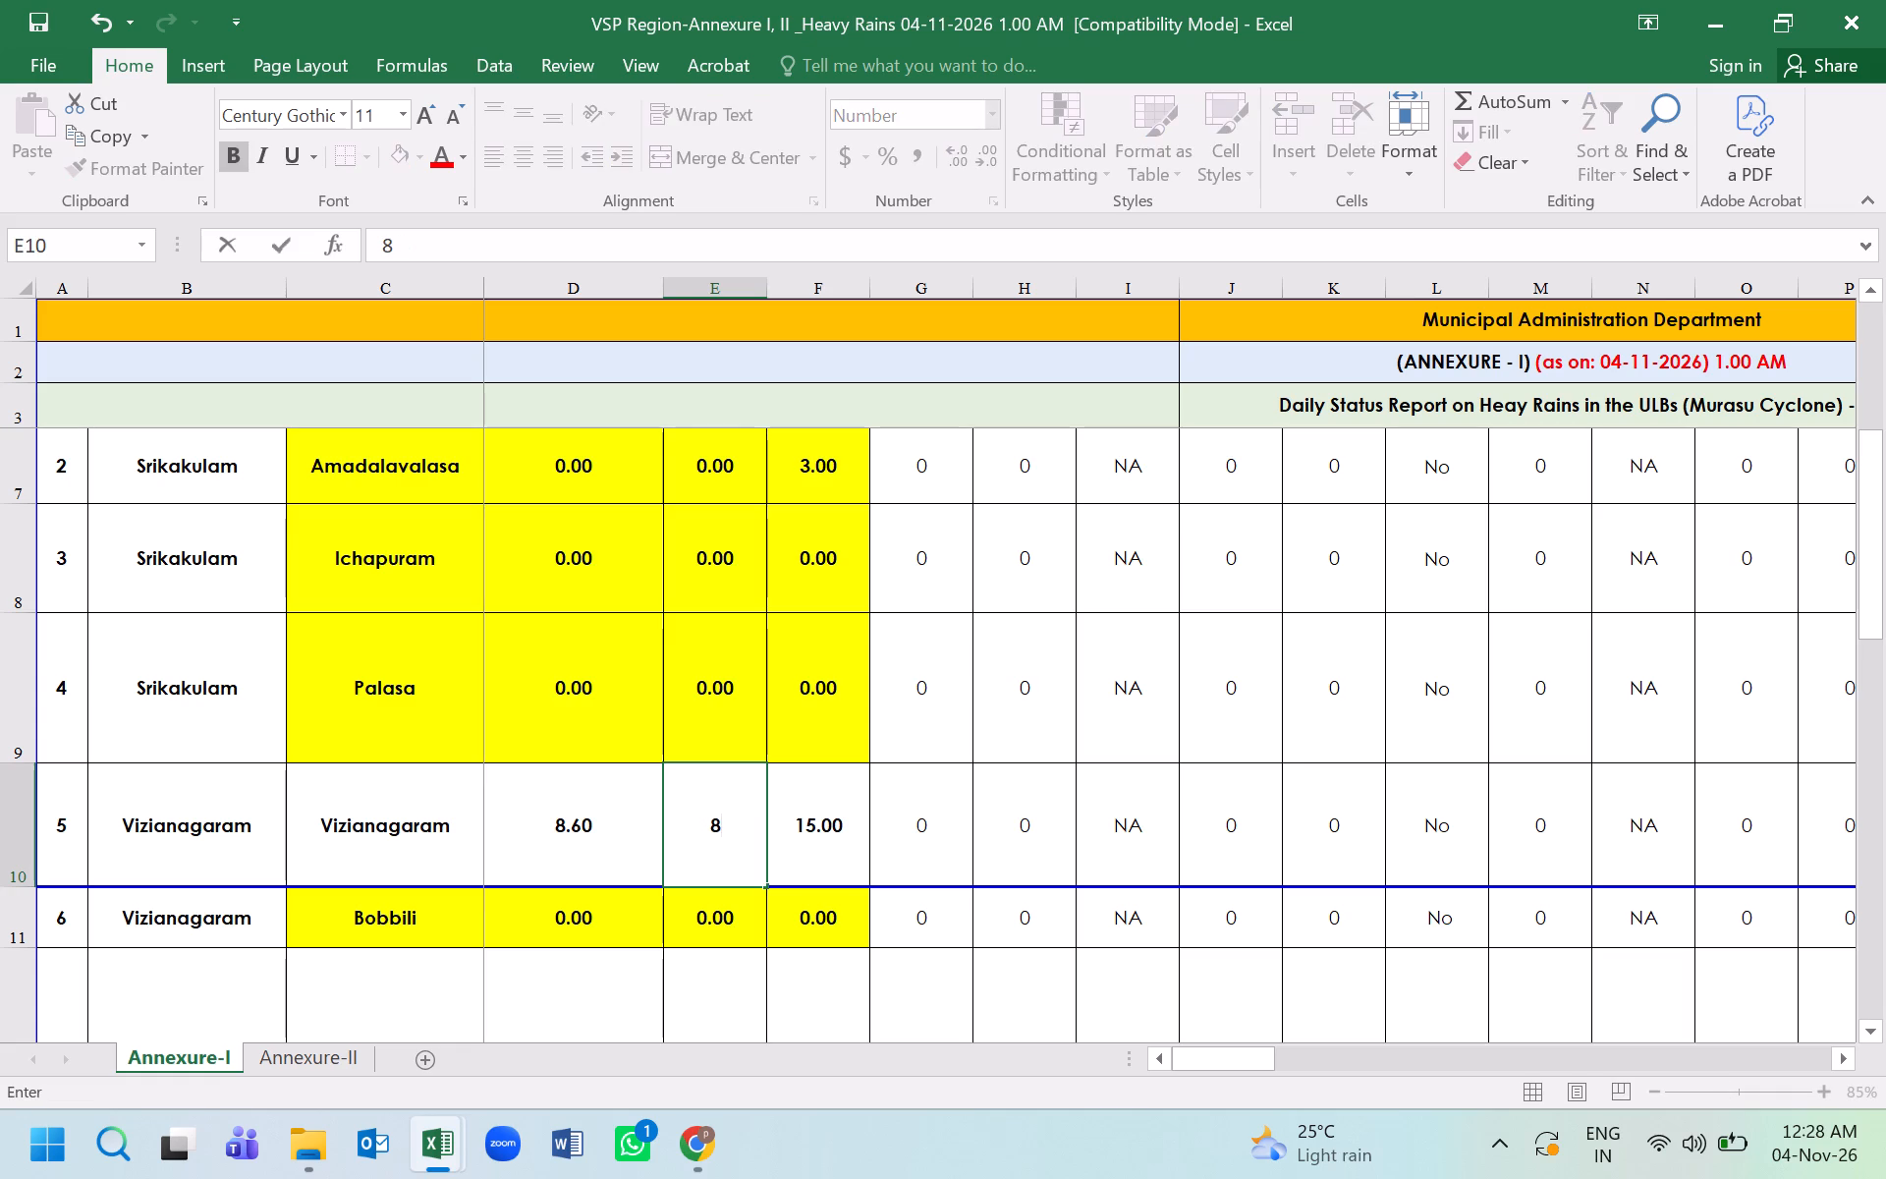
{"action": "type", "text": ".60"}
{"action": "key", "text": "Return"}
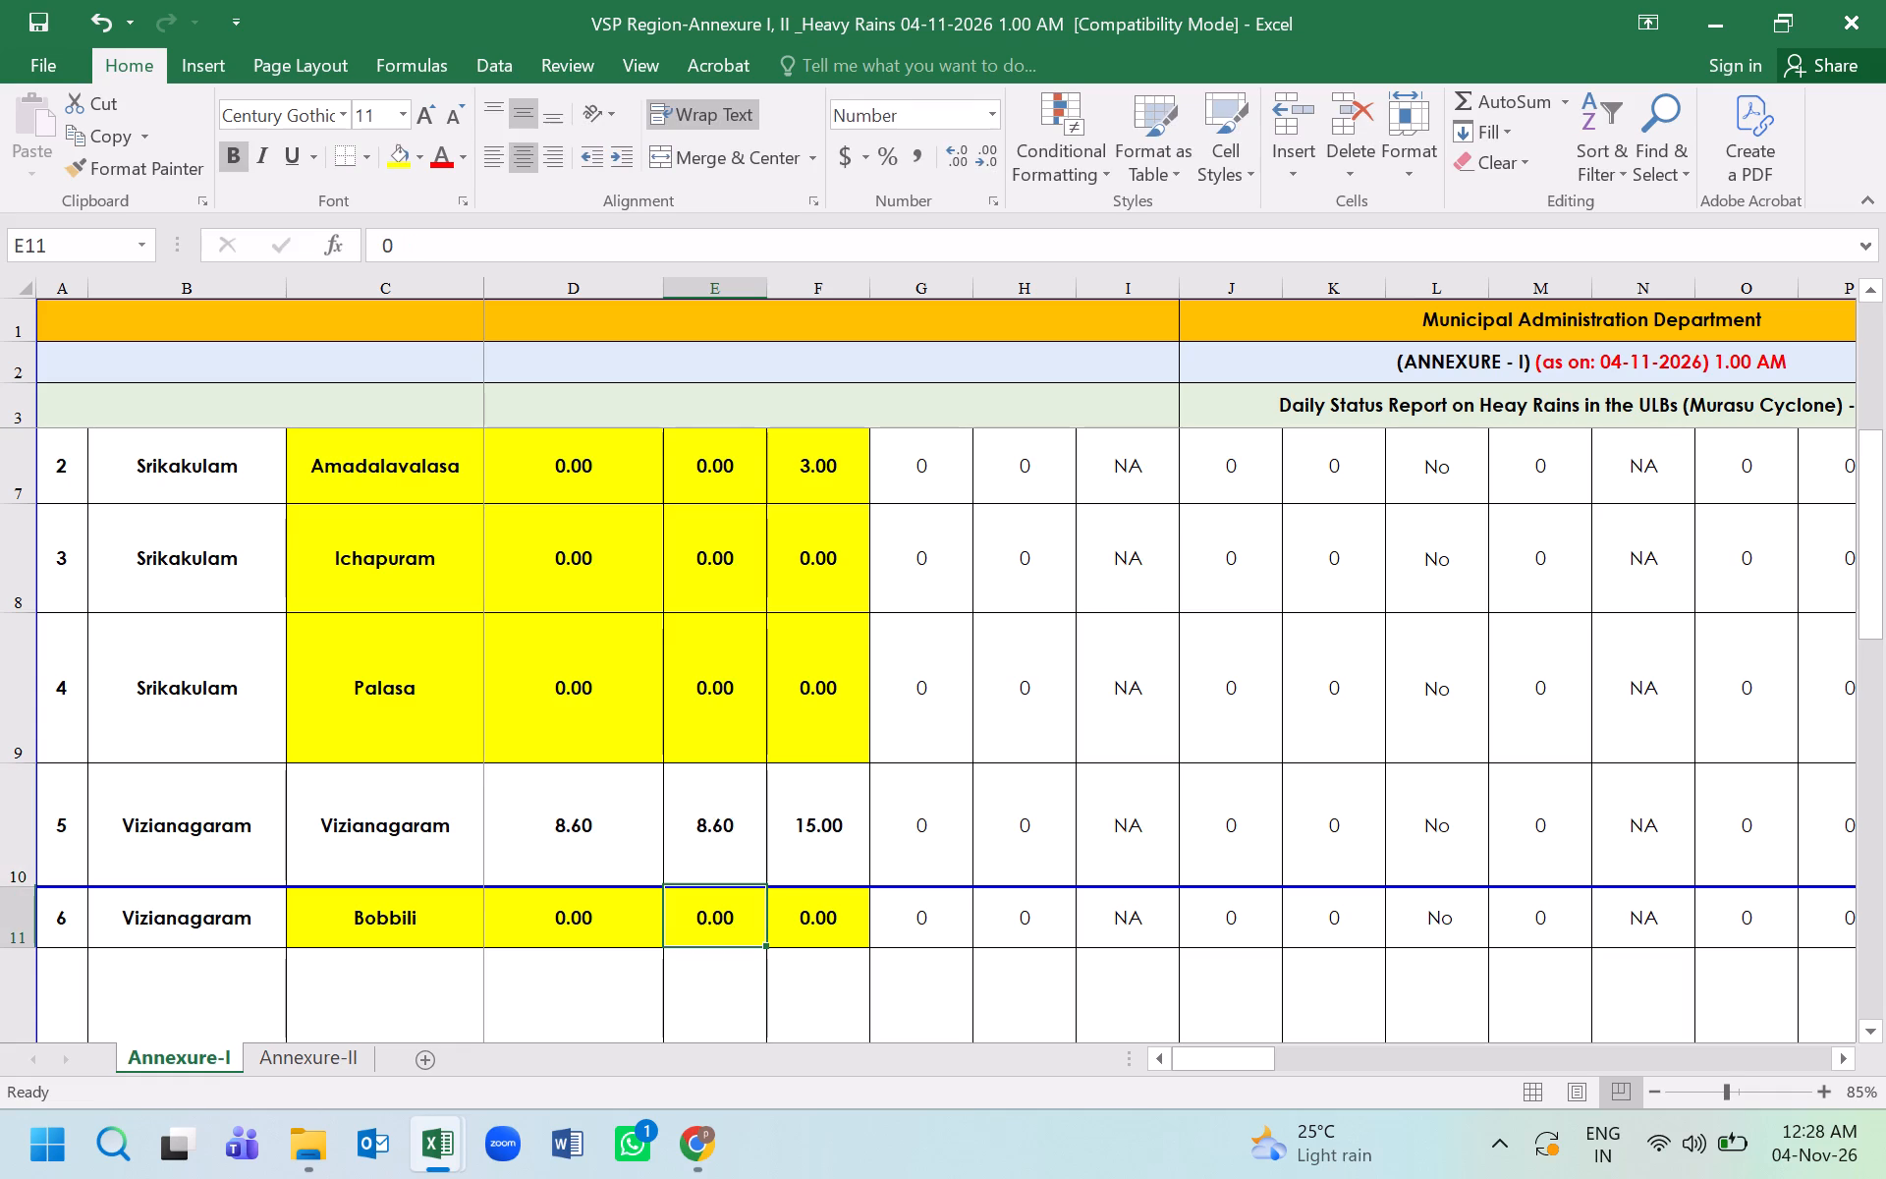
Save the workbook in its current file format and highlight Vizianagaram's ULB name and three rainfall cells in yellow.
{"action": "left_click_drag", "start_coordinate": [408, 841], "coordinate": [798, 816]}
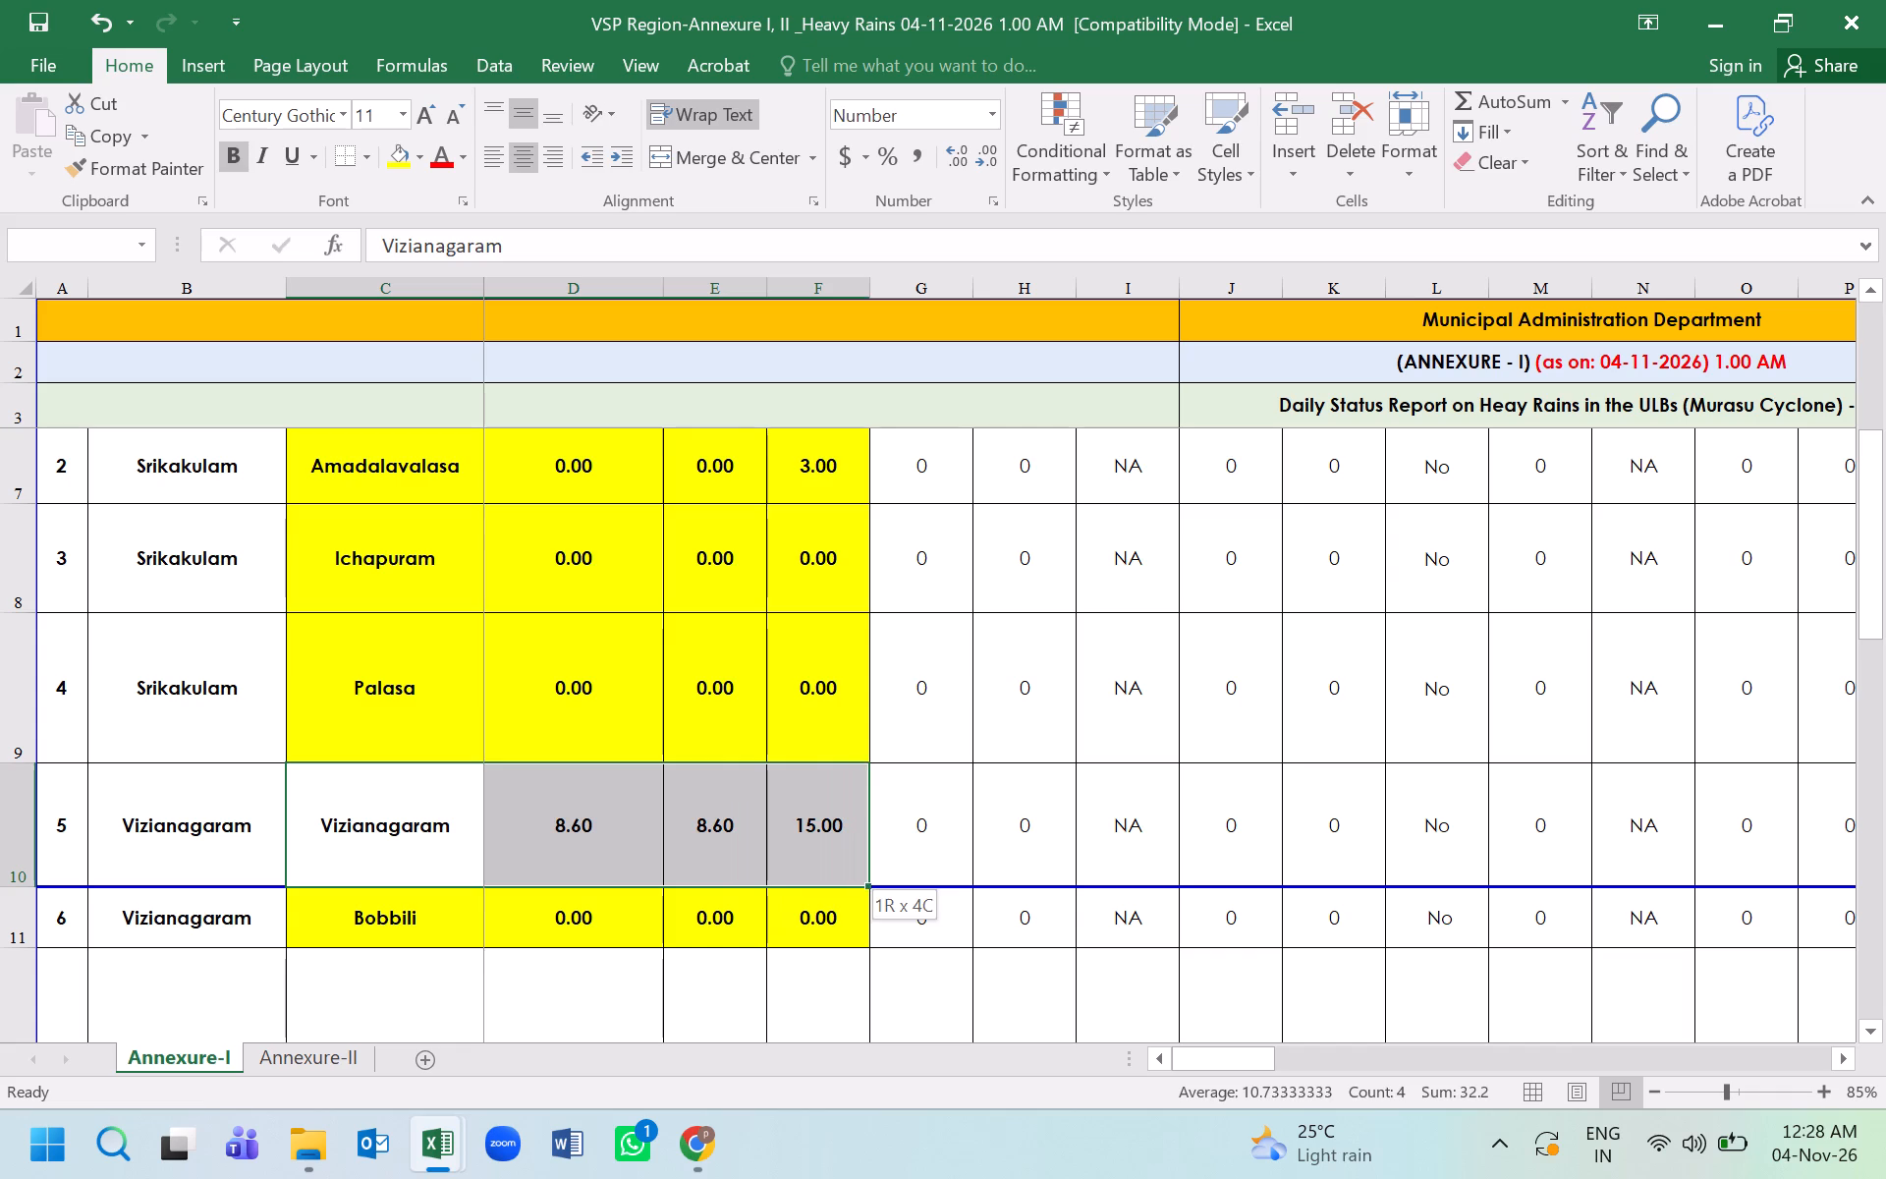
{"action": "left_click_drag", "start_coordinate": [798, 816], "coordinate": [775, 814]}
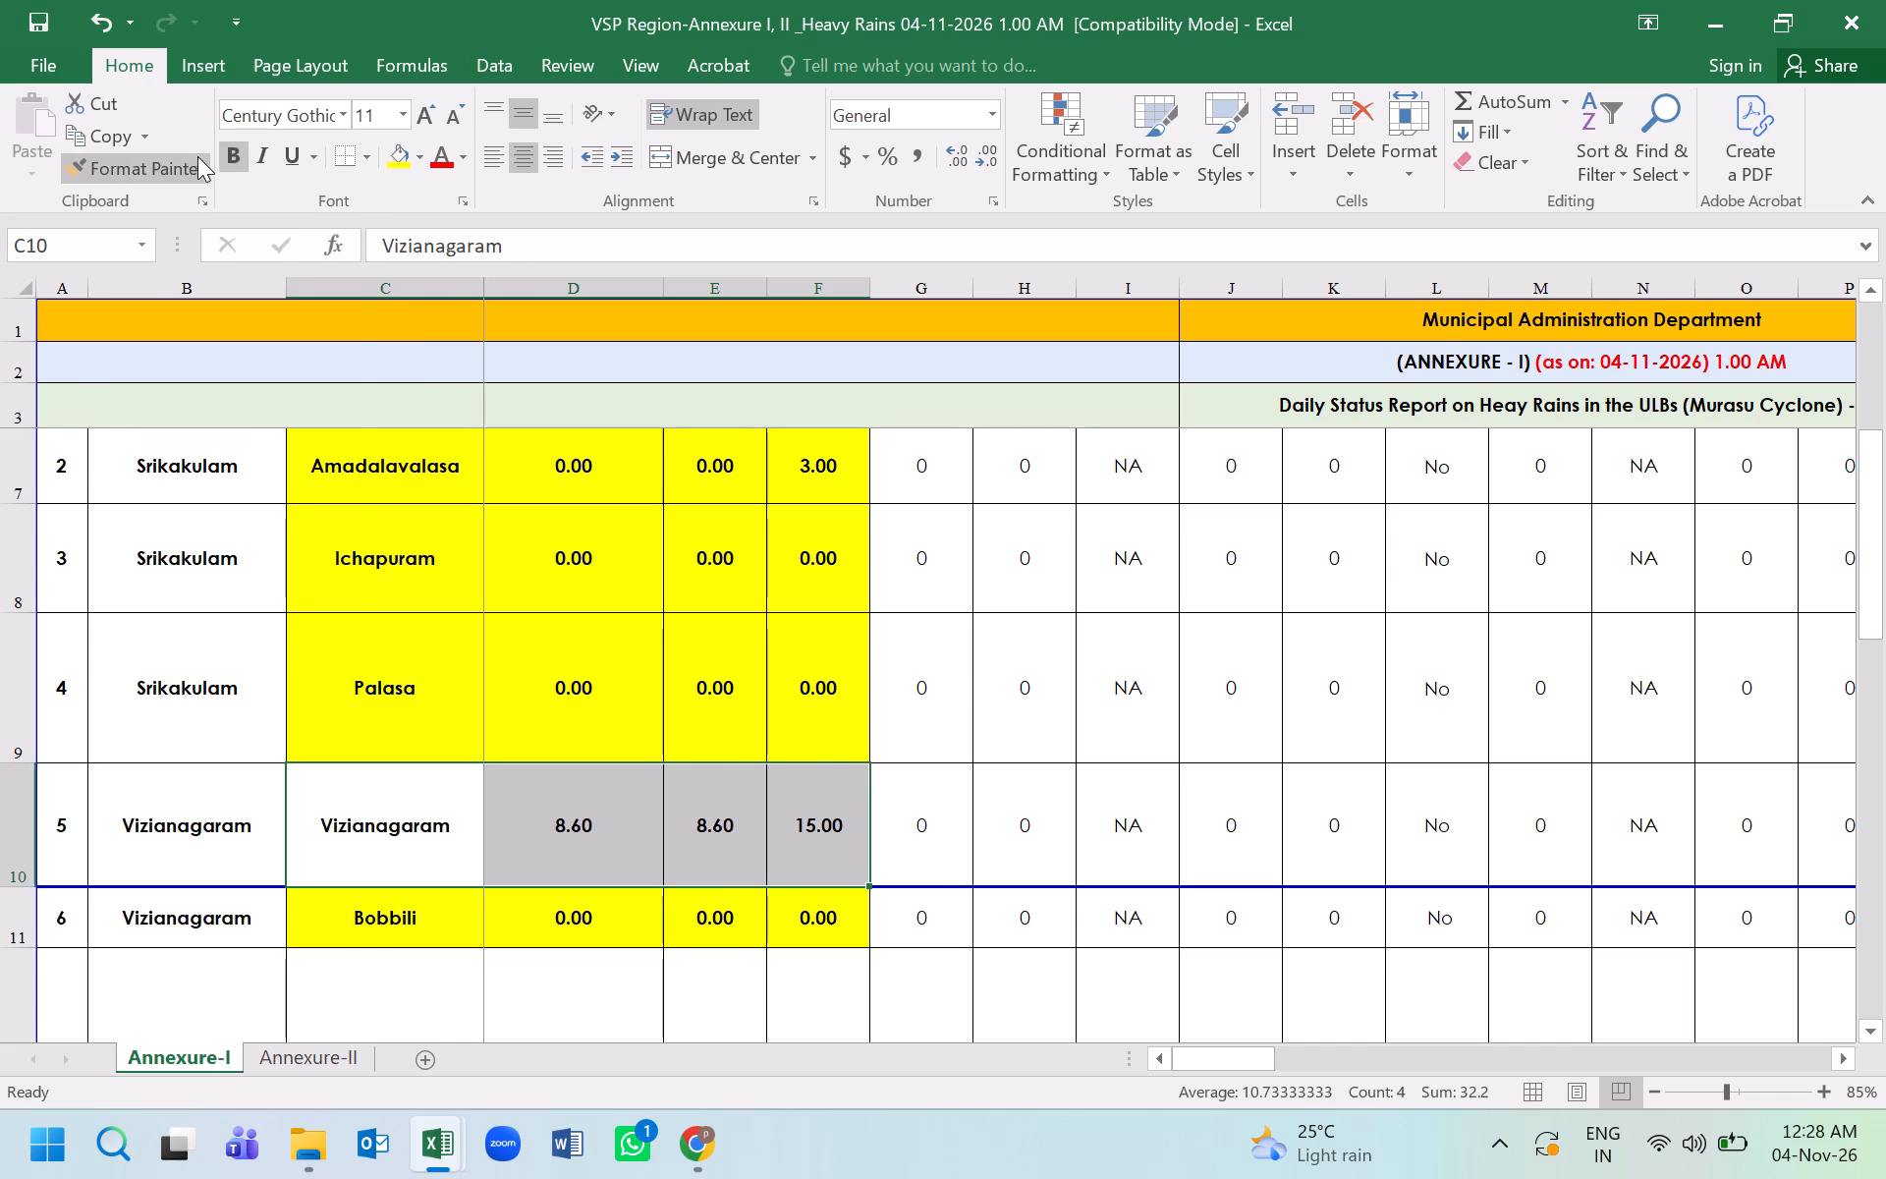
{"action": "left_click", "coordinate": [33, 26]}
{"action": "left_click", "coordinate": [33, 26]}
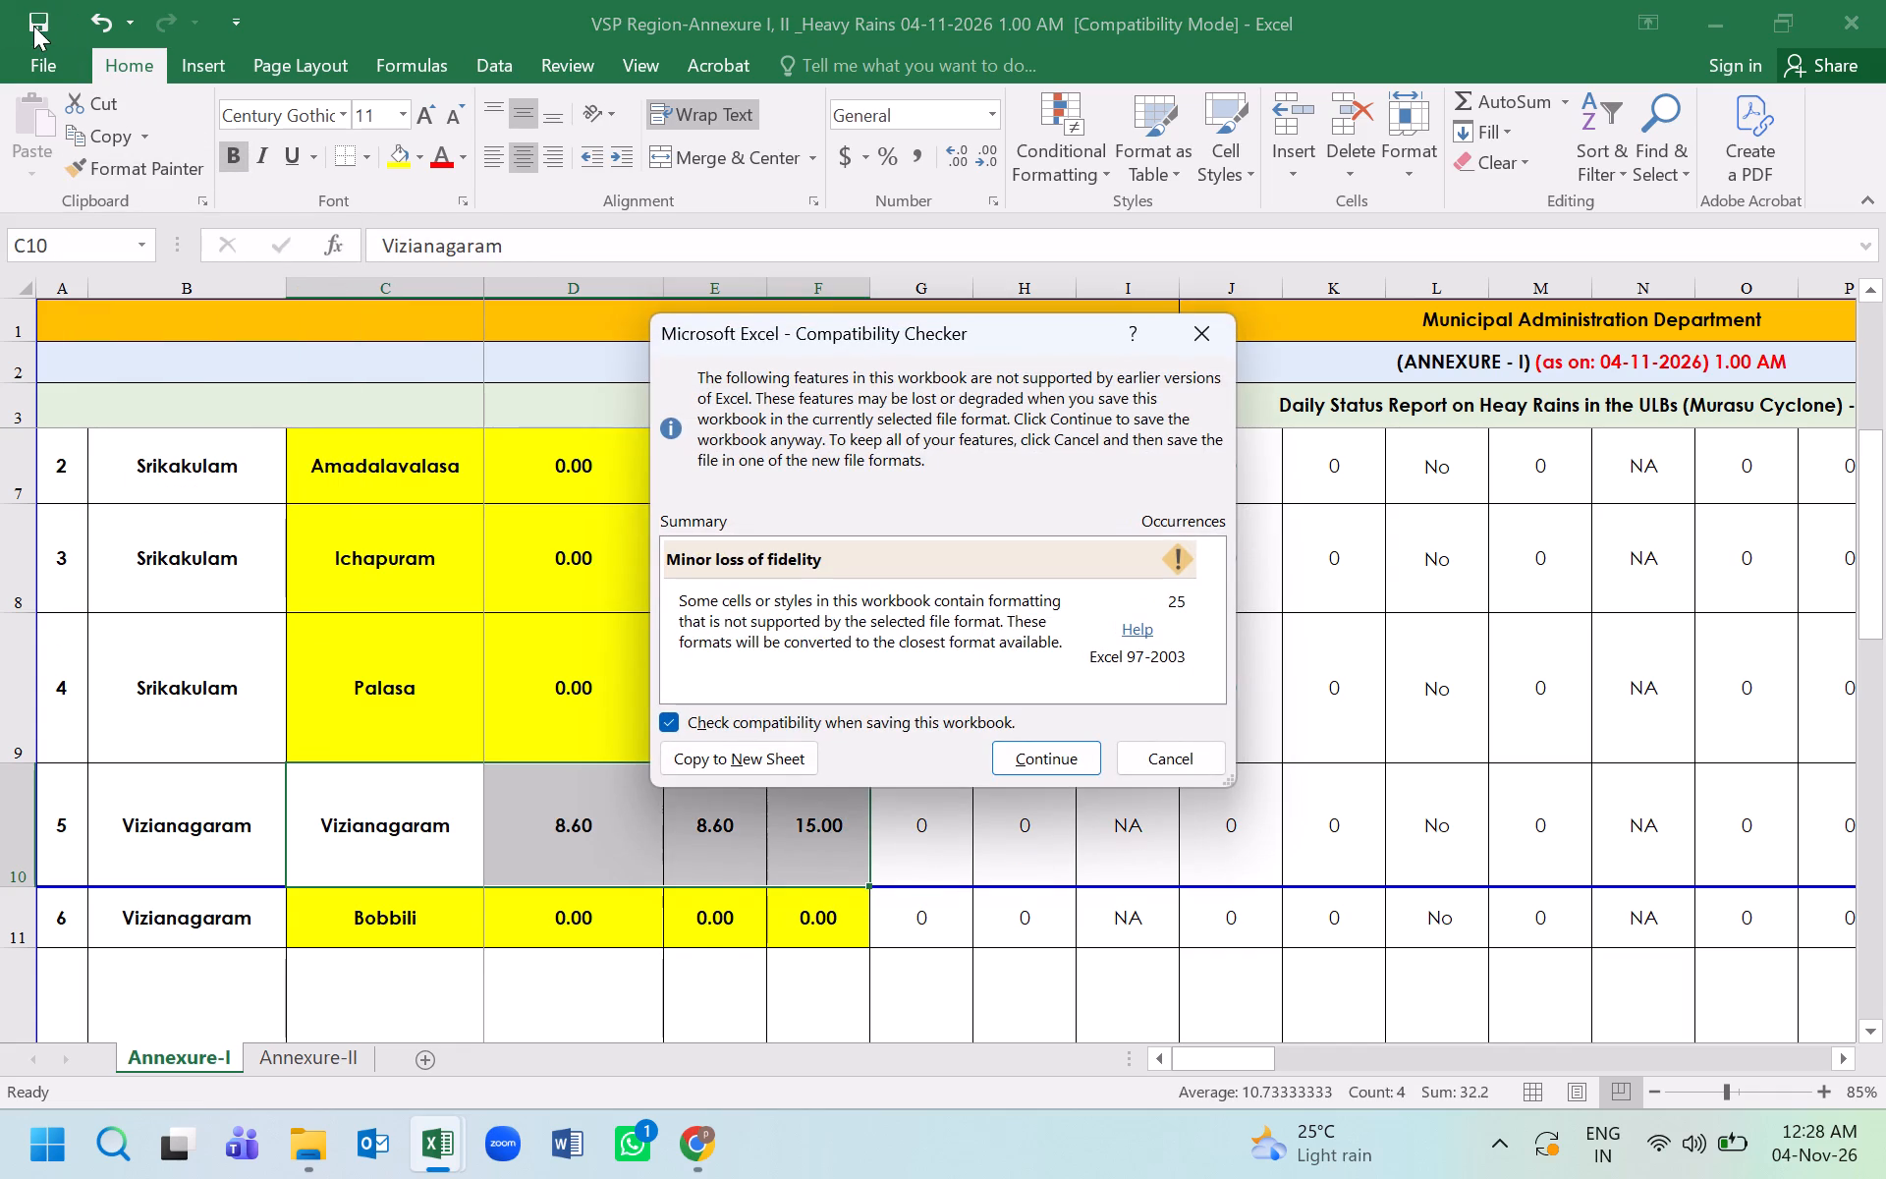
{"action": "left_click", "coordinate": [1057, 744]}
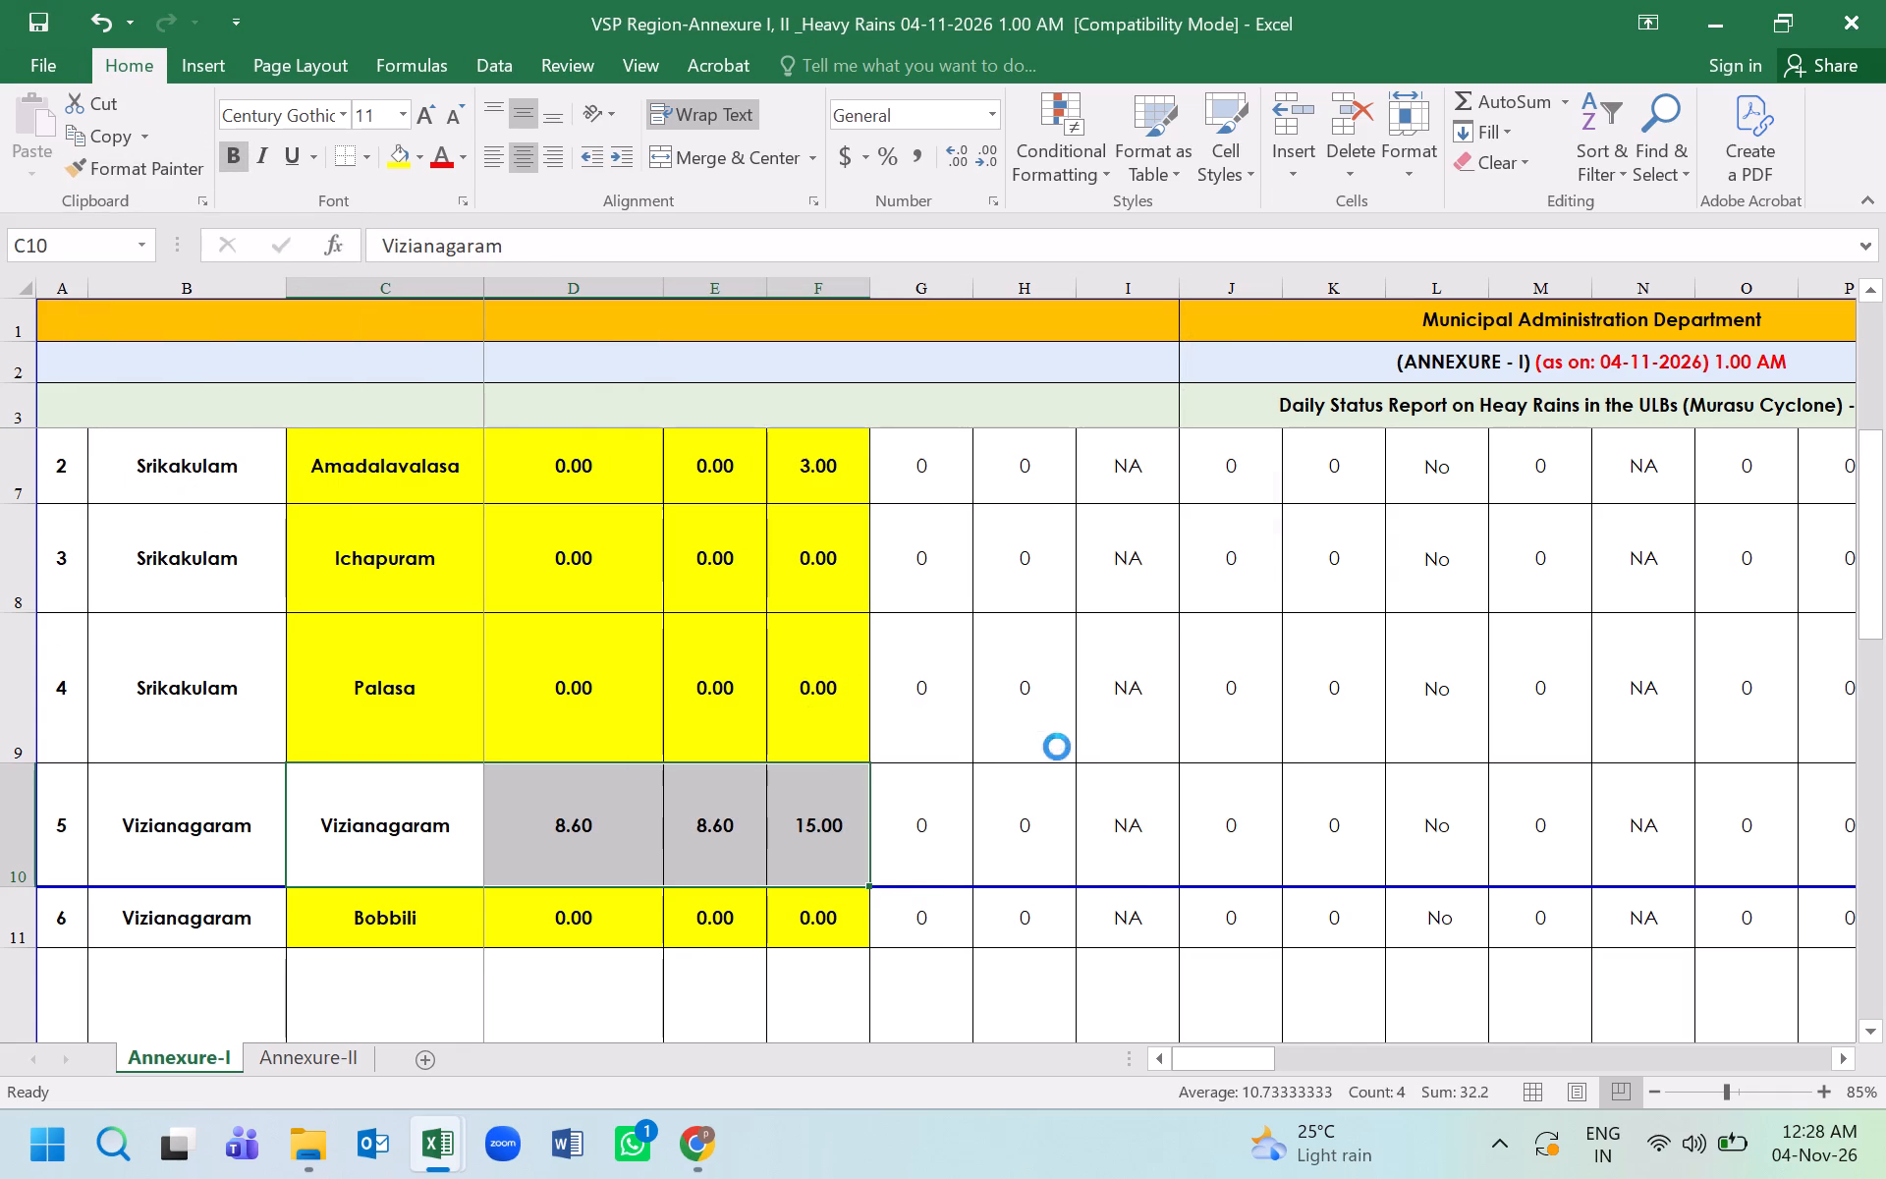
{"action": "left_click", "coordinate": [400, 145]}
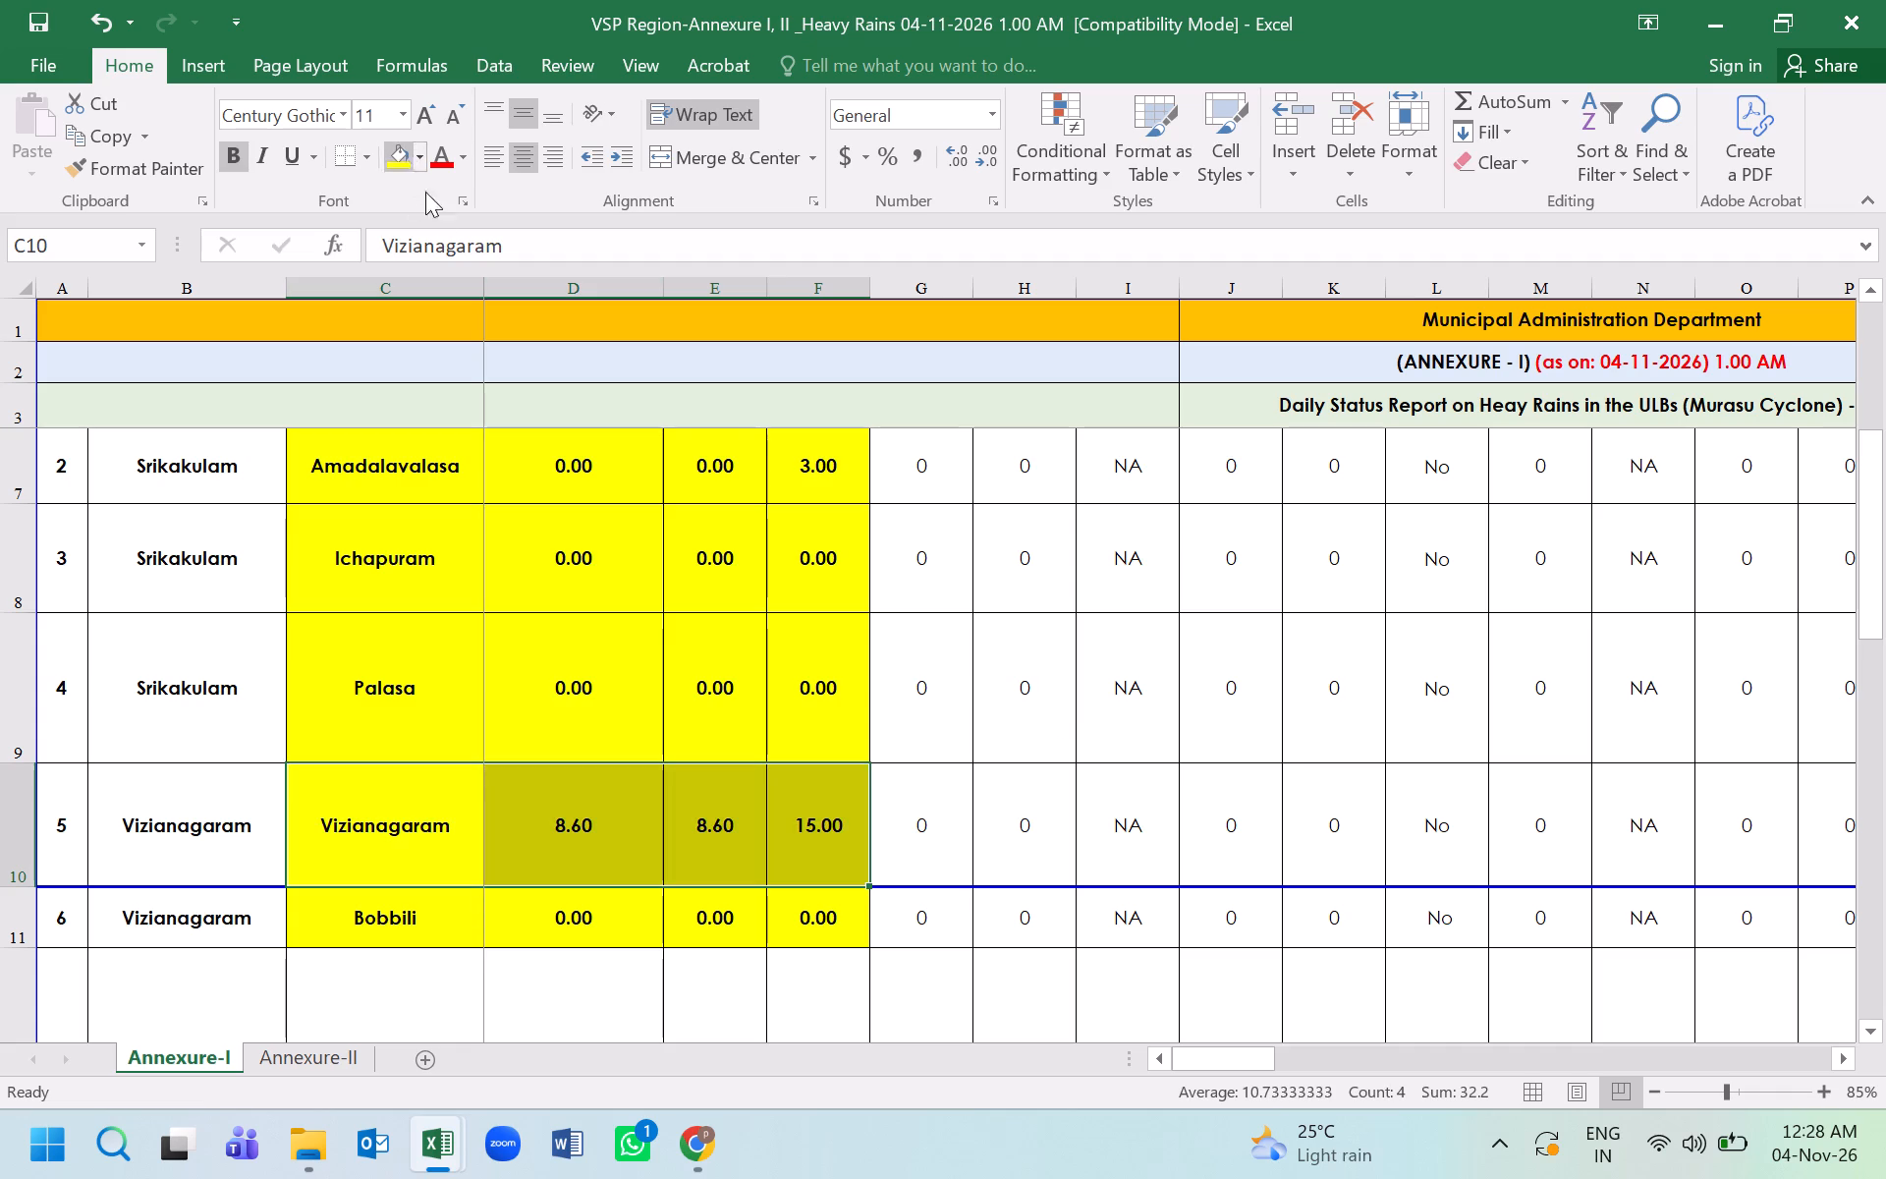
{"action": "left_click", "coordinate": [669, 564]}
{"action": "scroll", "coordinate": [829, 633], "scroll_direction": "up", "scroll_amount": 1}
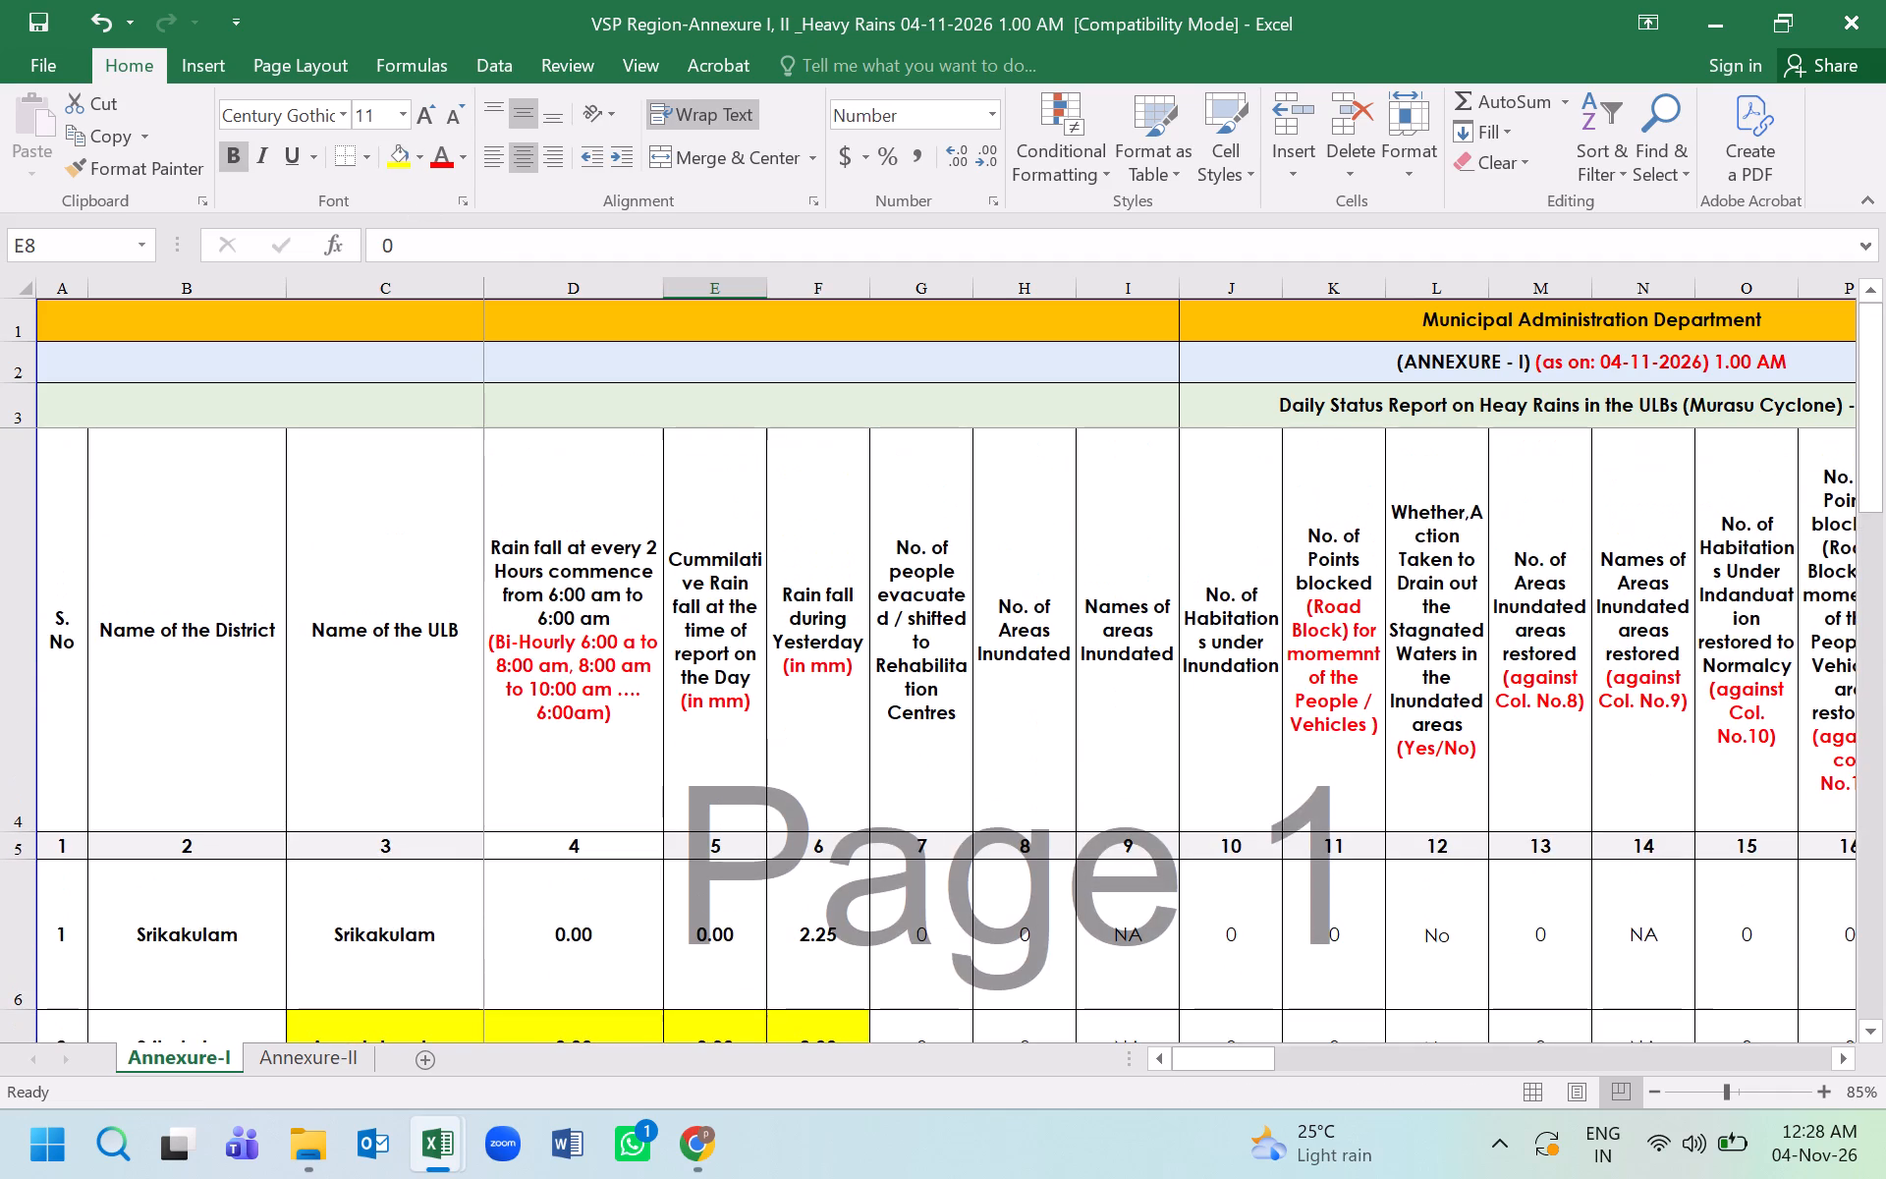
Save the workbook in its current file format despite the compatibility check.
{"action": "scroll", "coordinate": [829, 685], "scroll_direction": "down", "scroll_amount": 3}
{"action": "scroll", "coordinate": [829, 689], "scroll_direction": "up", "scroll_amount": 2}
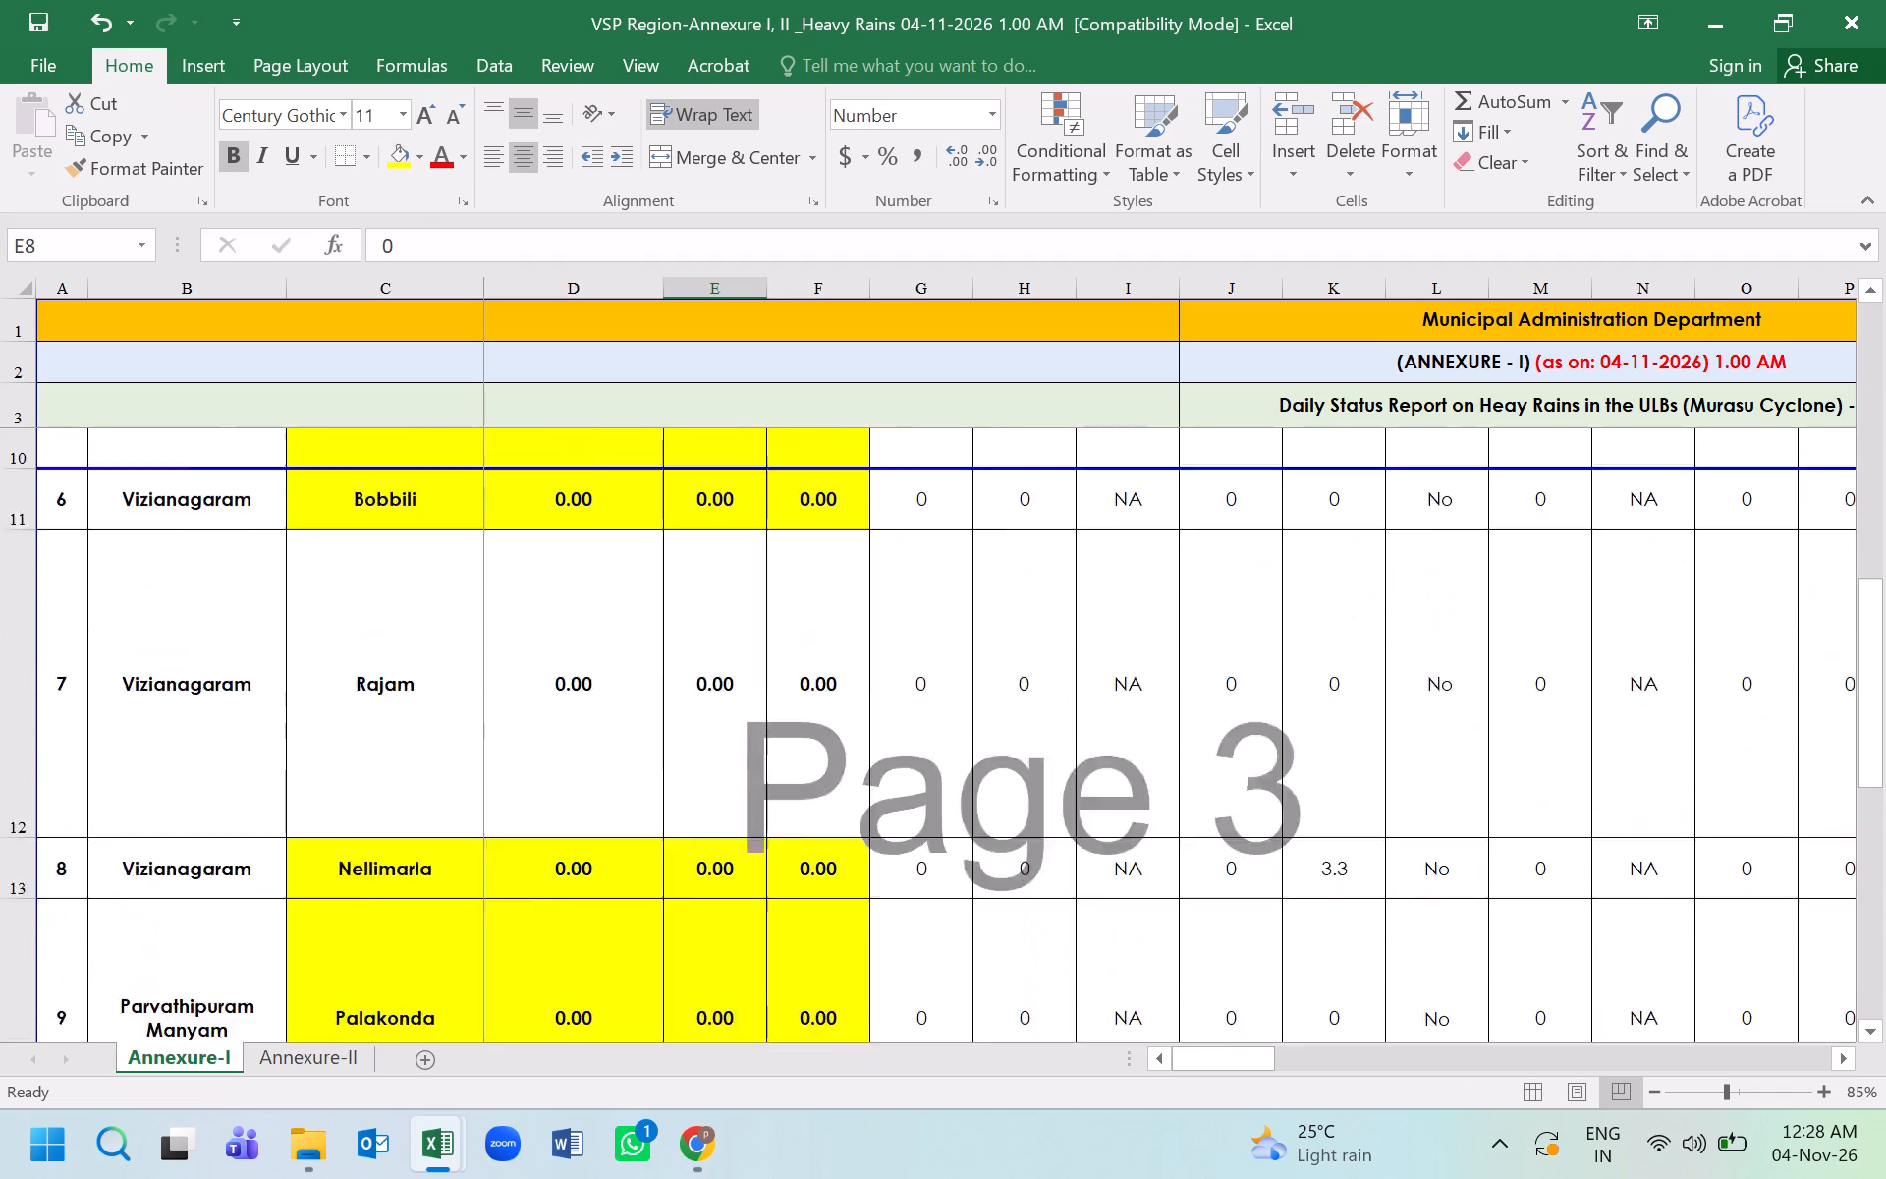
{"action": "scroll", "coordinate": [829, 692], "scroll_direction": "down", "scroll_amount": 3}
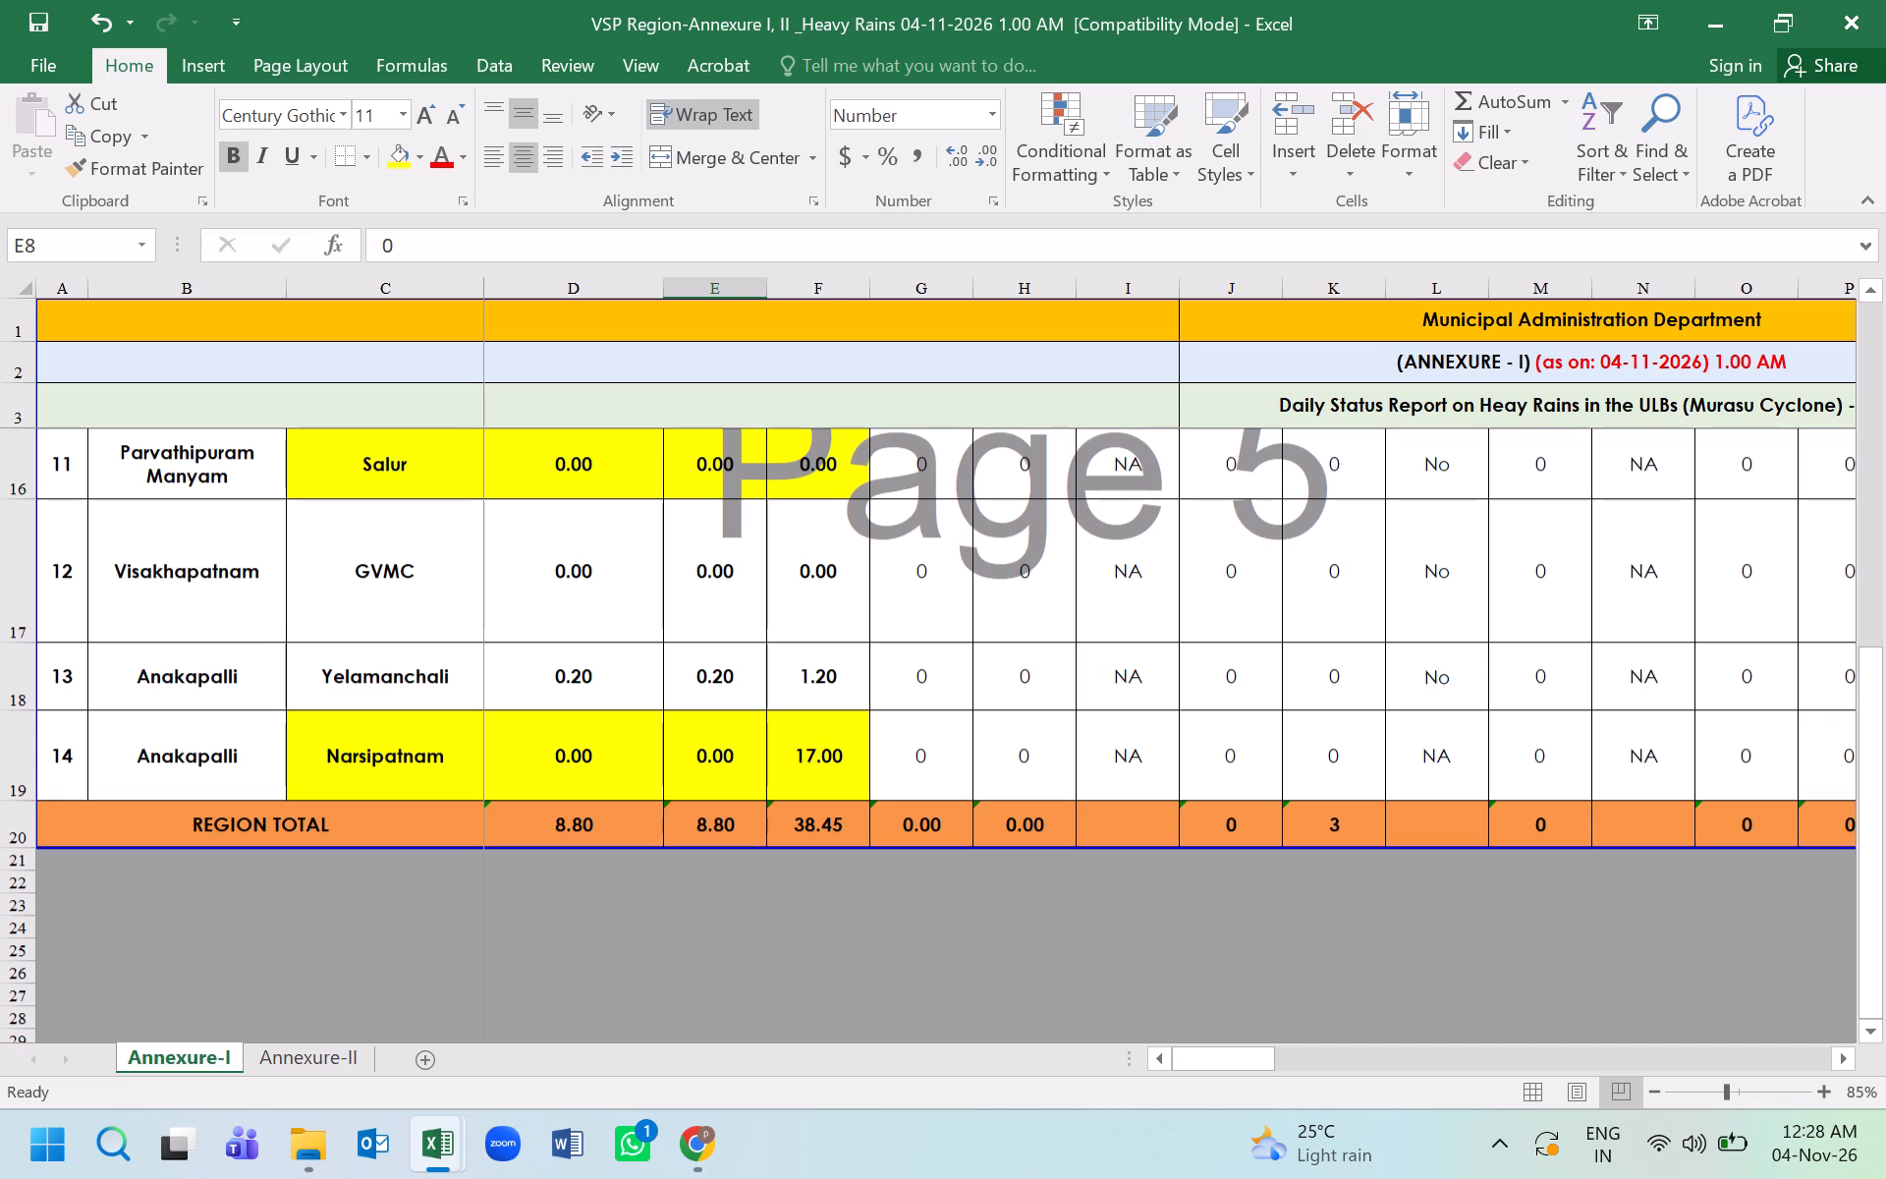
{"action": "left_click", "coordinate": [820, 627]}
{"action": "left_click", "coordinate": [449, 629]}
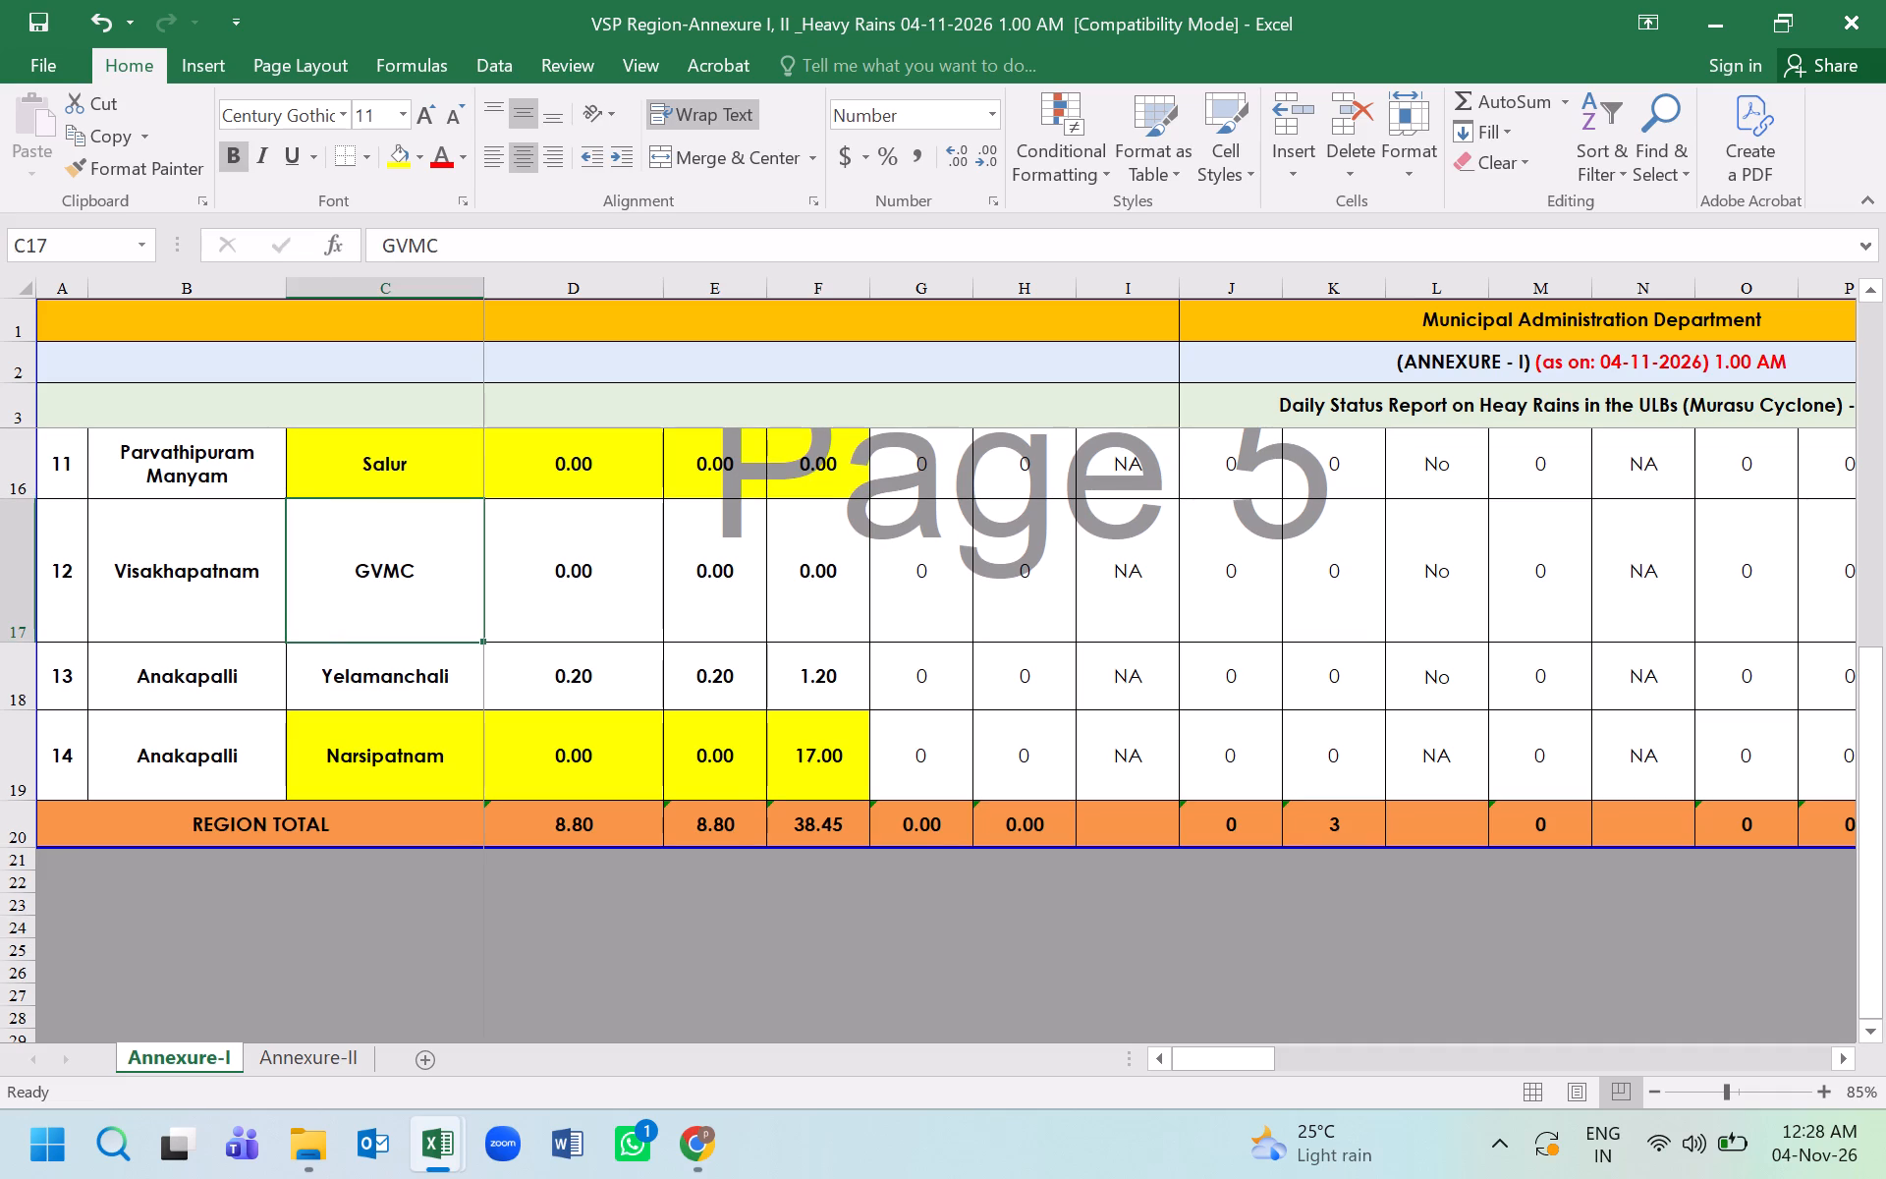
{"action": "triple_click", "coordinate": [34, 23]}
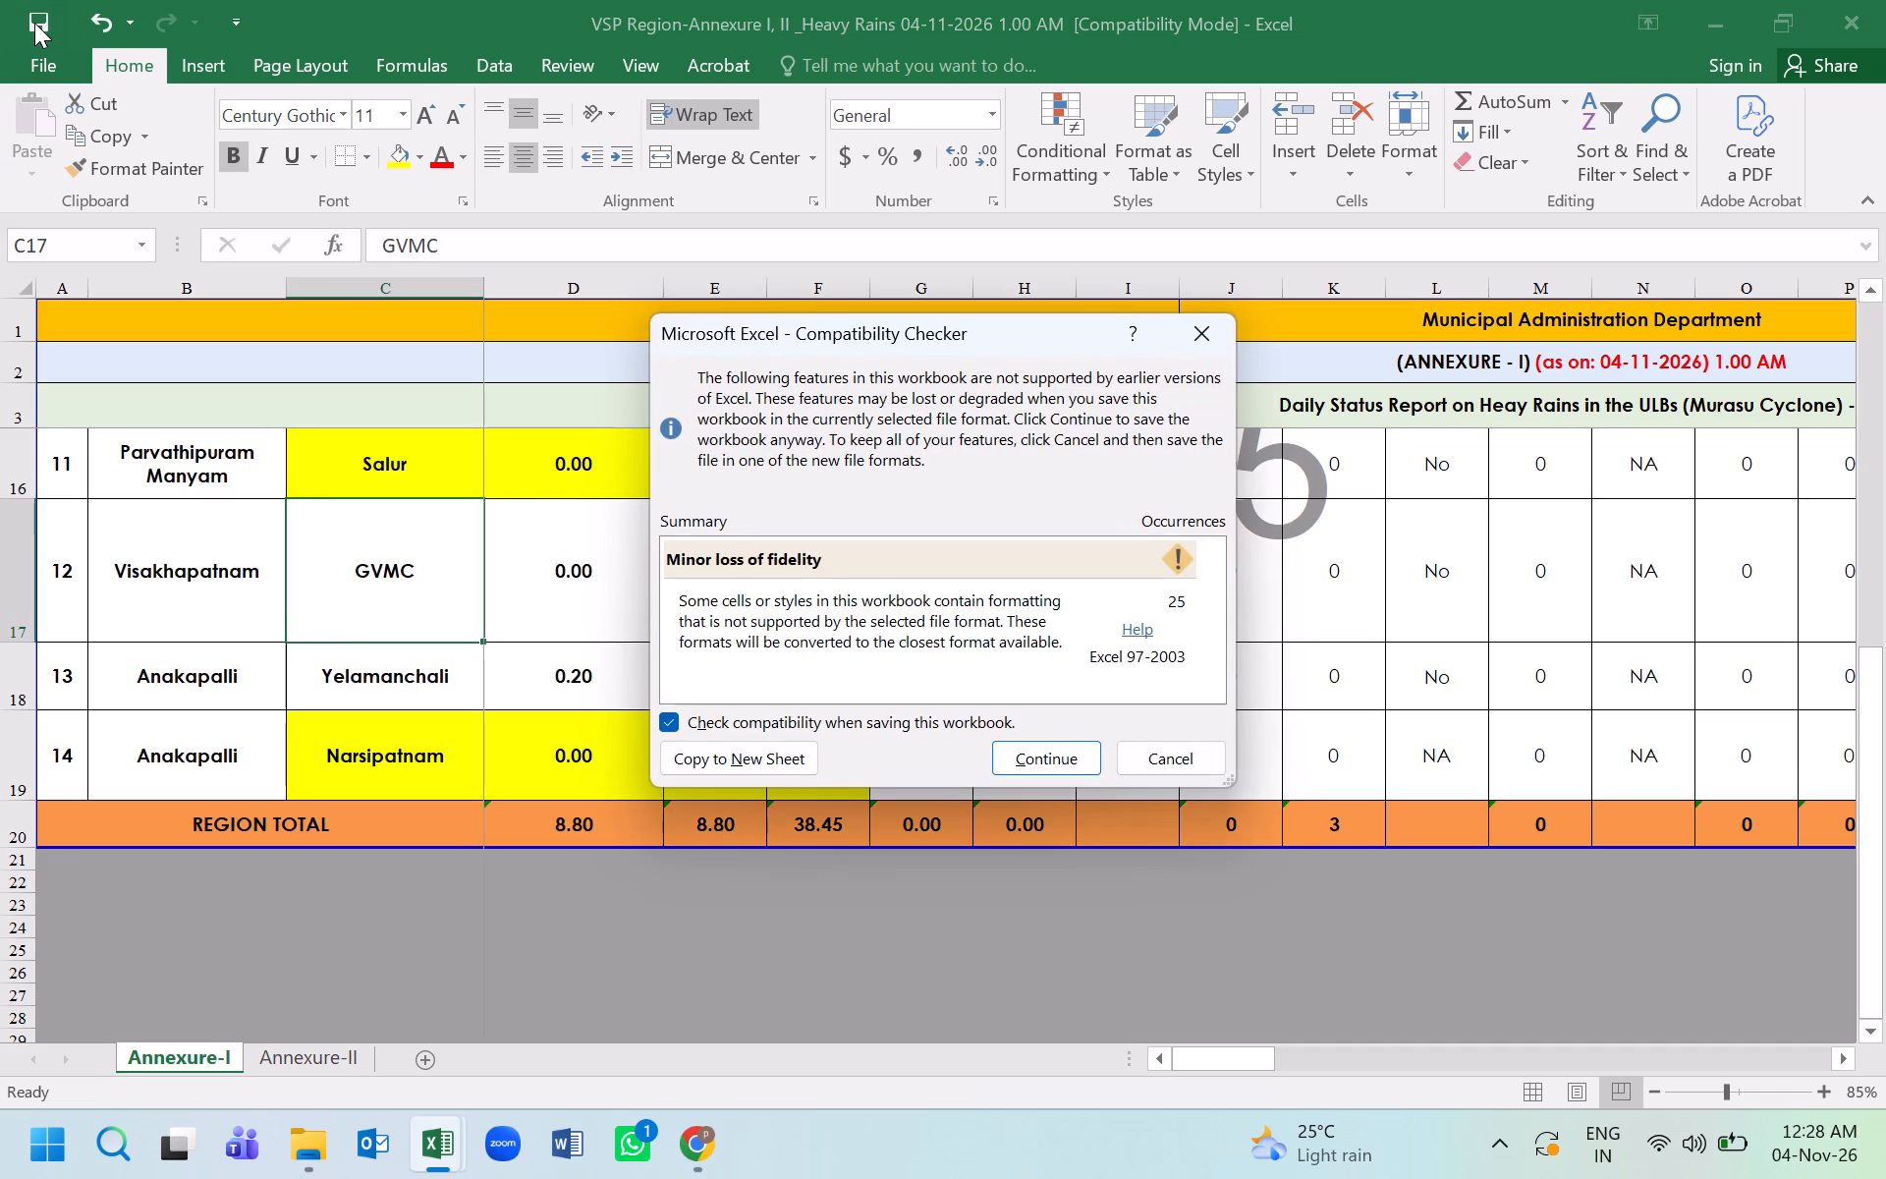
{"action": "left_click", "coordinate": [1077, 759]}
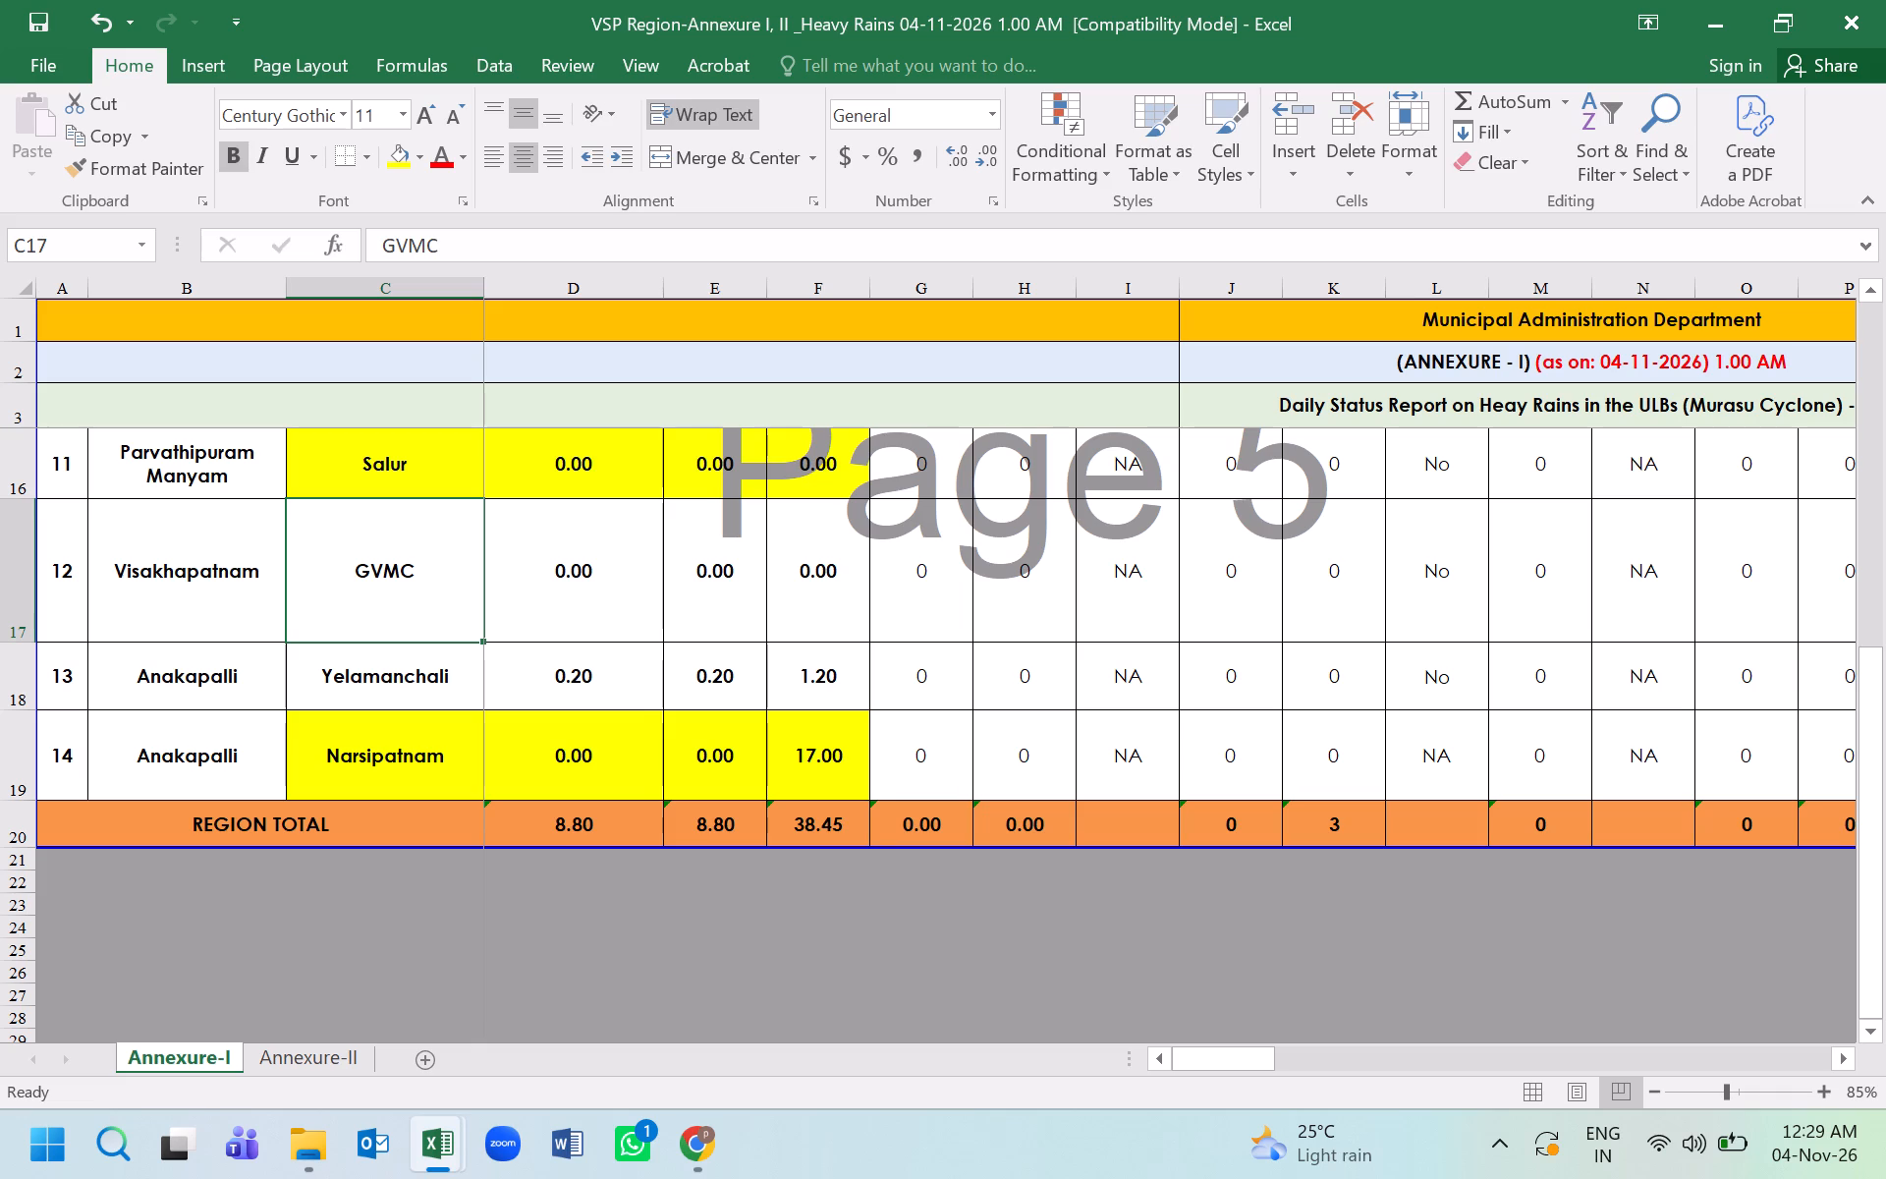
Set GVMC's bi-hourly rainfall and its cumulative rainfall of the day to 3.00 mm each.
{"action": "left_click", "coordinate": [597, 608]}
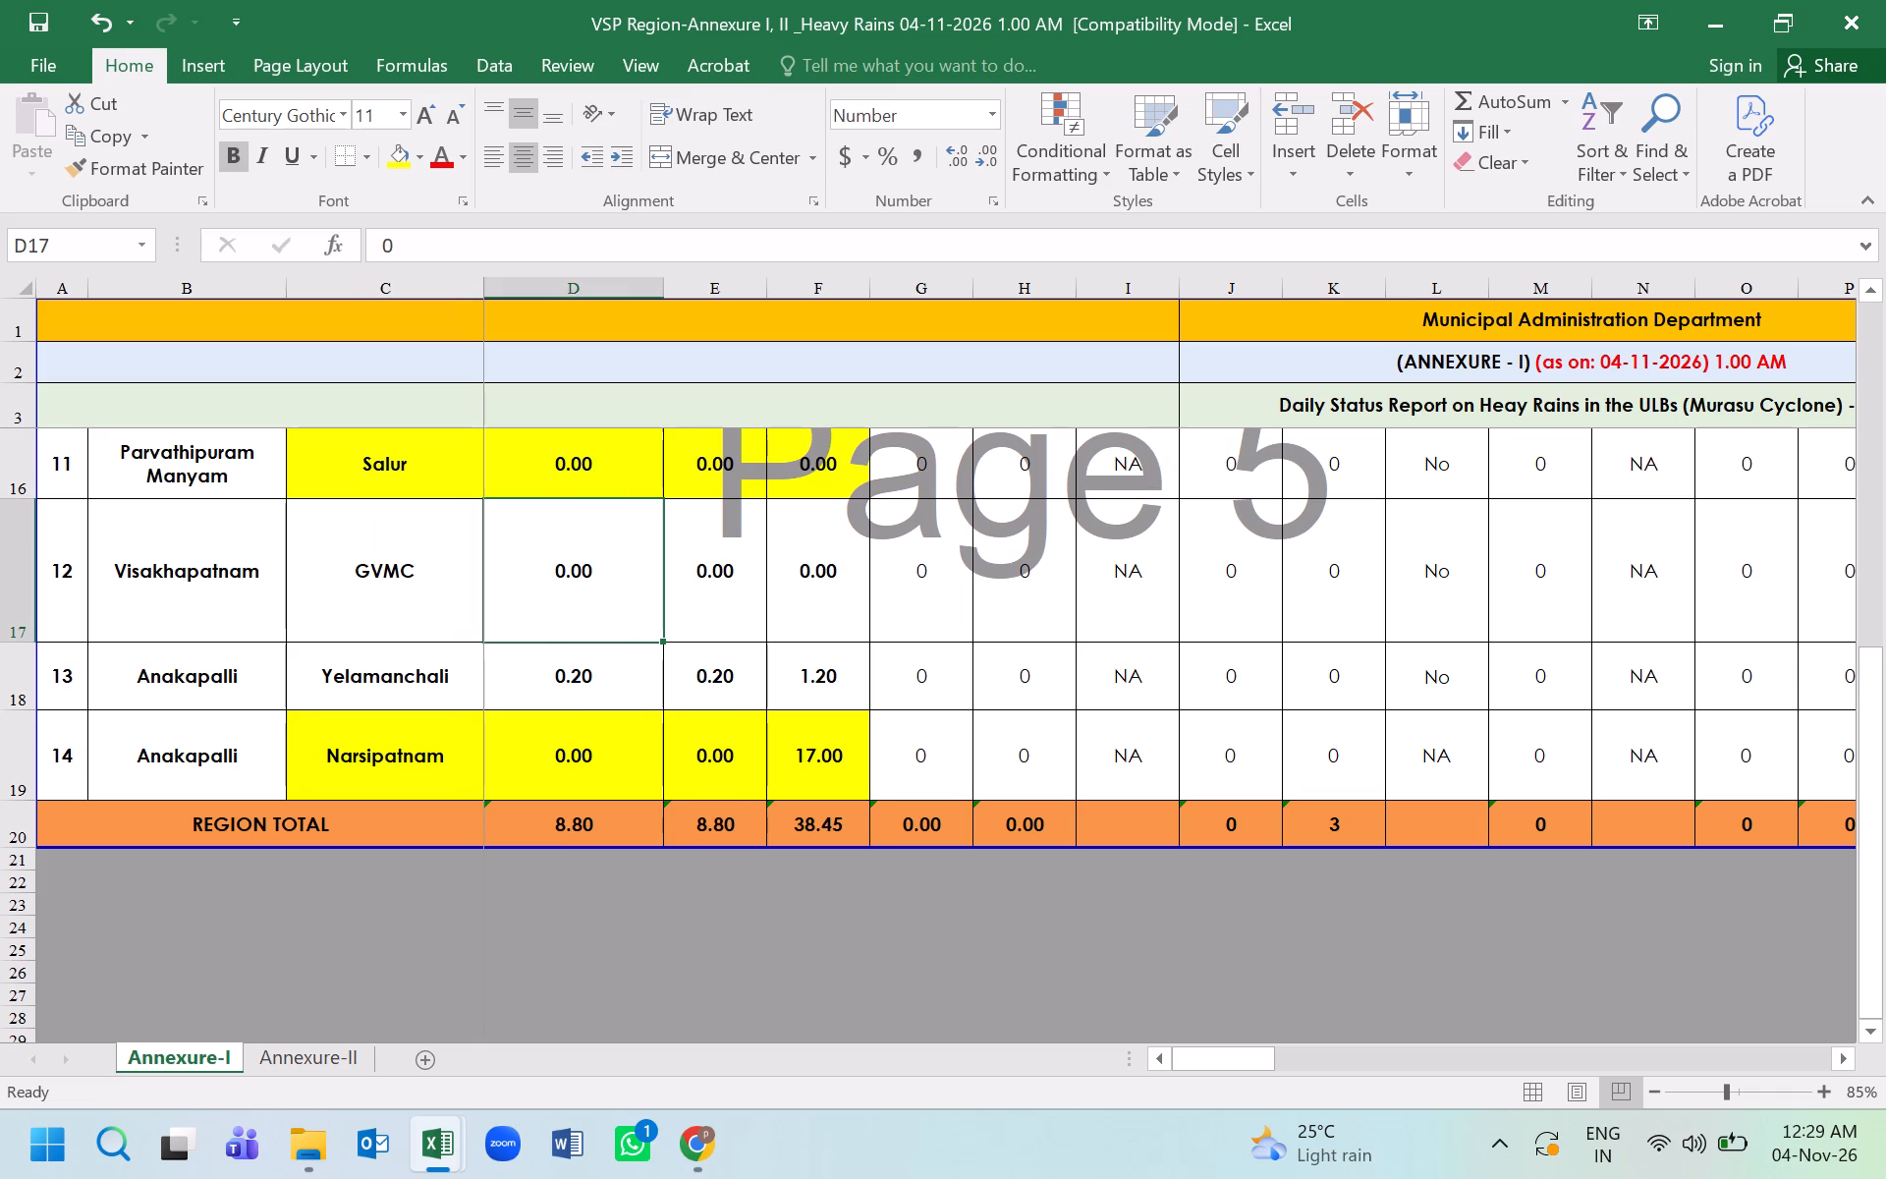
{"action": "left_click_drag", "start_coordinate": [412, 620], "coordinate": [684, 611]}
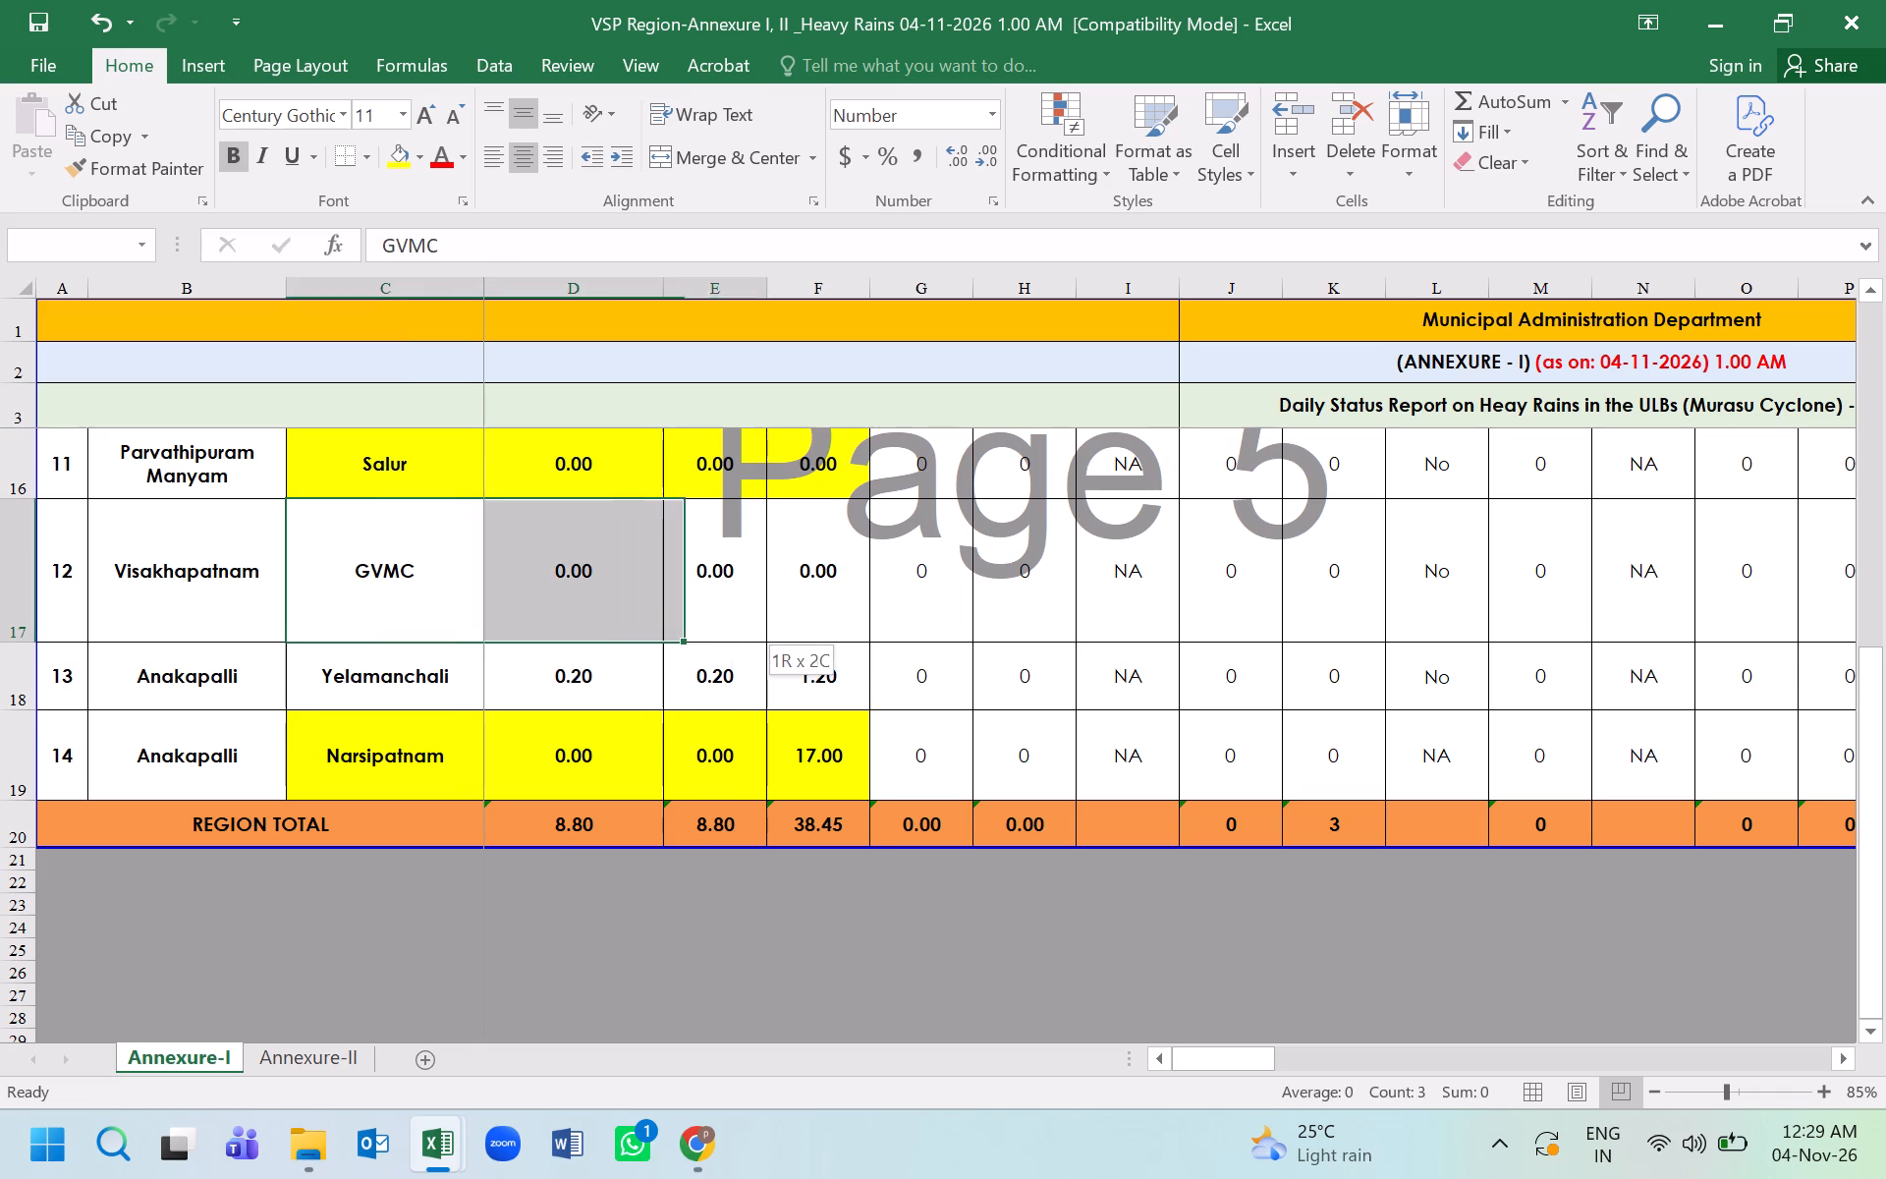
{"action": "left_click_drag", "start_coordinate": [684, 611], "coordinate": [783, 601]}
{"action": "left_click", "coordinate": [390, 617]}
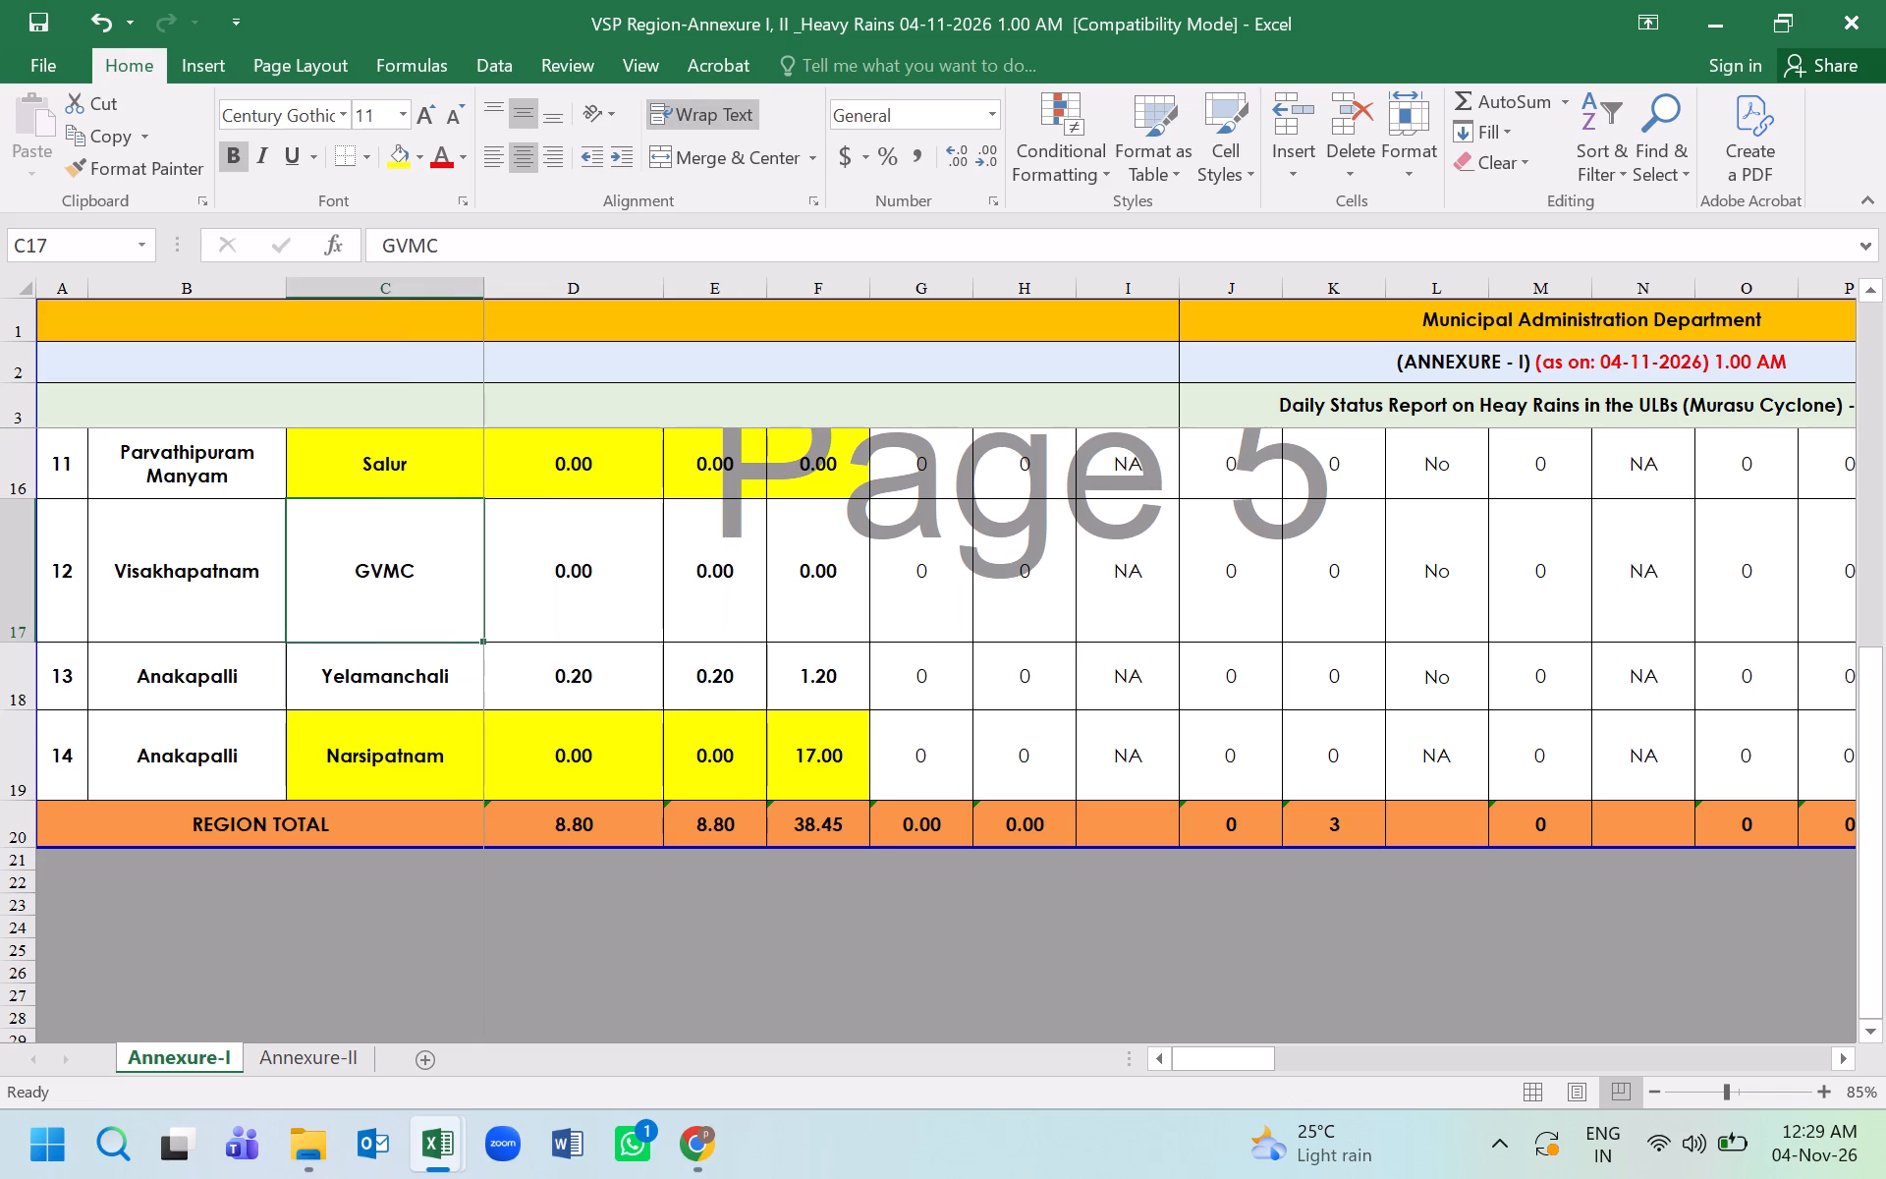
{"action": "left_click", "coordinate": [561, 677]}
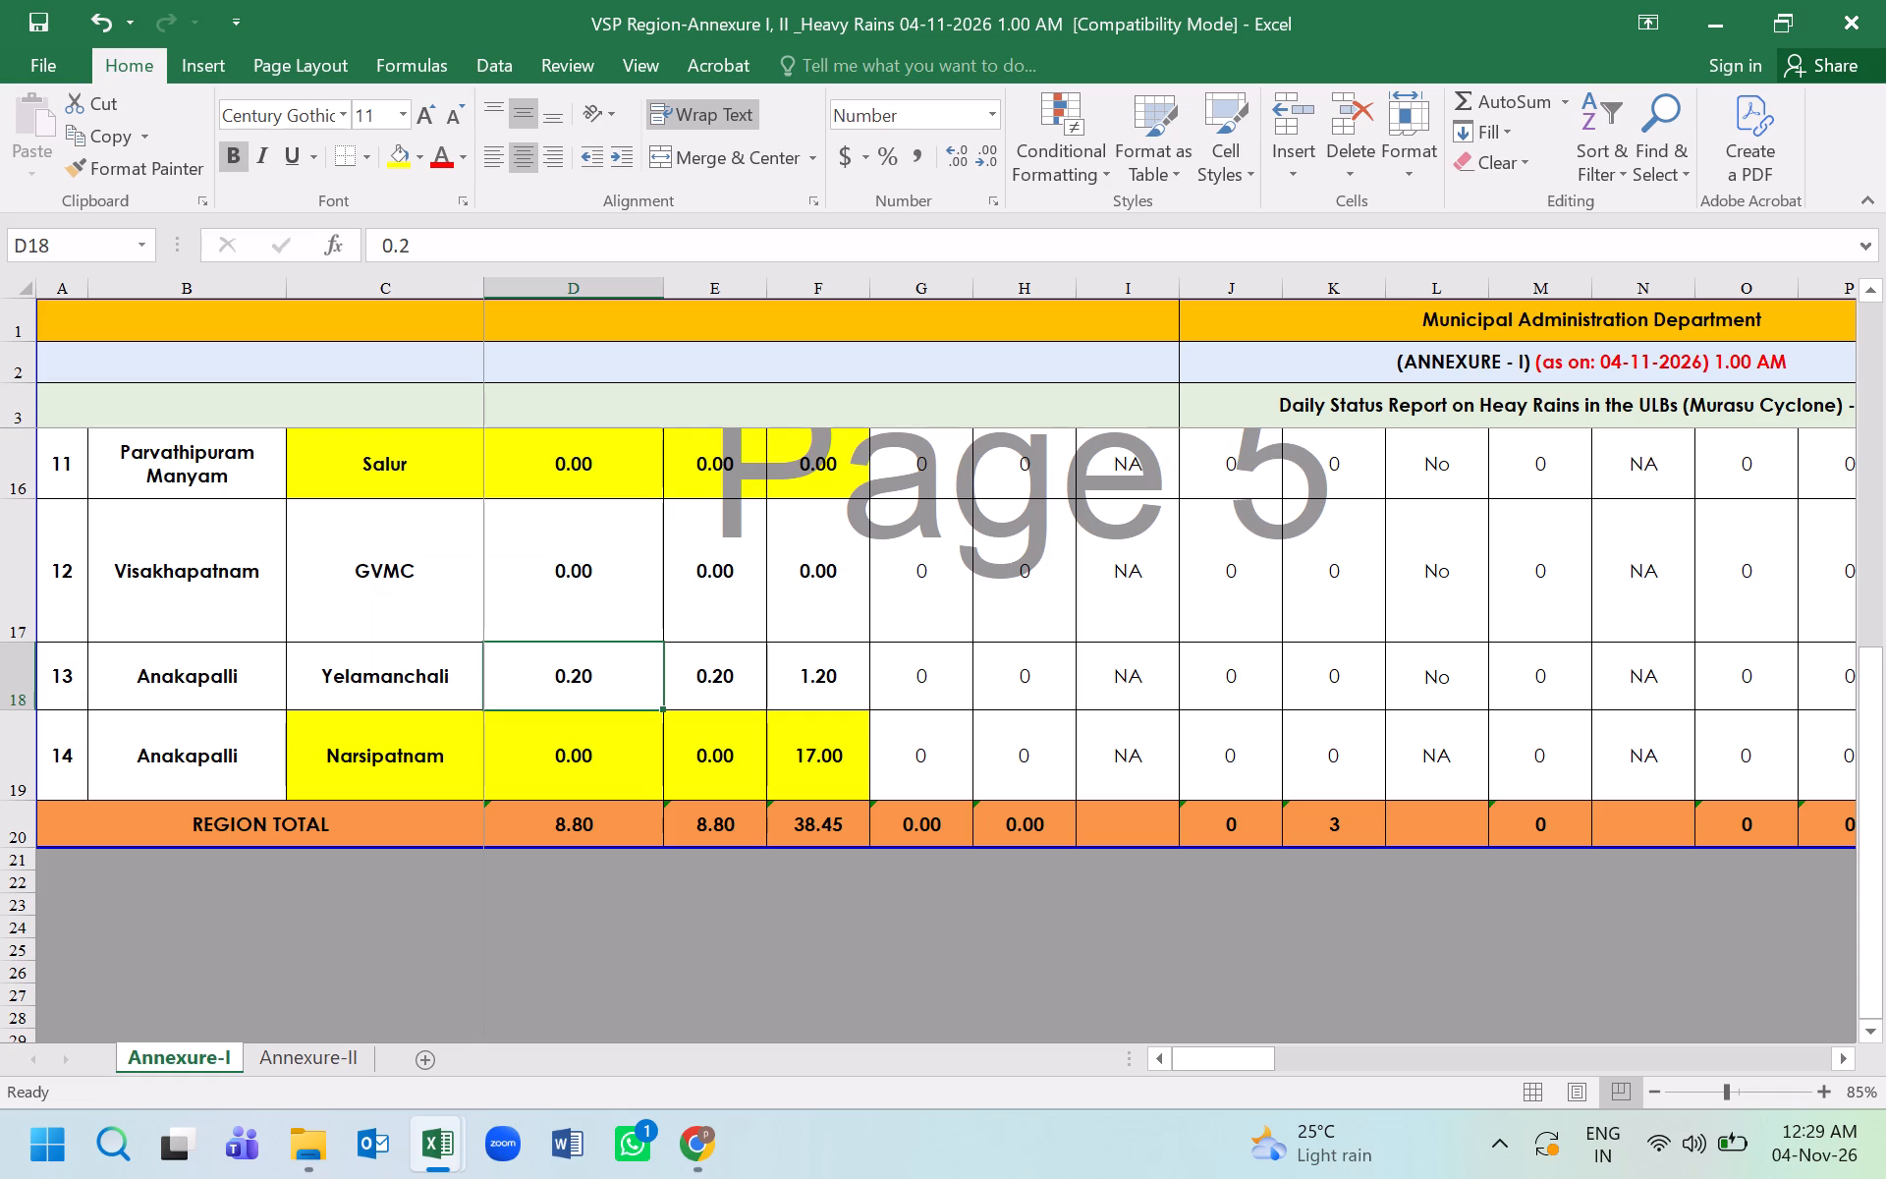
{"action": "left_click", "coordinate": [557, 605]}
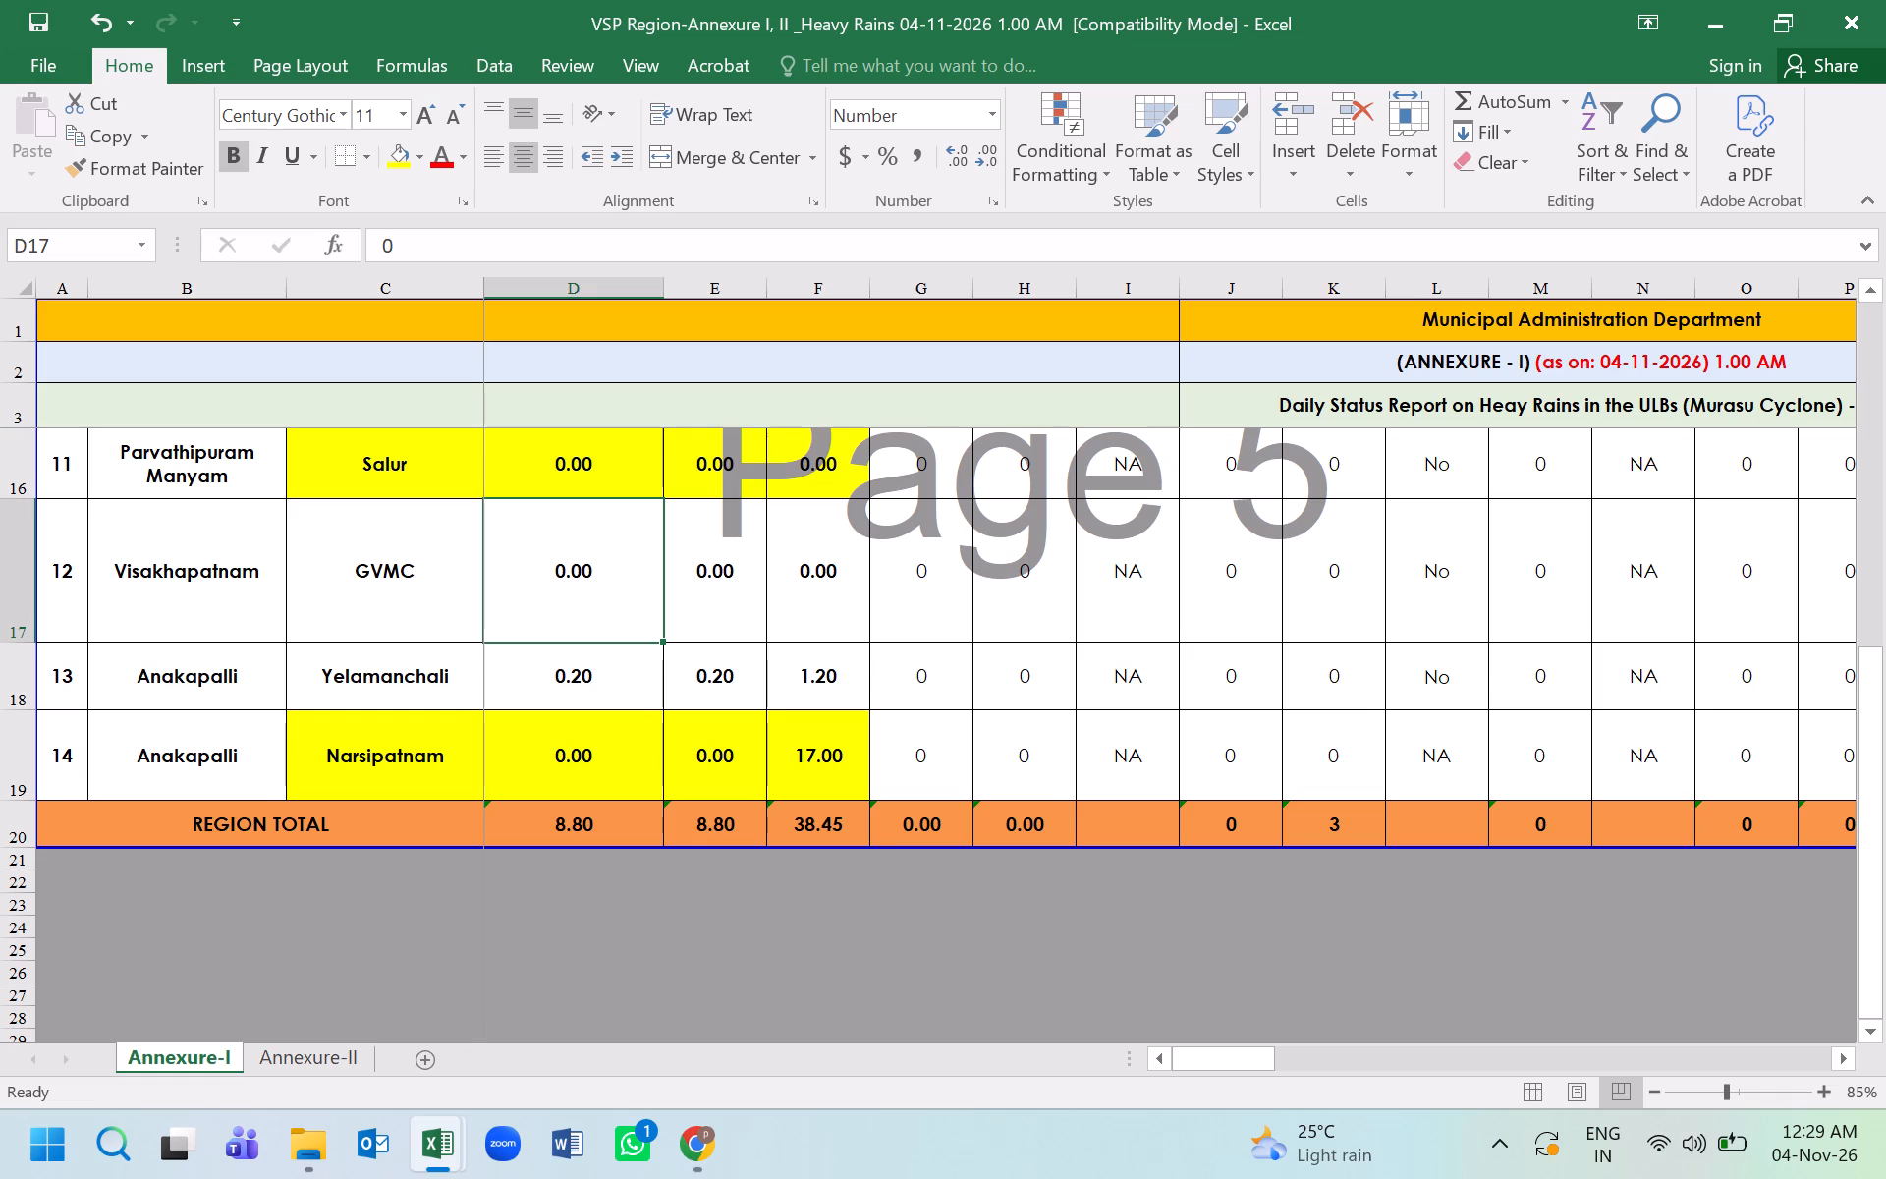
{"action": "type", "text": "3."}
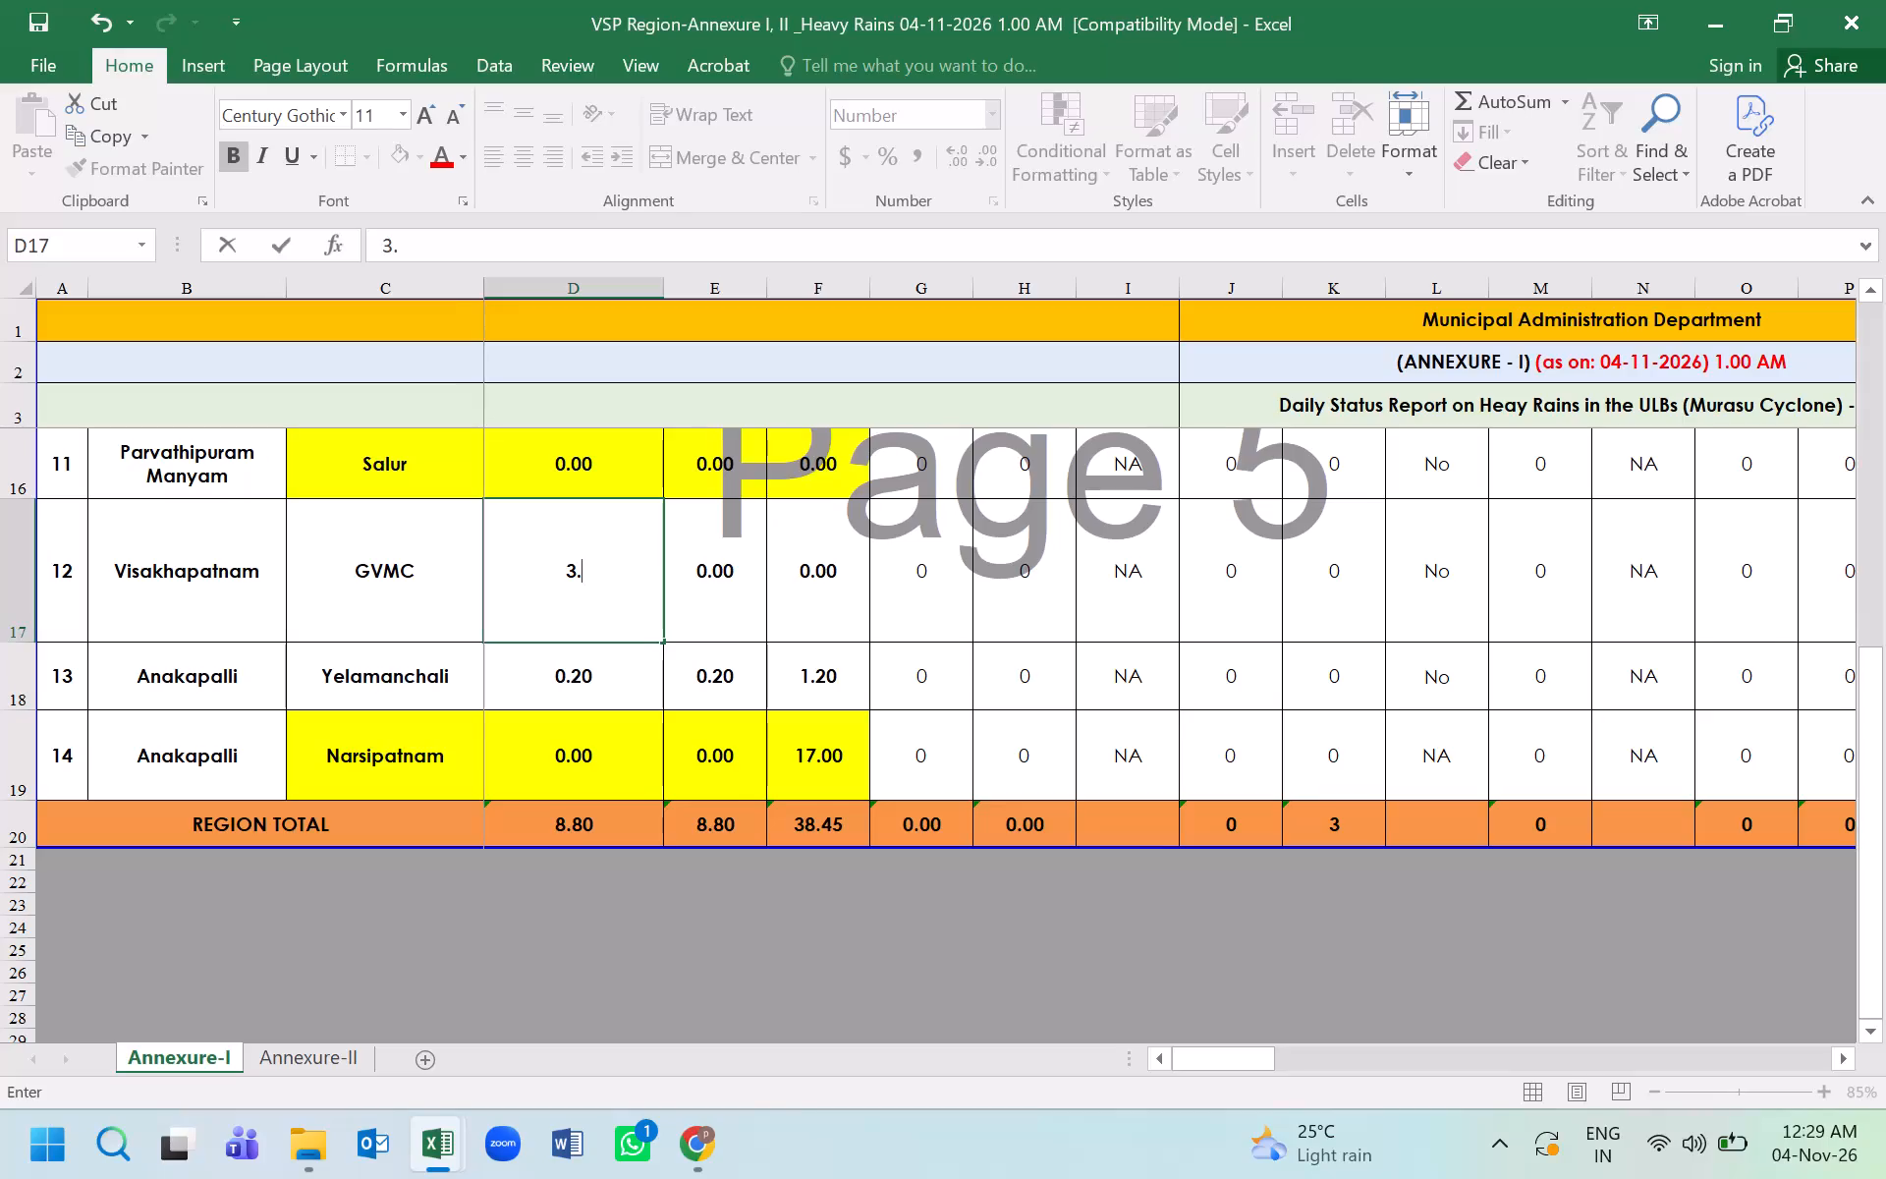
{"action": "type", "text": "00"}
{"action": "key", "text": "Return"}
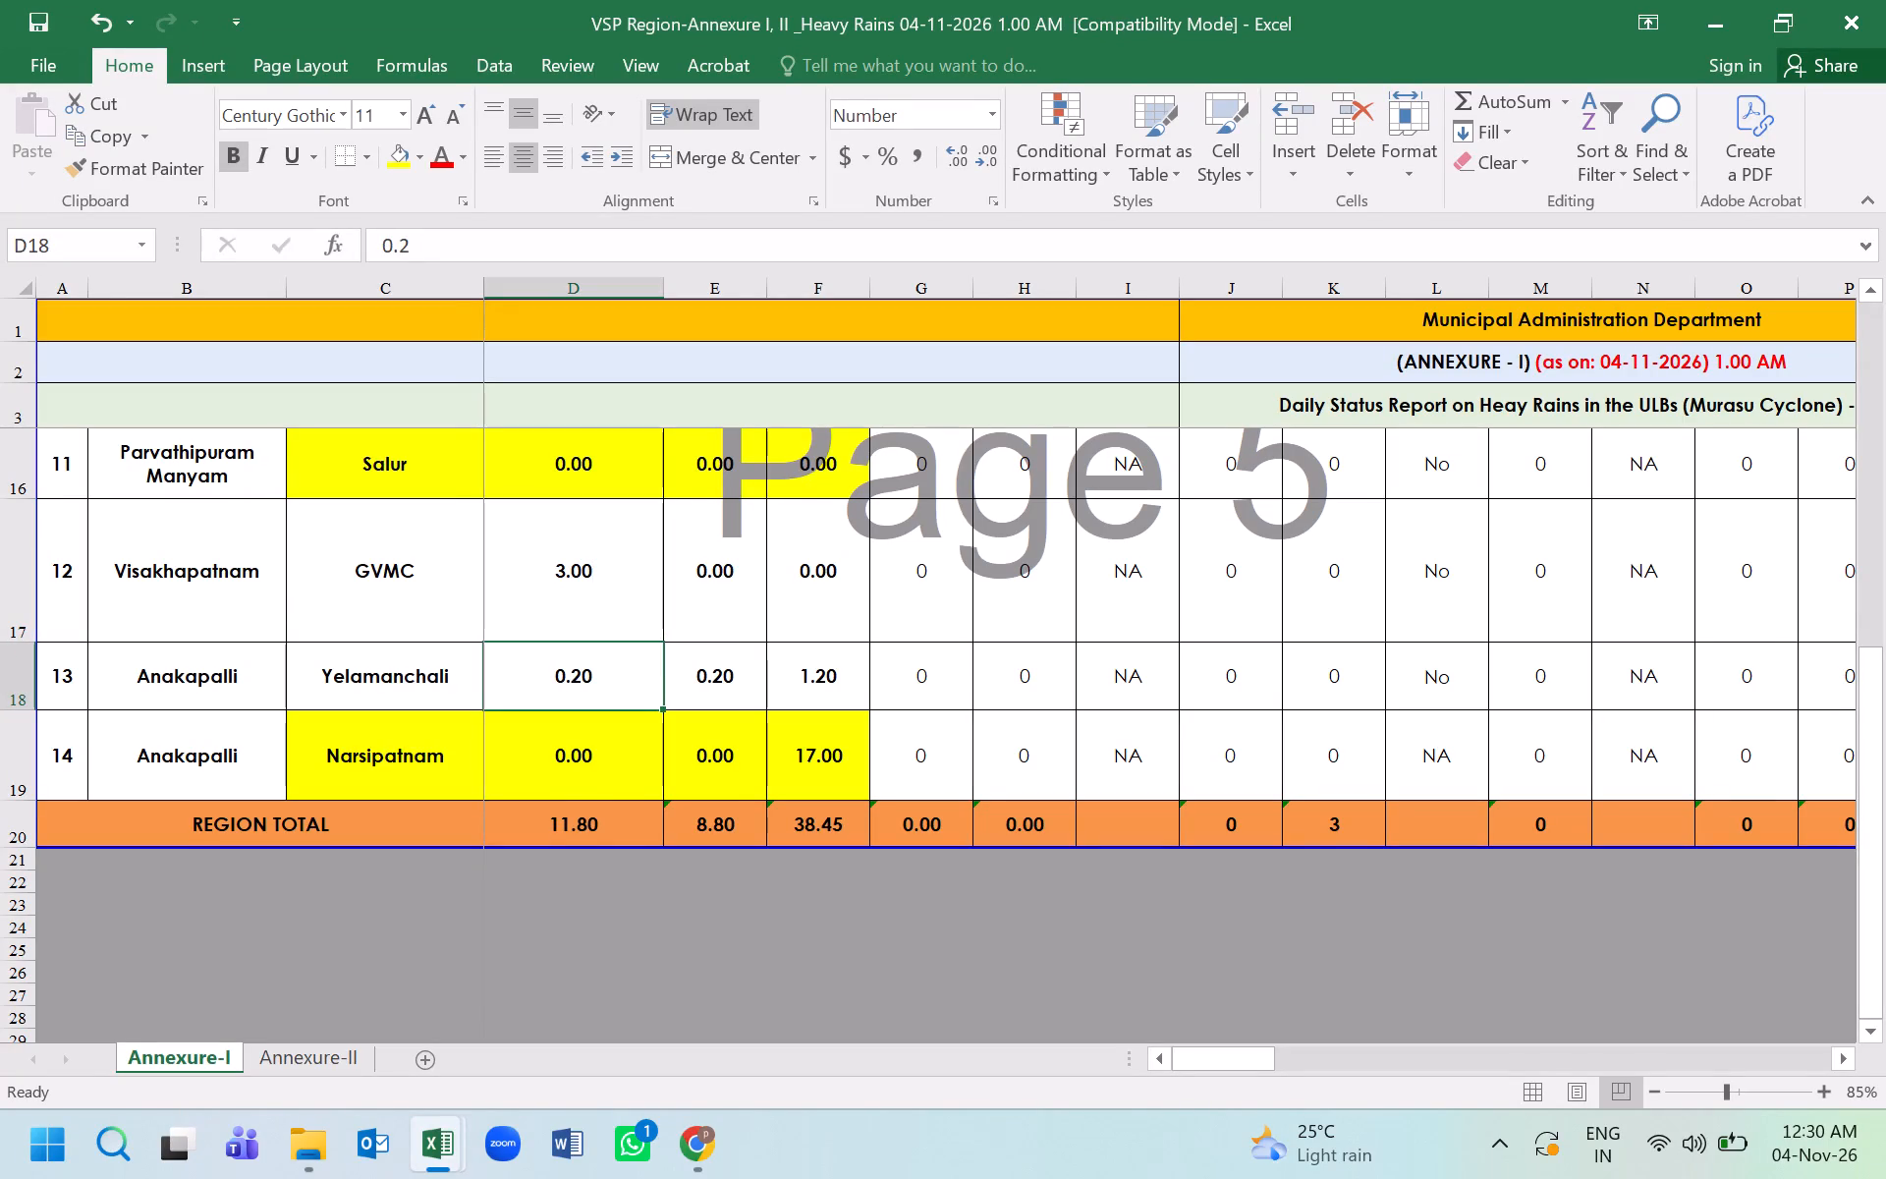
{"action": "left_click", "coordinate": [629, 600]}
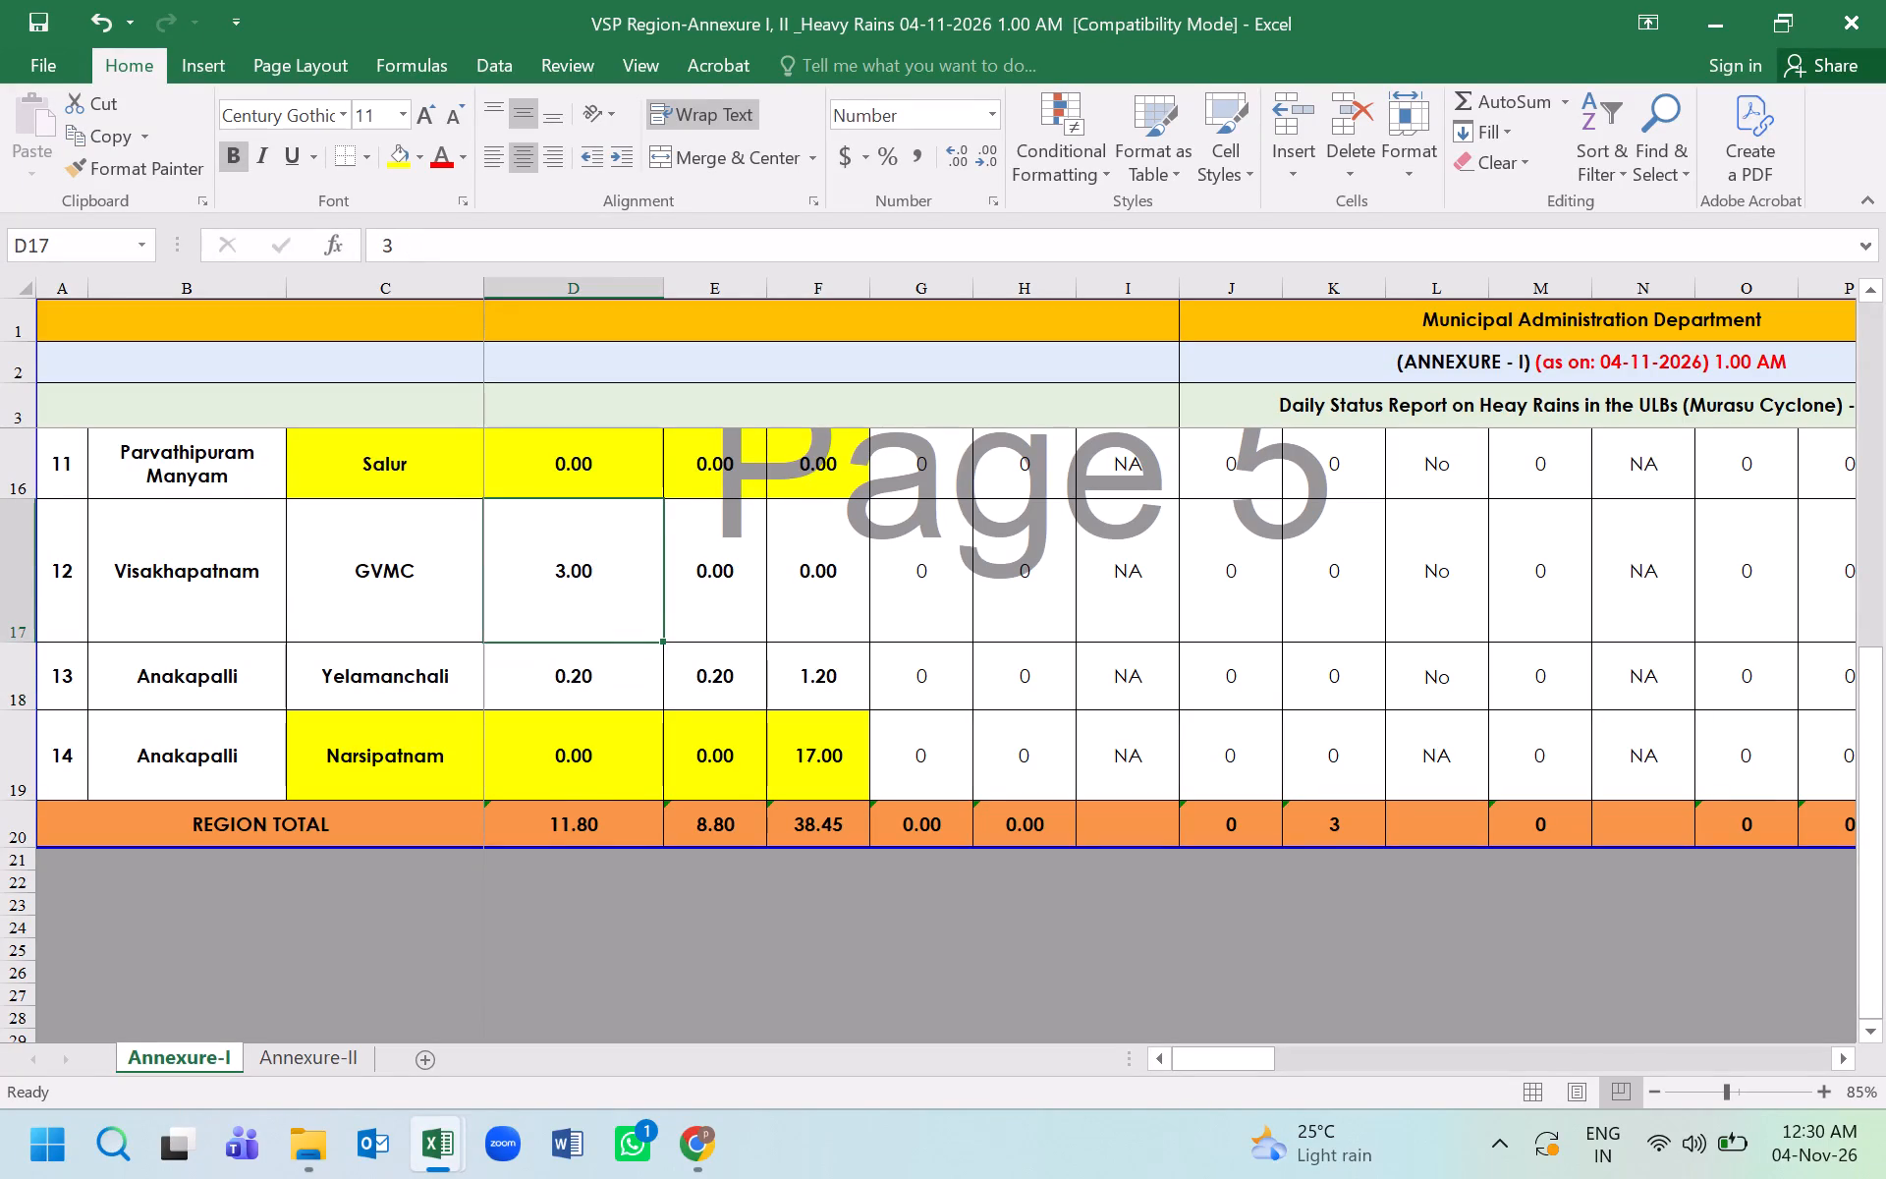
{"action": "left_click", "coordinate": [713, 610]}
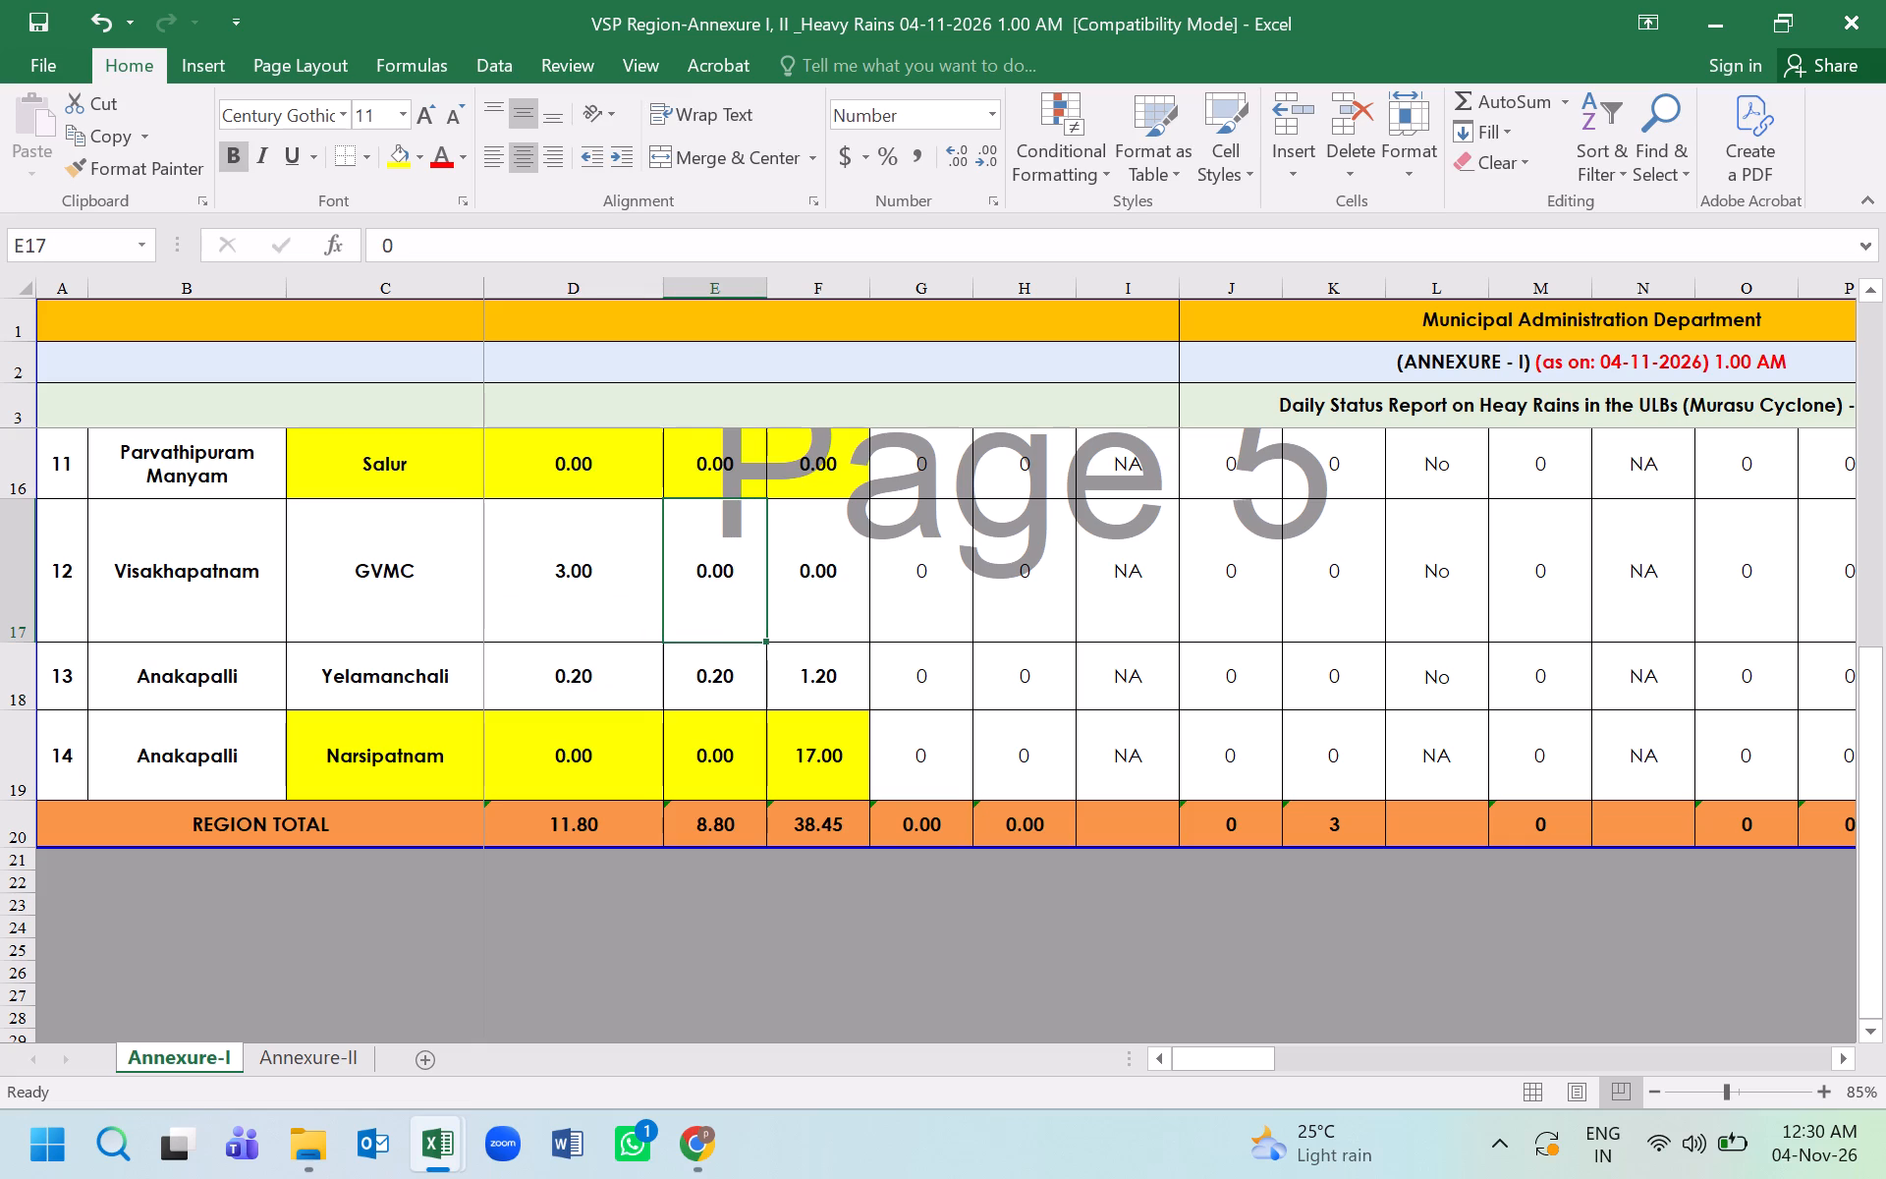
{"action": "type", "text": "30"}
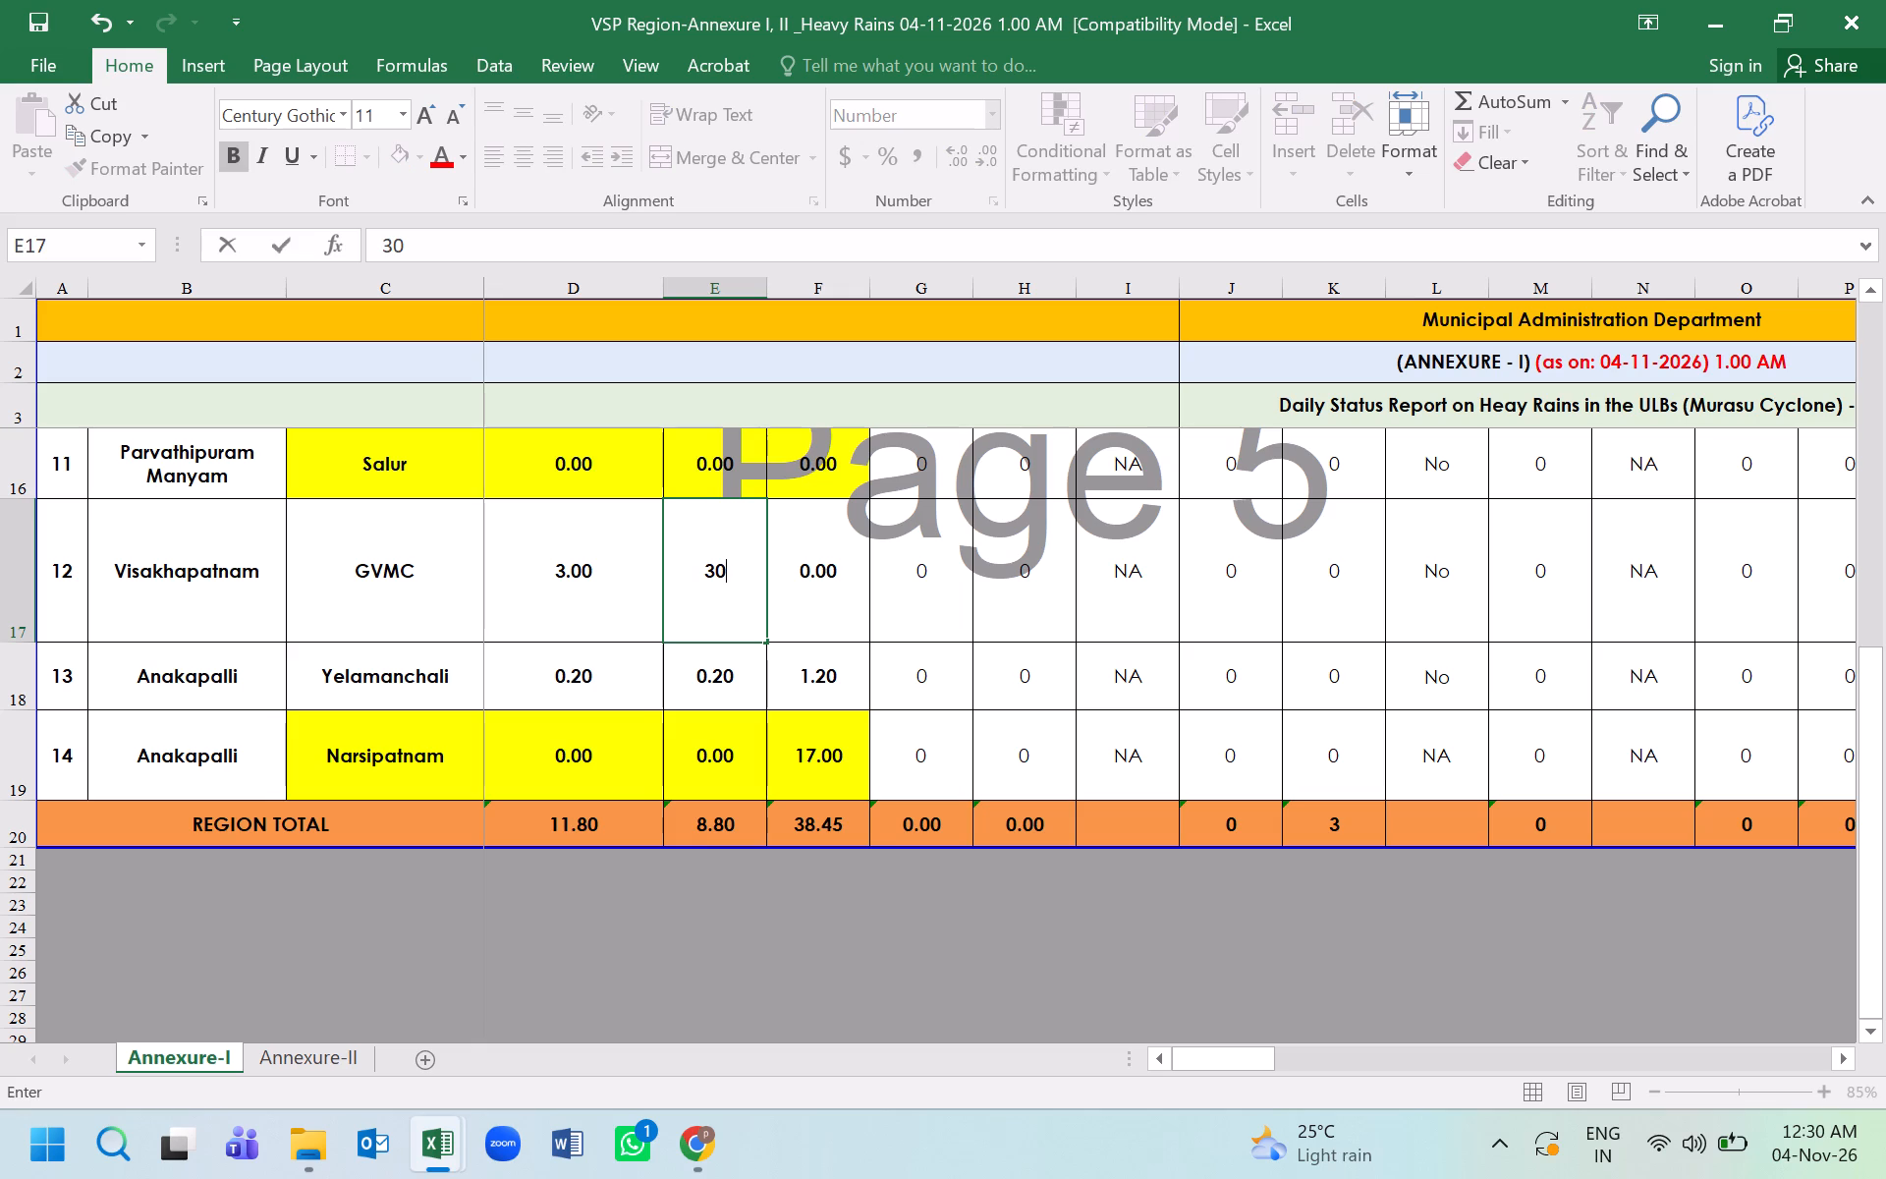
{"action": "key", "text": "BackSpace"}
{"action": "type", "text": ".00"}
{"action": "key", "text": "Return"}
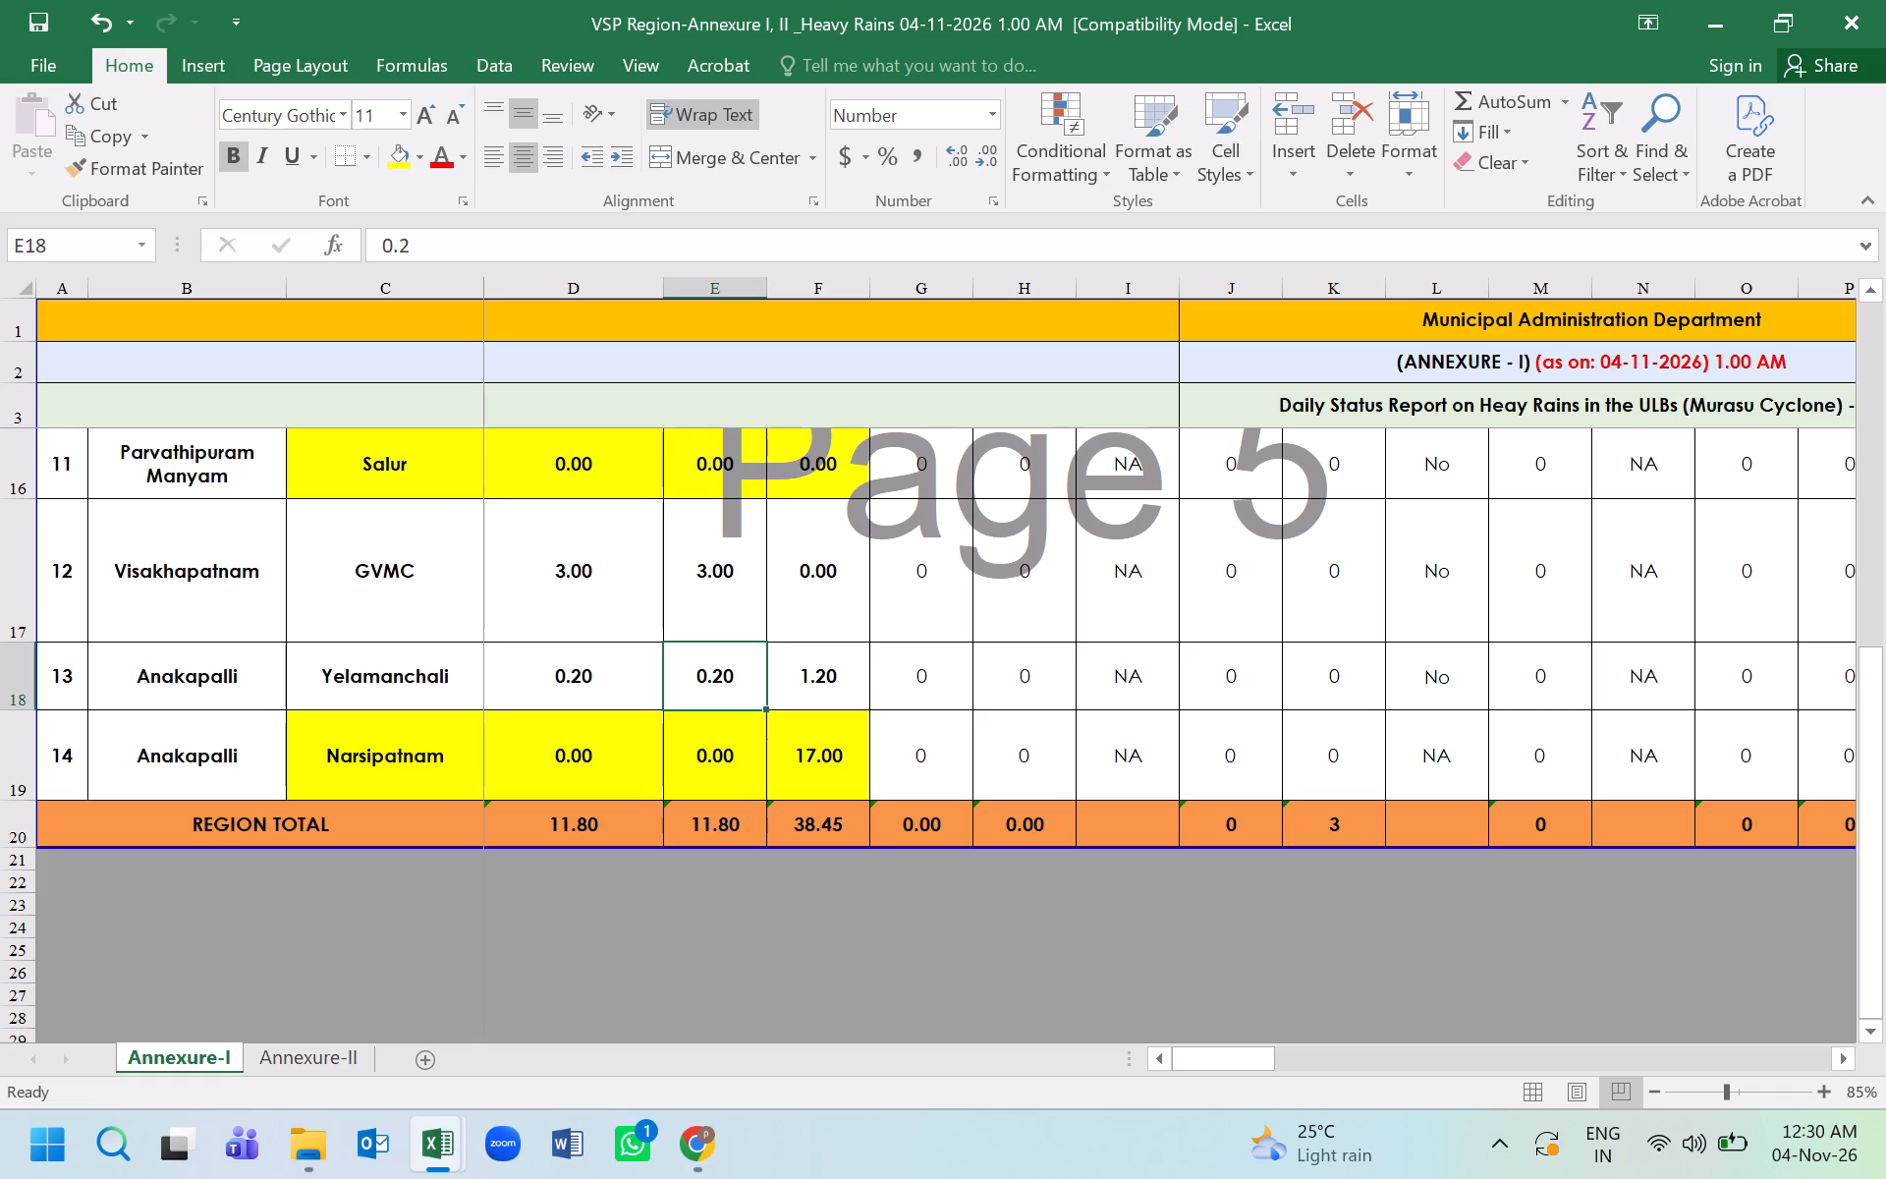
Save the workbook in its current file format and highlight GVMC's ULB name and three rainfall cells in yellow.
{"action": "left_click_drag", "start_coordinate": [399, 606], "coordinate": [854, 619]}
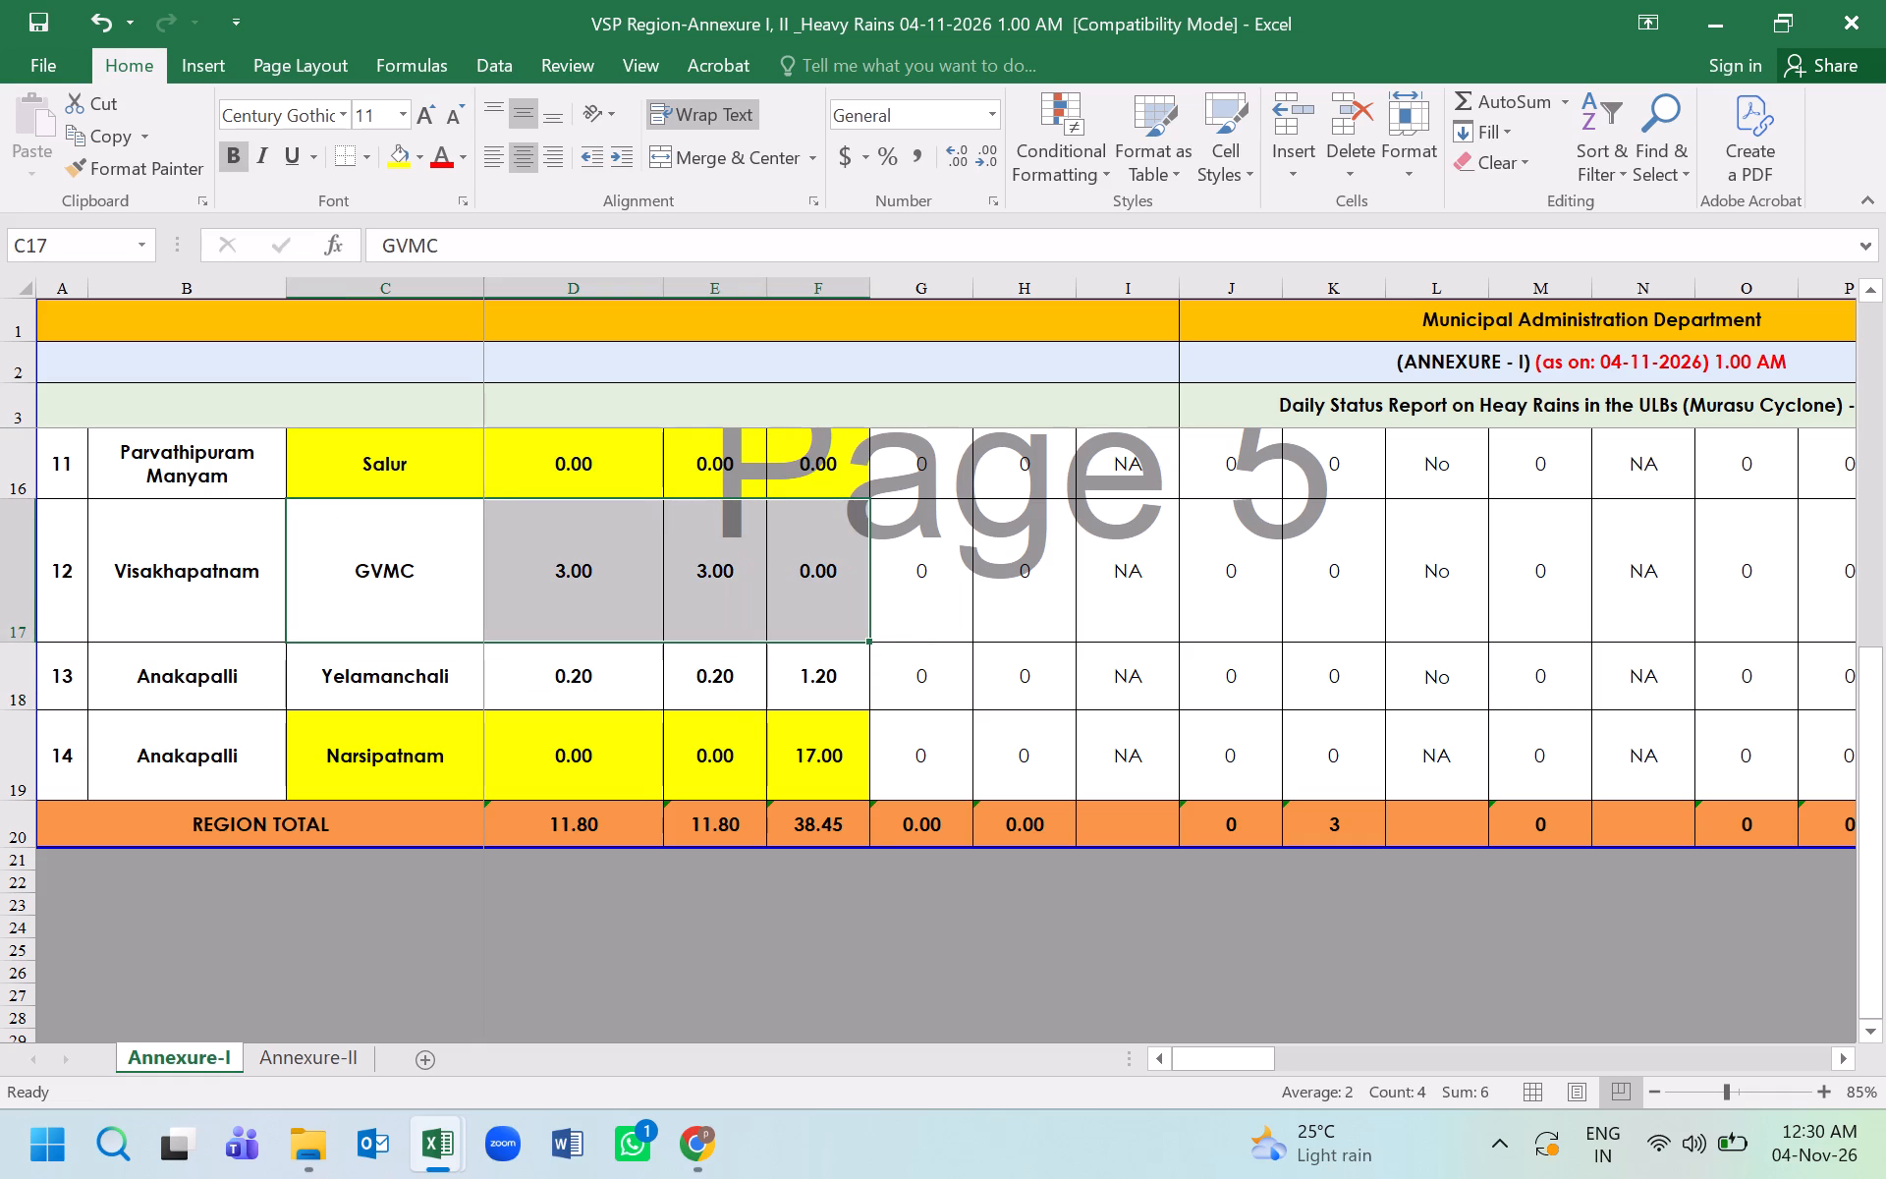
{"action": "left_click", "coordinate": [34, 22]}
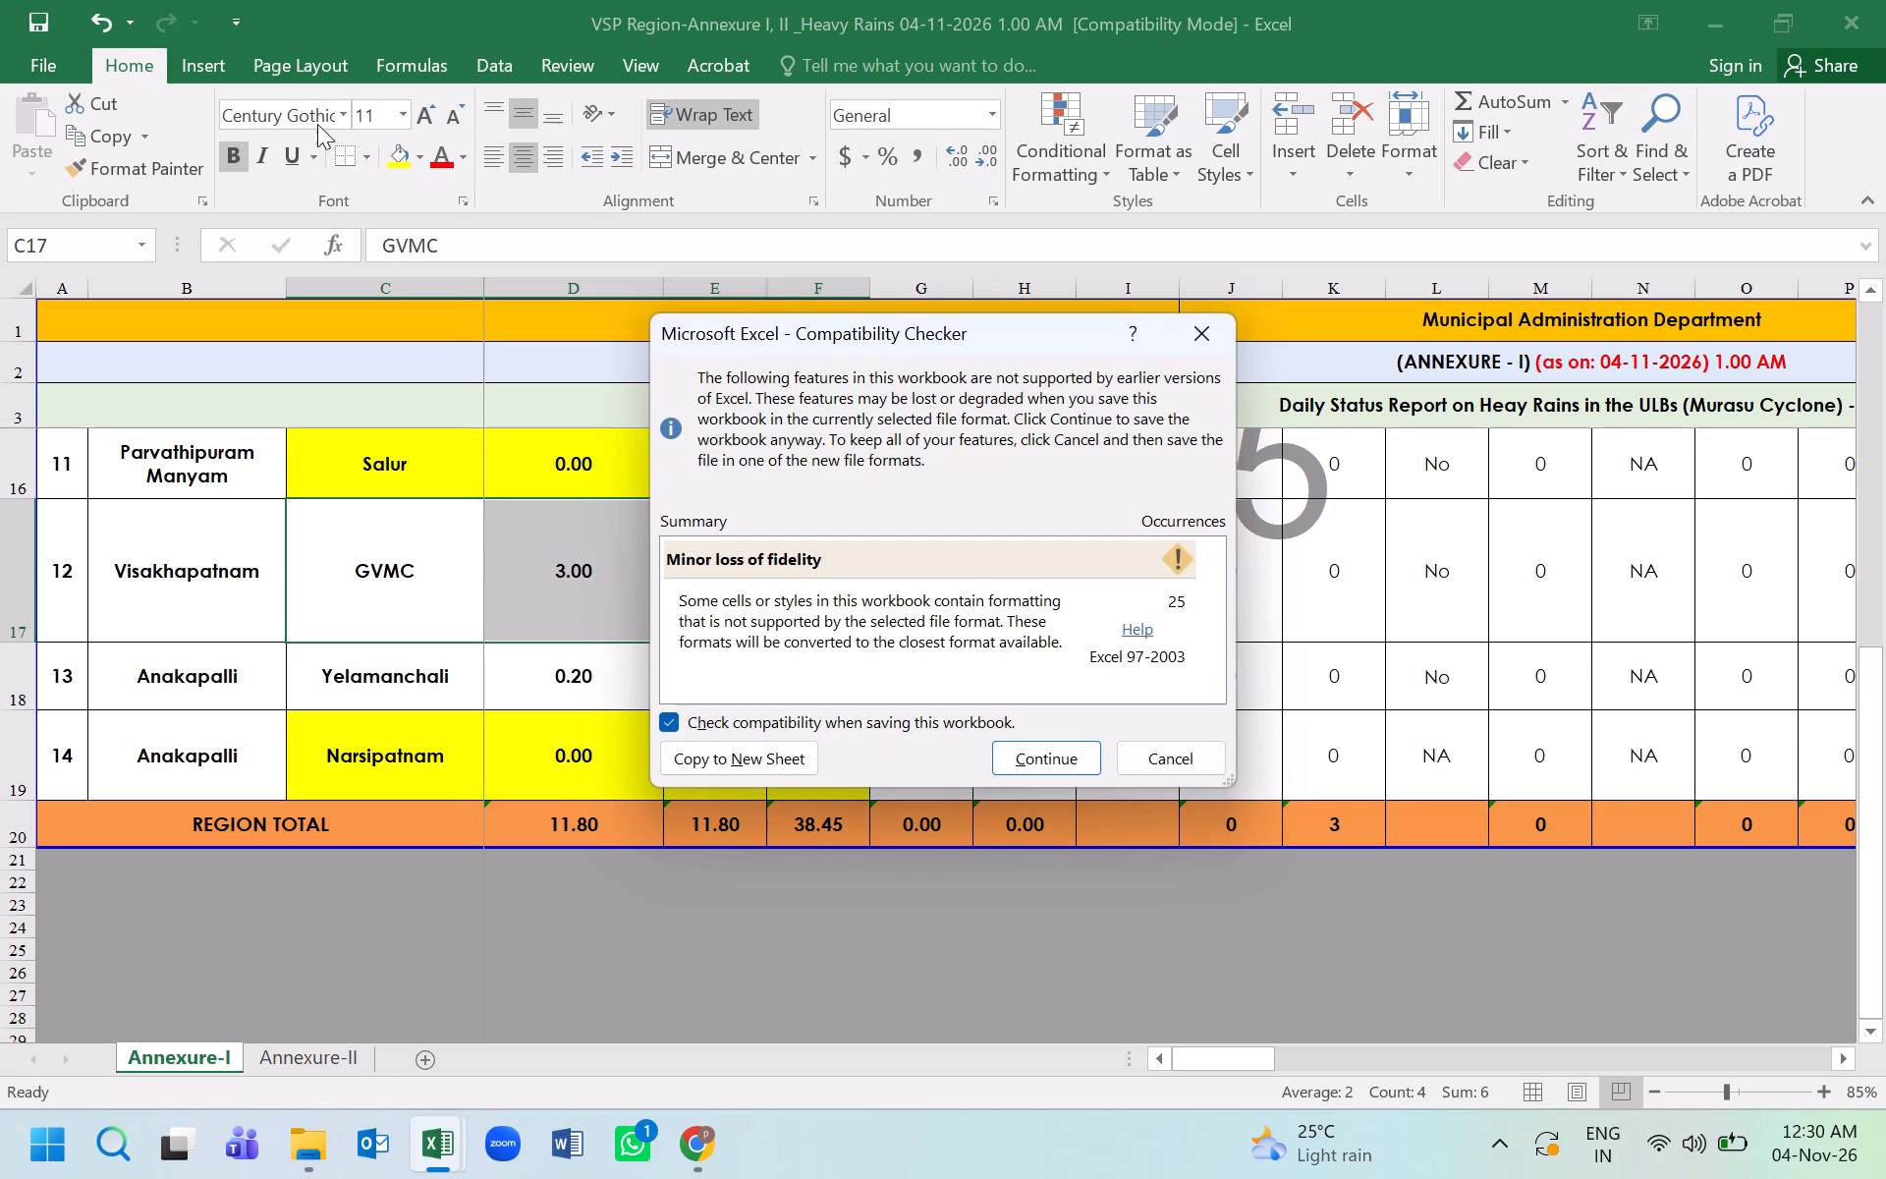
{"action": "left_click", "coordinate": [389, 153]}
{"action": "left_click", "coordinate": [1075, 766]}
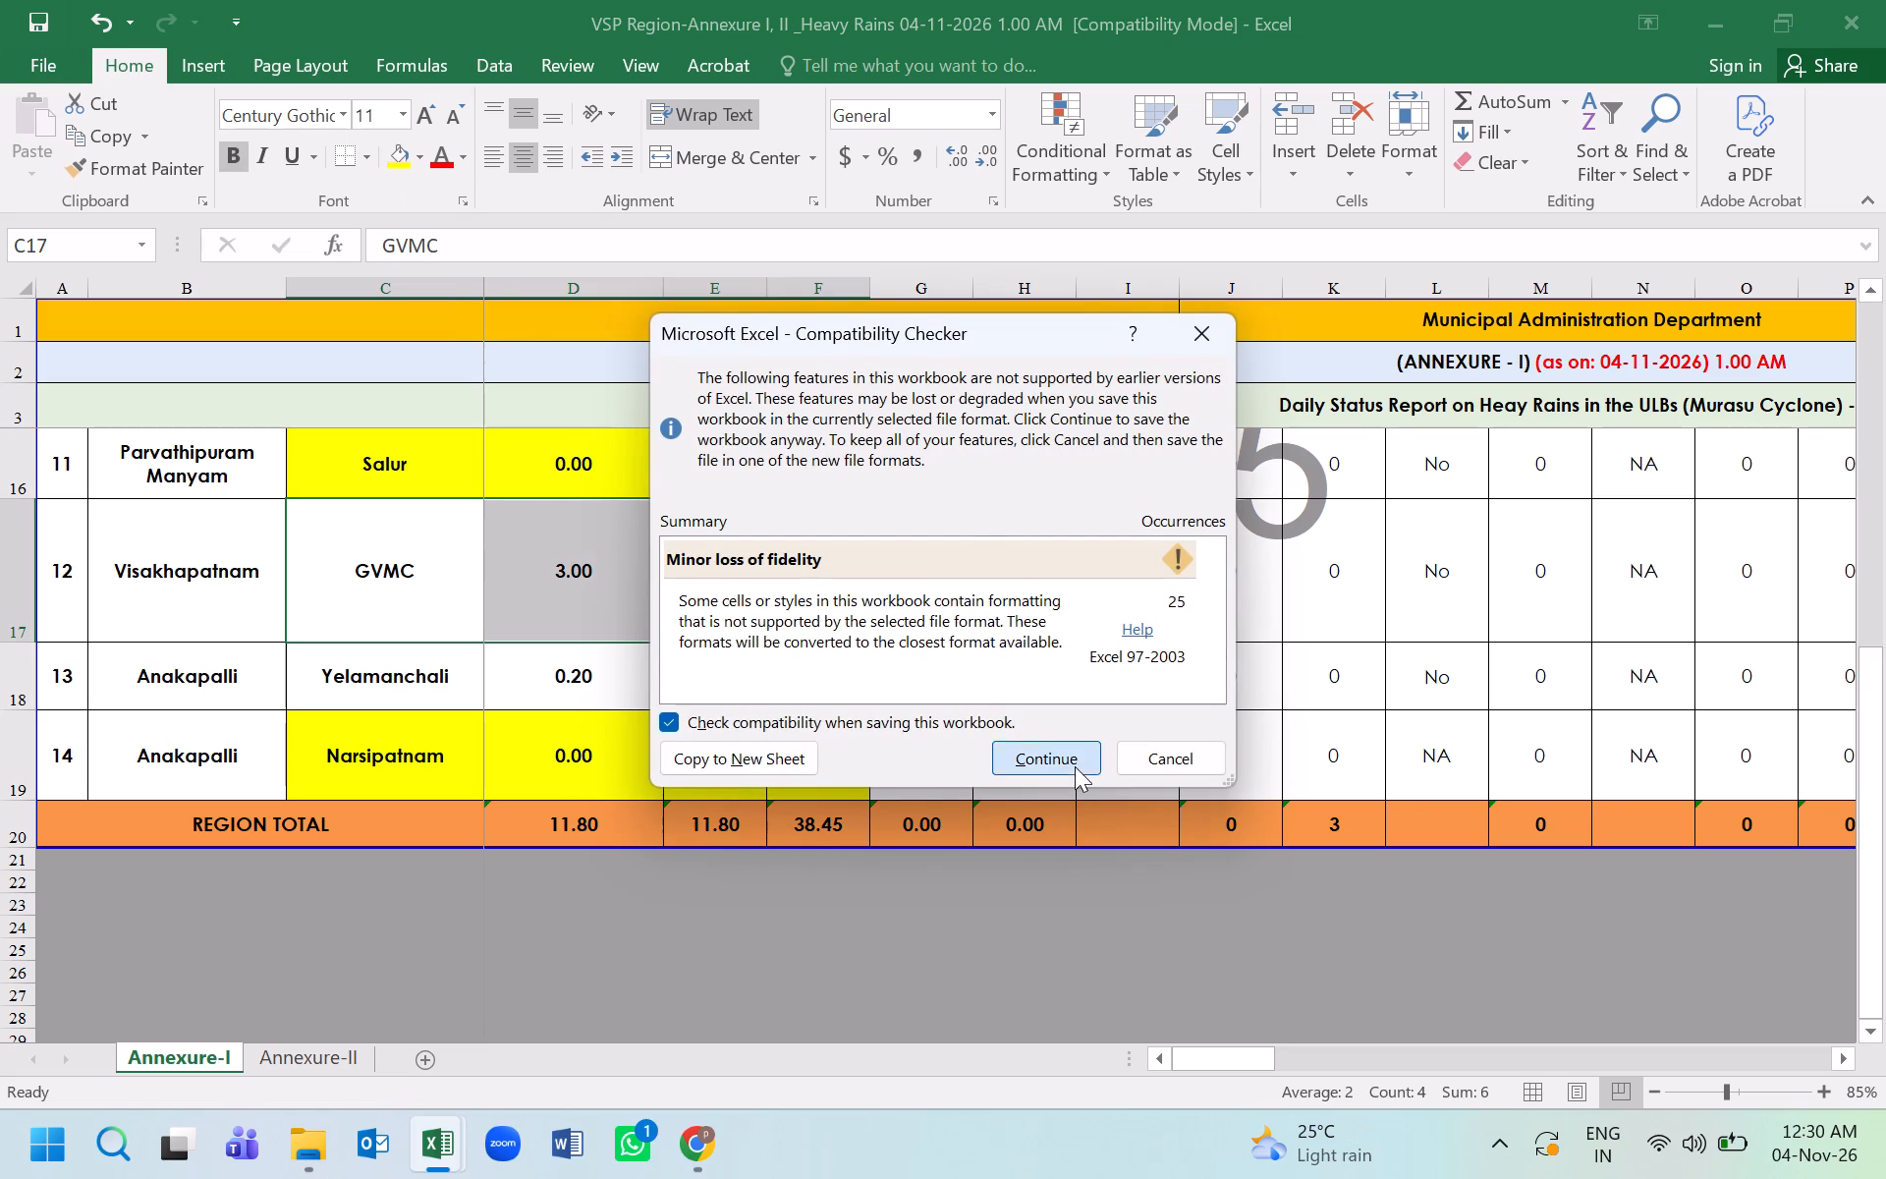
{"action": "left_click", "coordinate": [397, 154]}
{"action": "left_click", "coordinate": [627, 546]}
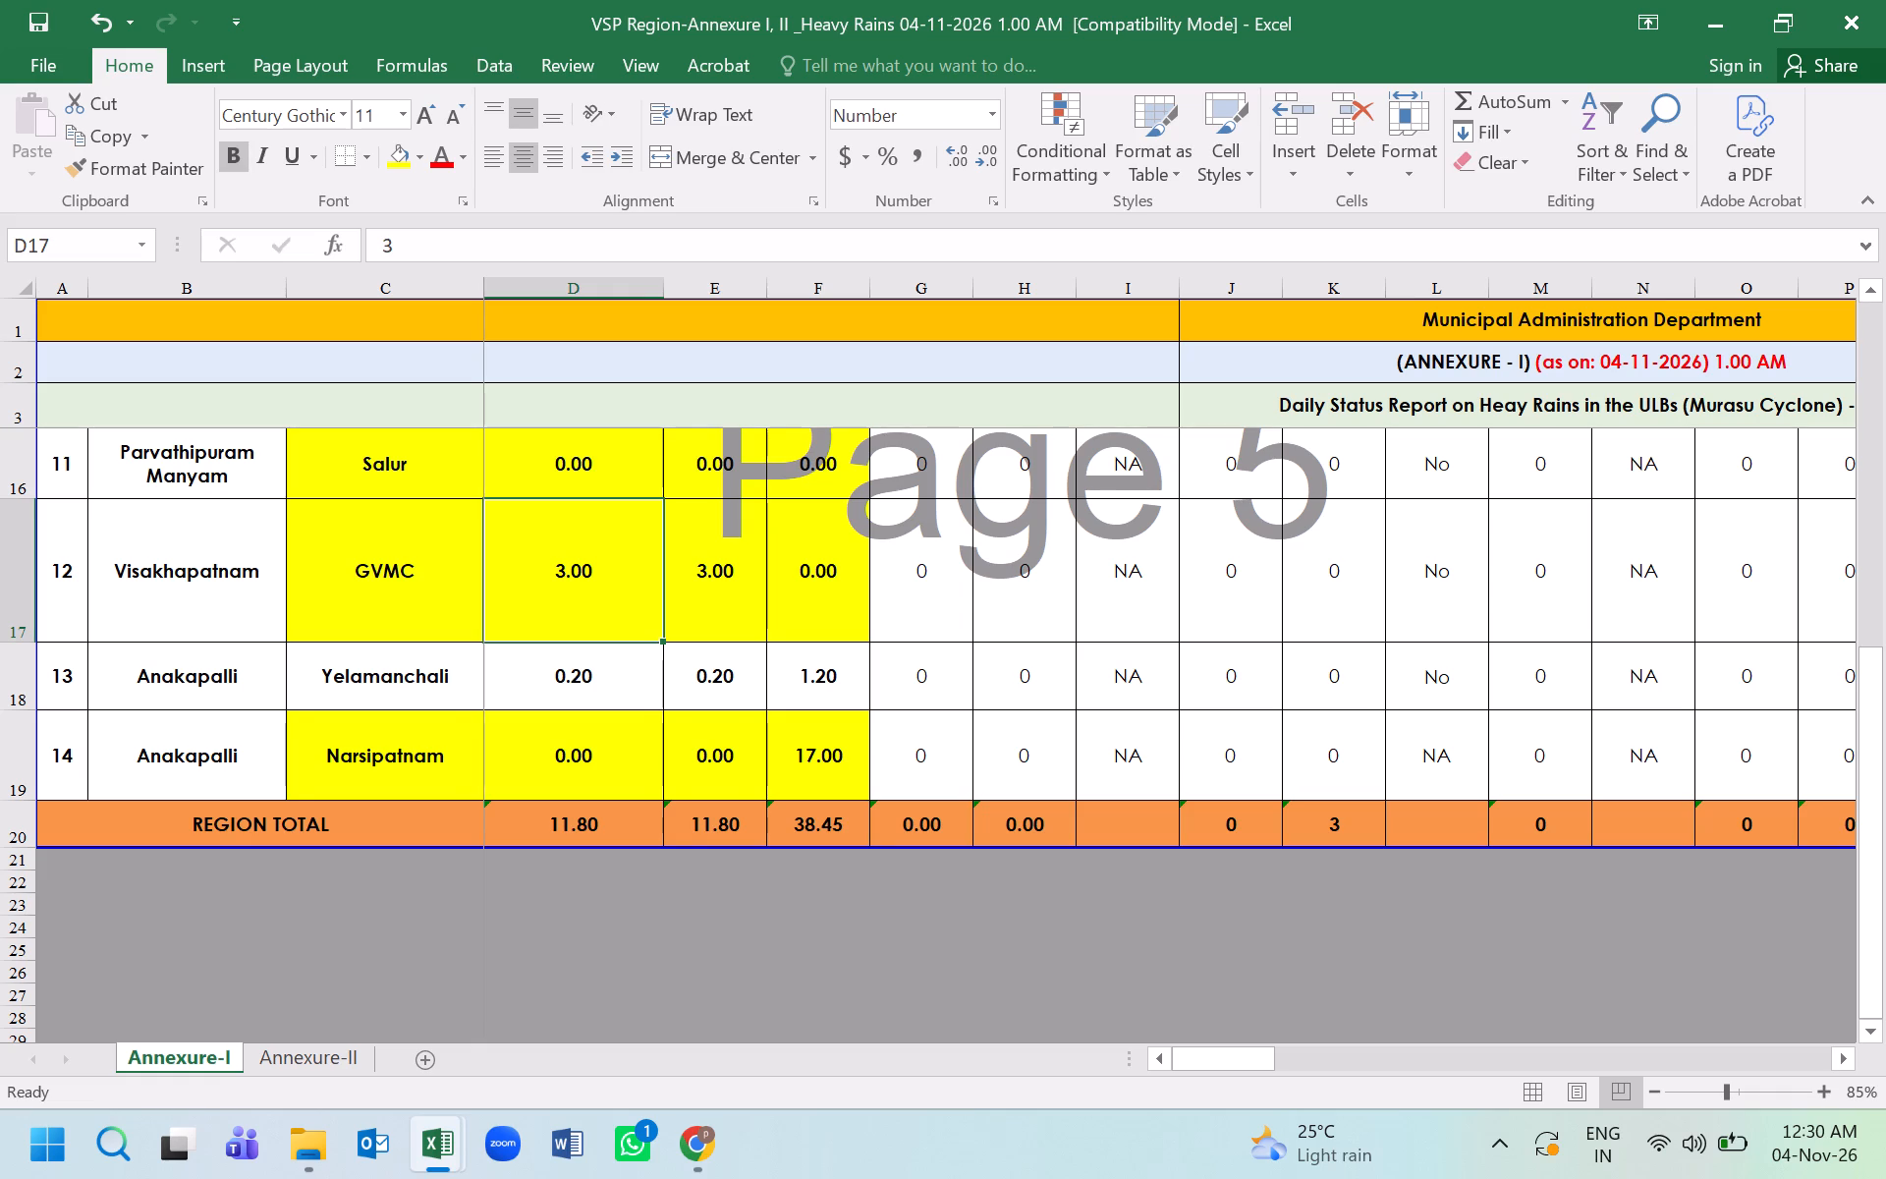
Copy Narsipatnam's 0.00 bi-hourly and cumulative rainfall cells over the same two cells of Yelamanchali.
{"action": "left_click_drag", "start_coordinate": [602, 694], "coordinate": [645, 689]}
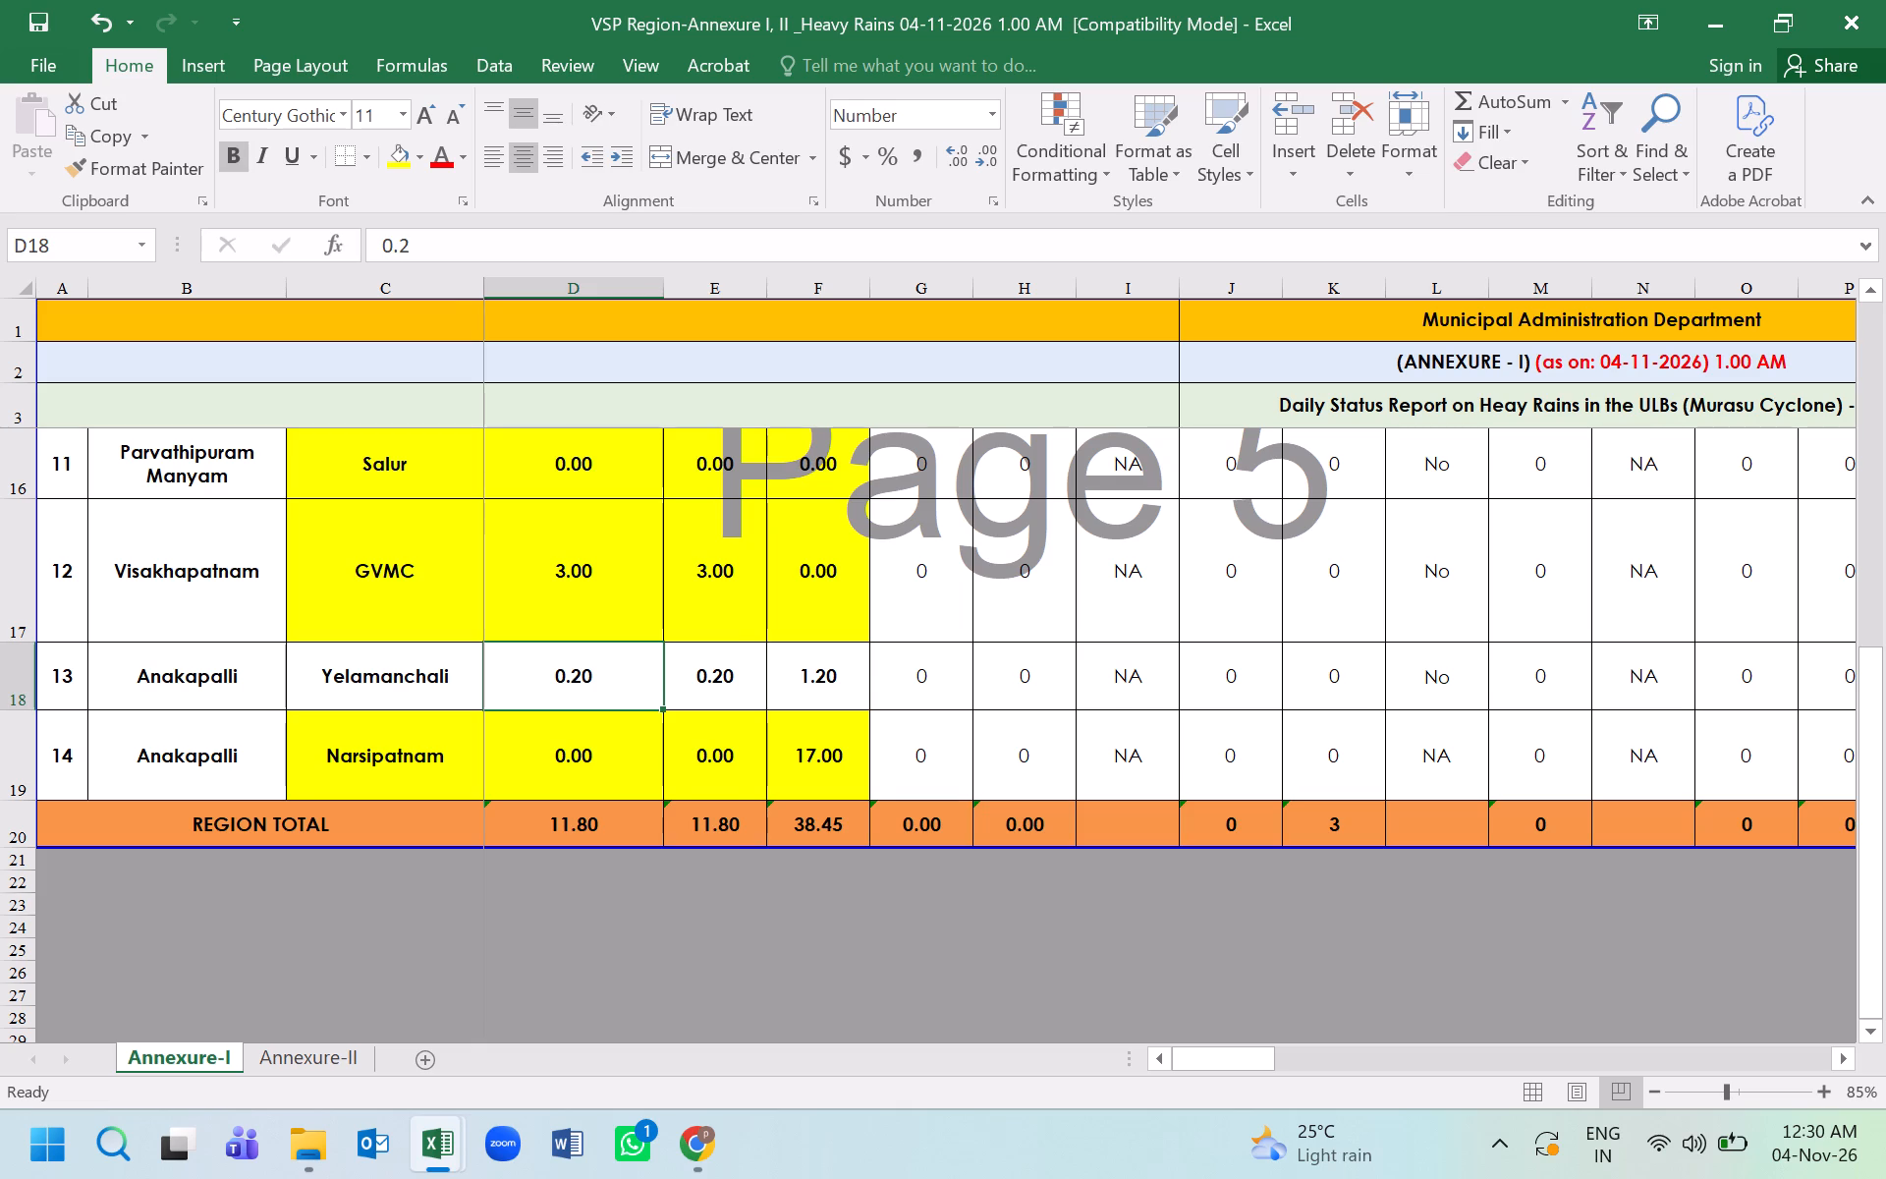
{"action": "left_click_drag", "start_coordinate": [588, 785], "coordinate": [658, 785]}
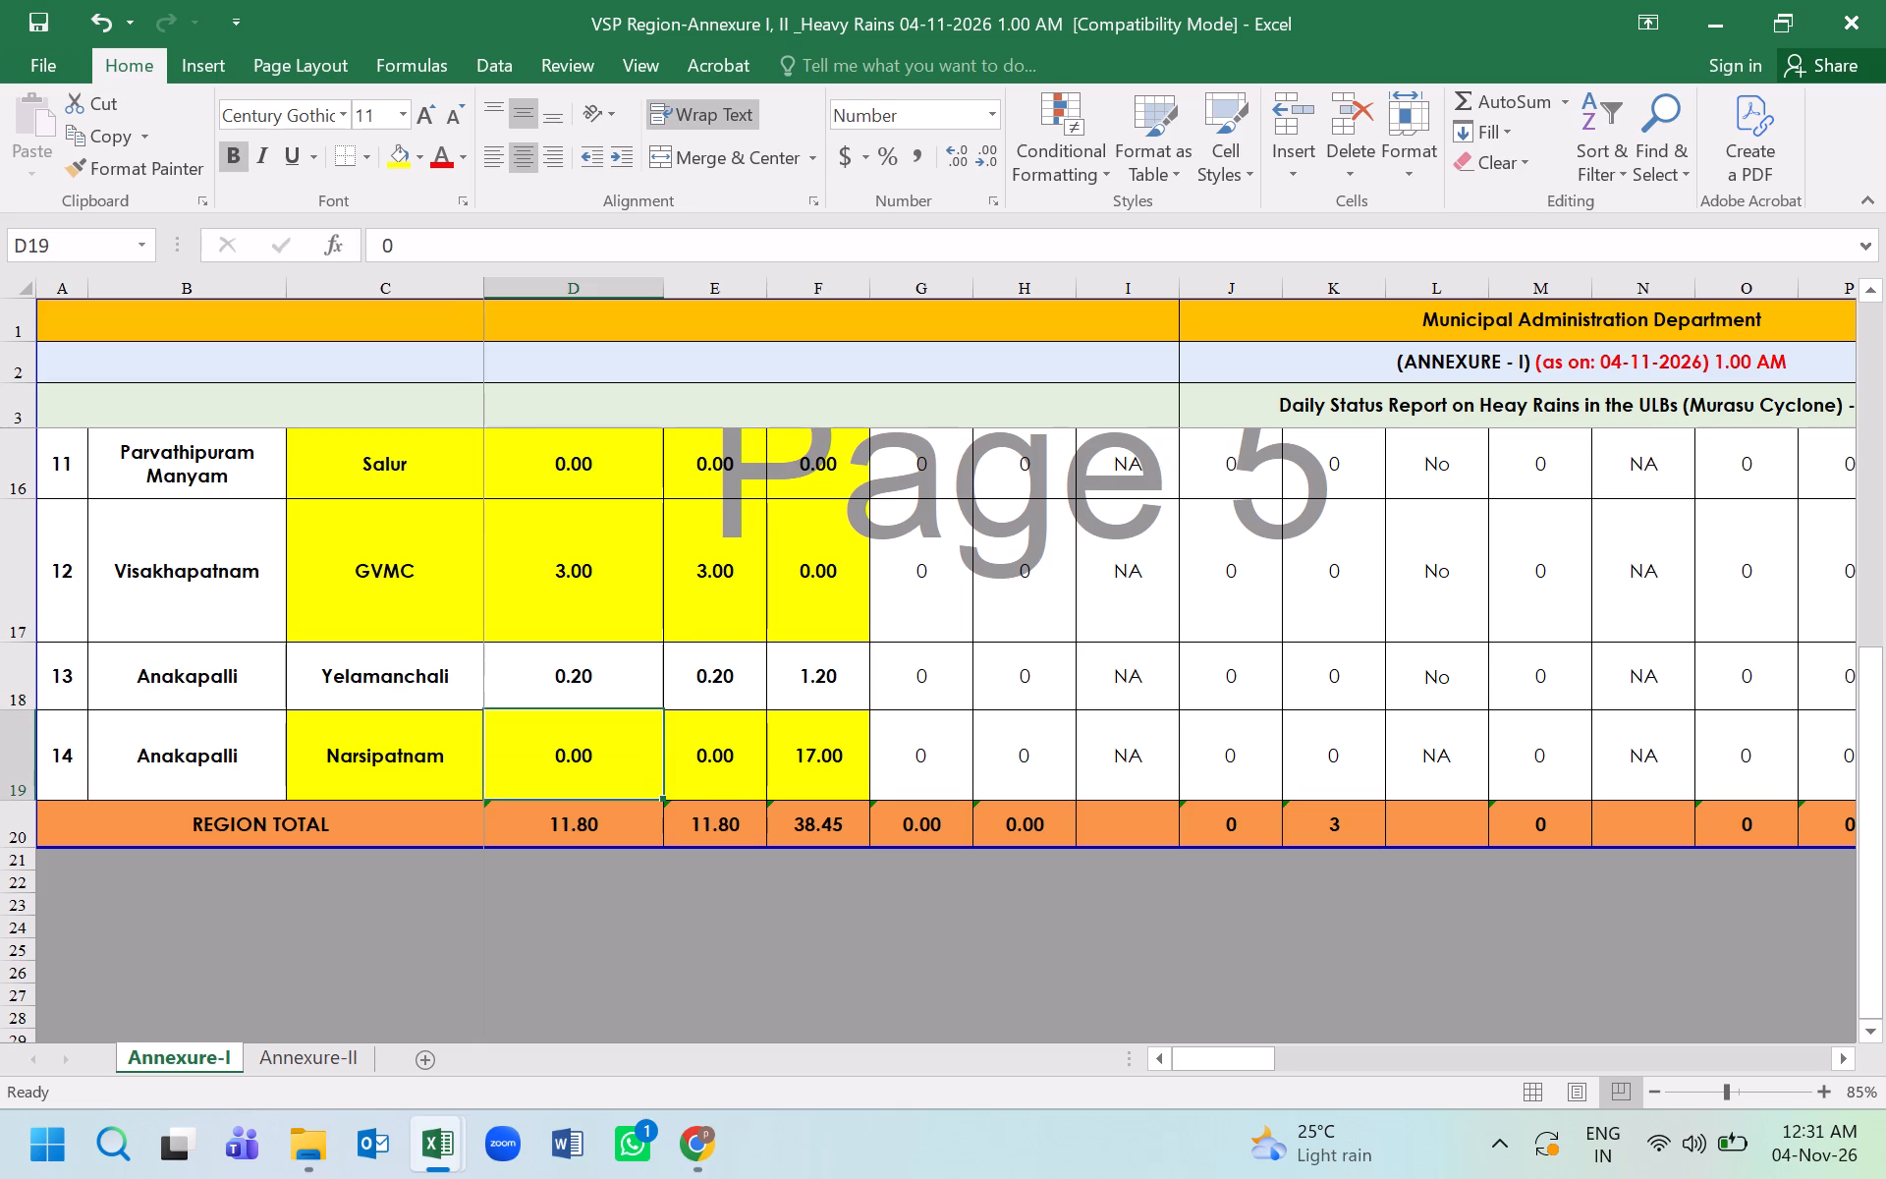
{"action": "left_click_drag", "start_coordinate": [658, 785], "coordinate": [706, 784]}
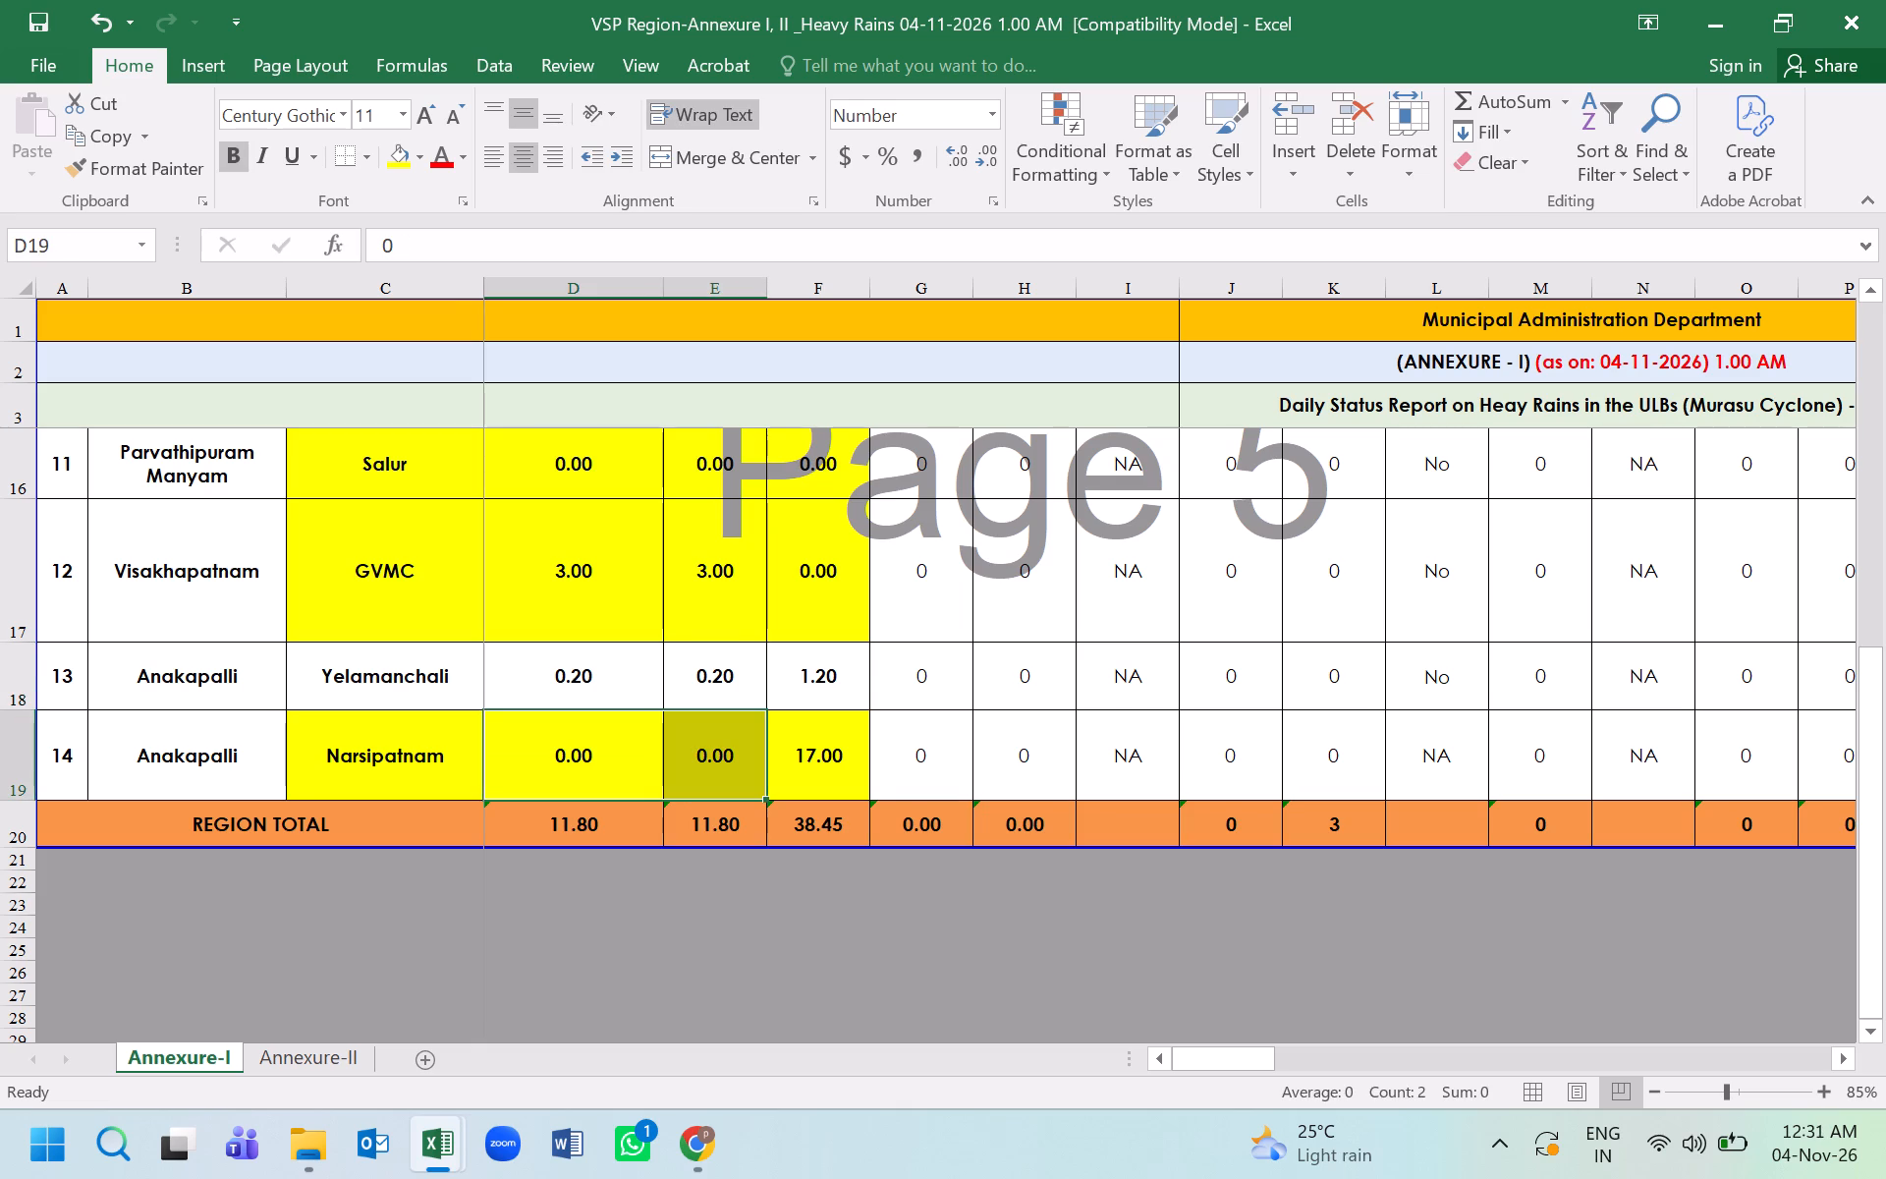
{"action": "key", "text": "ctrl+c"}
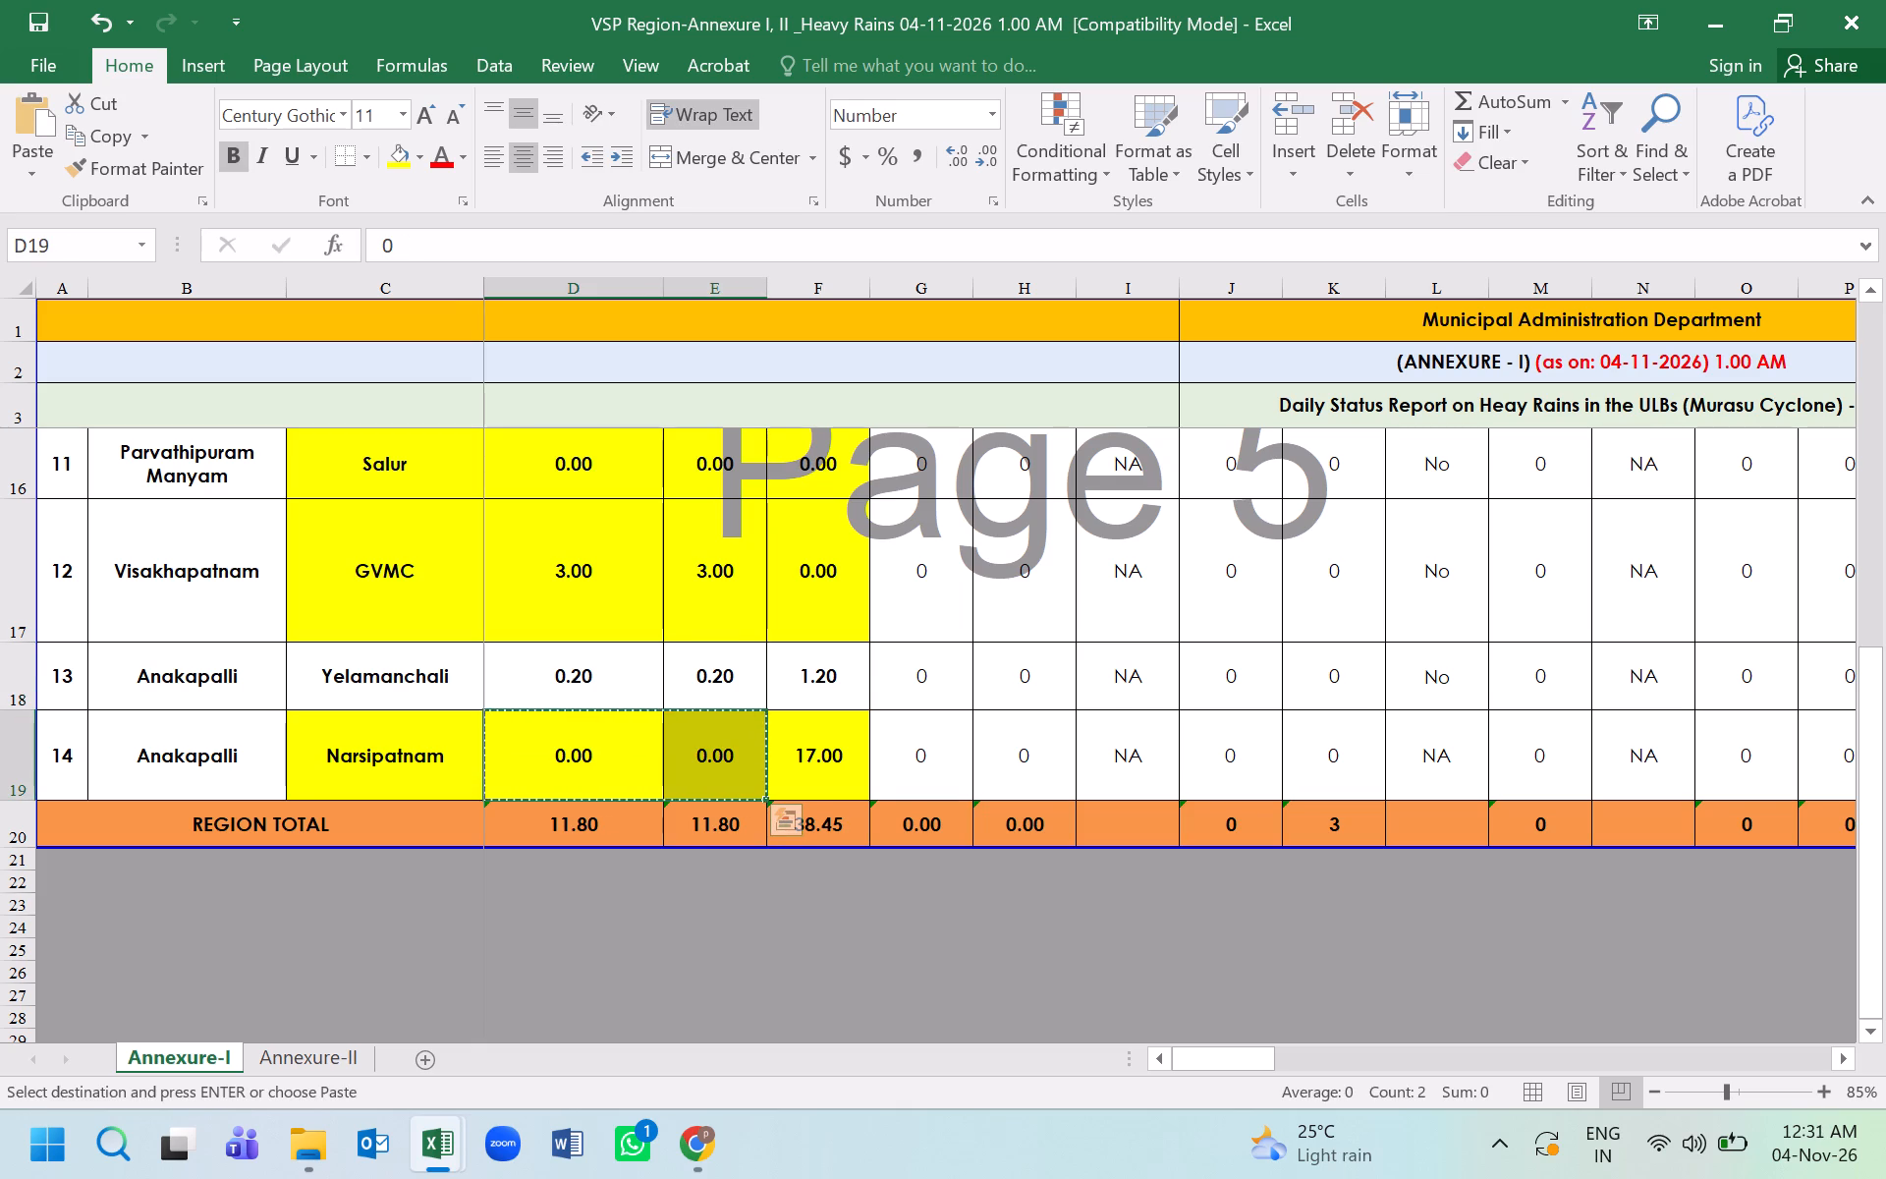
{"action": "left_click_drag", "start_coordinate": [529, 685], "coordinate": [703, 687]}
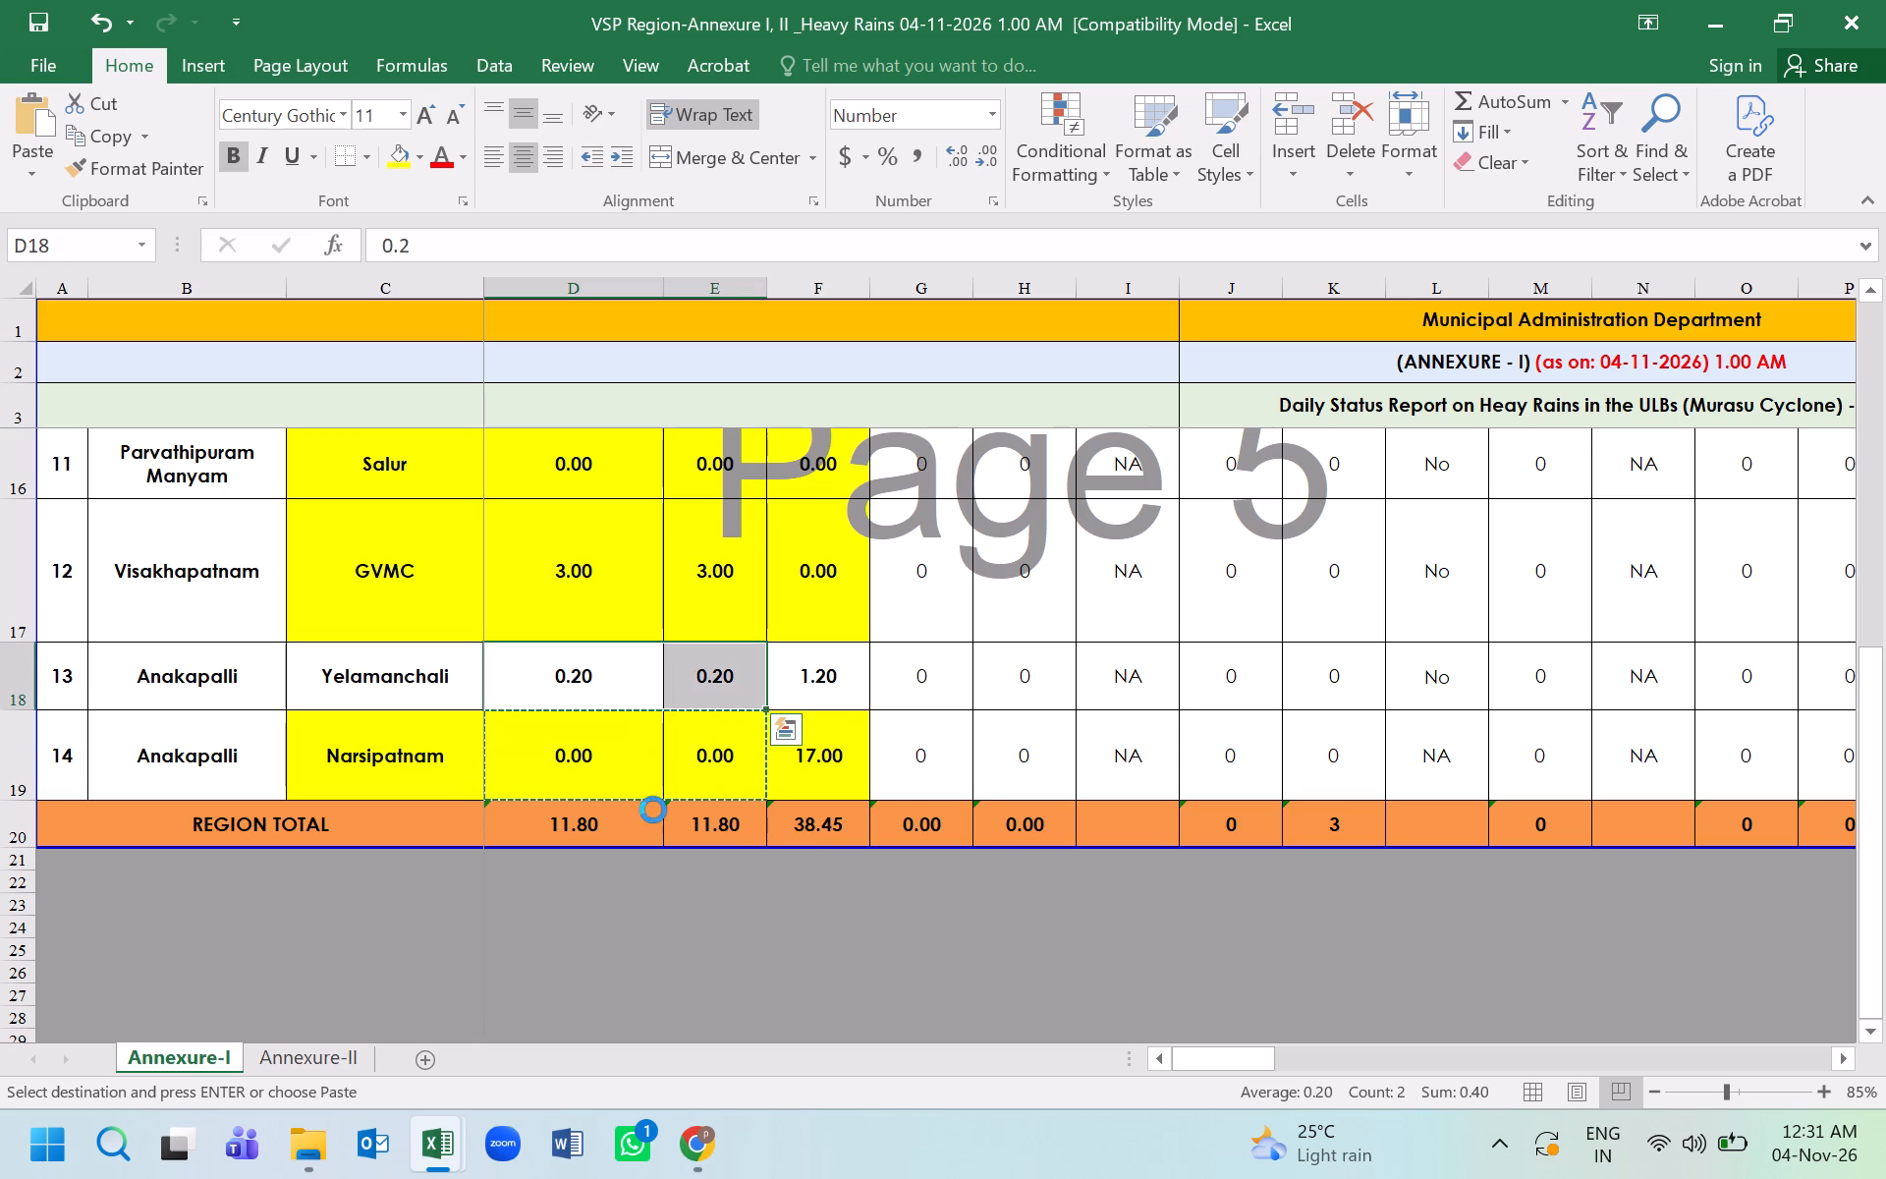
{"action": "key", "text": "ctrl+v"}
{"action": "left_click", "coordinate": [488, 713]}
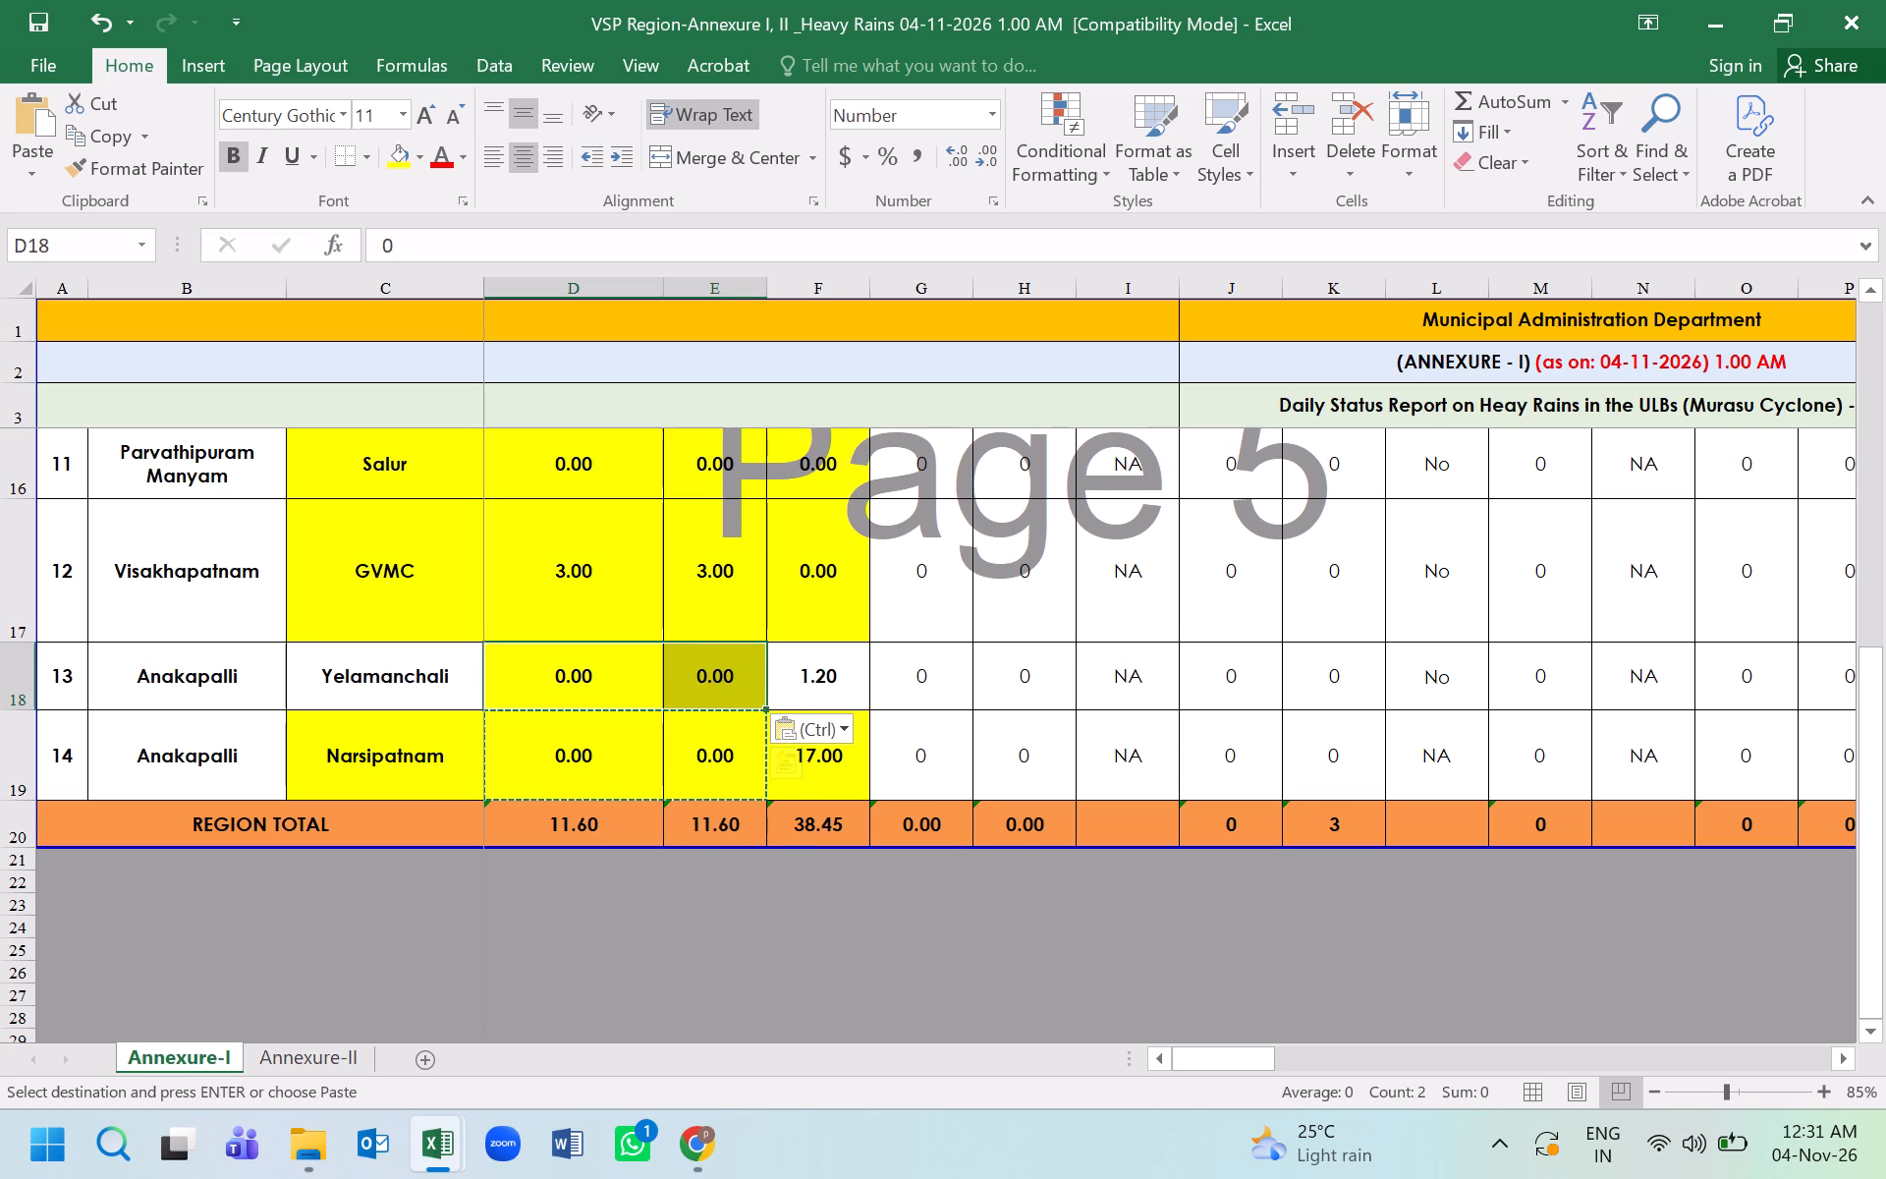
{"action": "left_click", "coordinate": [449, 624]}
Highlight Yelamanchali's ULB name together with its bi-hourly and cumulative rainfall cells in yellow.
{"action": "left_click_drag", "start_coordinate": [402, 681], "coordinate": [788, 671]}
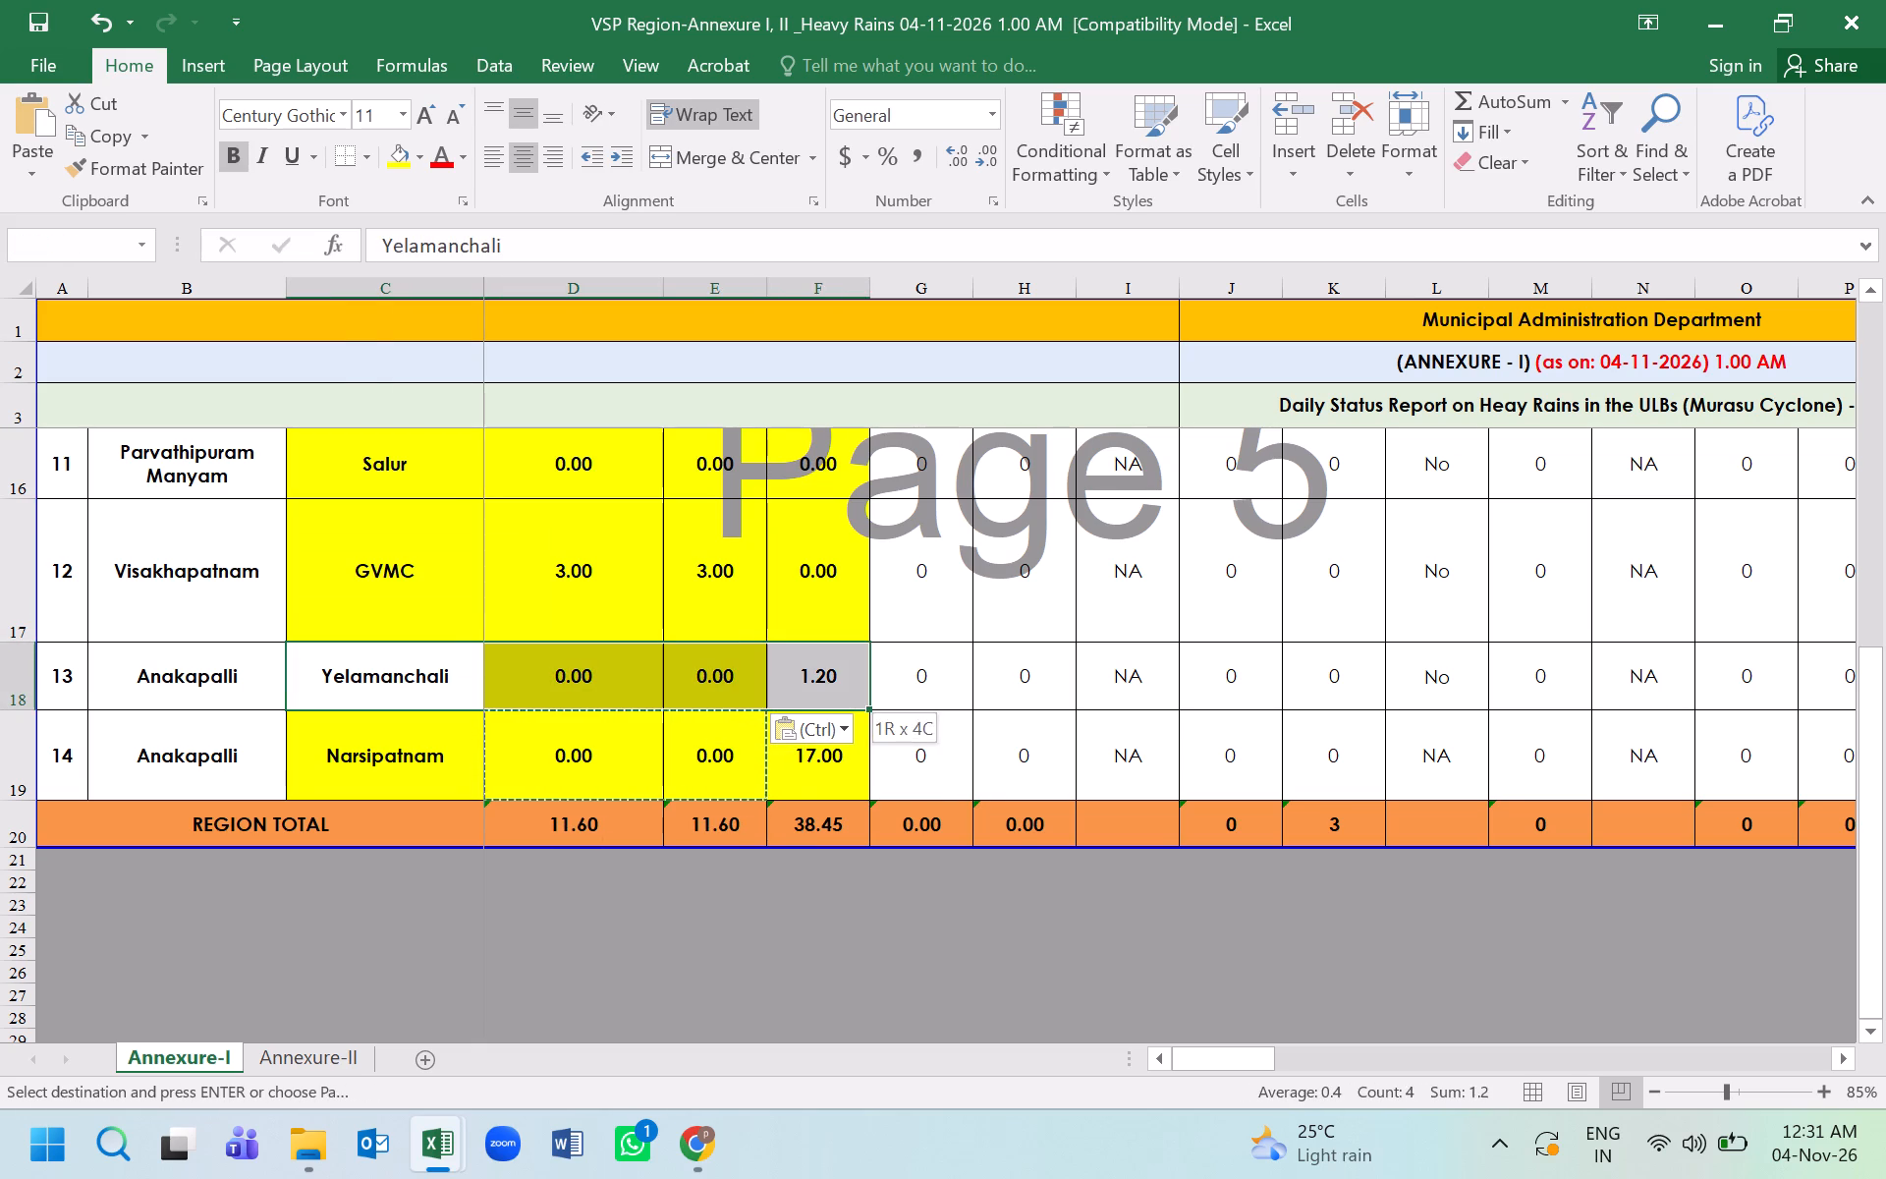
{"action": "left_click_drag", "start_coordinate": [788, 671], "coordinate": [724, 655]}
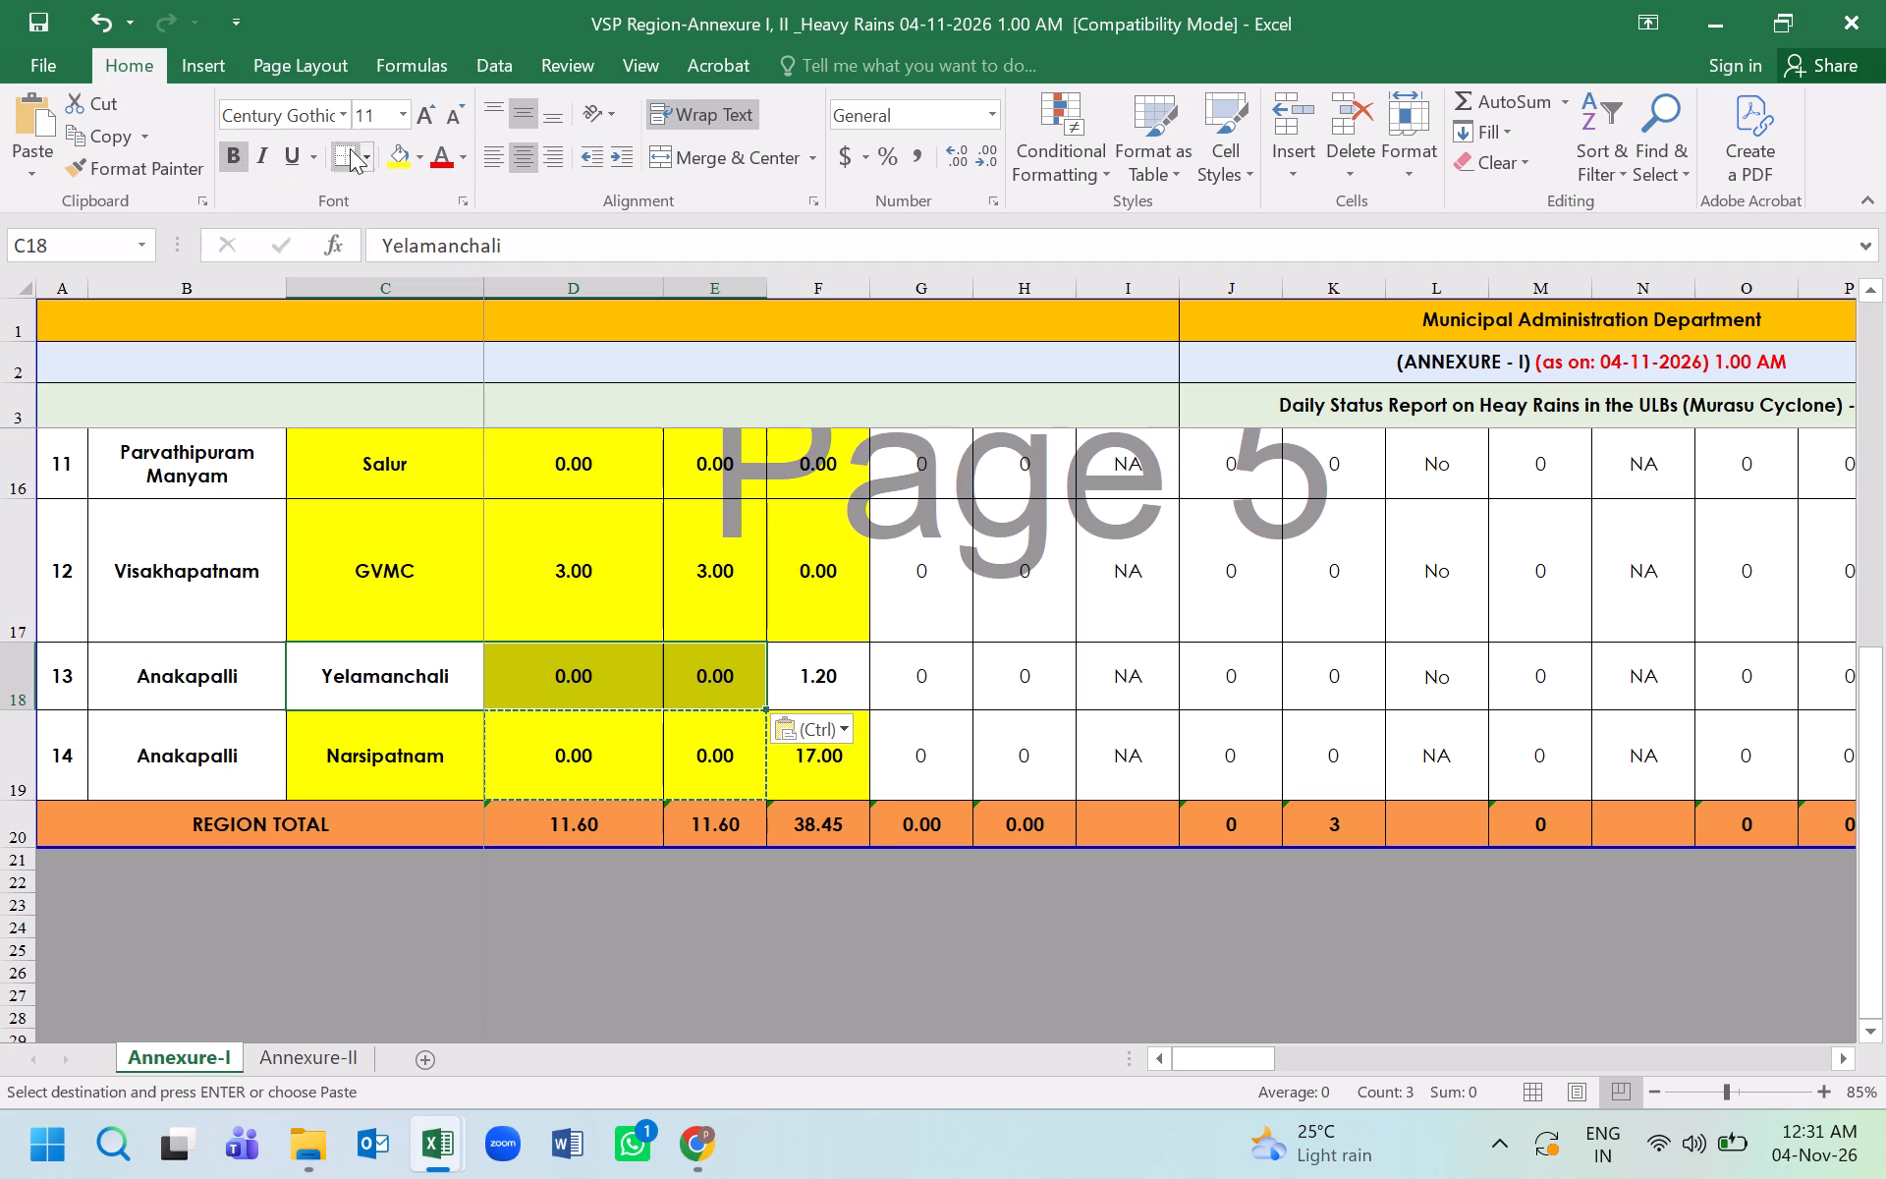
{"action": "left_click", "coordinate": [404, 149]}
{"action": "left_click", "coordinate": [638, 500]}
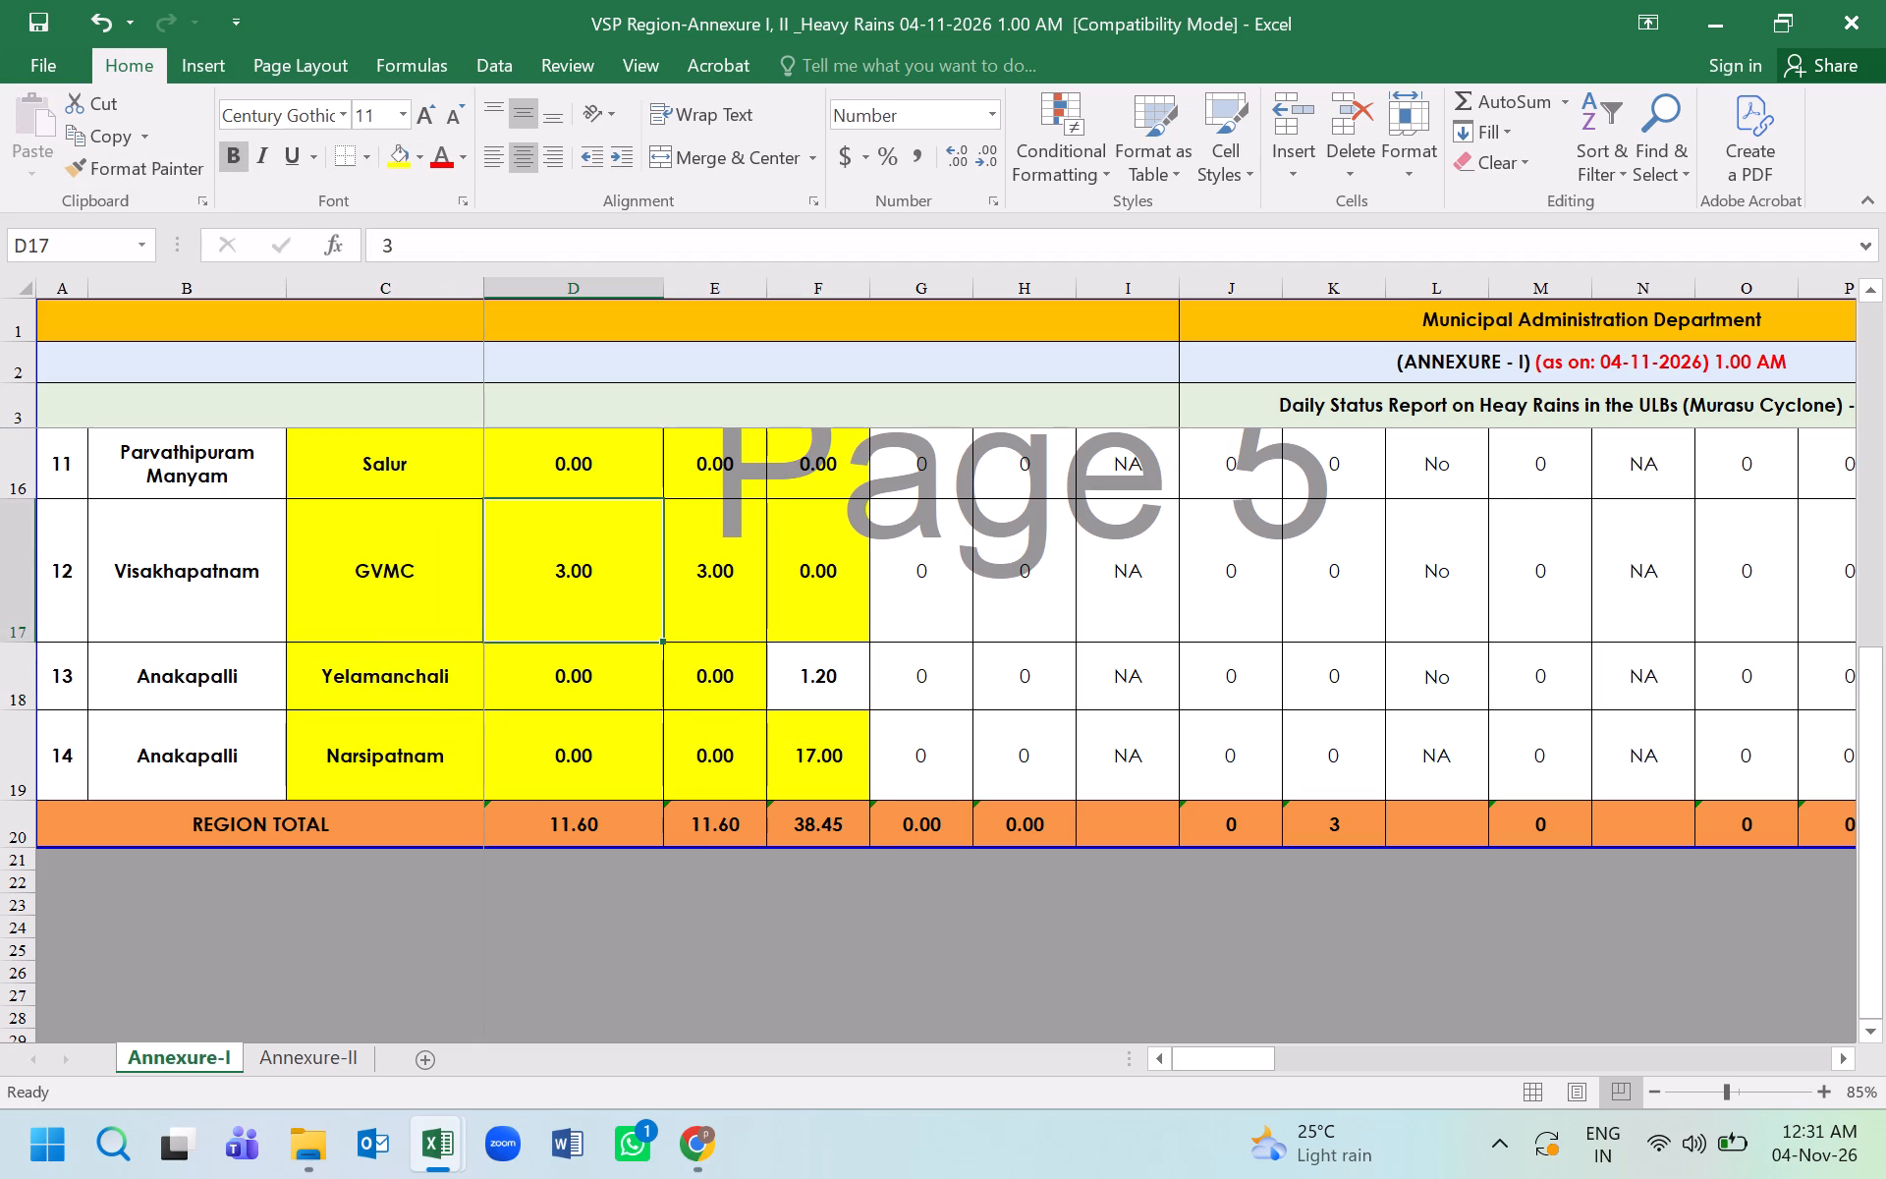
Review the Annexure-I rows from Srikakulam downward to check which ULBs are still not highlighted.
{"action": "scroll", "coordinate": [1058, 695], "scroll_direction": "up", "scroll_amount": 3}
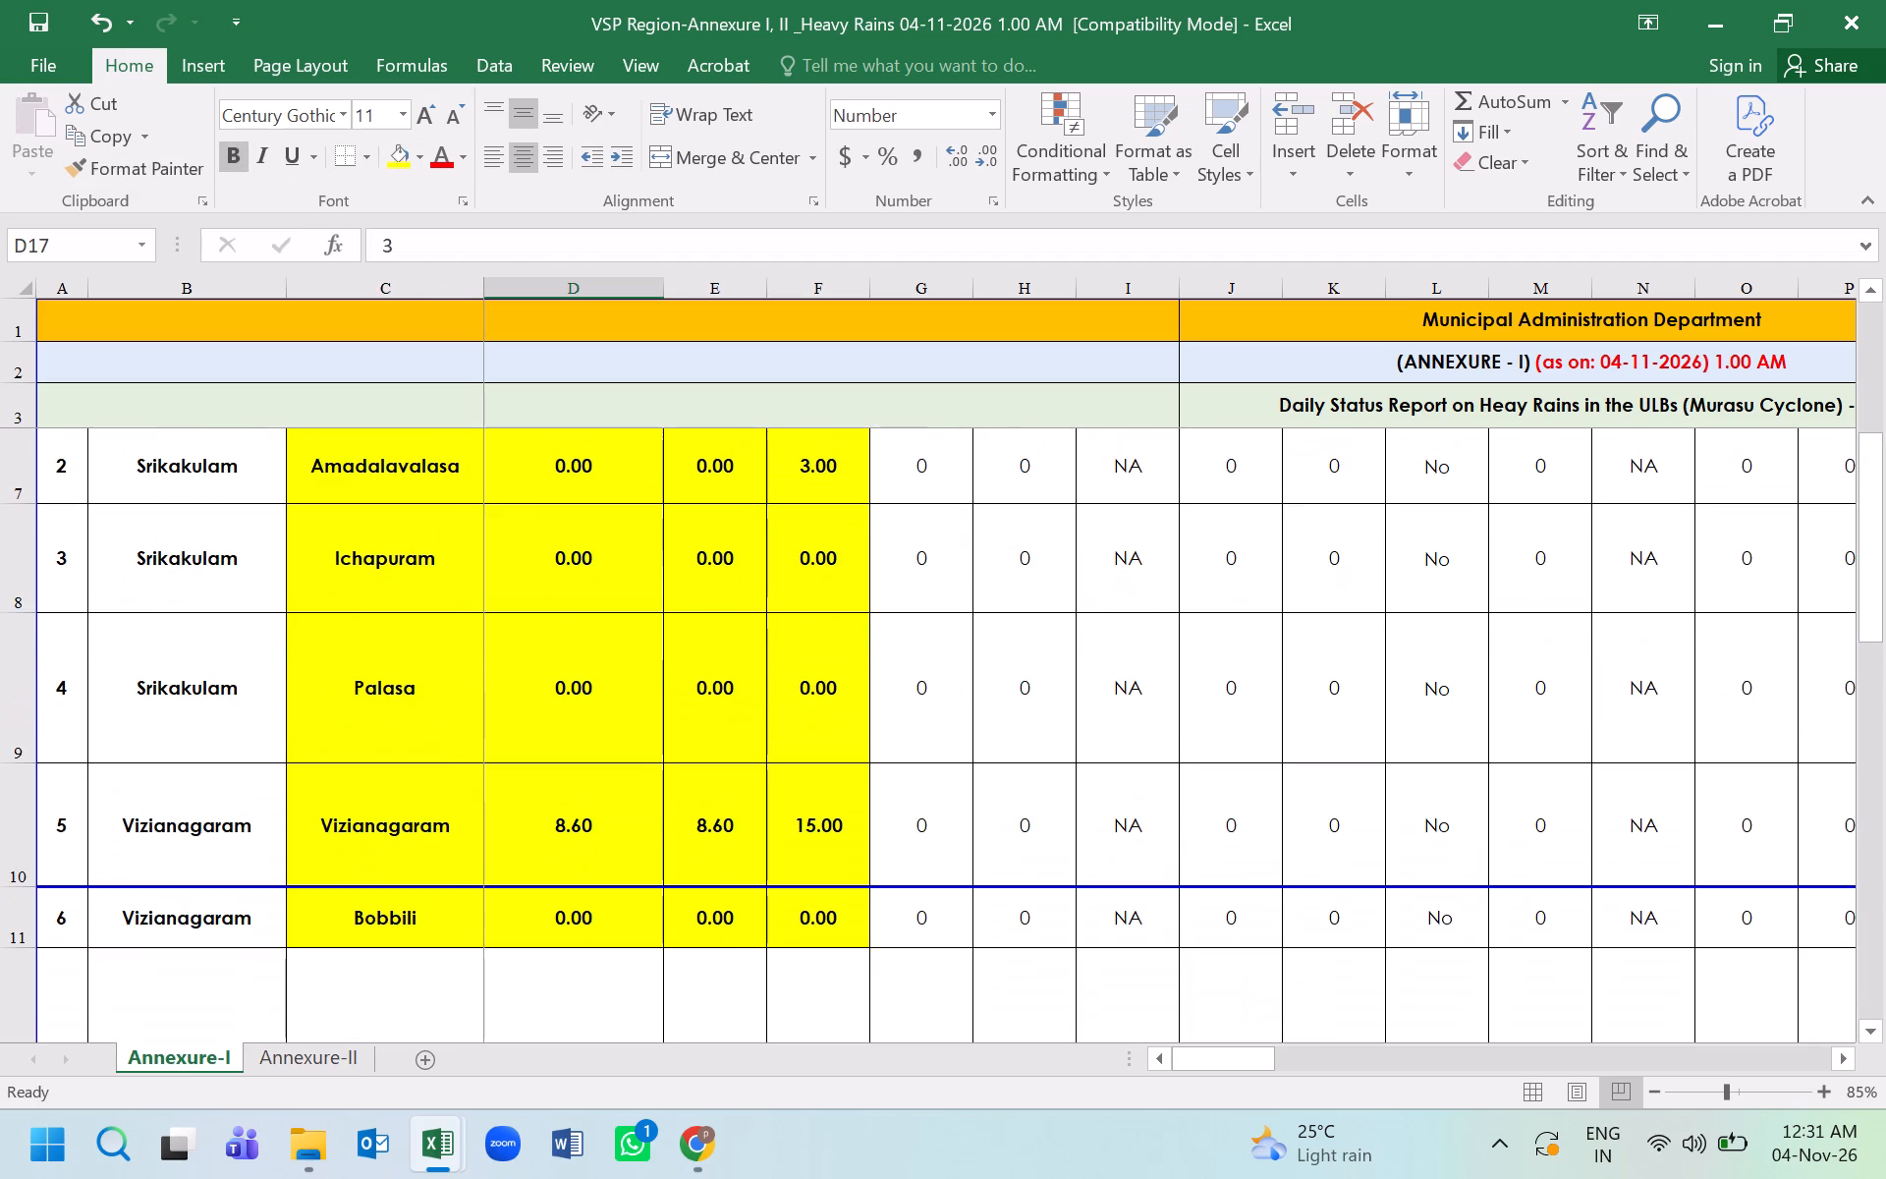
{"action": "scroll", "coordinate": [1058, 695], "scroll_direction": "up", "scroll_amount": 1}
{"action": "scroll", "coordinate": [1058, 695], "scroll_direction": "down", "scroll_amount": 1}
{"action": "scroll", "coordinate": [1058, 695], "scroll_direction": "up", "scroll_amount": 1}
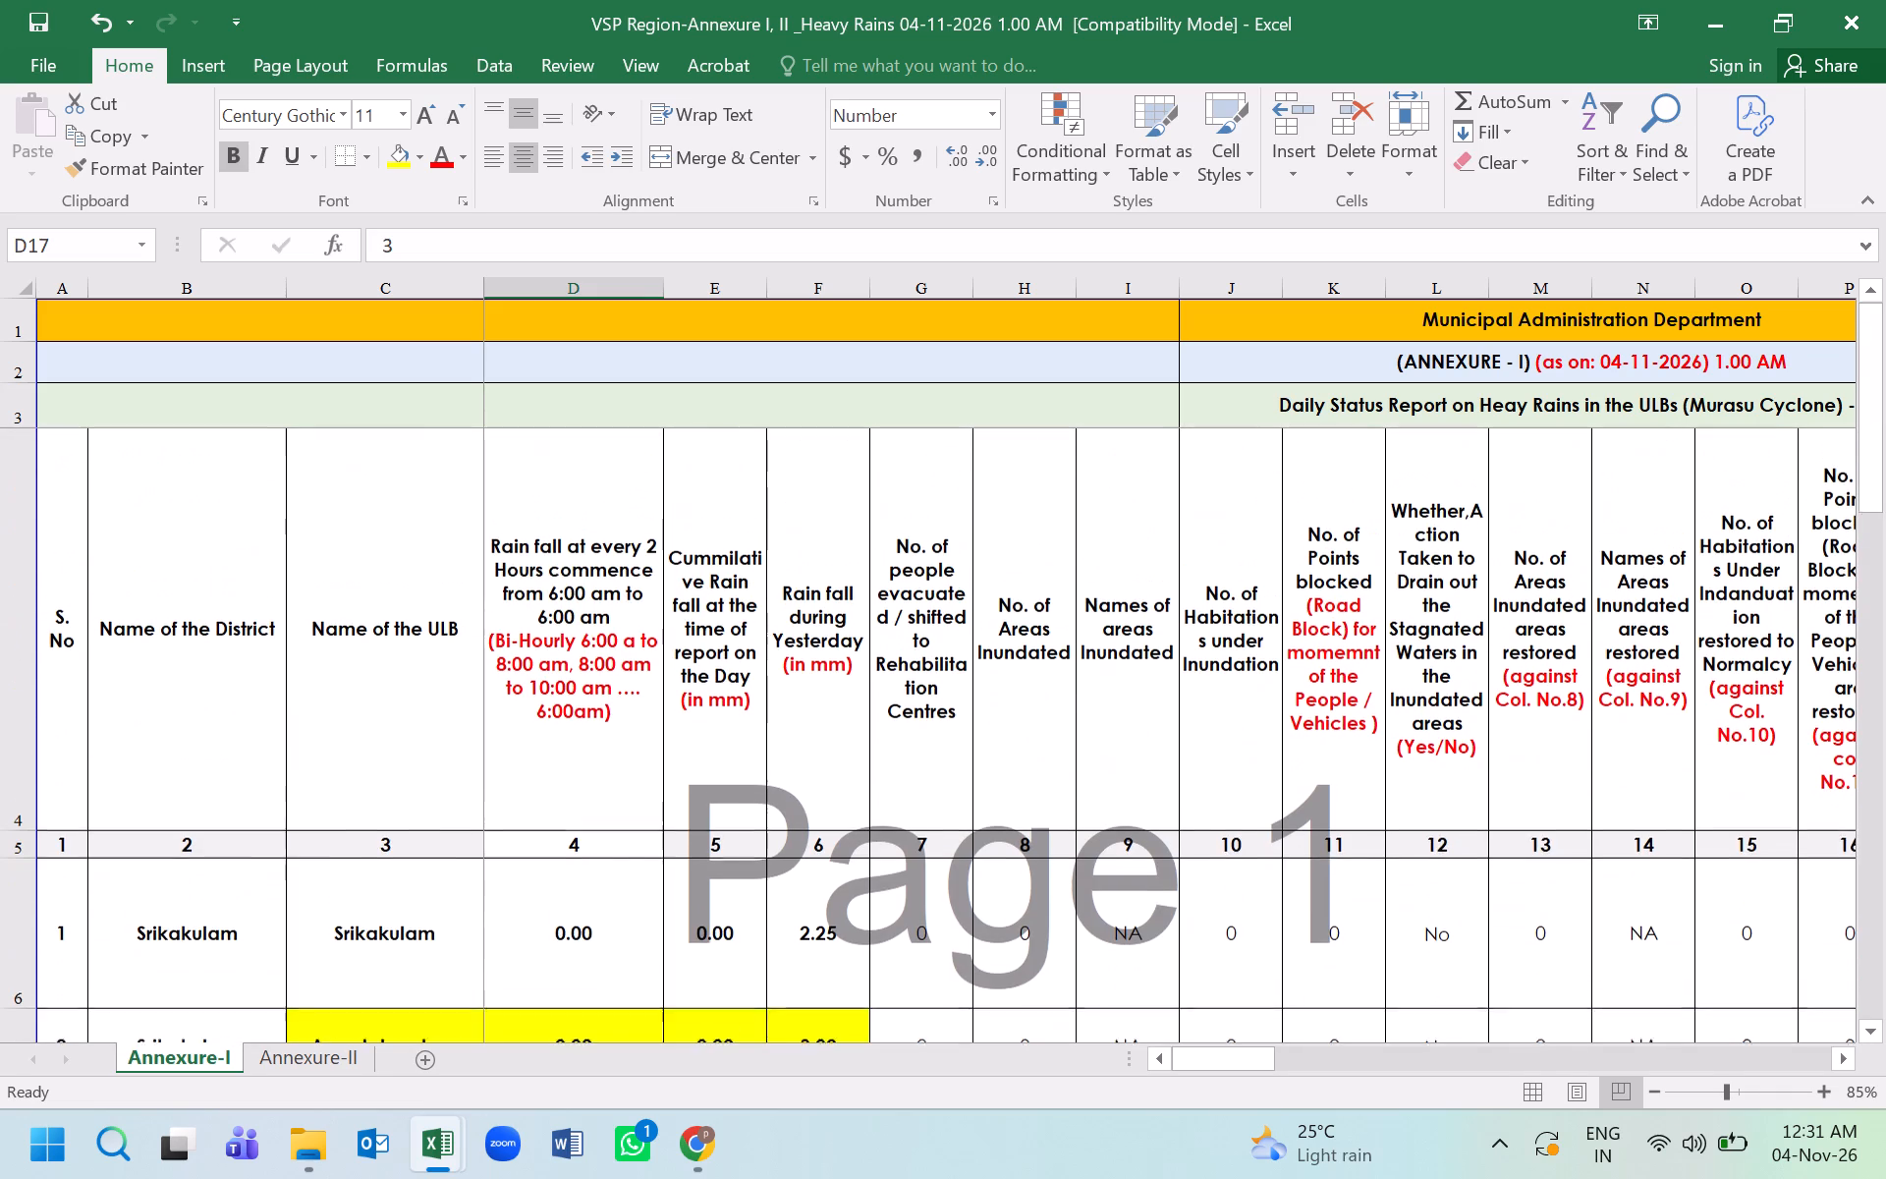
{"action": "scroll", "coordinate": [1057, 697], "scroll_direction": "down", "scroll_amount": 1}
{"action": "scroll", "coordinate": [1056, 699], "scroll_direction": "up", "scroll_amount": 1}
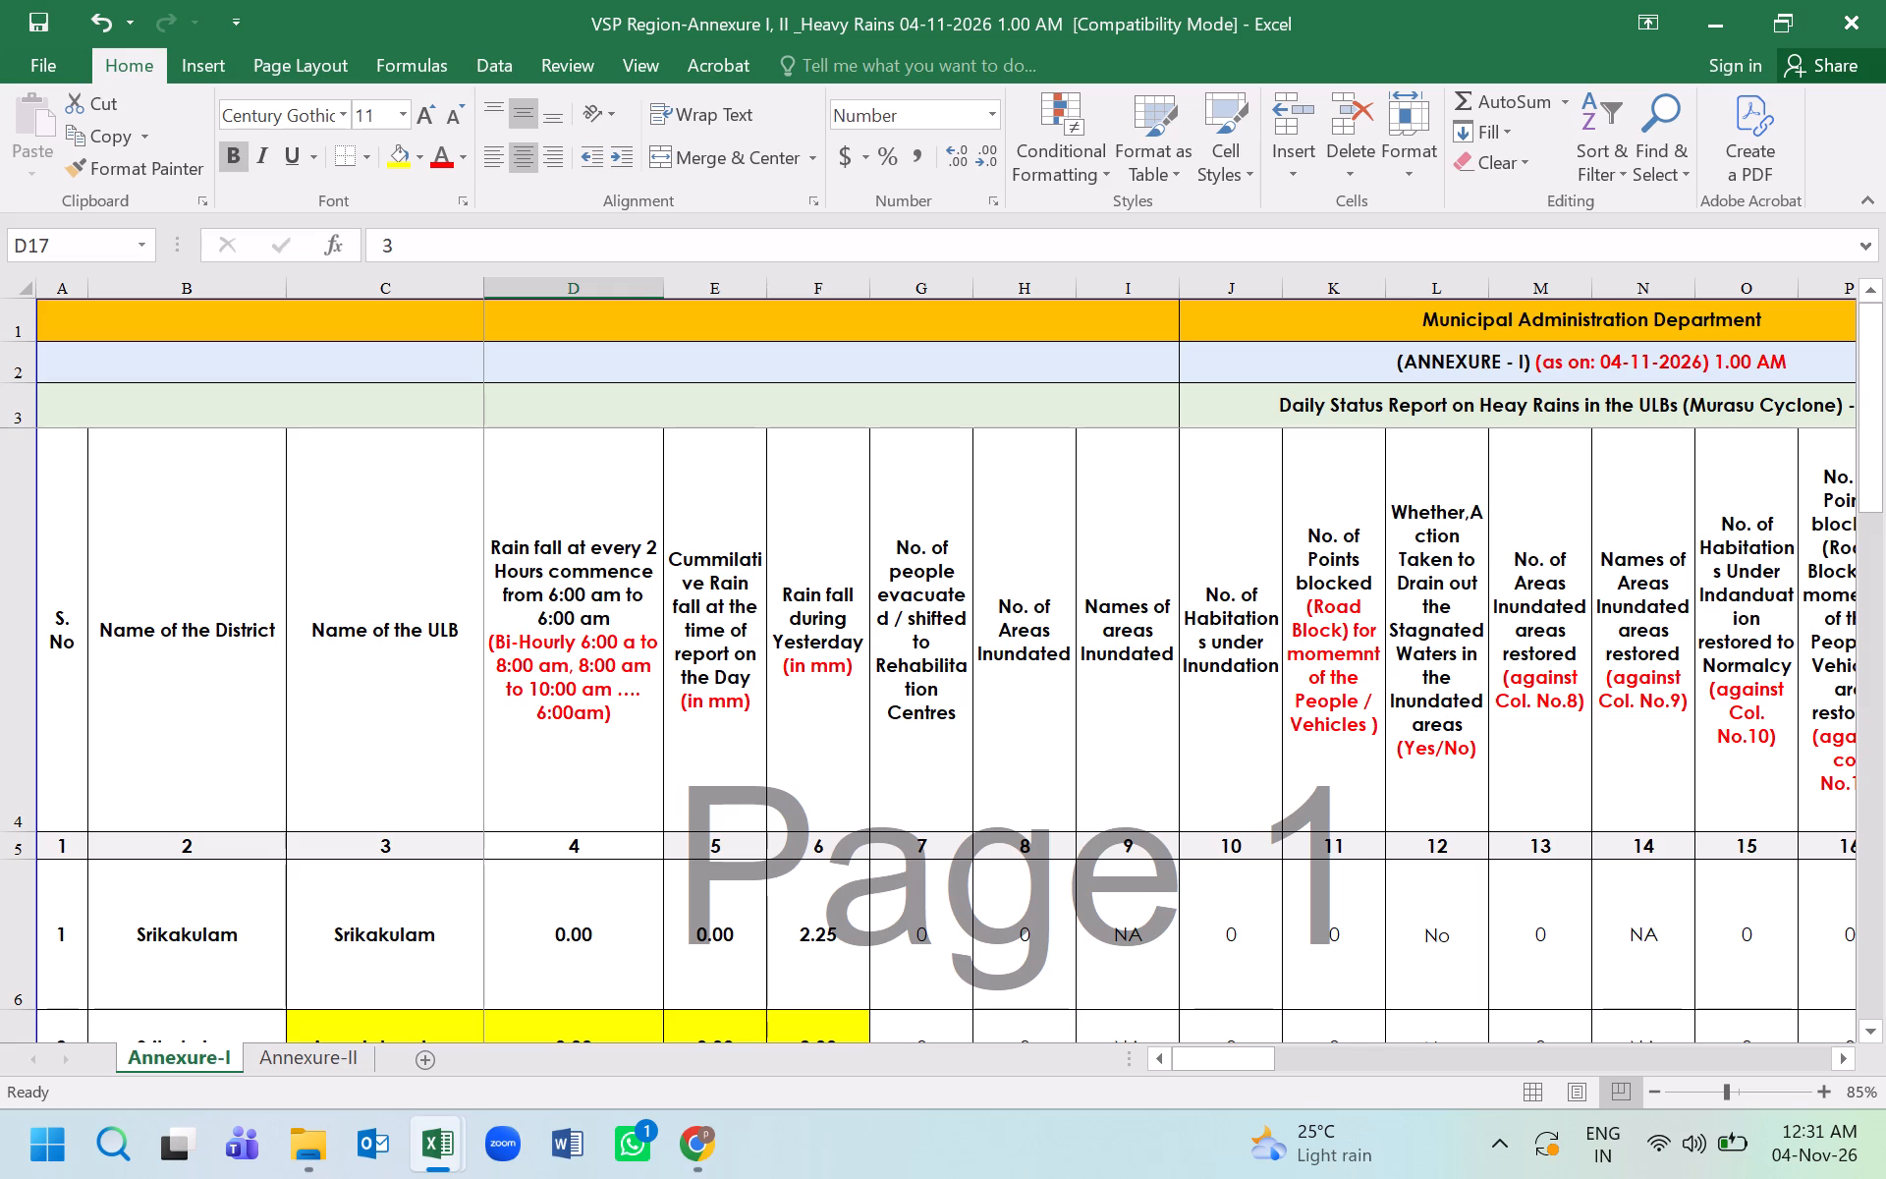
{"action": "scroll", "coordinate": [1056, 714], "scroll_direction": "down", "scroll_amount": 2}
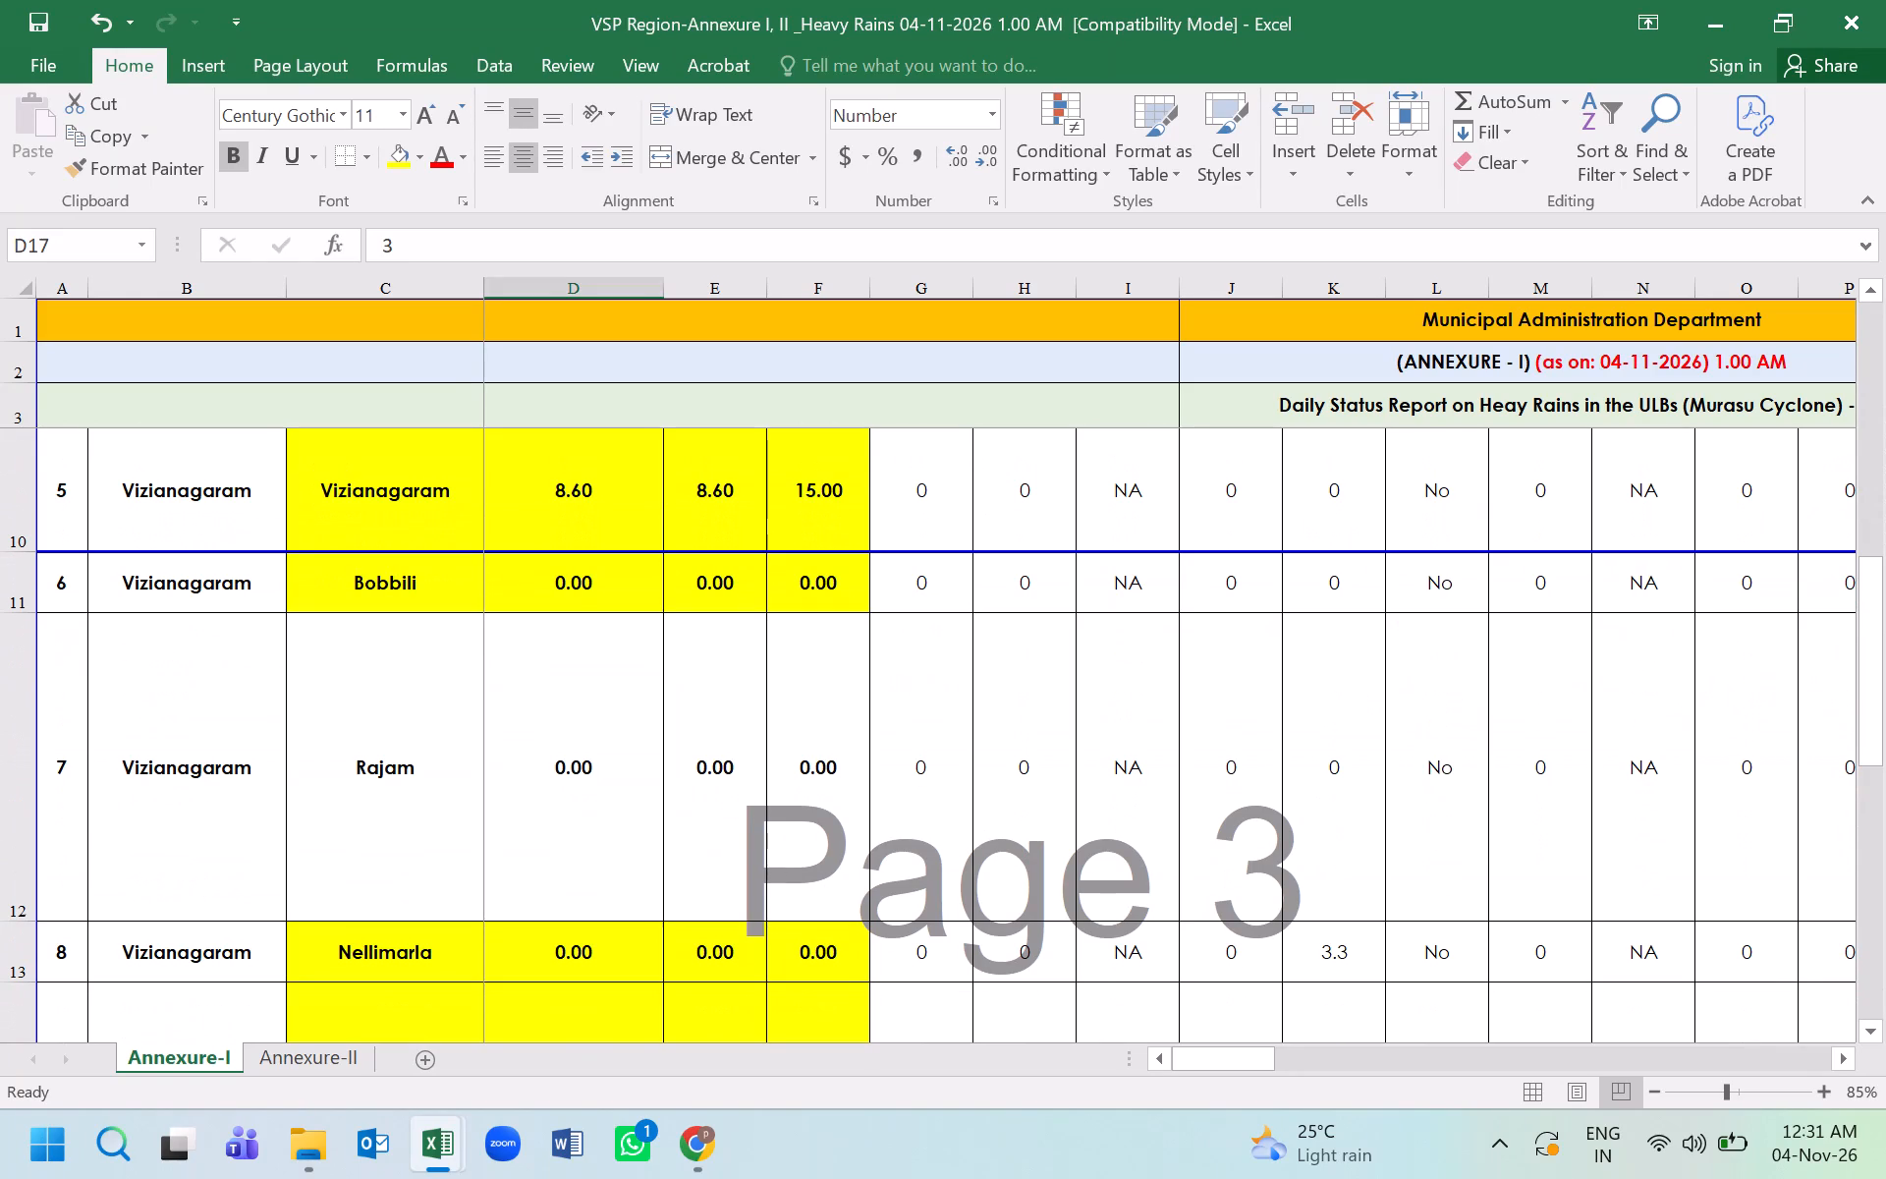
Save the 04-11-2026 1.00 AM workbook, keeping its current file format despite the compatibility check.
{"action": "triple_click", "coordinate": [44, 15]}
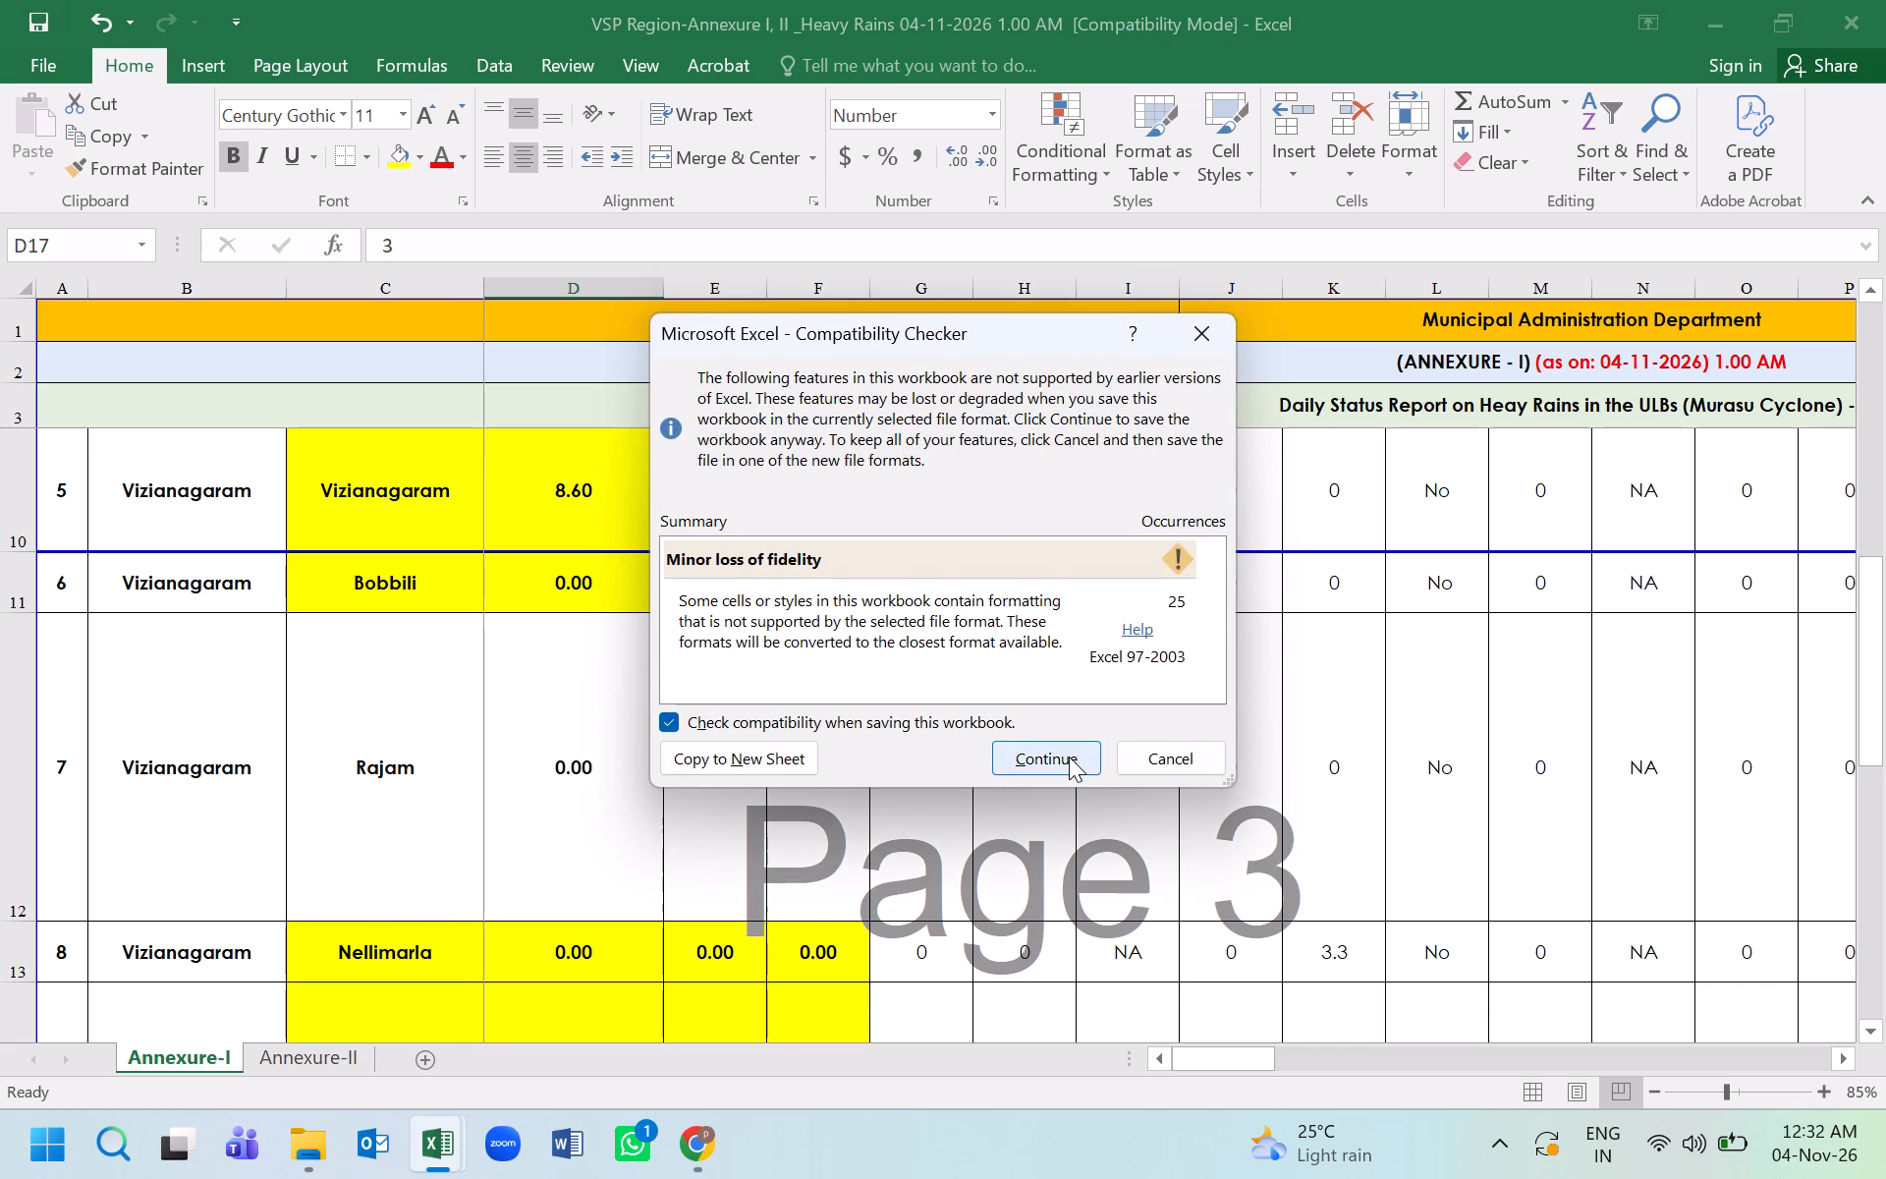
{"action": "left_click", "coordinate": [1069, 757]}
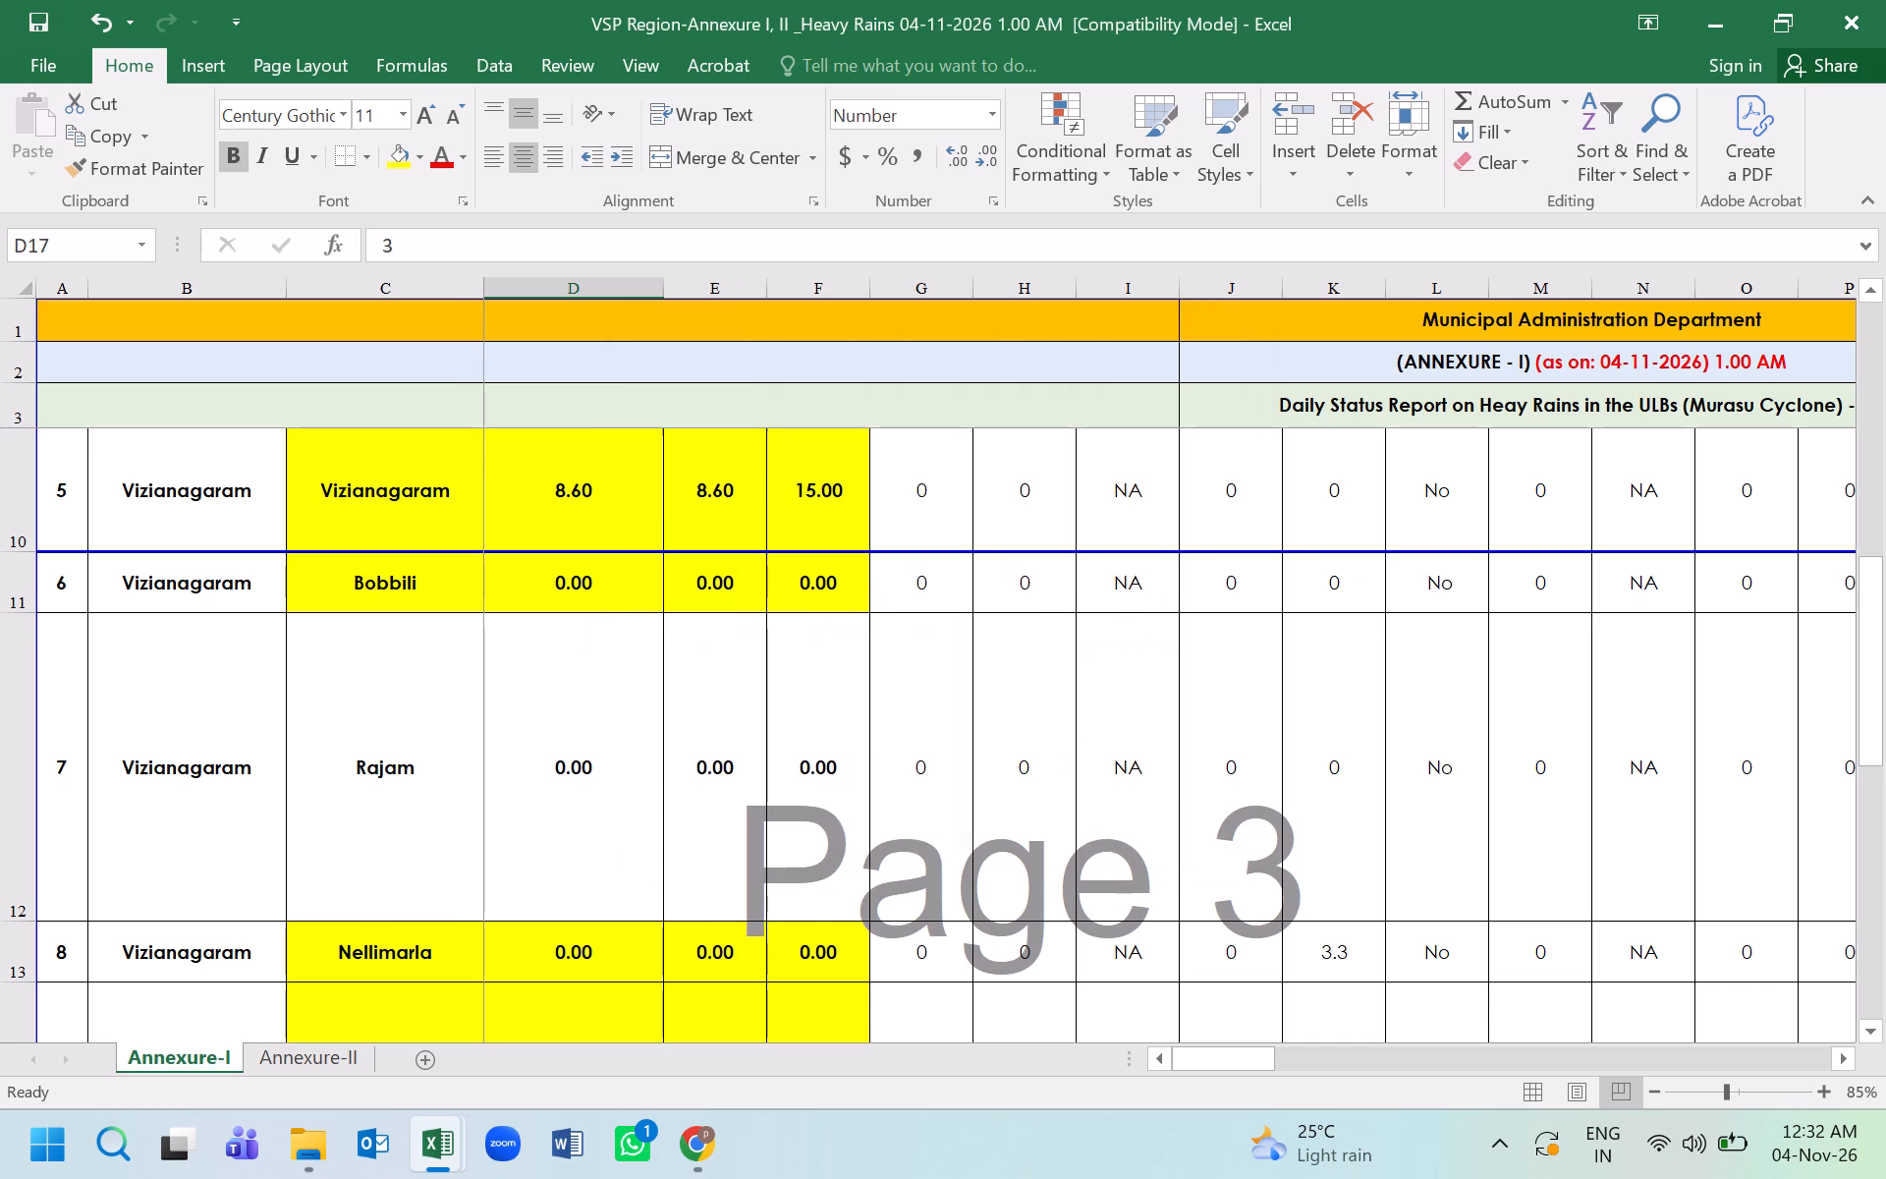
{"action": "scroll", "coordinate": [1064, 767], "scroll_direction": "up", "scroll_amount": 1}
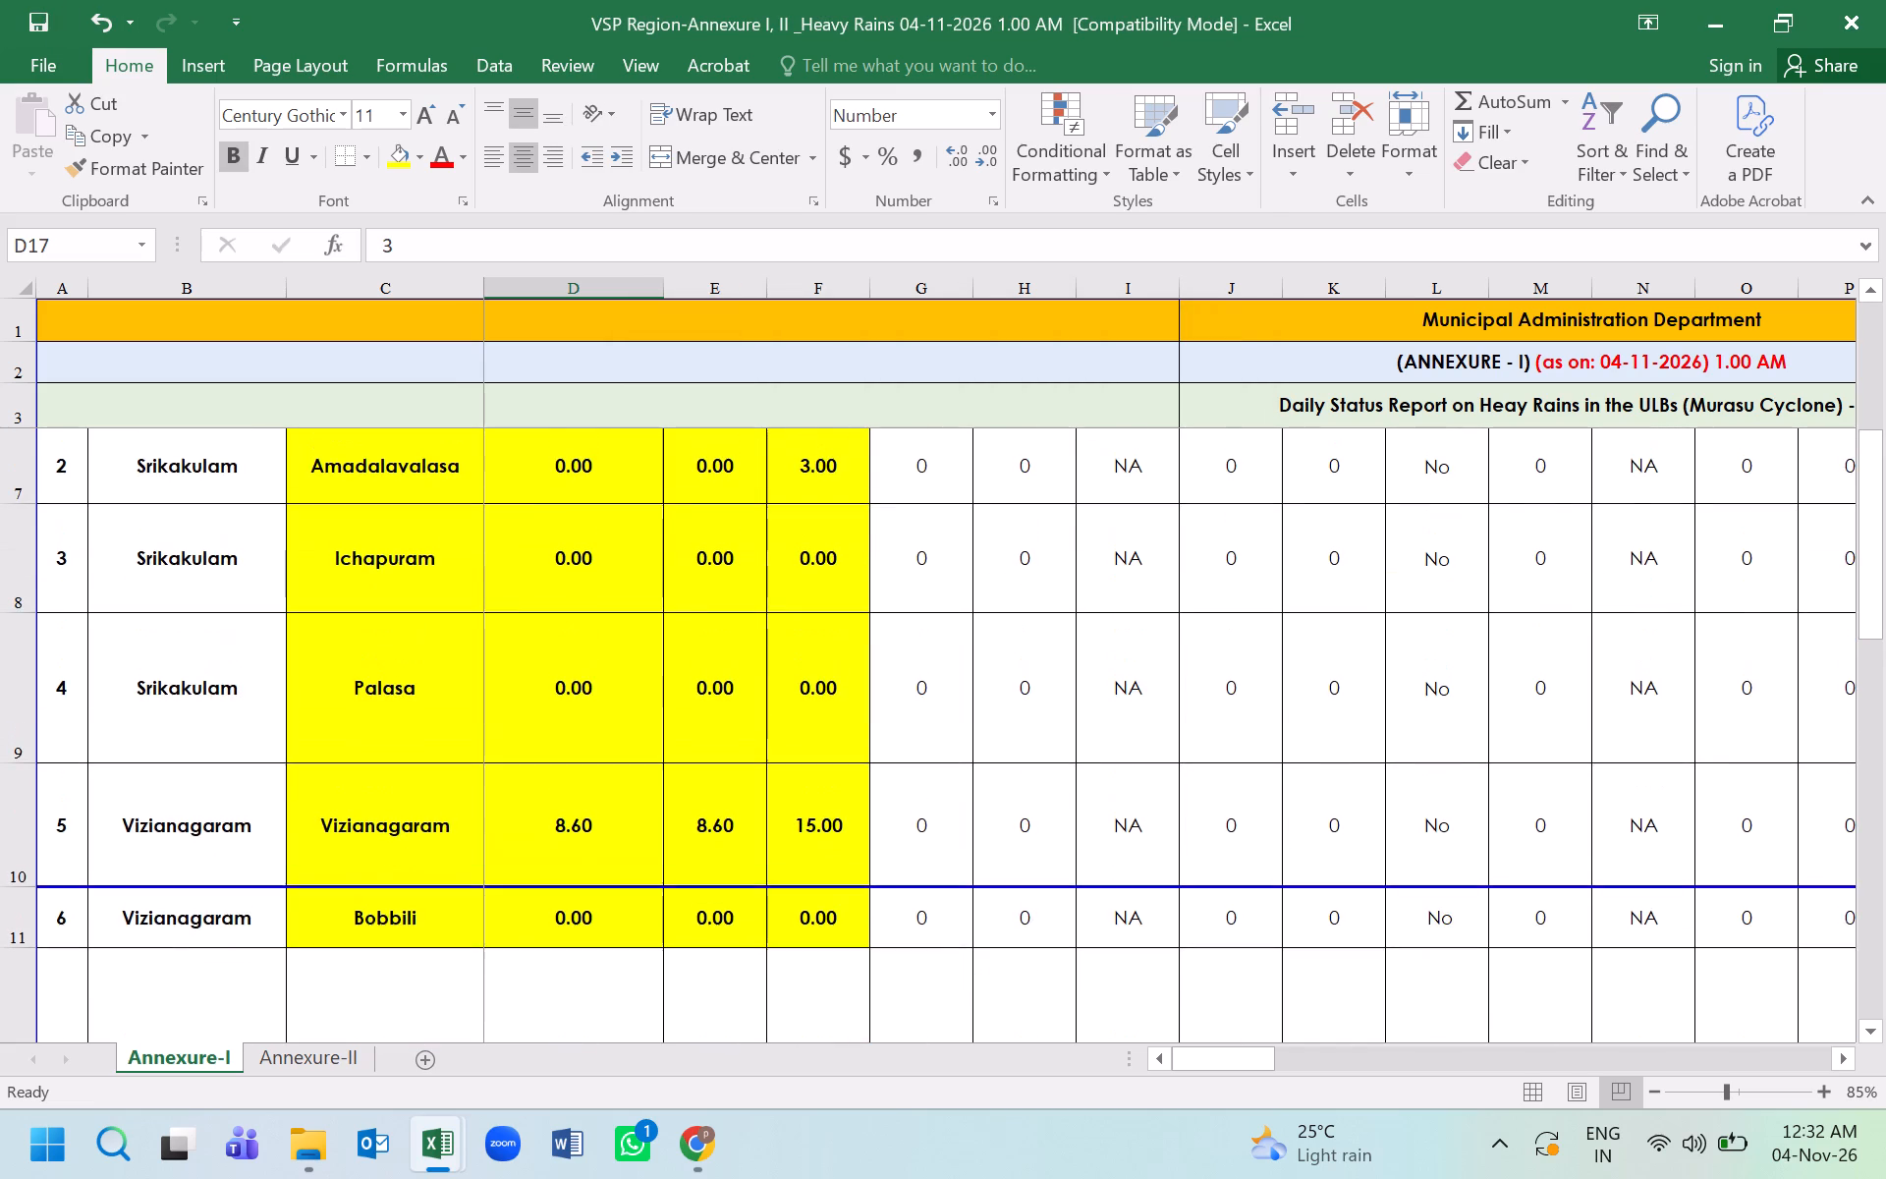
{"action": "scroll", "coordinate": [1063, 768], "scroll_direction": "up", "scroll_amount": 1}
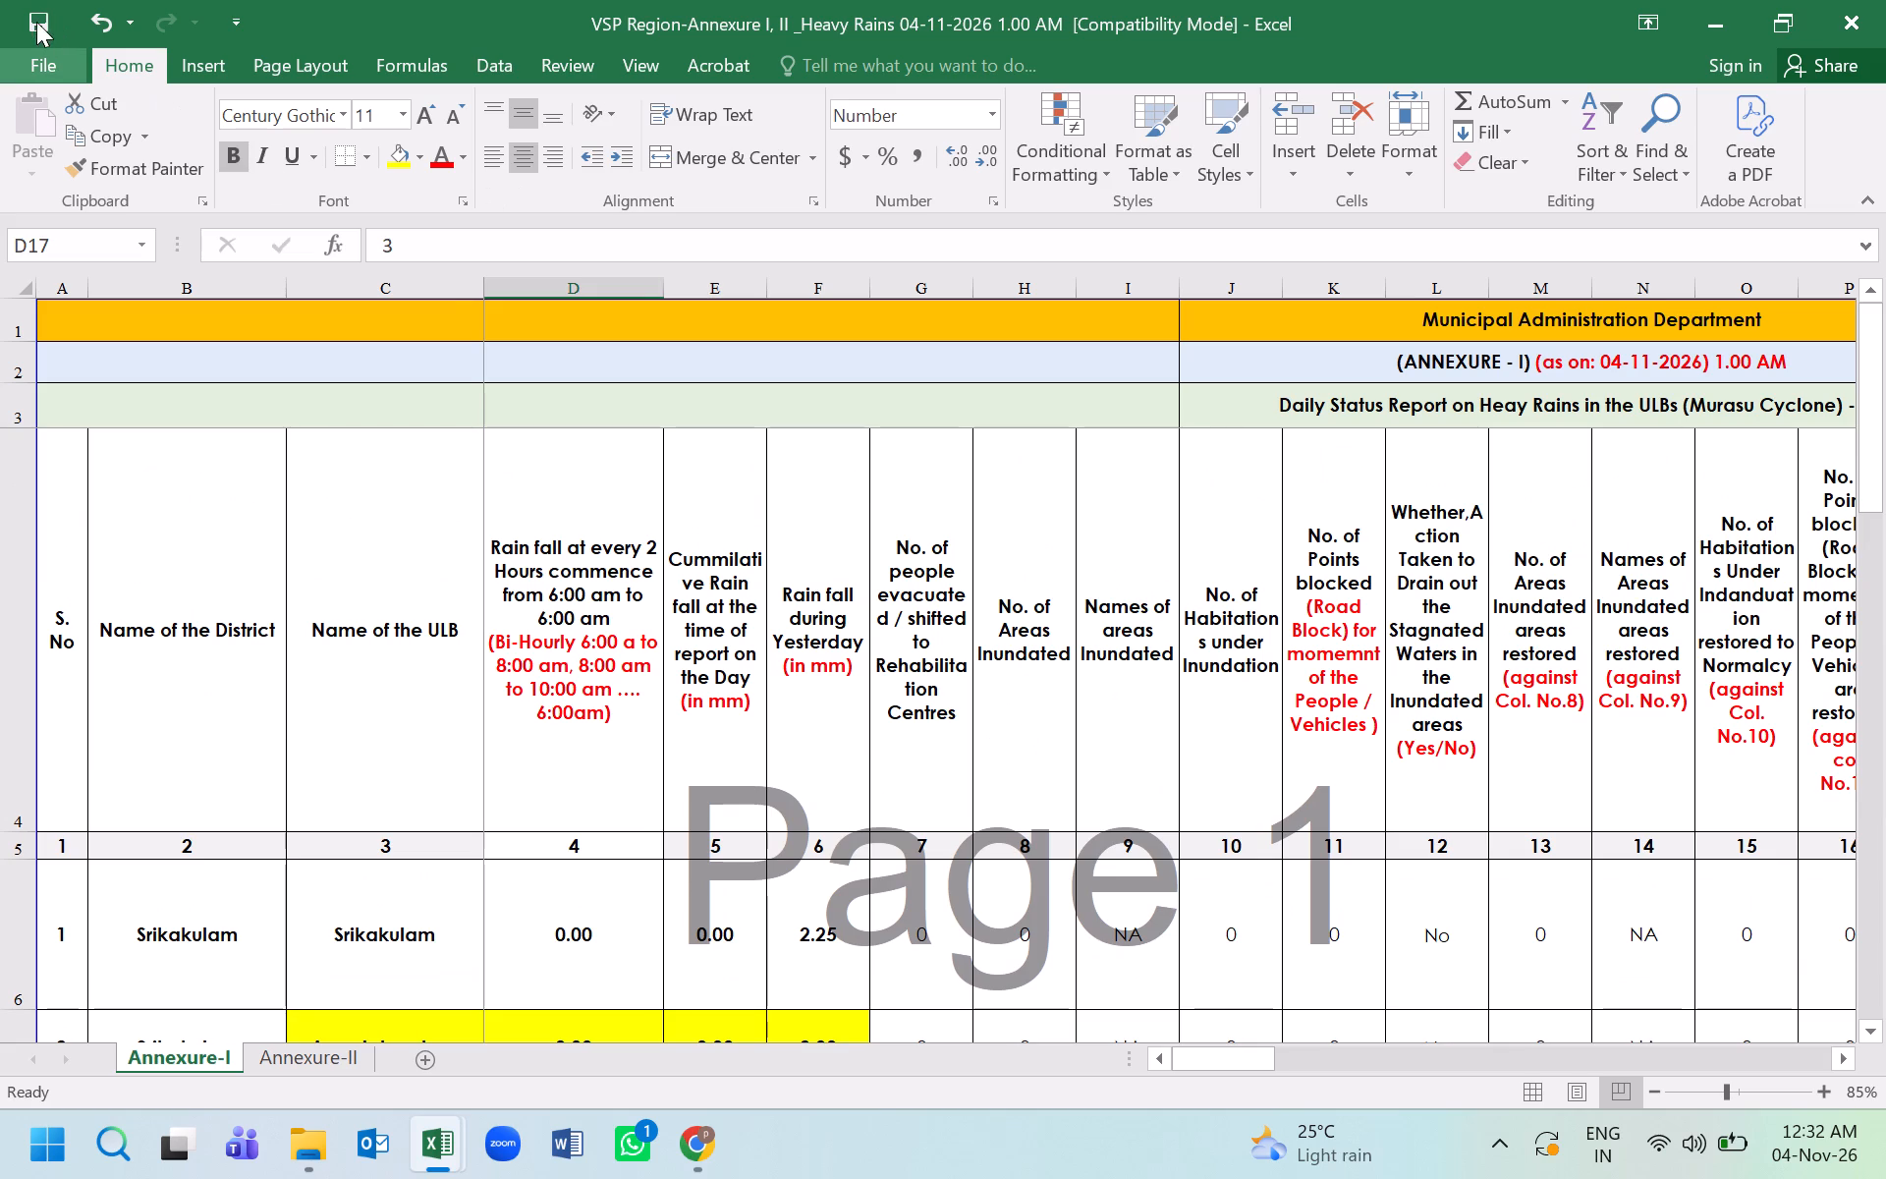
{"action": "triple_click", "coordinate": [35, 22]}
{"action": "left_click", "coordinate": [1067, 760]}
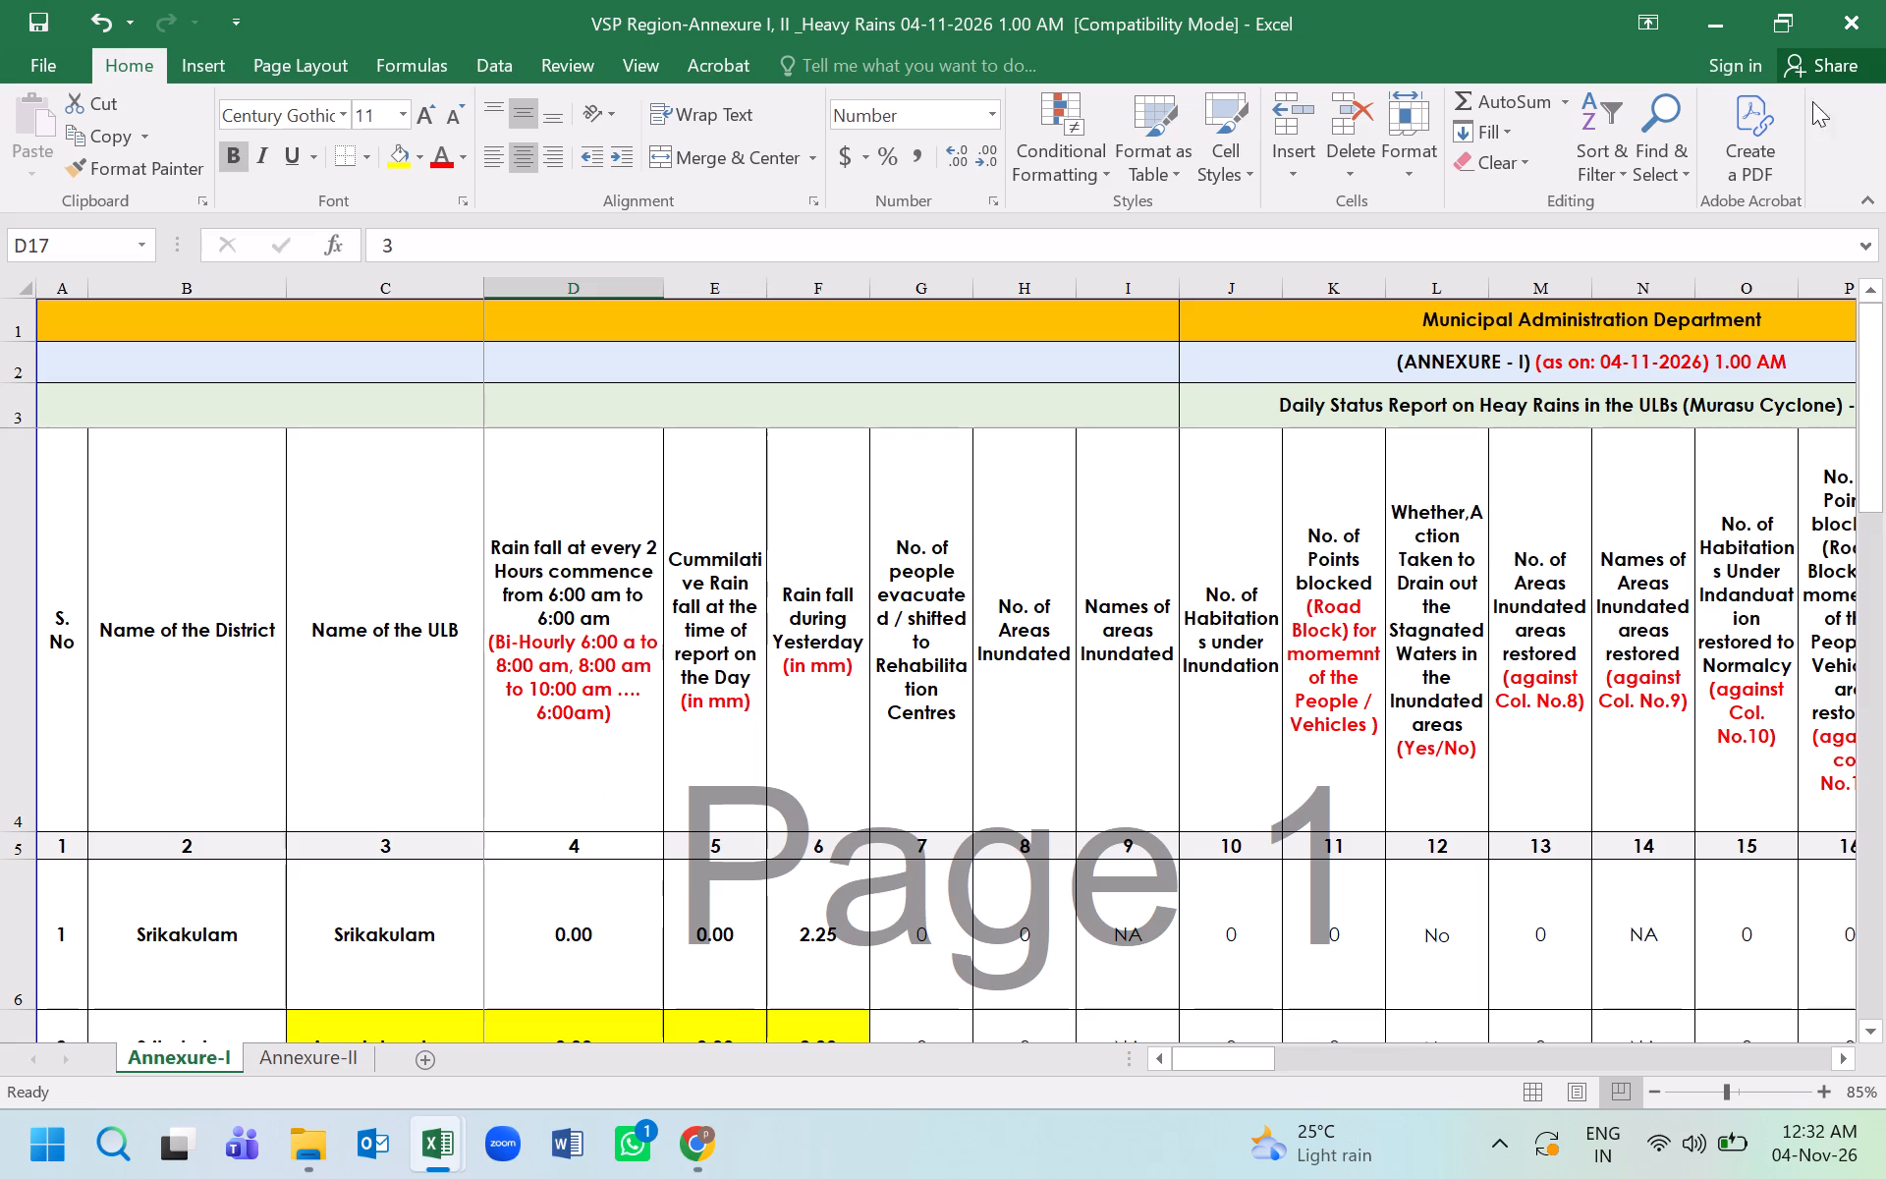
Check the rainfall figures and yellow highlighting in all Annexure-I rows through the Region Total, and close the 04-11-2026 1.00 AM workbook.
{"action": "scroll", "coordinate": [1152, 532], "scroll_direction": "down", "scroll_amount": 2}
{"action": "scroll", "coordinate": [822, 819], "scroll_direction": "down", "scroll_amount": 3}
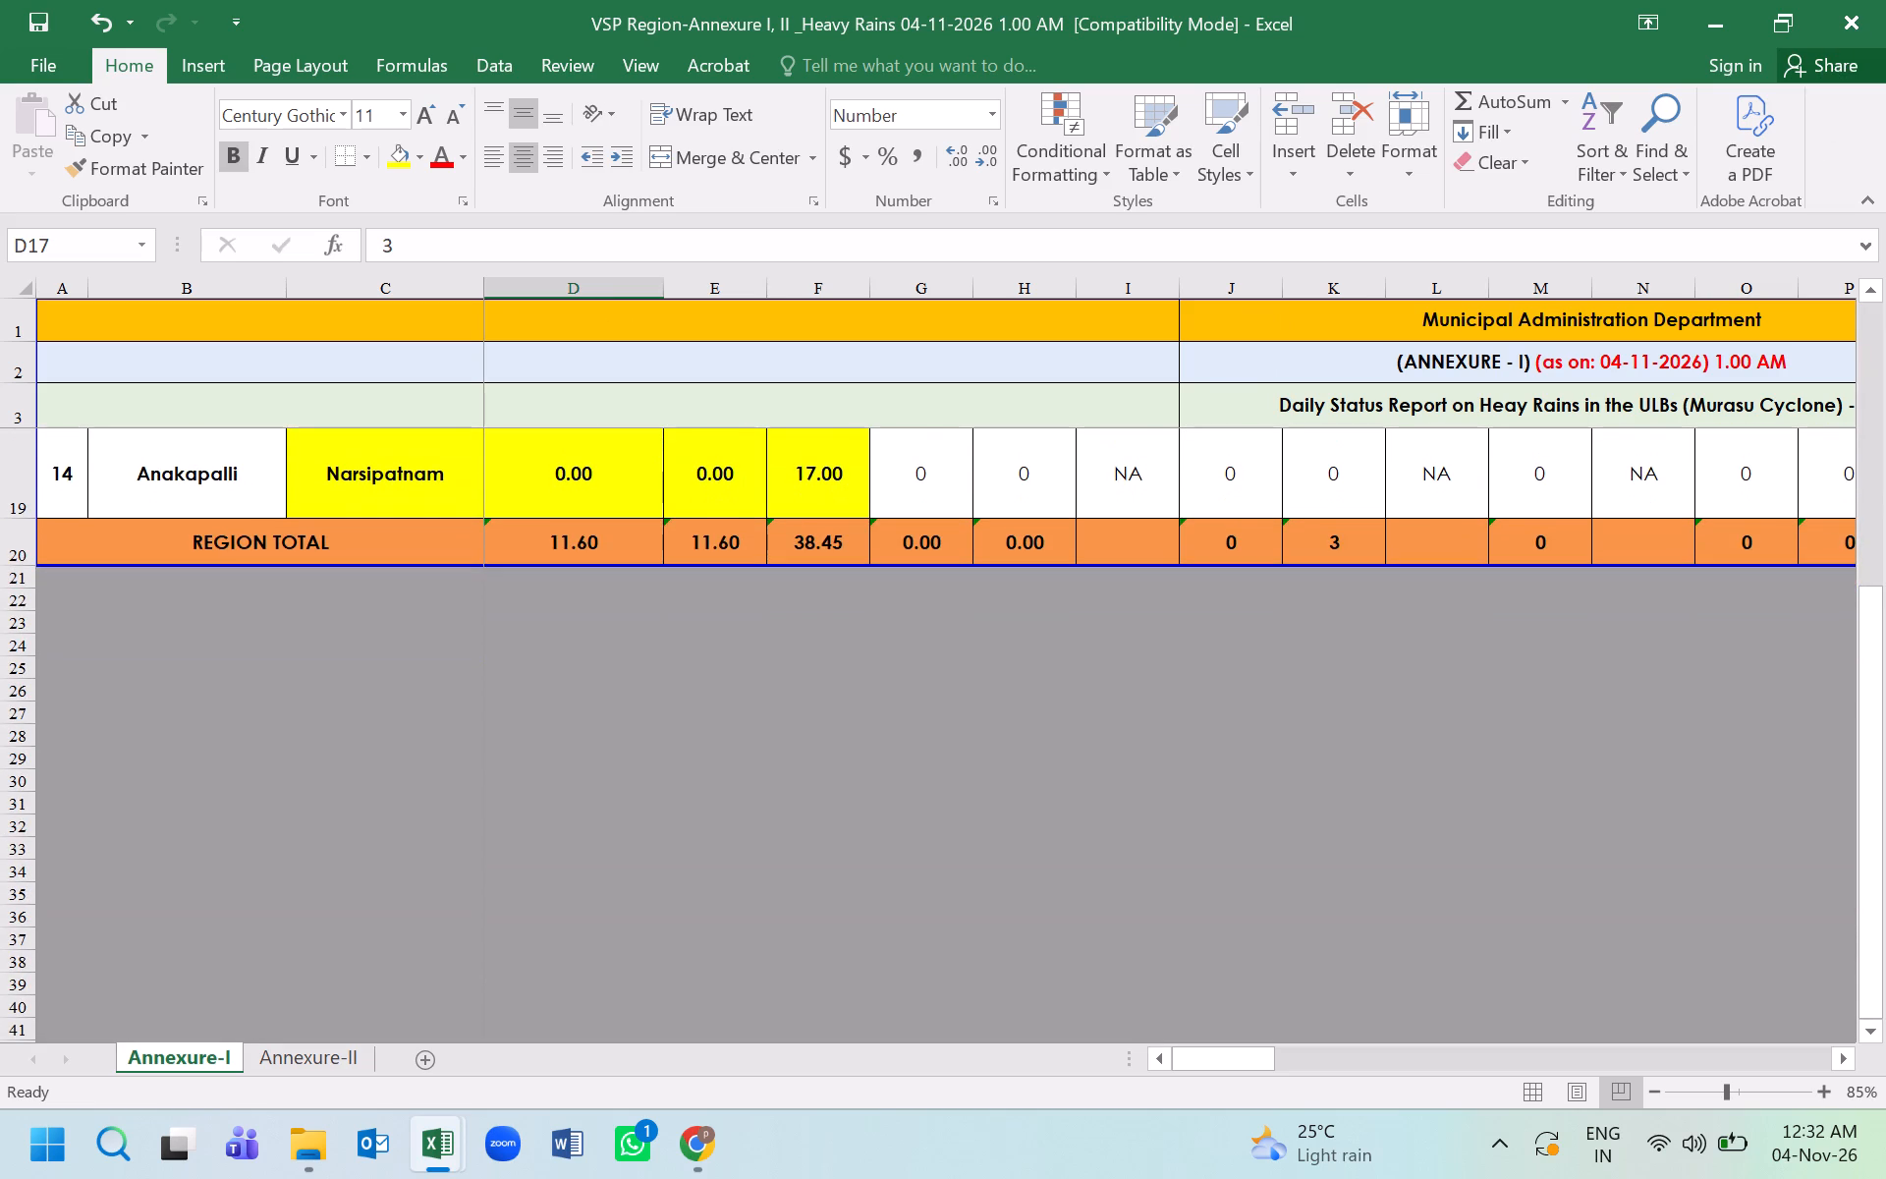
{"action": "scroll", "coordinate": [776, 775], "scroll_direction": "up", "scroll_amount": 3}
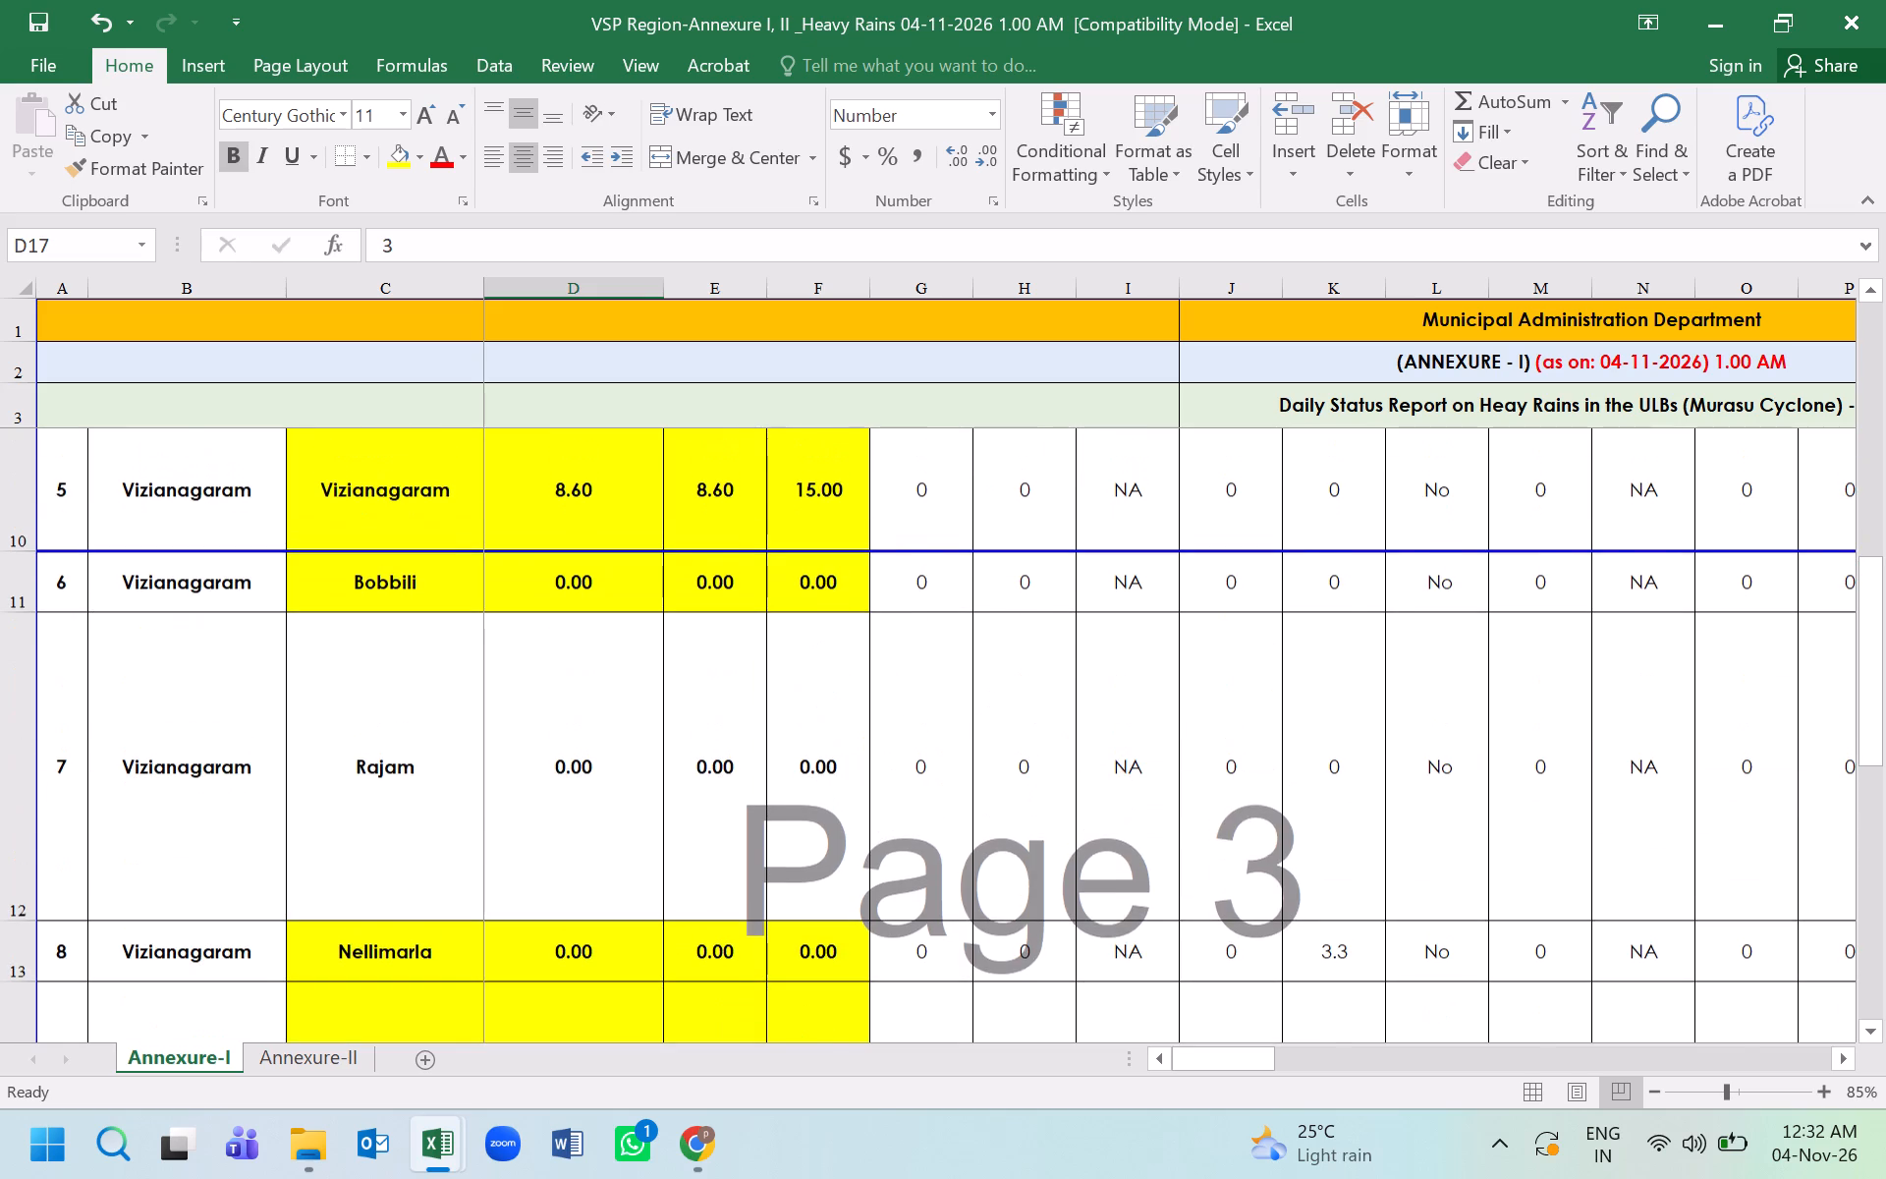
{"action": "scroll", "coordinate": [770, 761], "scroll_direction": "up", "scroll_amount": 2}
{"action": "scroll", "coordinate": [770, 765], "scroll_direction": "down", "scroll_amount": 1}
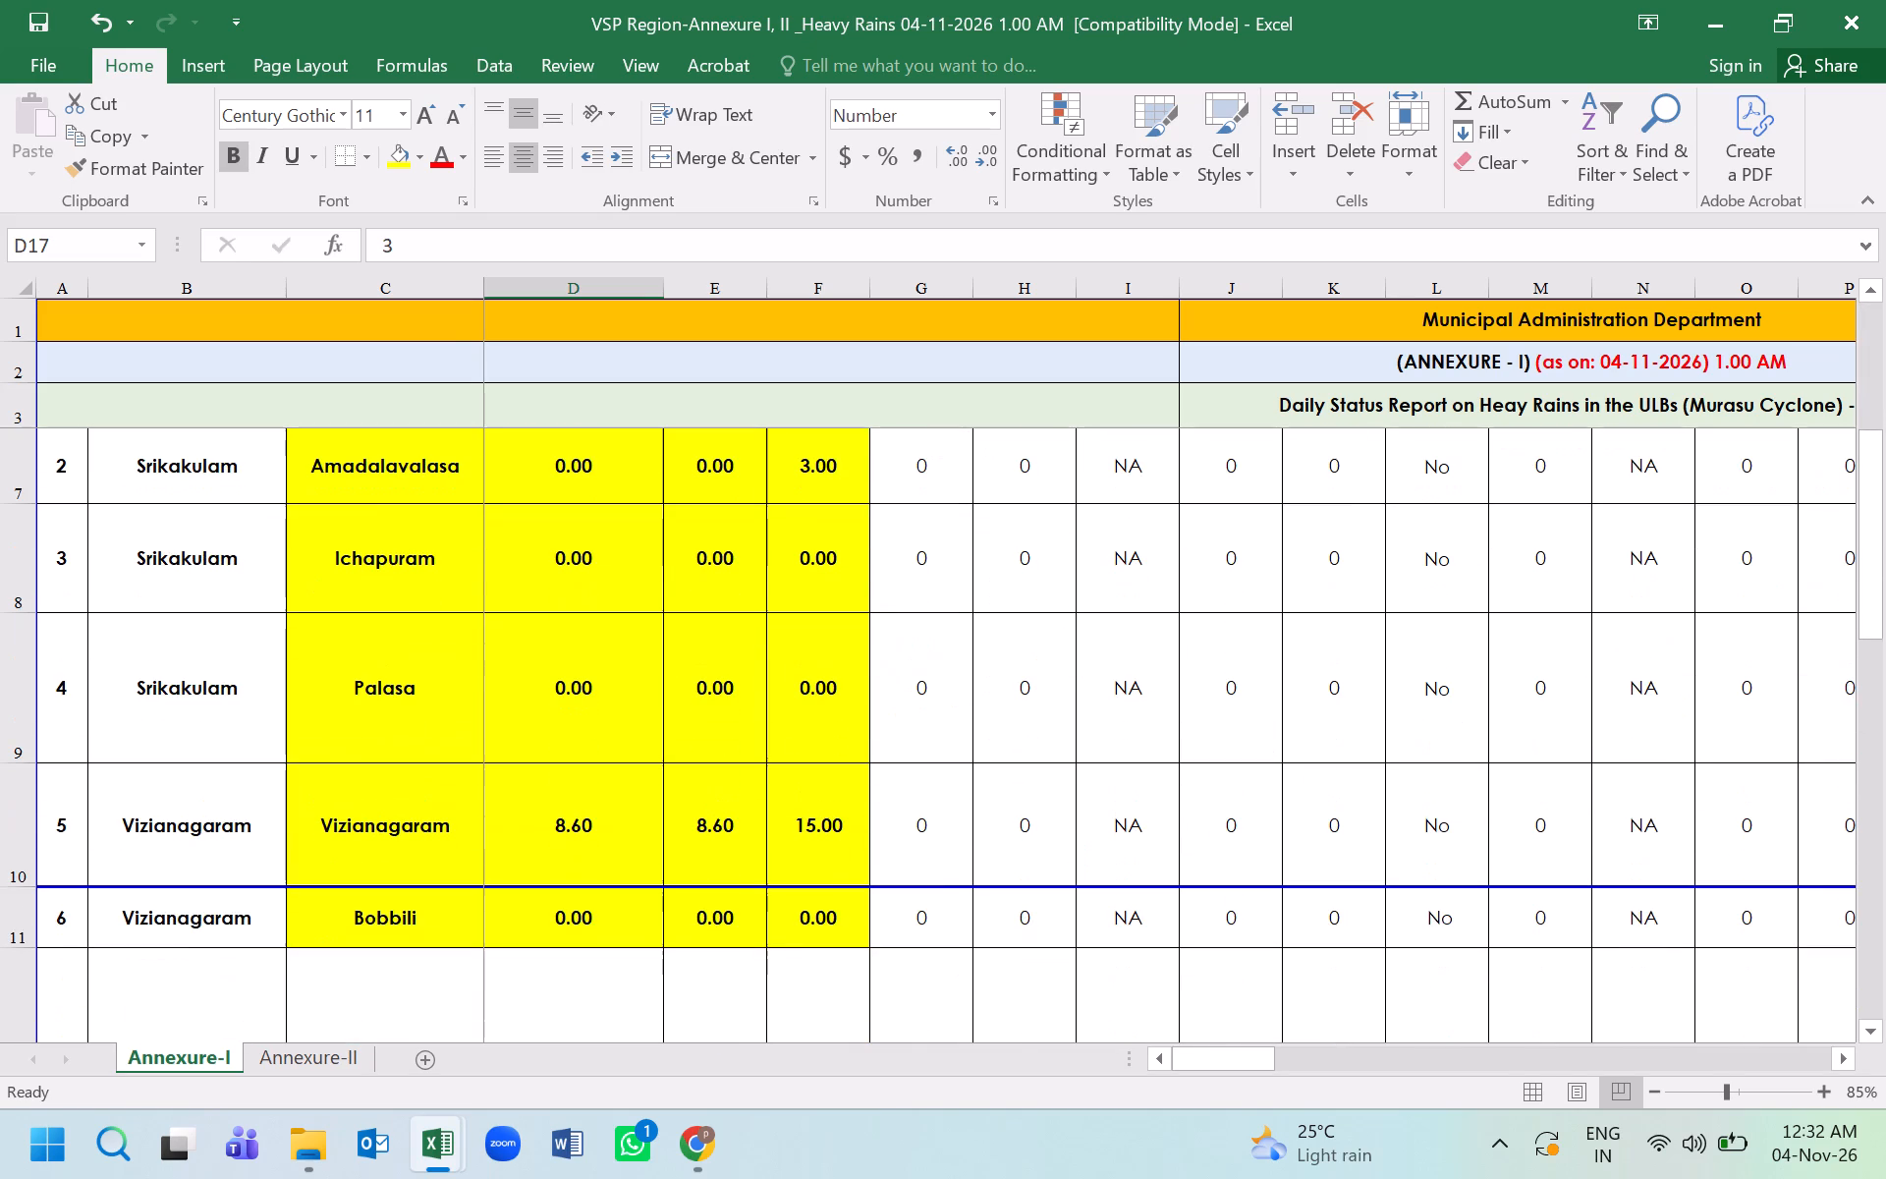
{"action": "scroll", "coordinate": [770, 767], "scroll_direction": "up", "scroll_amount": 1}
{"action": "scroll", "coordinate": [769, 780], "scroll_direction": "down", "scroll_amount": 1}
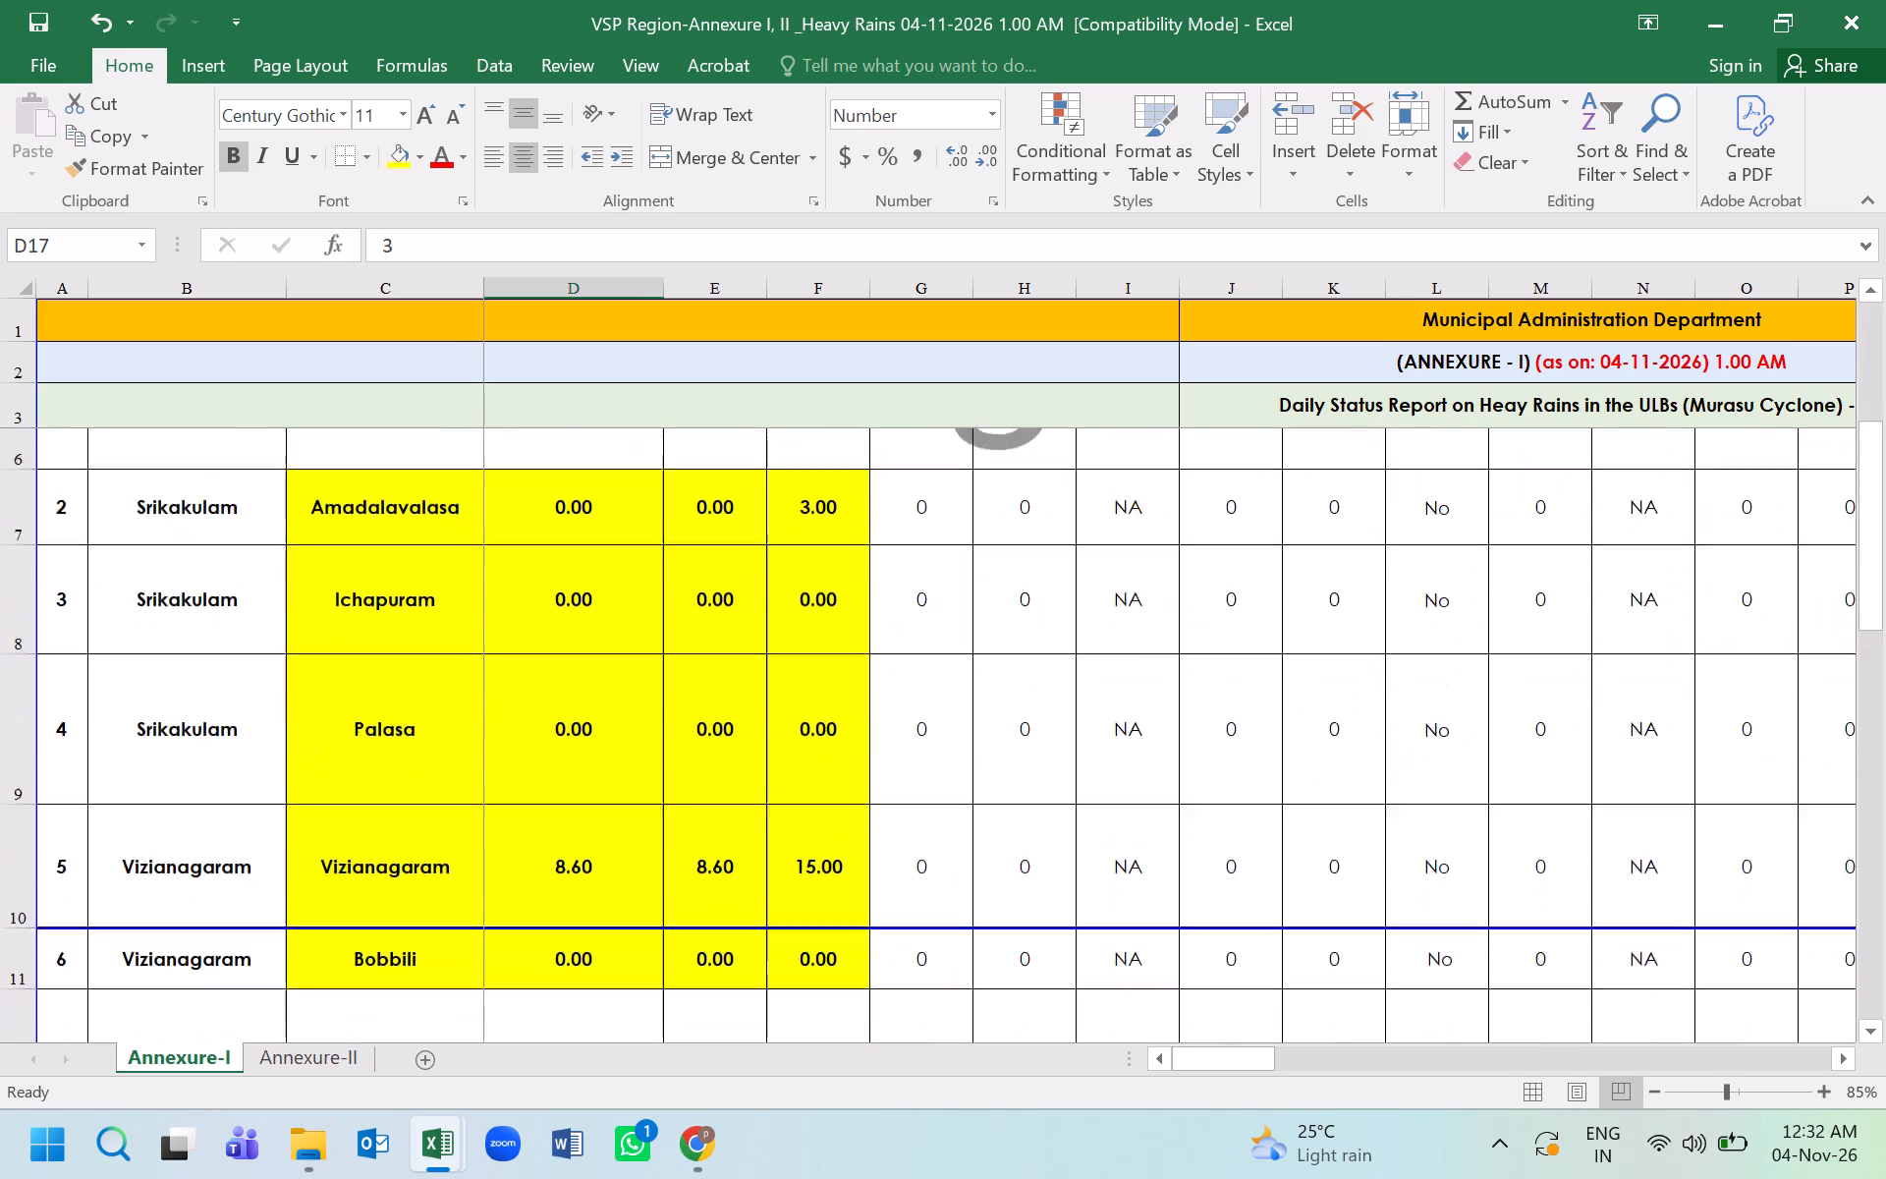
{"action": "left_click", "coordinate": [606, 728]}
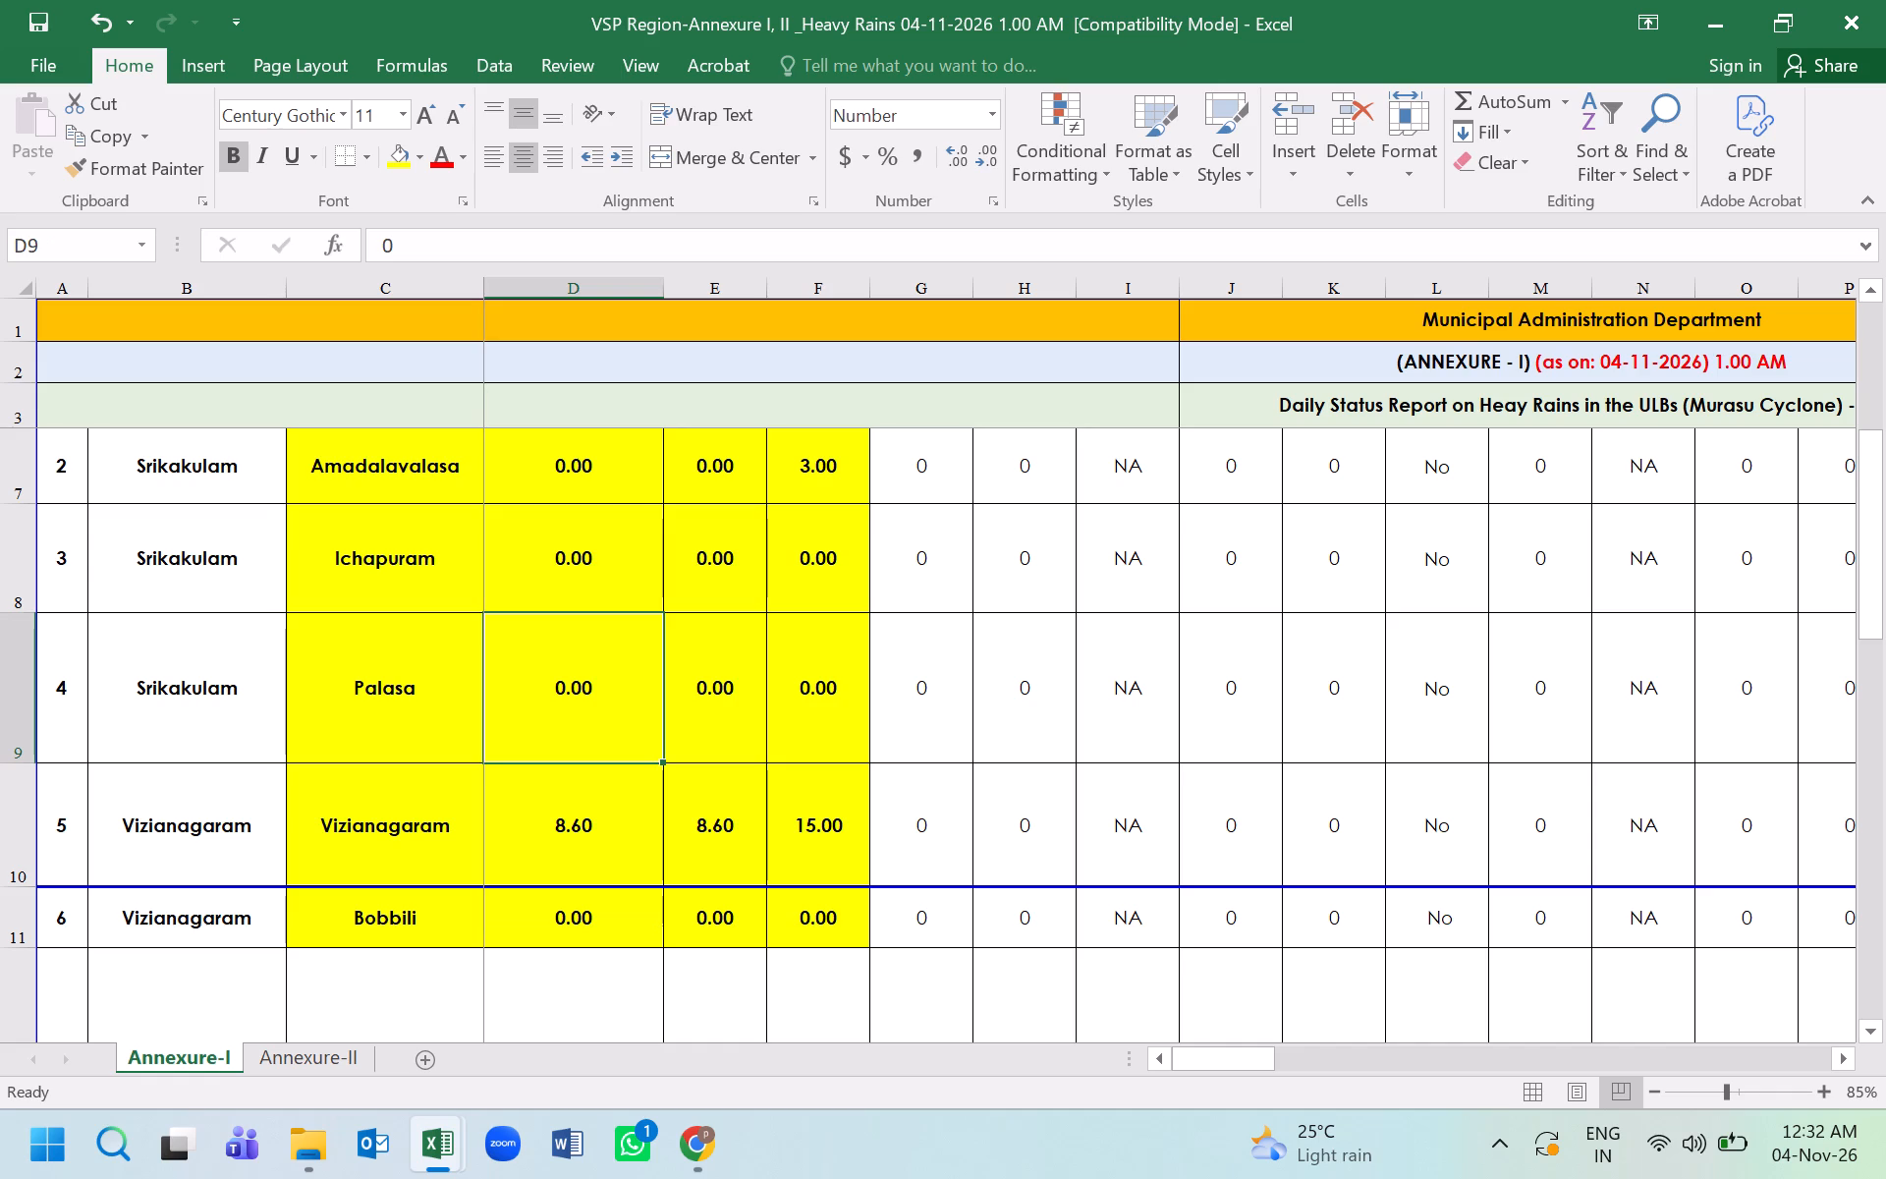
{"action": "key", "text": "Up"}
{"action": "key", "text": "Up"}
{"action": "key", "text": "Up"}
{"action": "key", "text": "Up"}
{"action": "key", "text": "Up"}
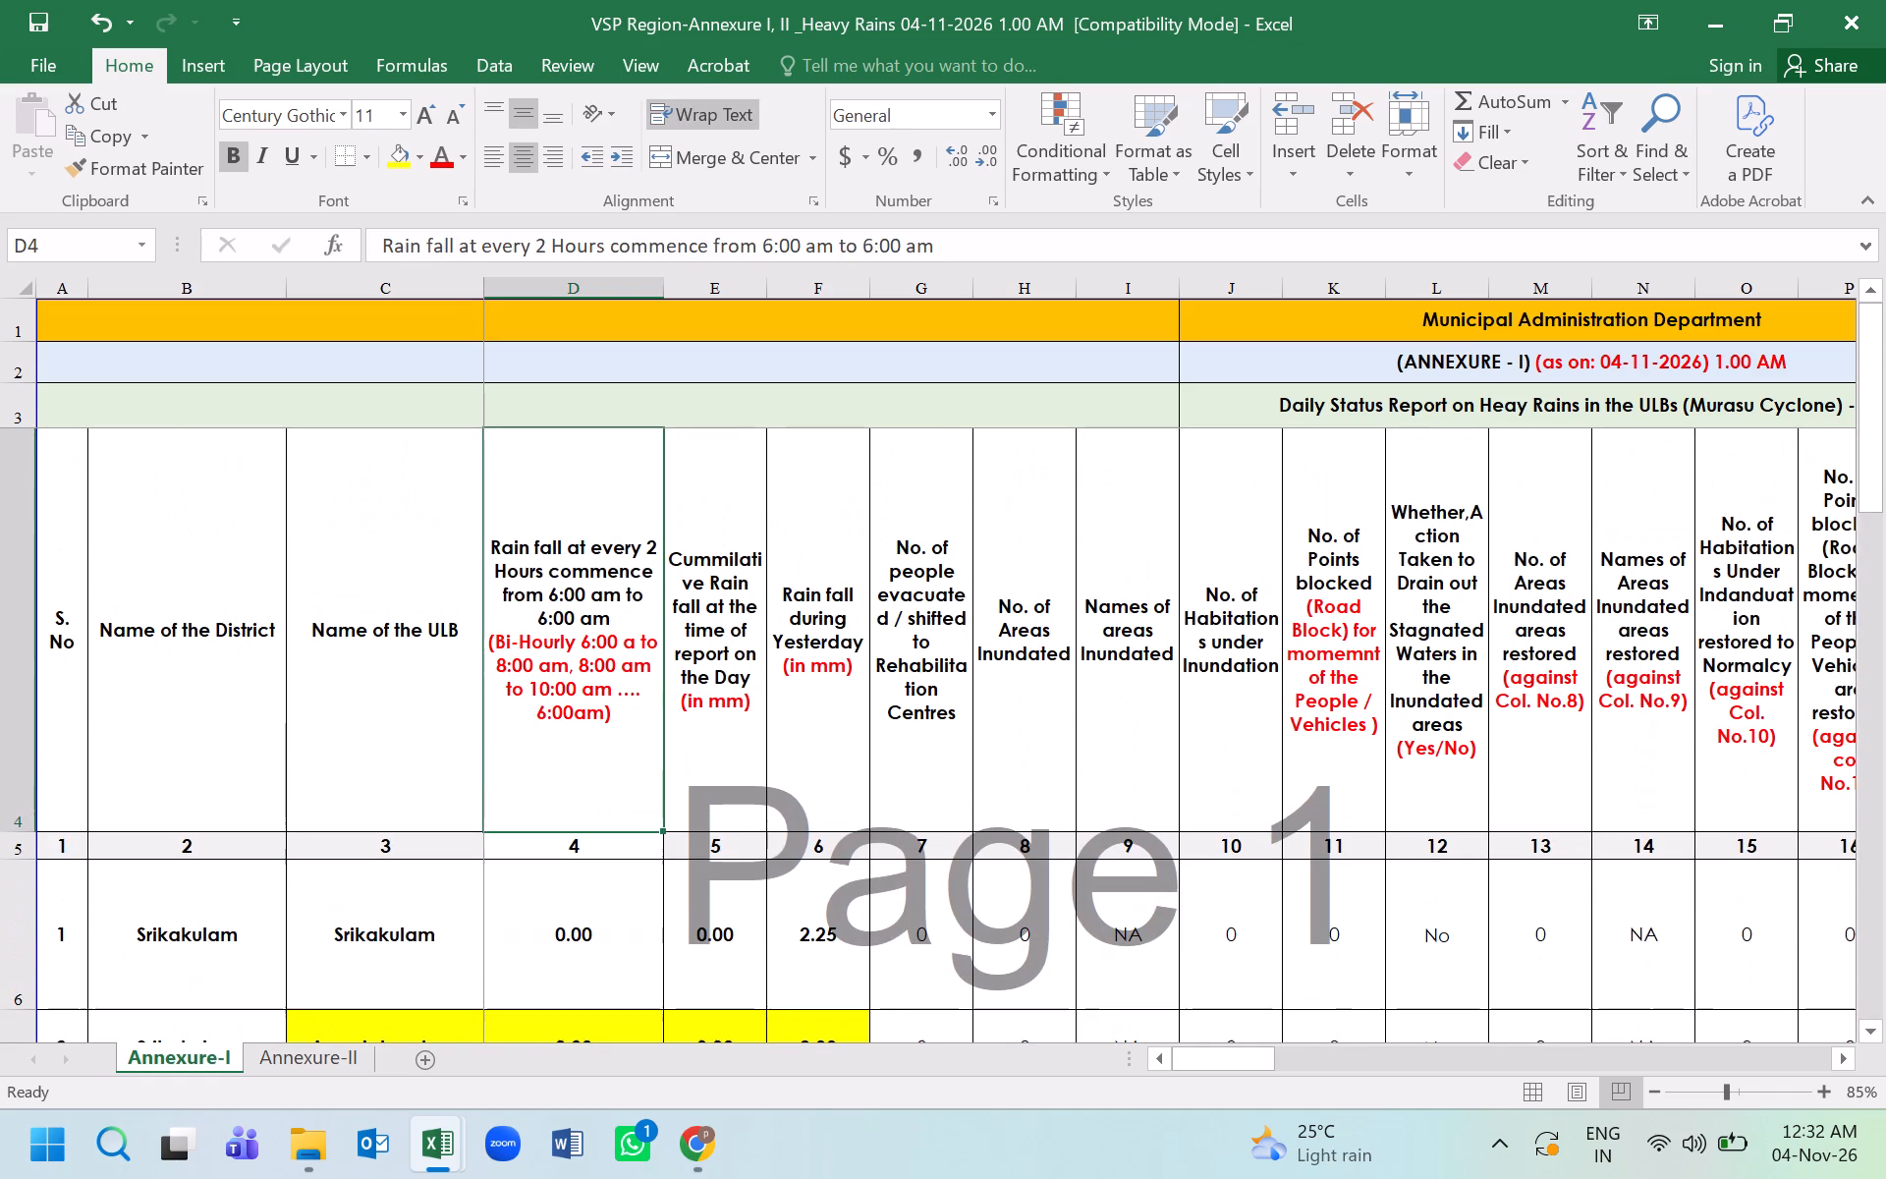
{"action": "scroll", "coordinate": [635, 834], "scroll_direction": "down", "scroll_amount": 1}
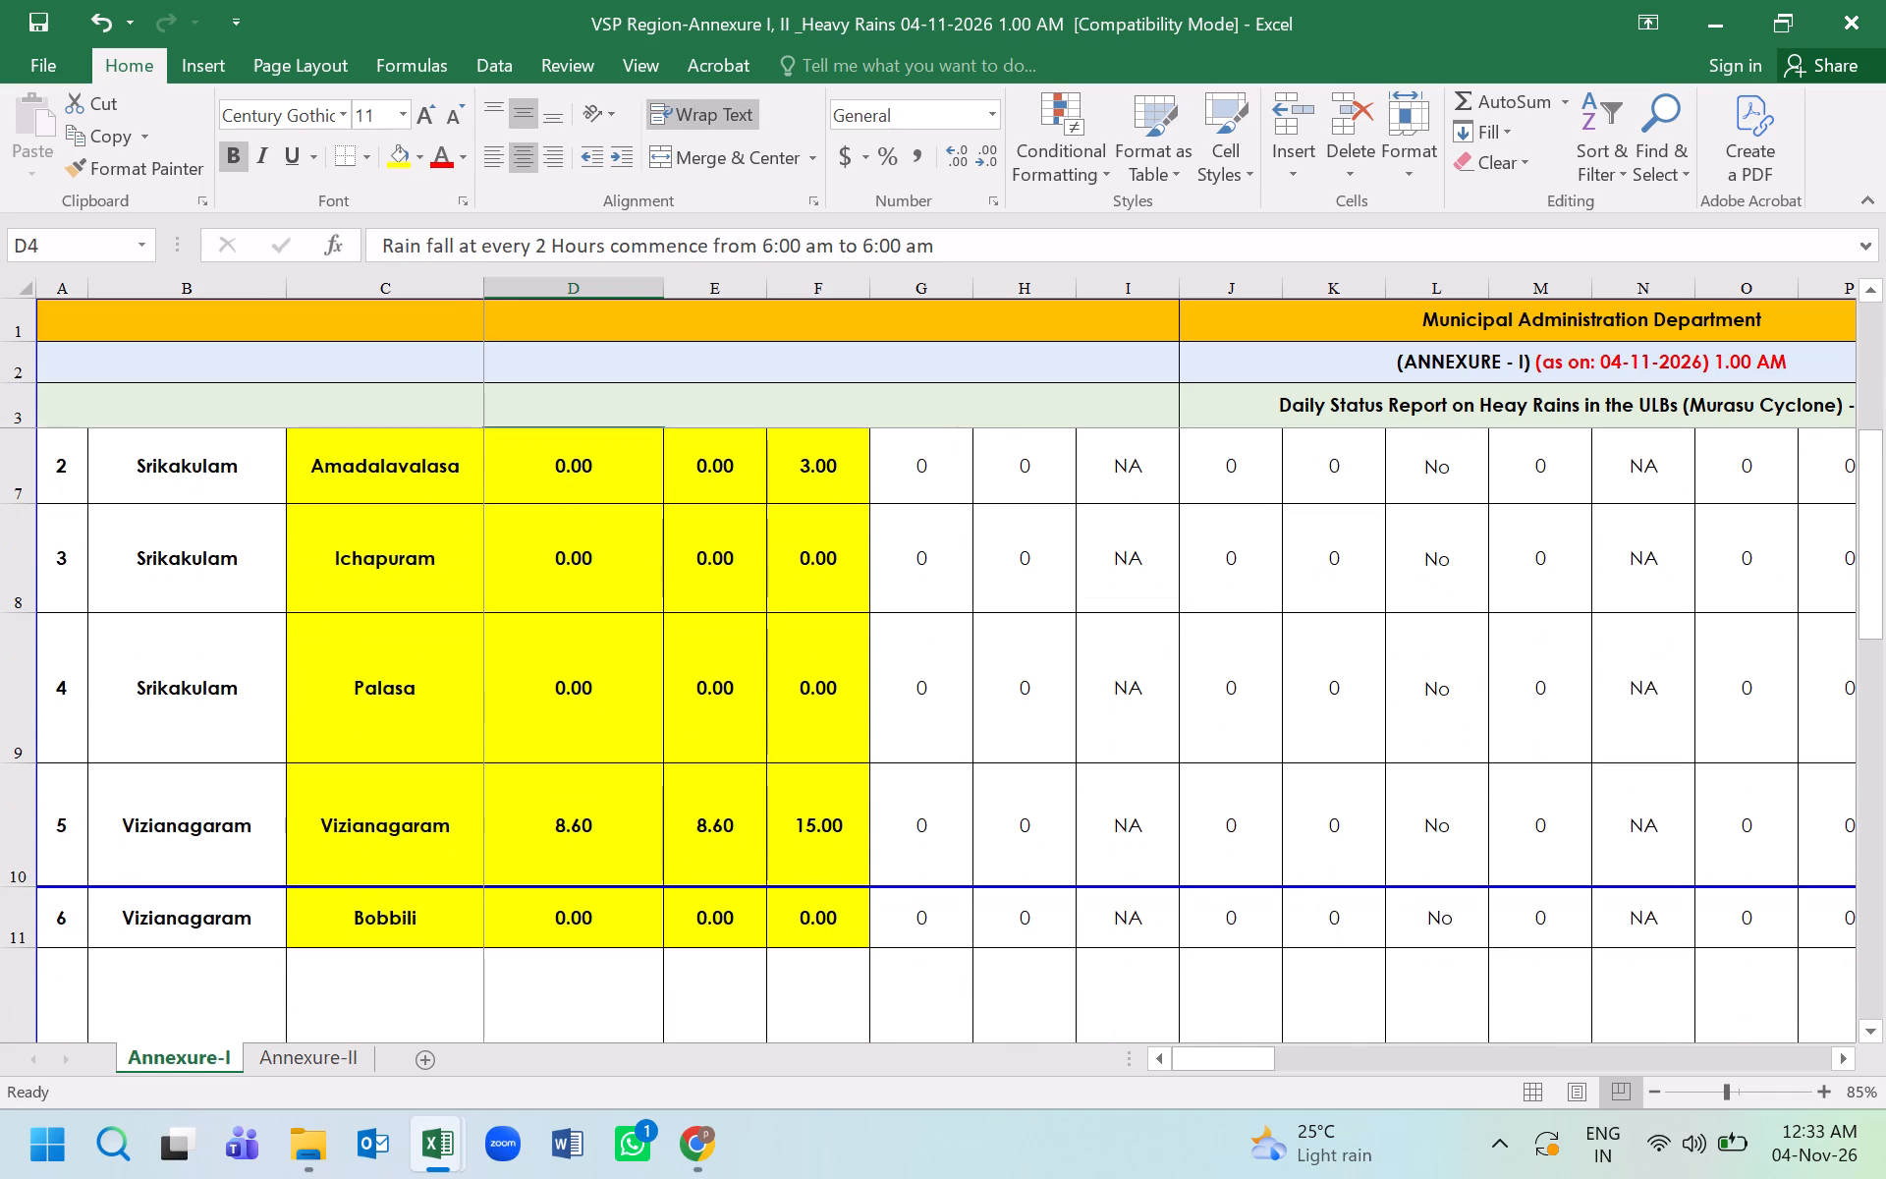
{"action": "scroll", "coordinate": [615, 869], "scroll_direction": "down", "scroll_amount": 2}
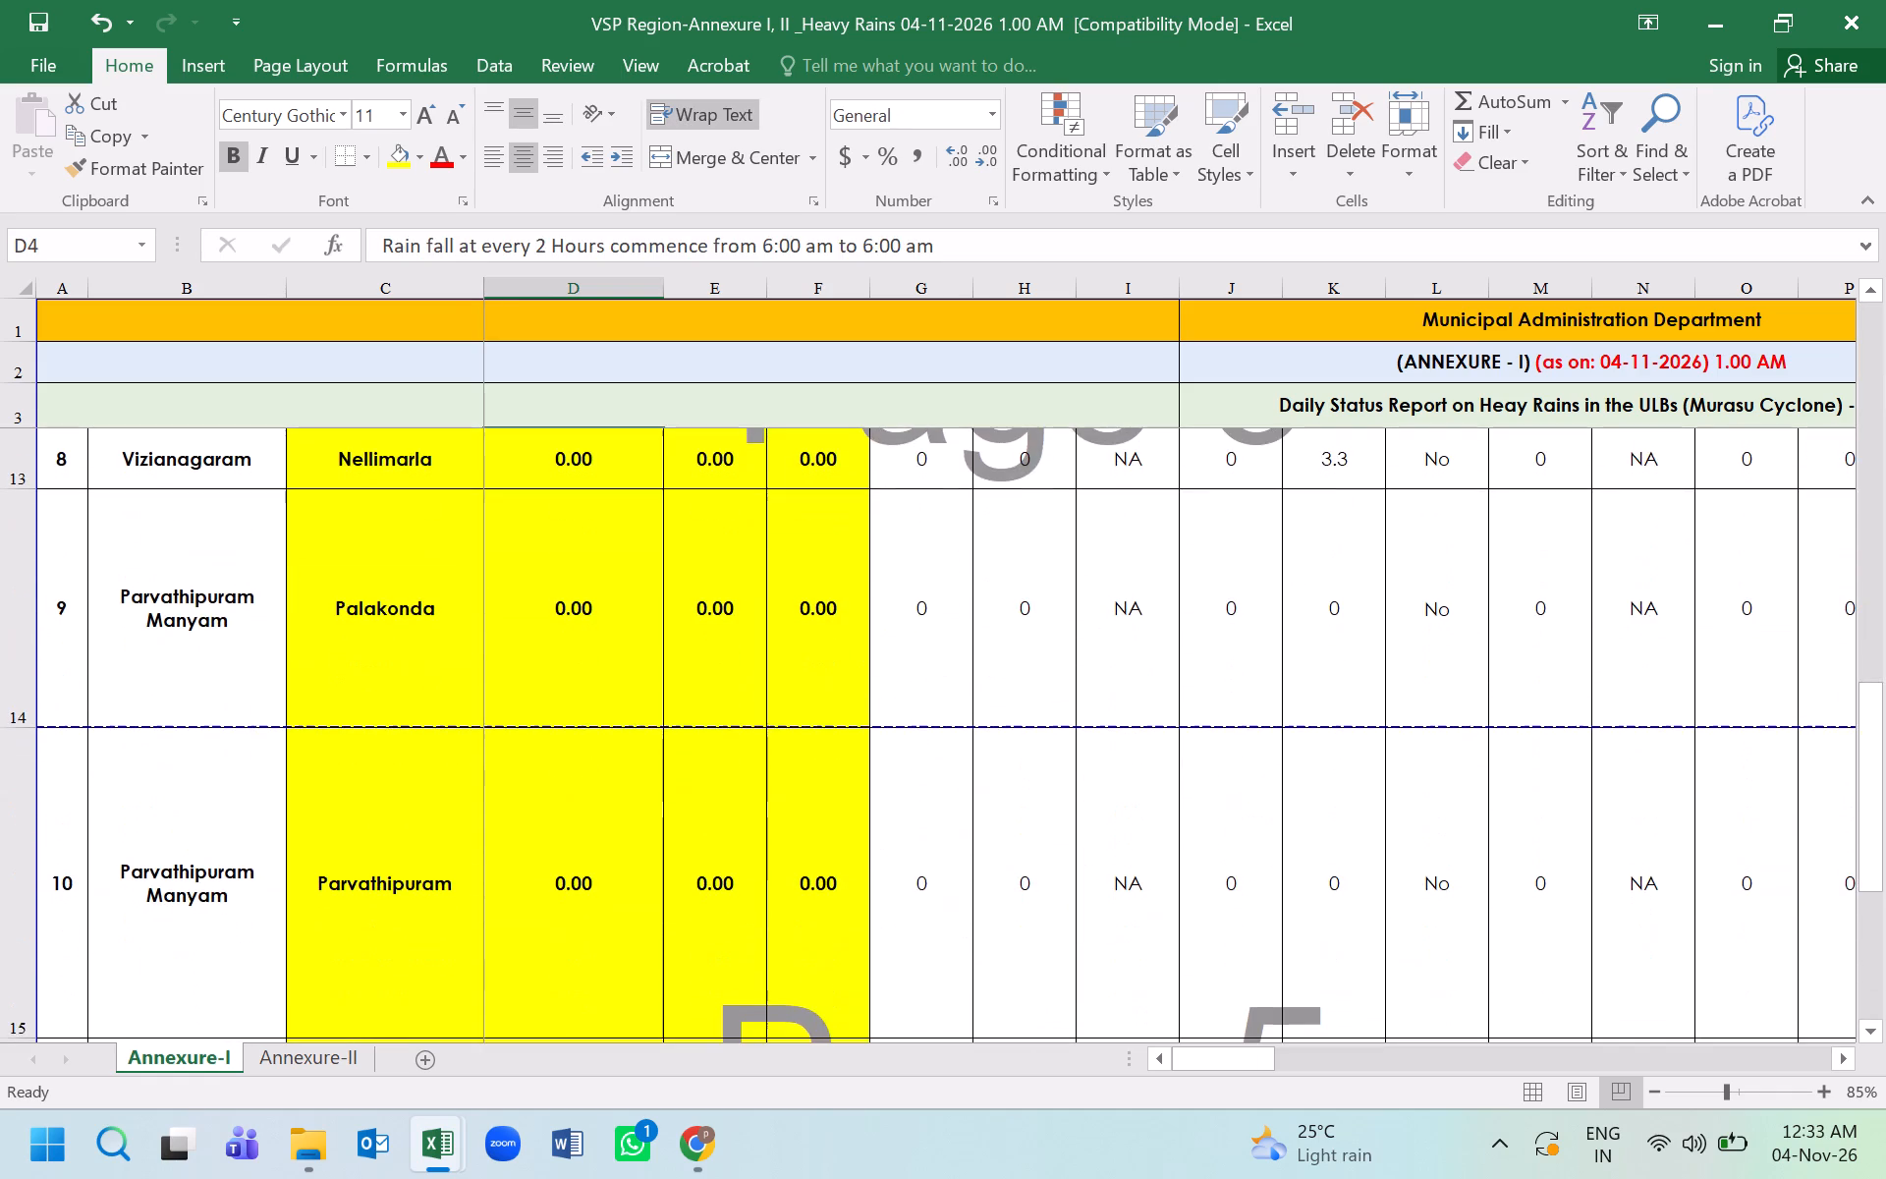
{"action": "scroll", "coordinate": [611, 870], "scroll_direction": "down", "scroll_amount": 1}
{"action": "scroll", "coordinate": [610, 872], "scroll_direction": "up", "scroll_amount": 1}
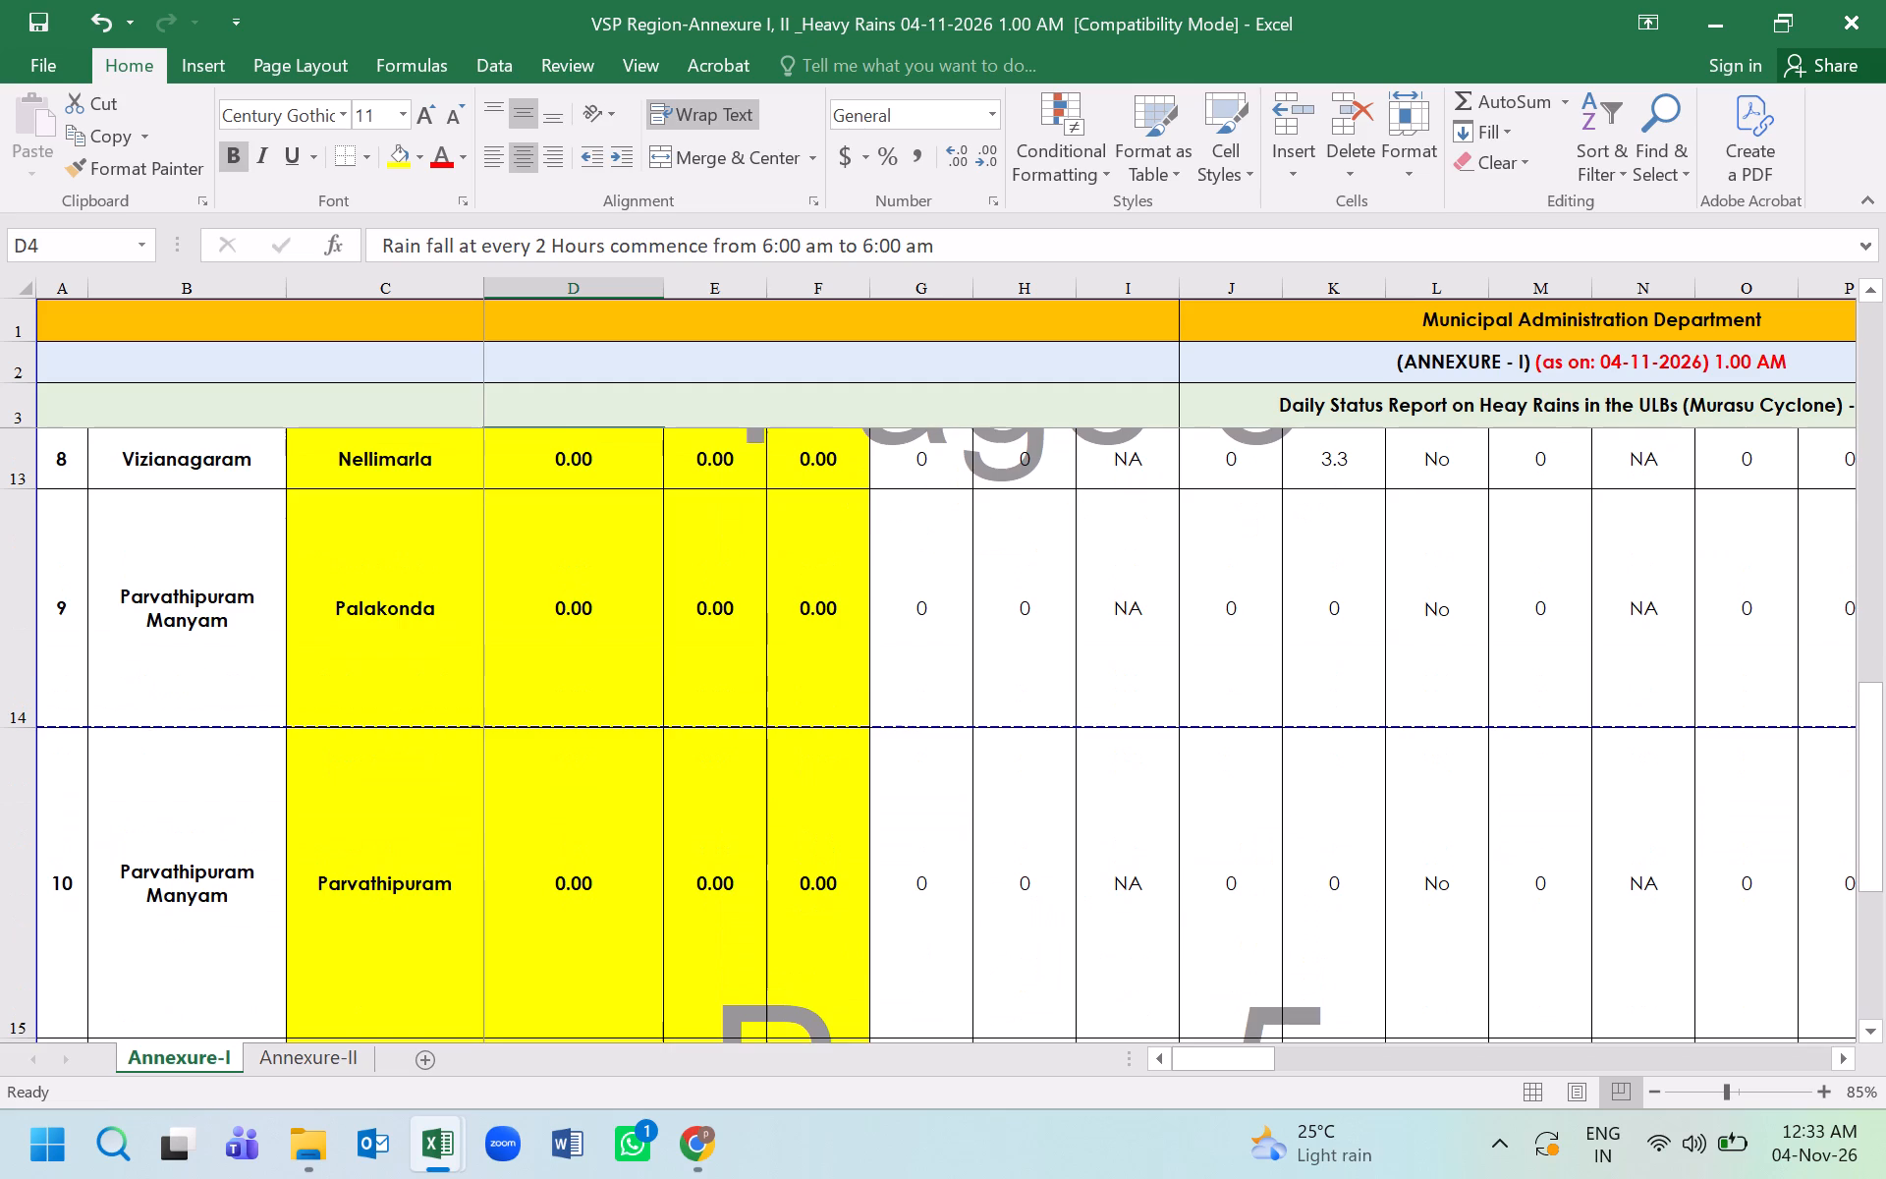
{"action": "scroll", "coordinate": [608, 872], "scroll_direction": "down", "scroll_amount": 1}
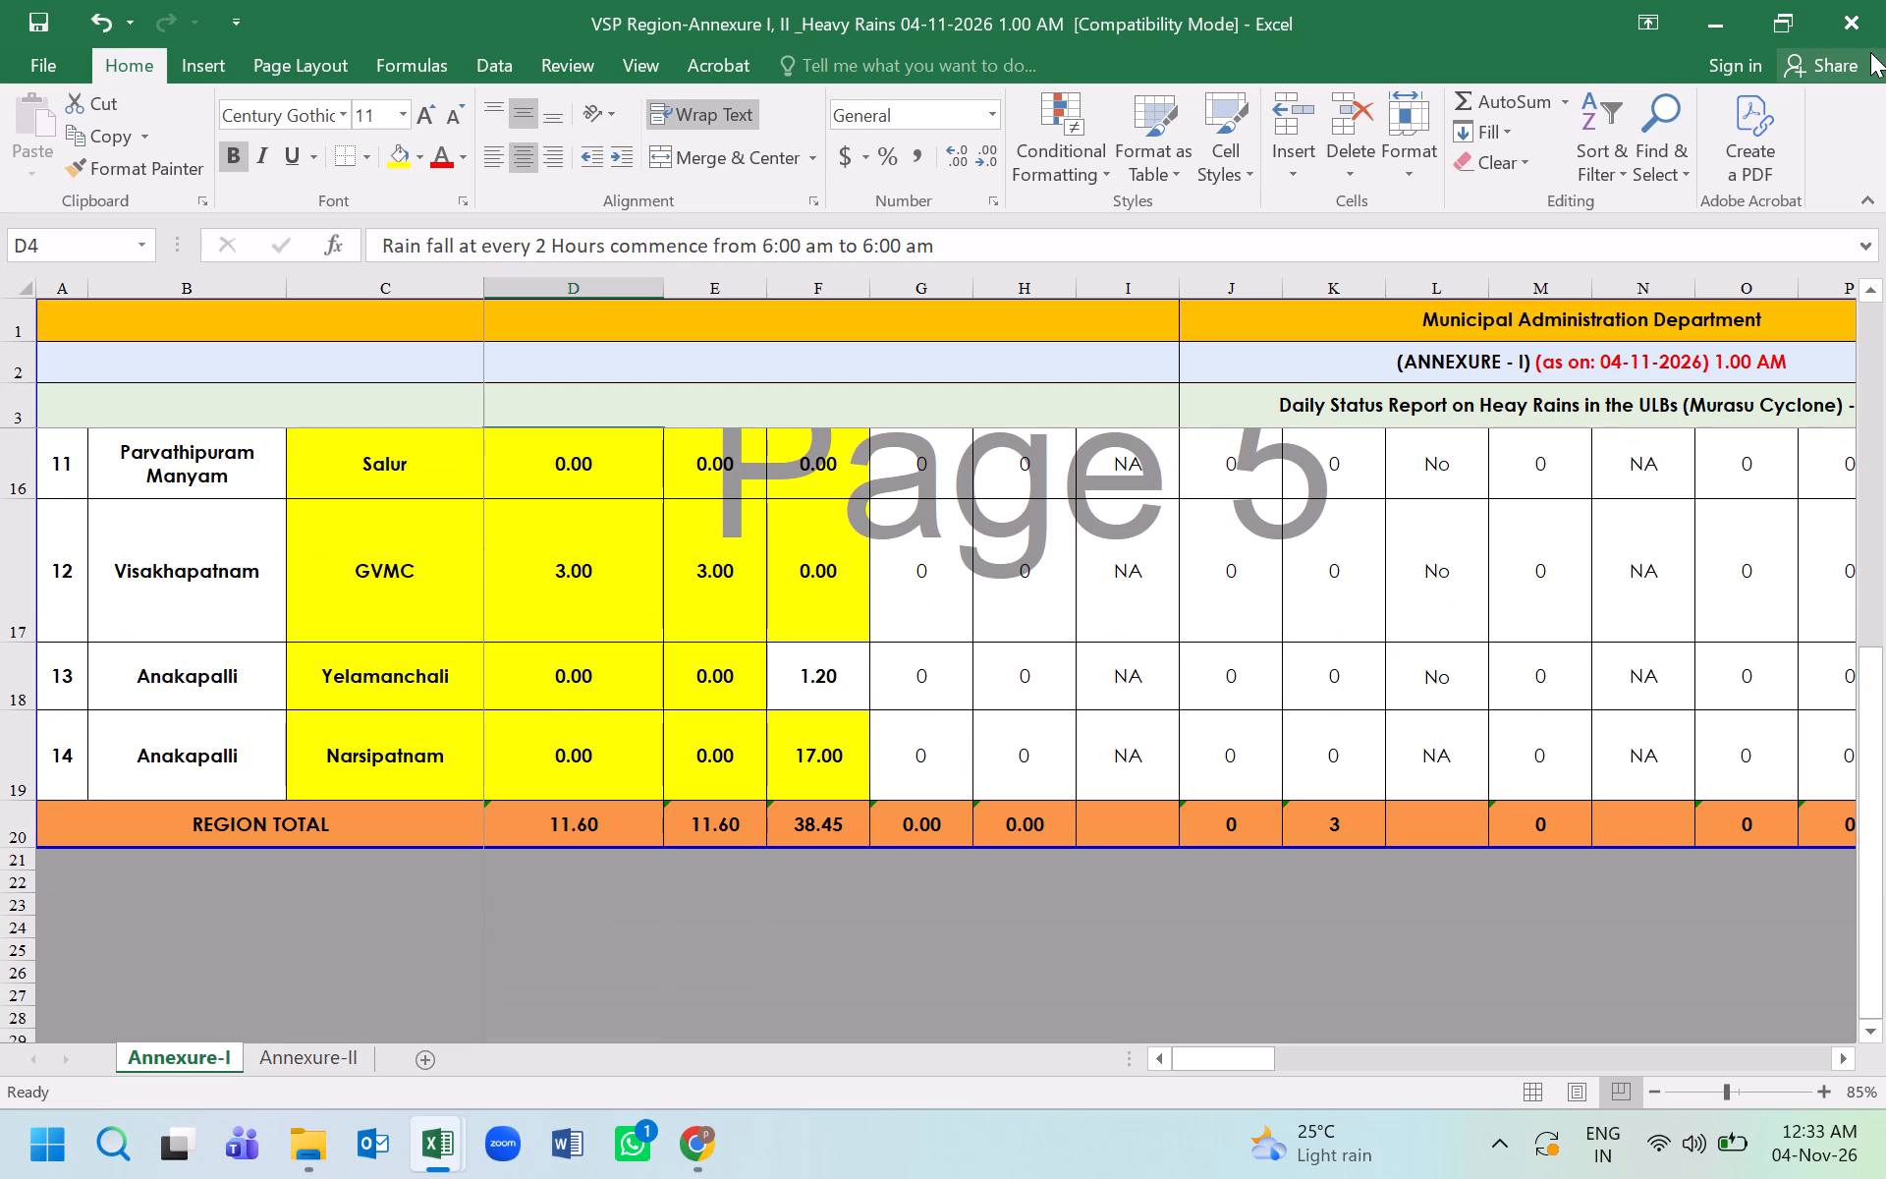
{"action": "left_click", "coordinate": [1863, 17]}
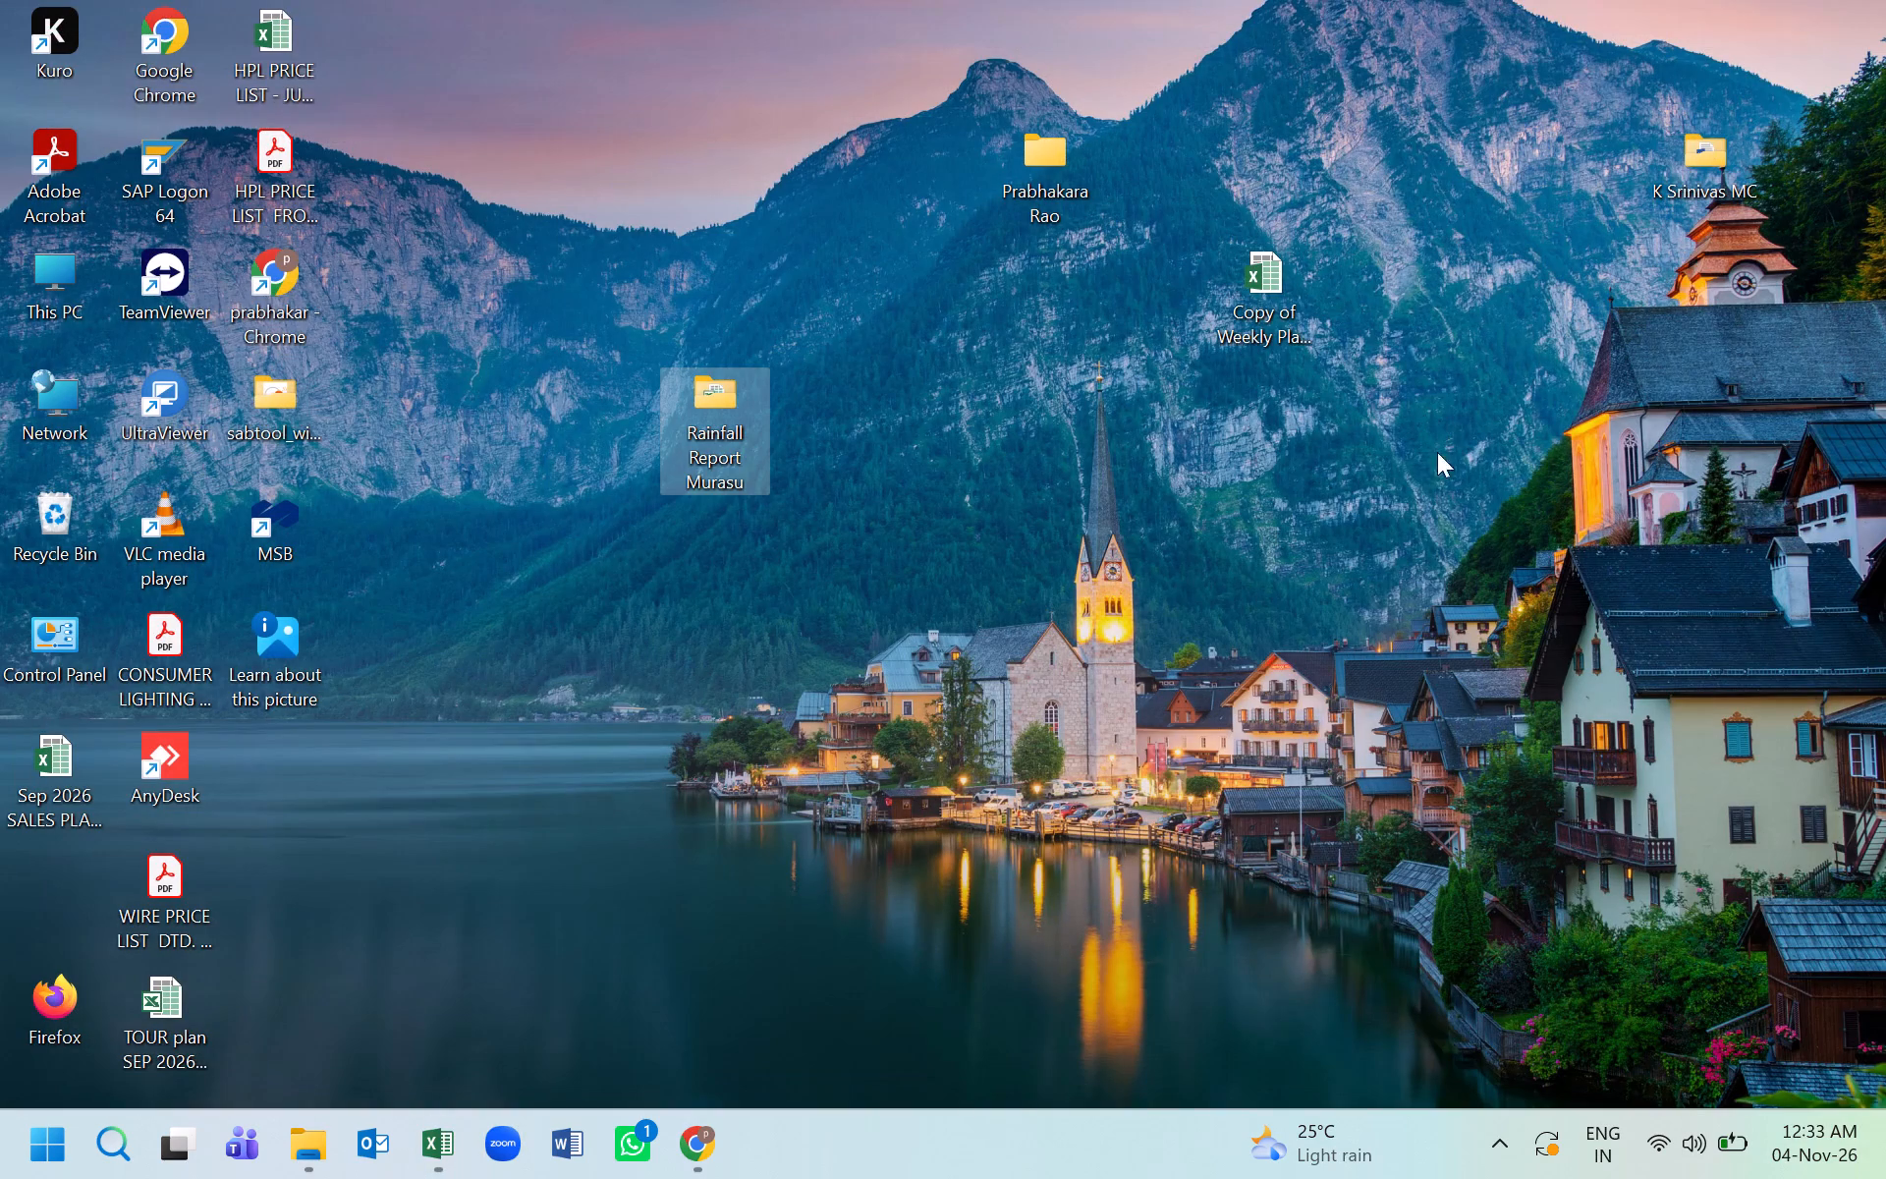
Open the 03-11-2026 11.00 PM report from the Rainfall Report Murasu folder, examine the rainfall figures of all Annexure-I ULBs, and close it.
{"action": "double_click", "coordinate": [711, 404]}
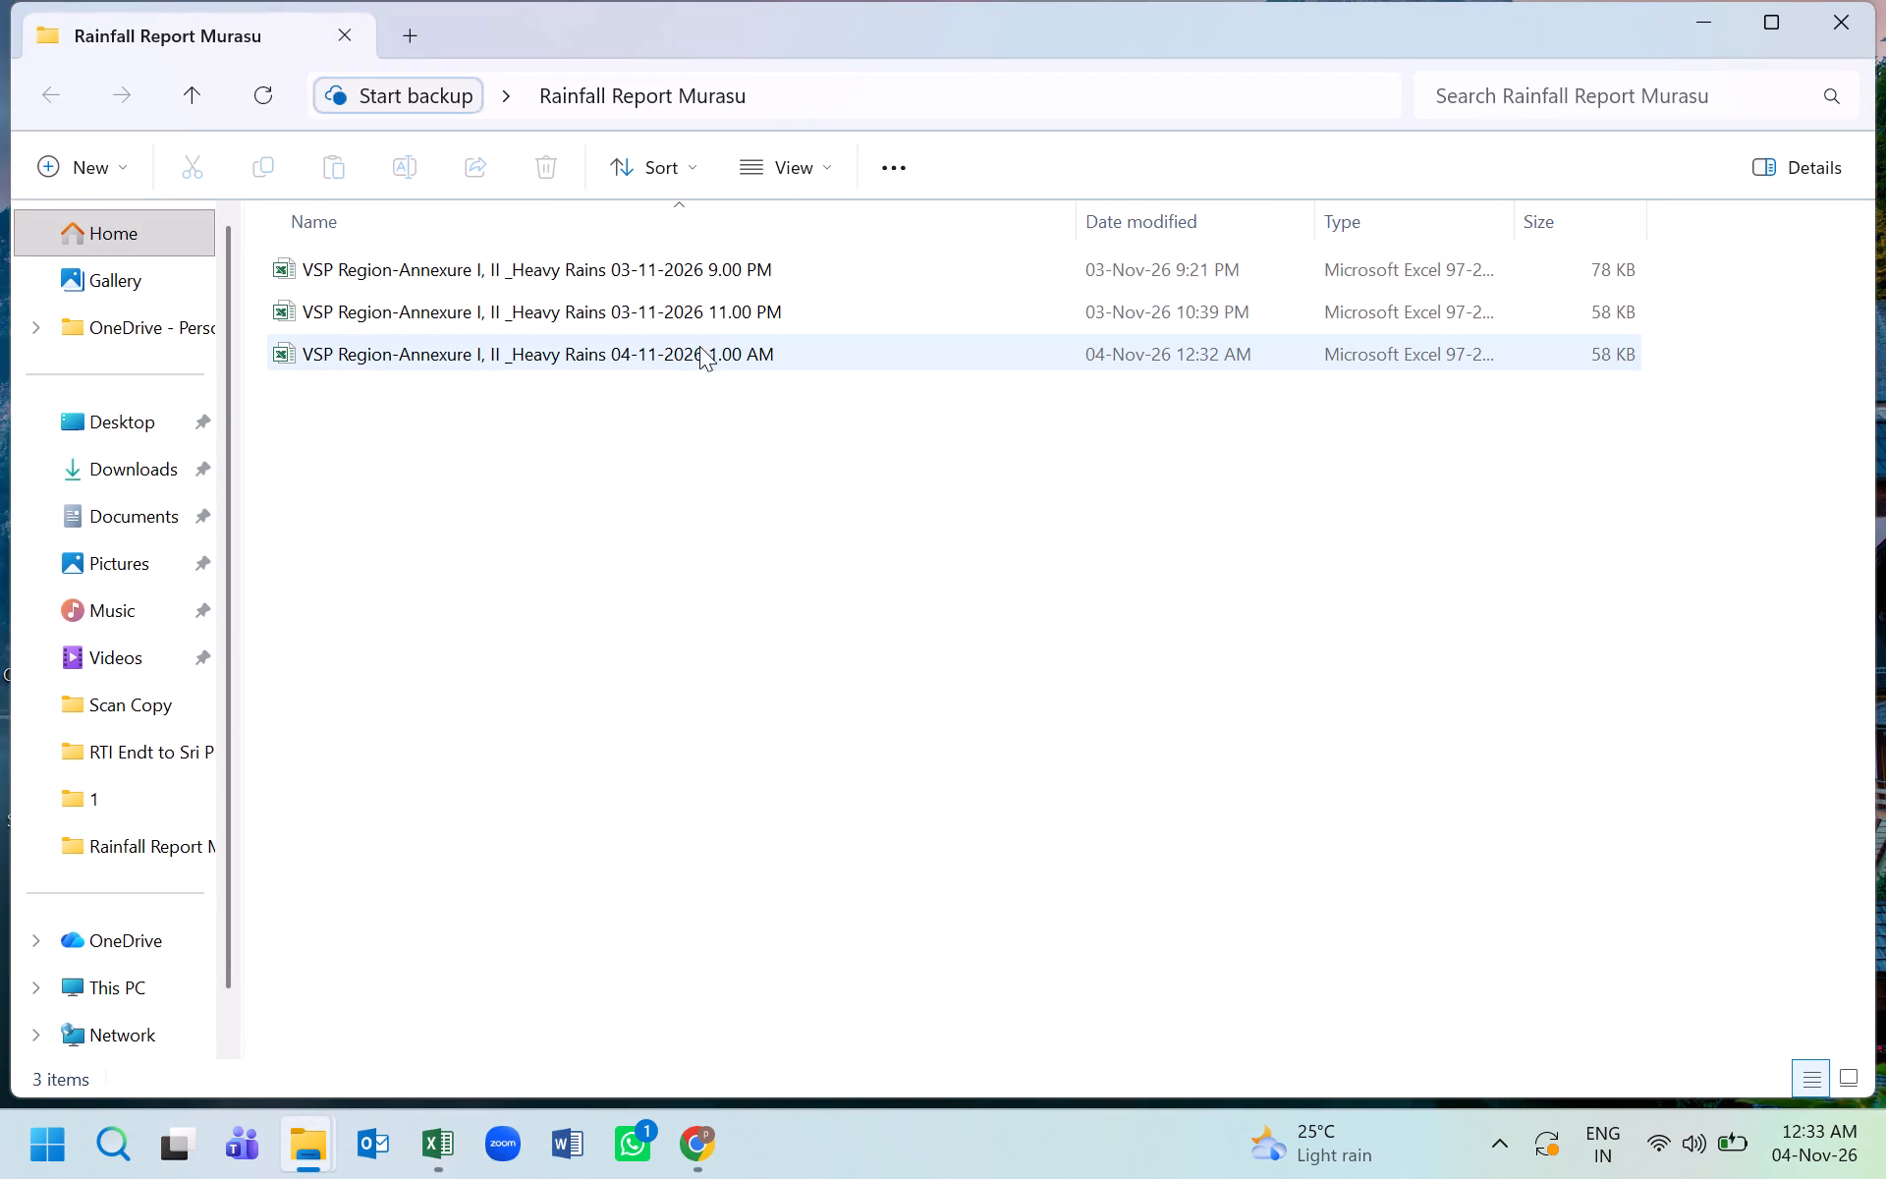
{"action": "double_click", "coordinate": [695, 306]}
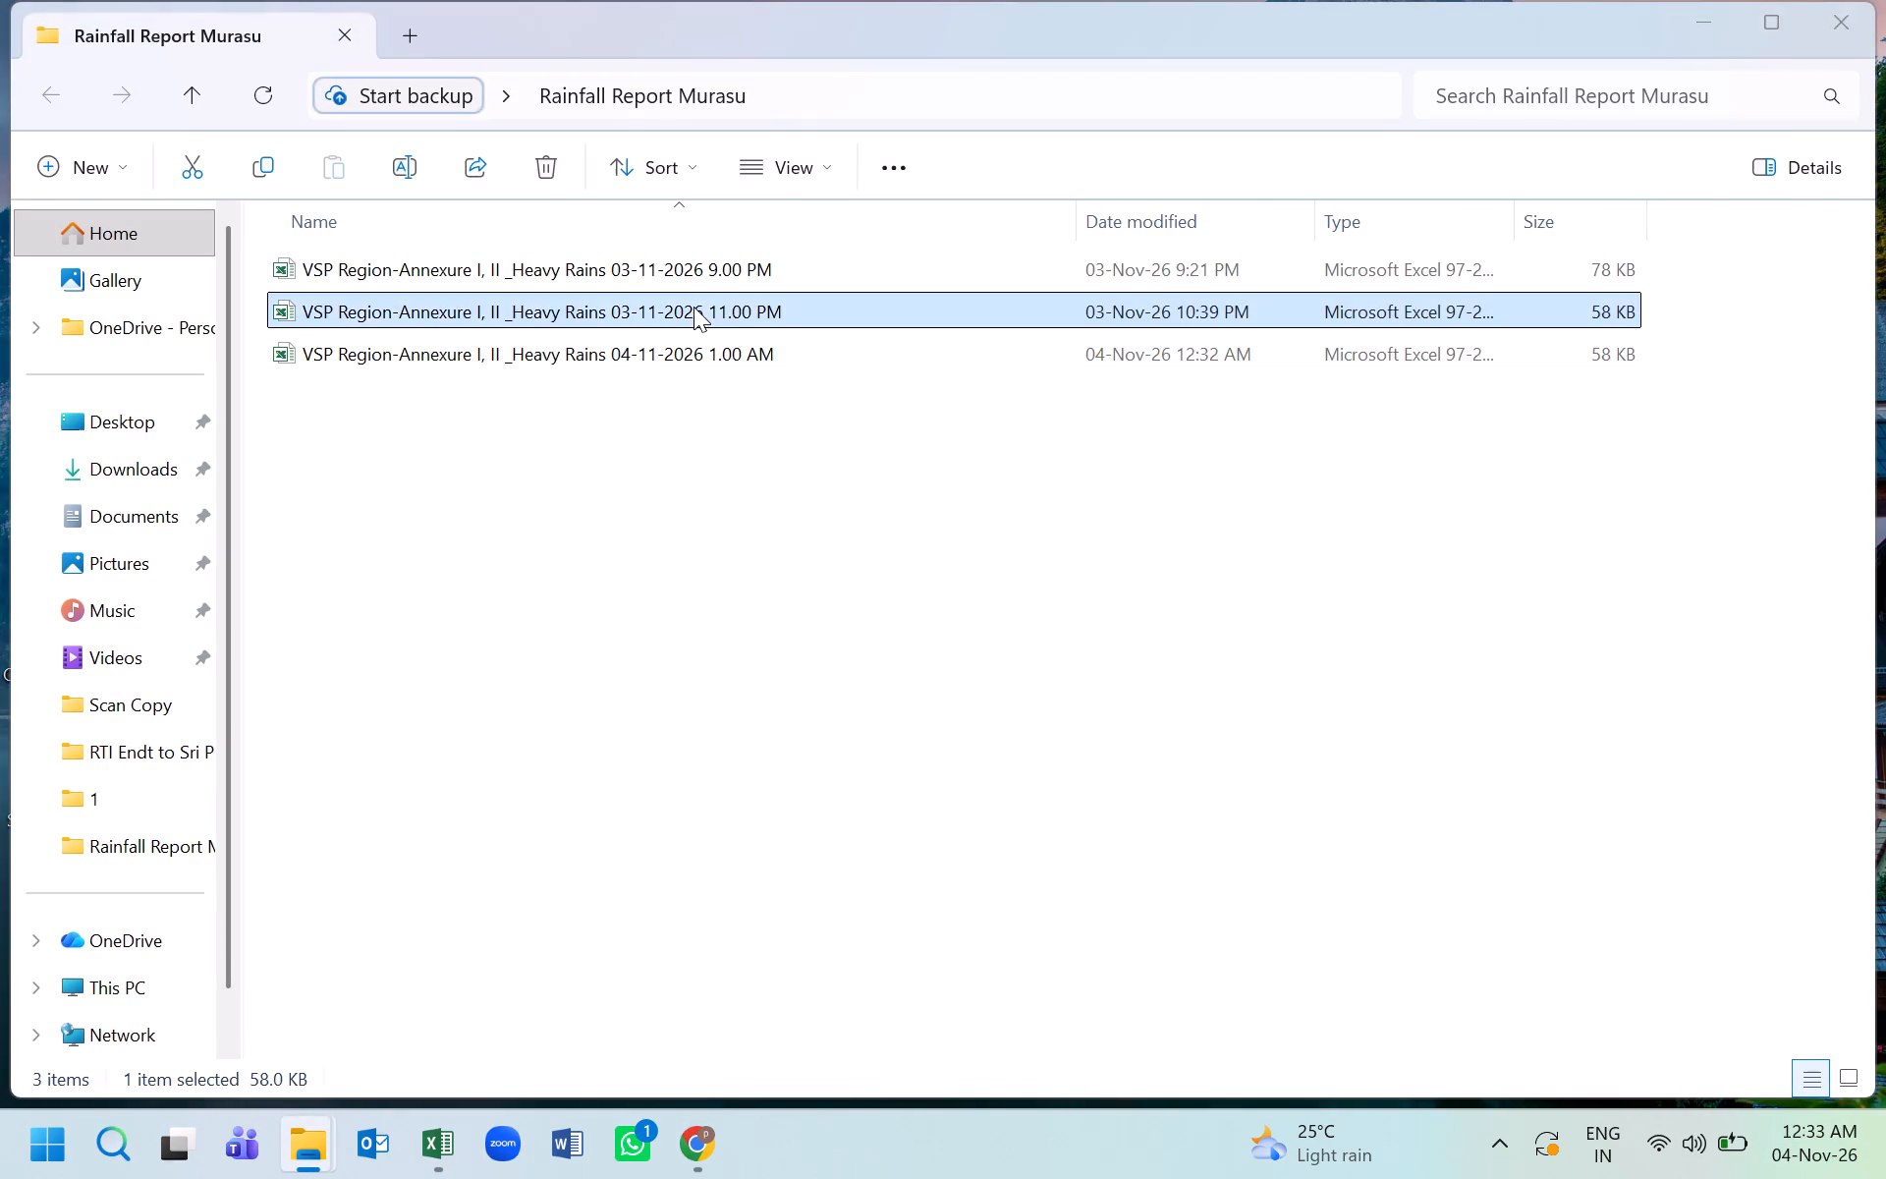
{"action": "scroll", "coordinate": [780, 485], "scroll_direction": "down", "scroll_amount": 2}
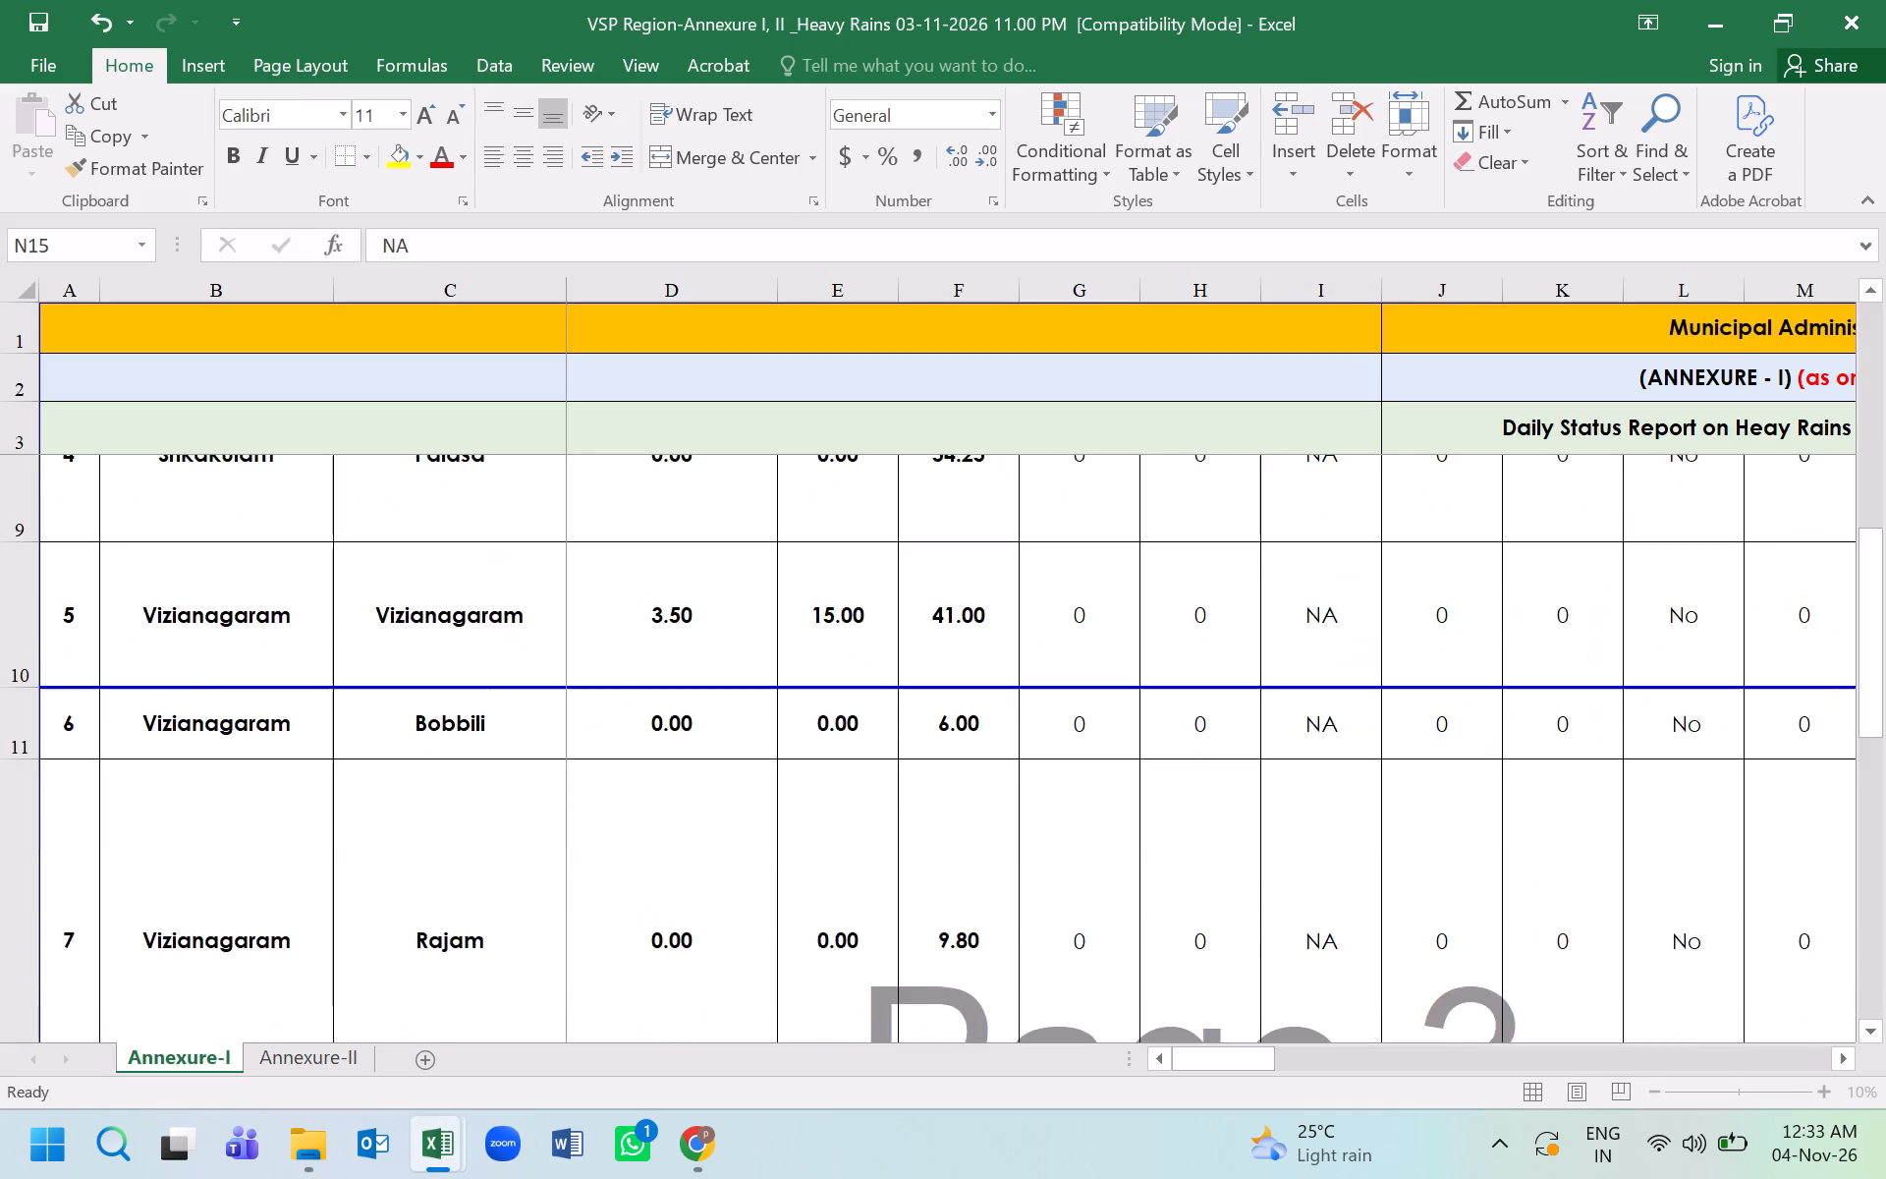
{"action": "scroll", "coordinate": [776, 645], "scroll_direction": "down", "scroll_amount": 1}
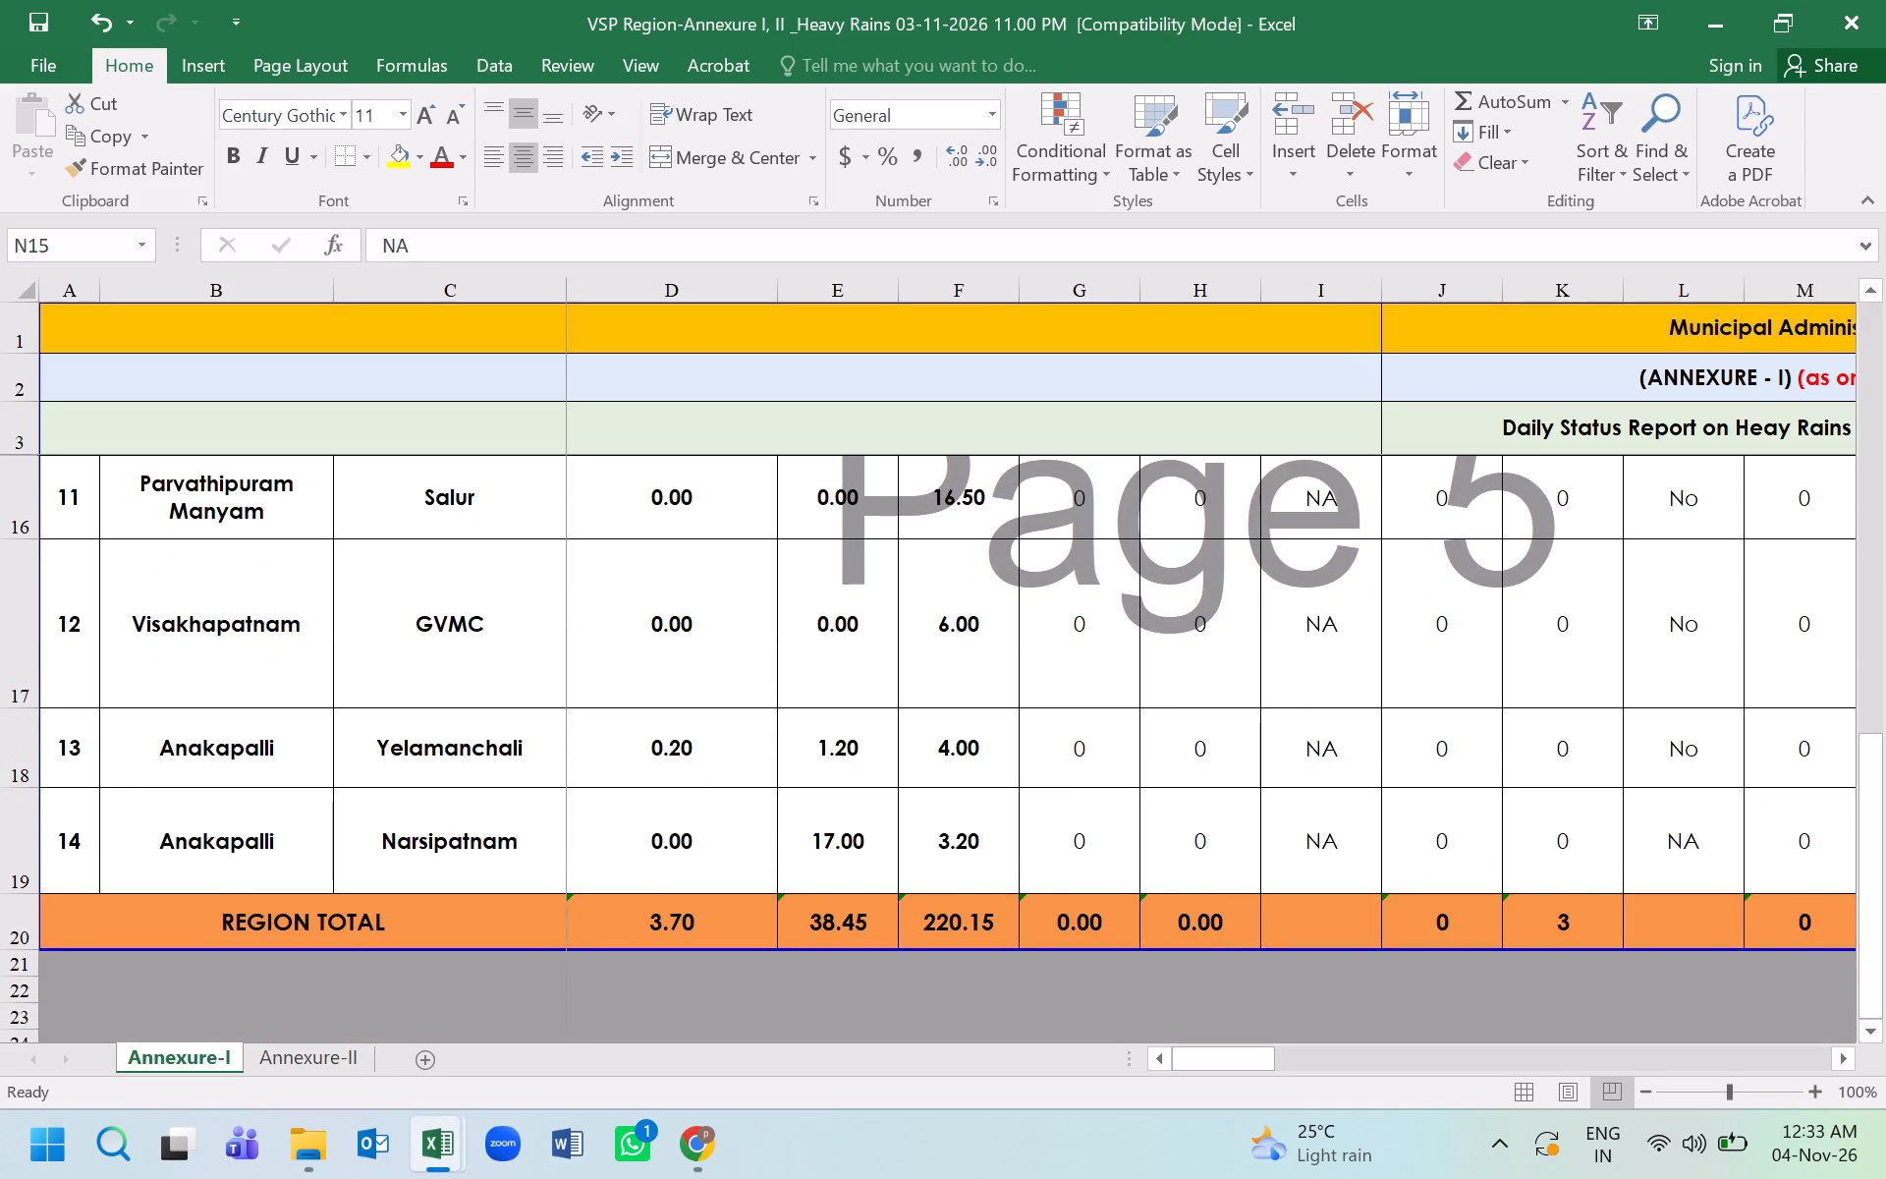
{"action": "scroll", "coordinate": [895, 780], "scroll_direction": "up", "scroll_amount": 1}
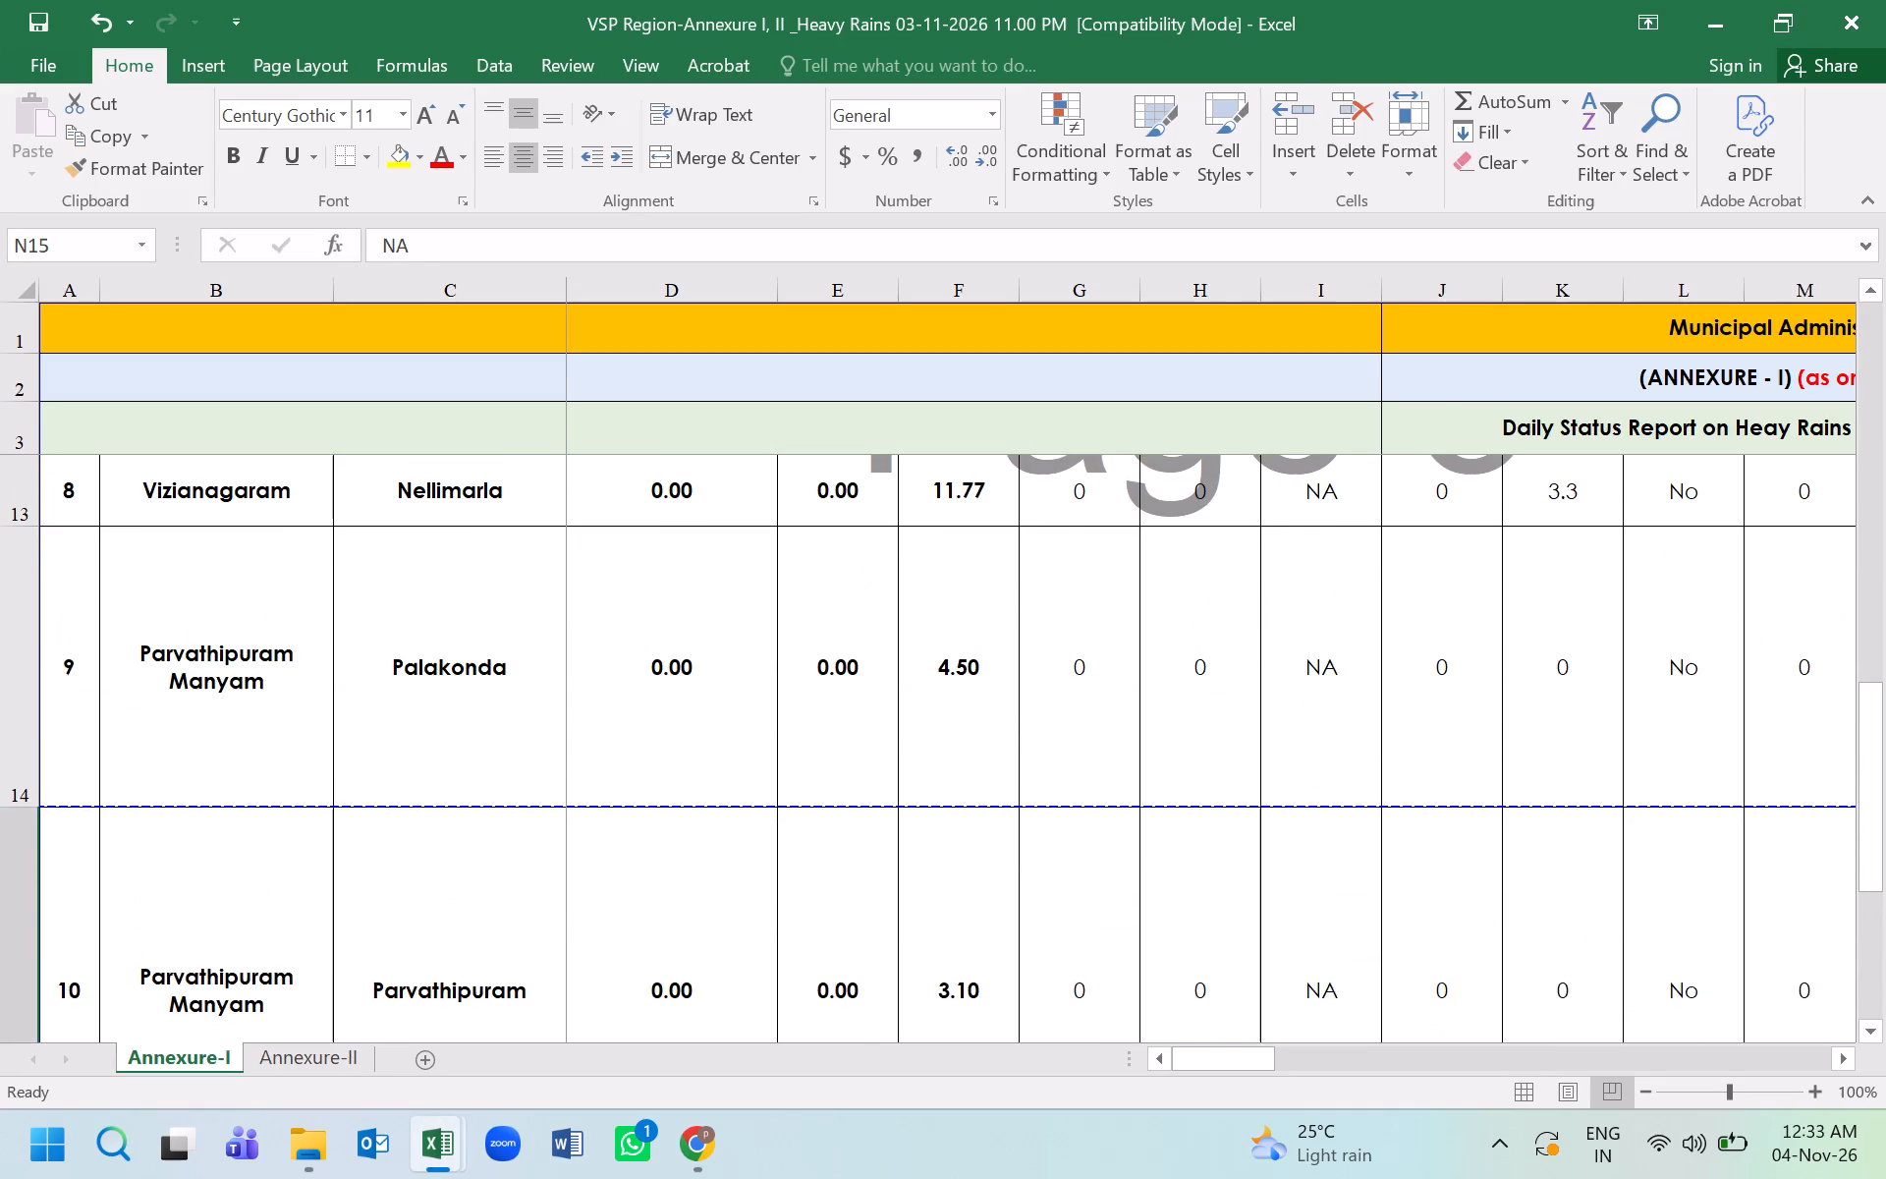
{"action": "scroll", "coordinate": [894, 778], "scroll_direction": "down", "scroll_amount": 1}
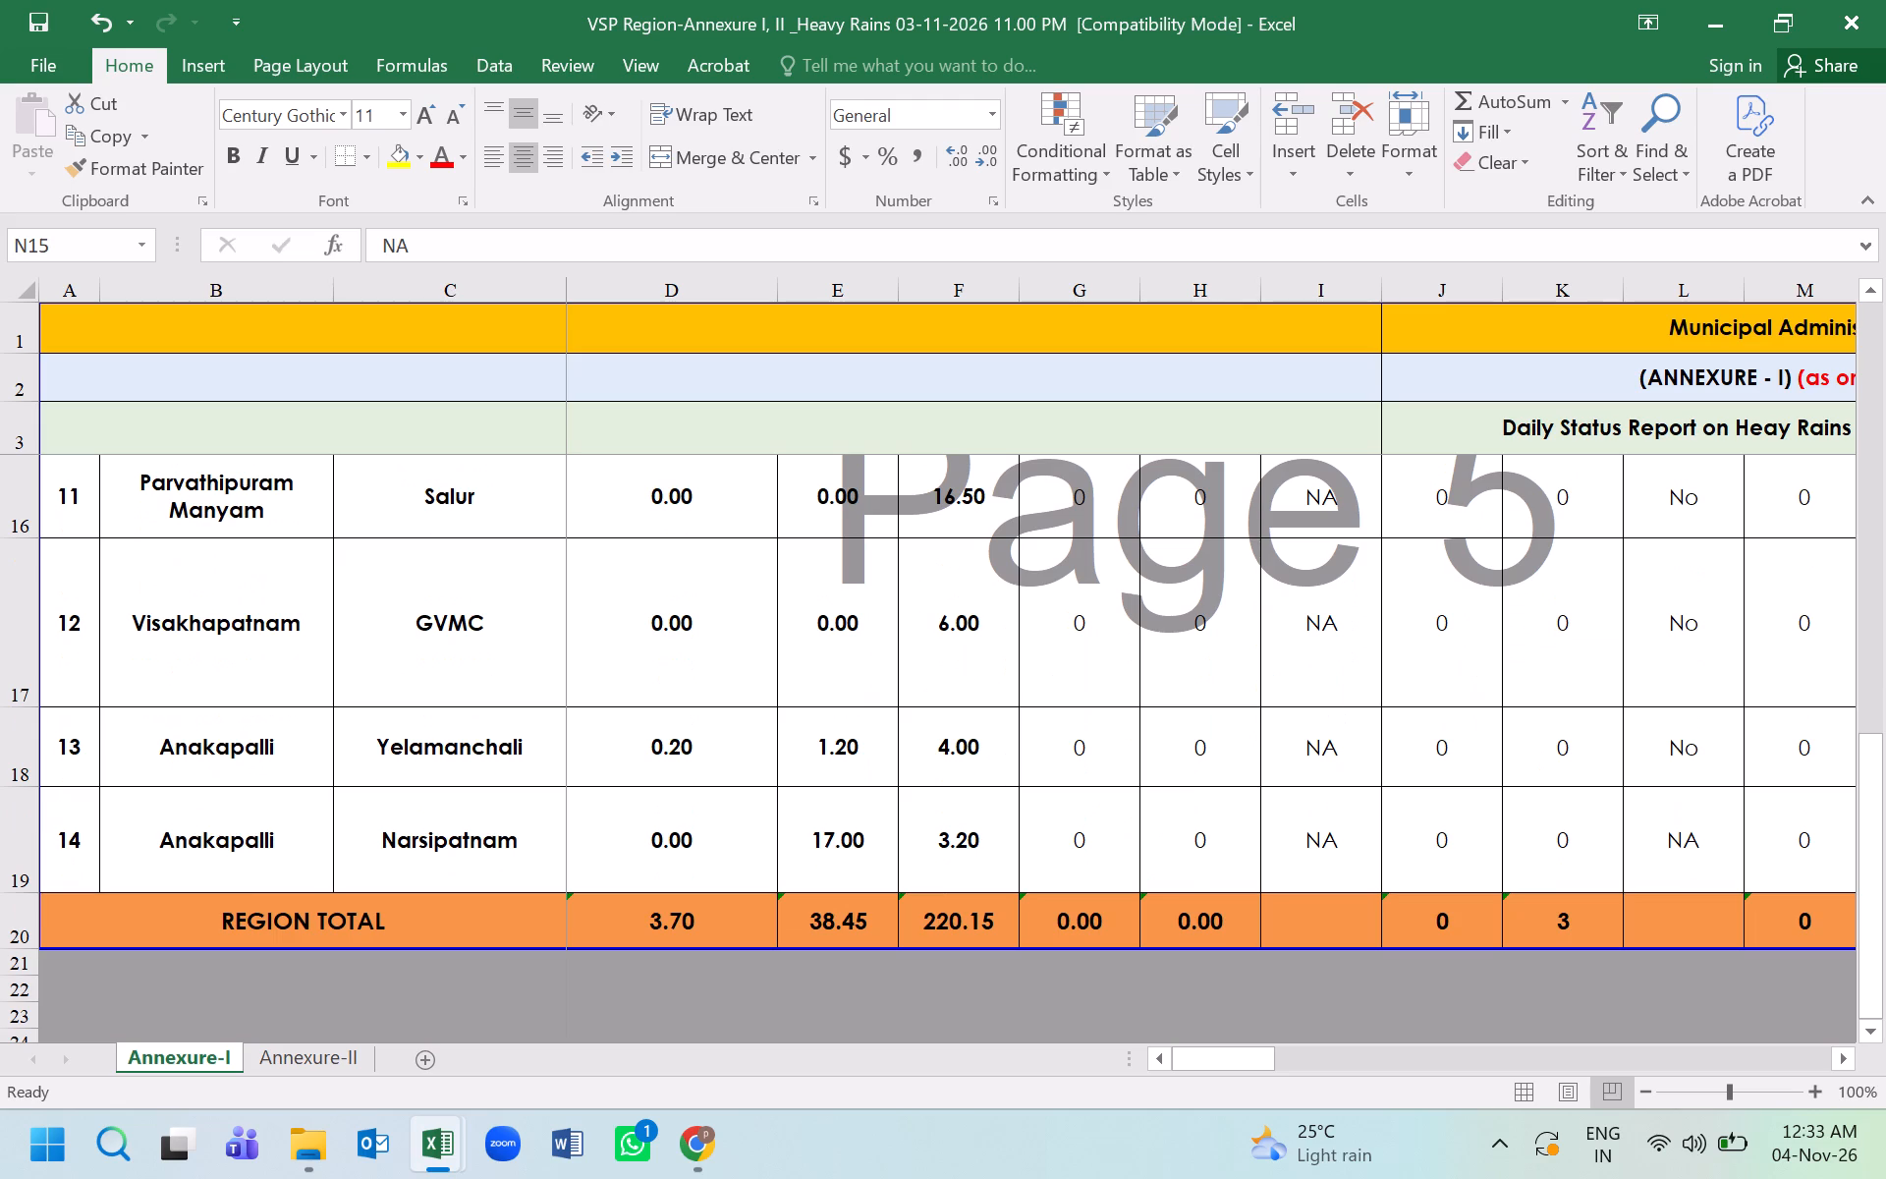
{"action": "scroll", "coordinate": [876, 780], "scroll_direction": "up", "scroll_amount": 3}
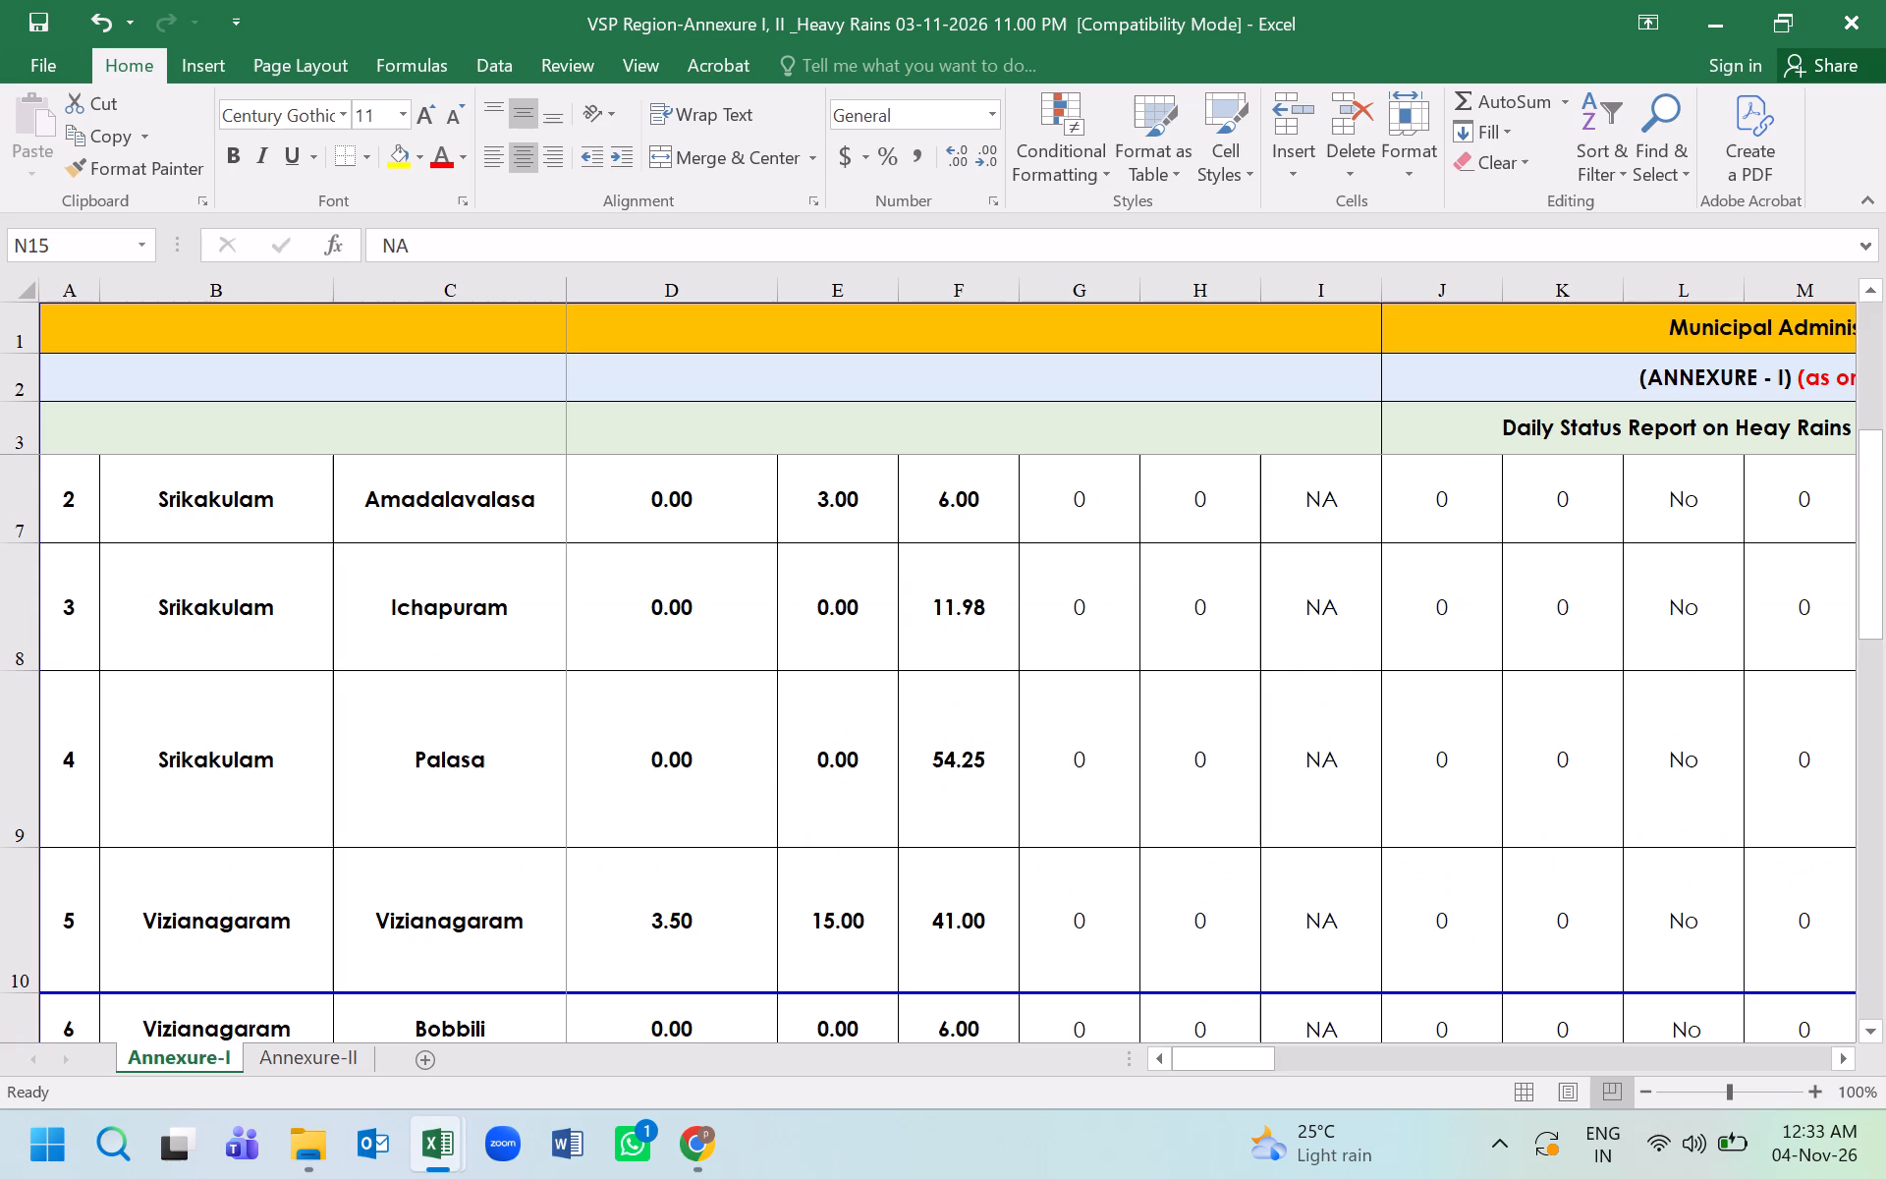
{"action": "scroll", "coordinate": [875, 780], "scroll_direction": "up", "scroll_amount": 2}
{"action": "scroll", "coordinate": [875, 780], "scroll_direction": "down", "scroll_amount": 2}
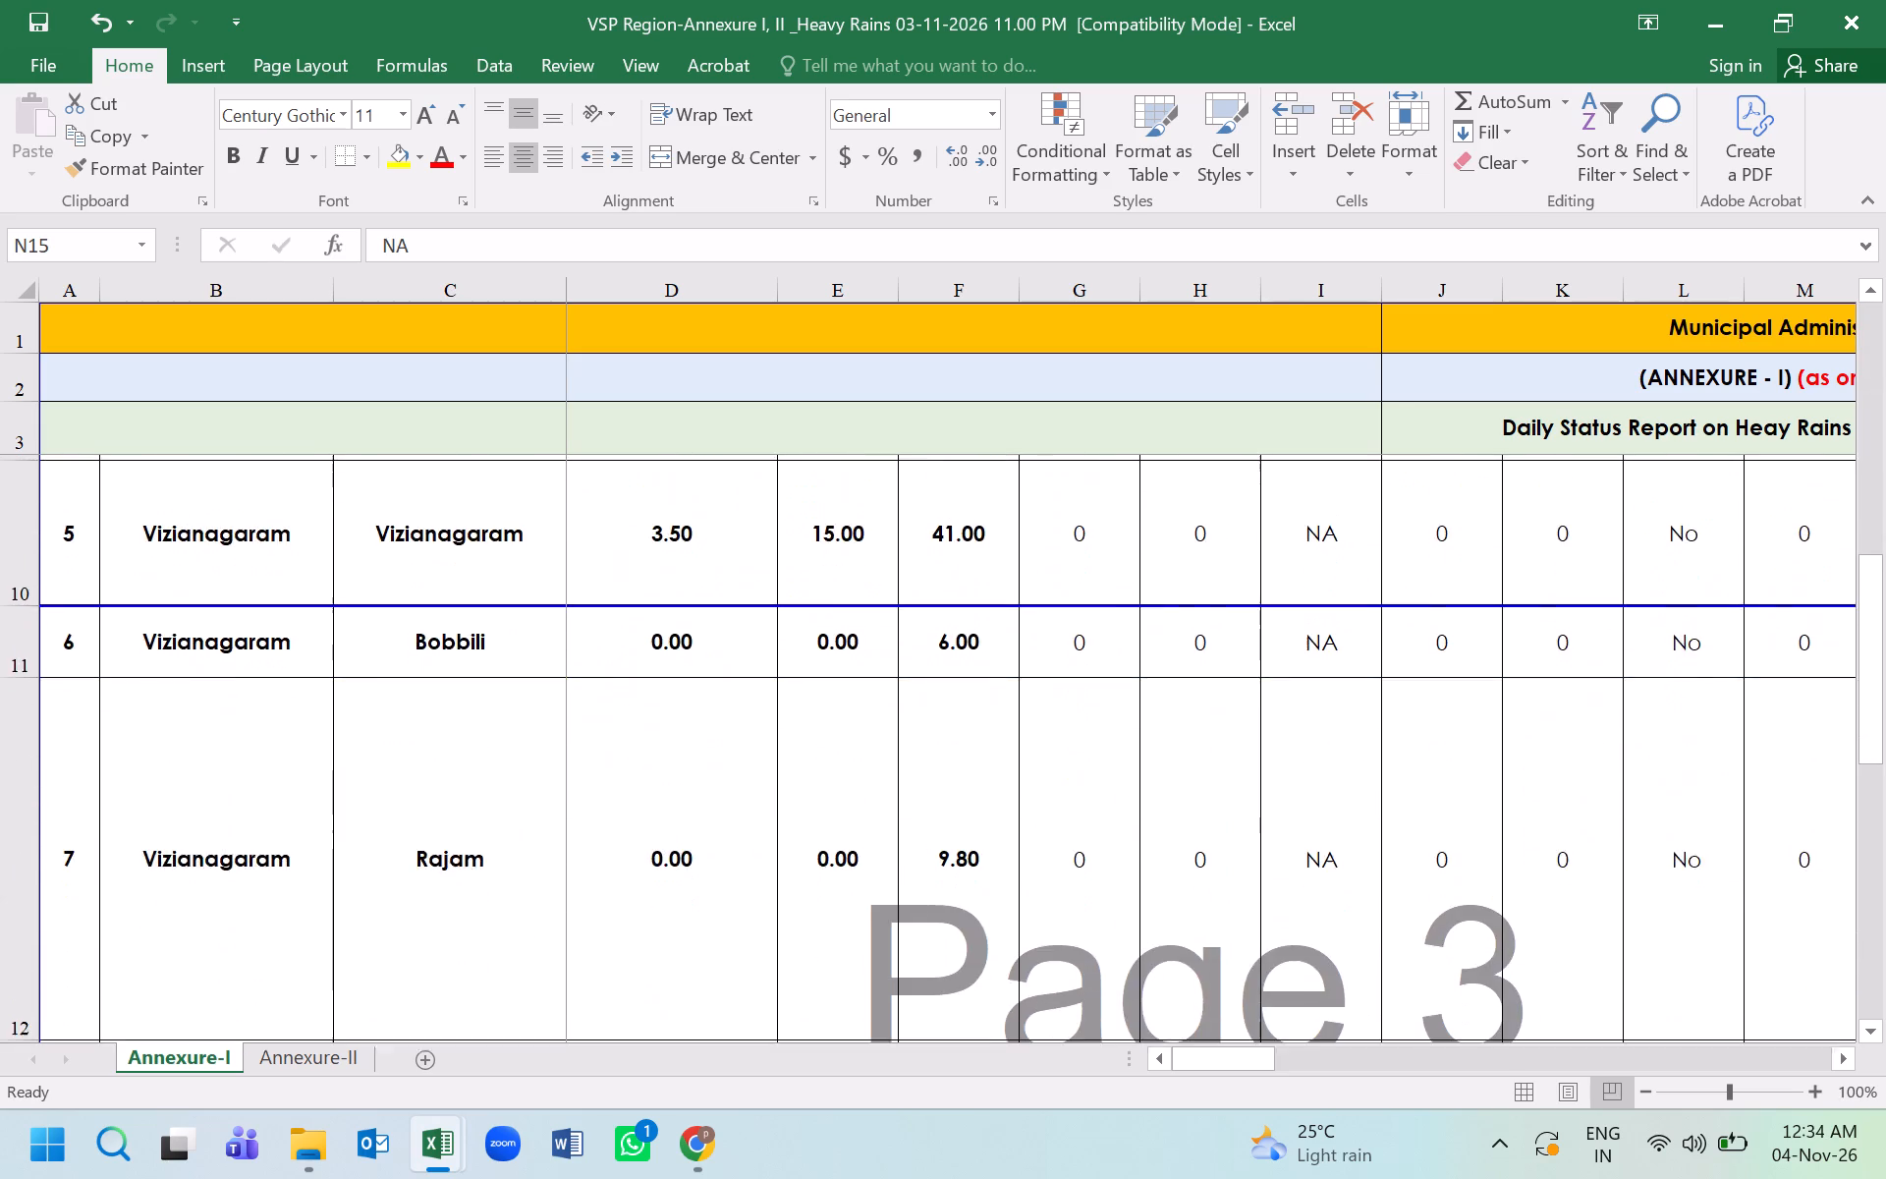
{"action": "scroll", "coordinate": [875, 780], "scroll_direction": "down", "scroll_amount": 3}
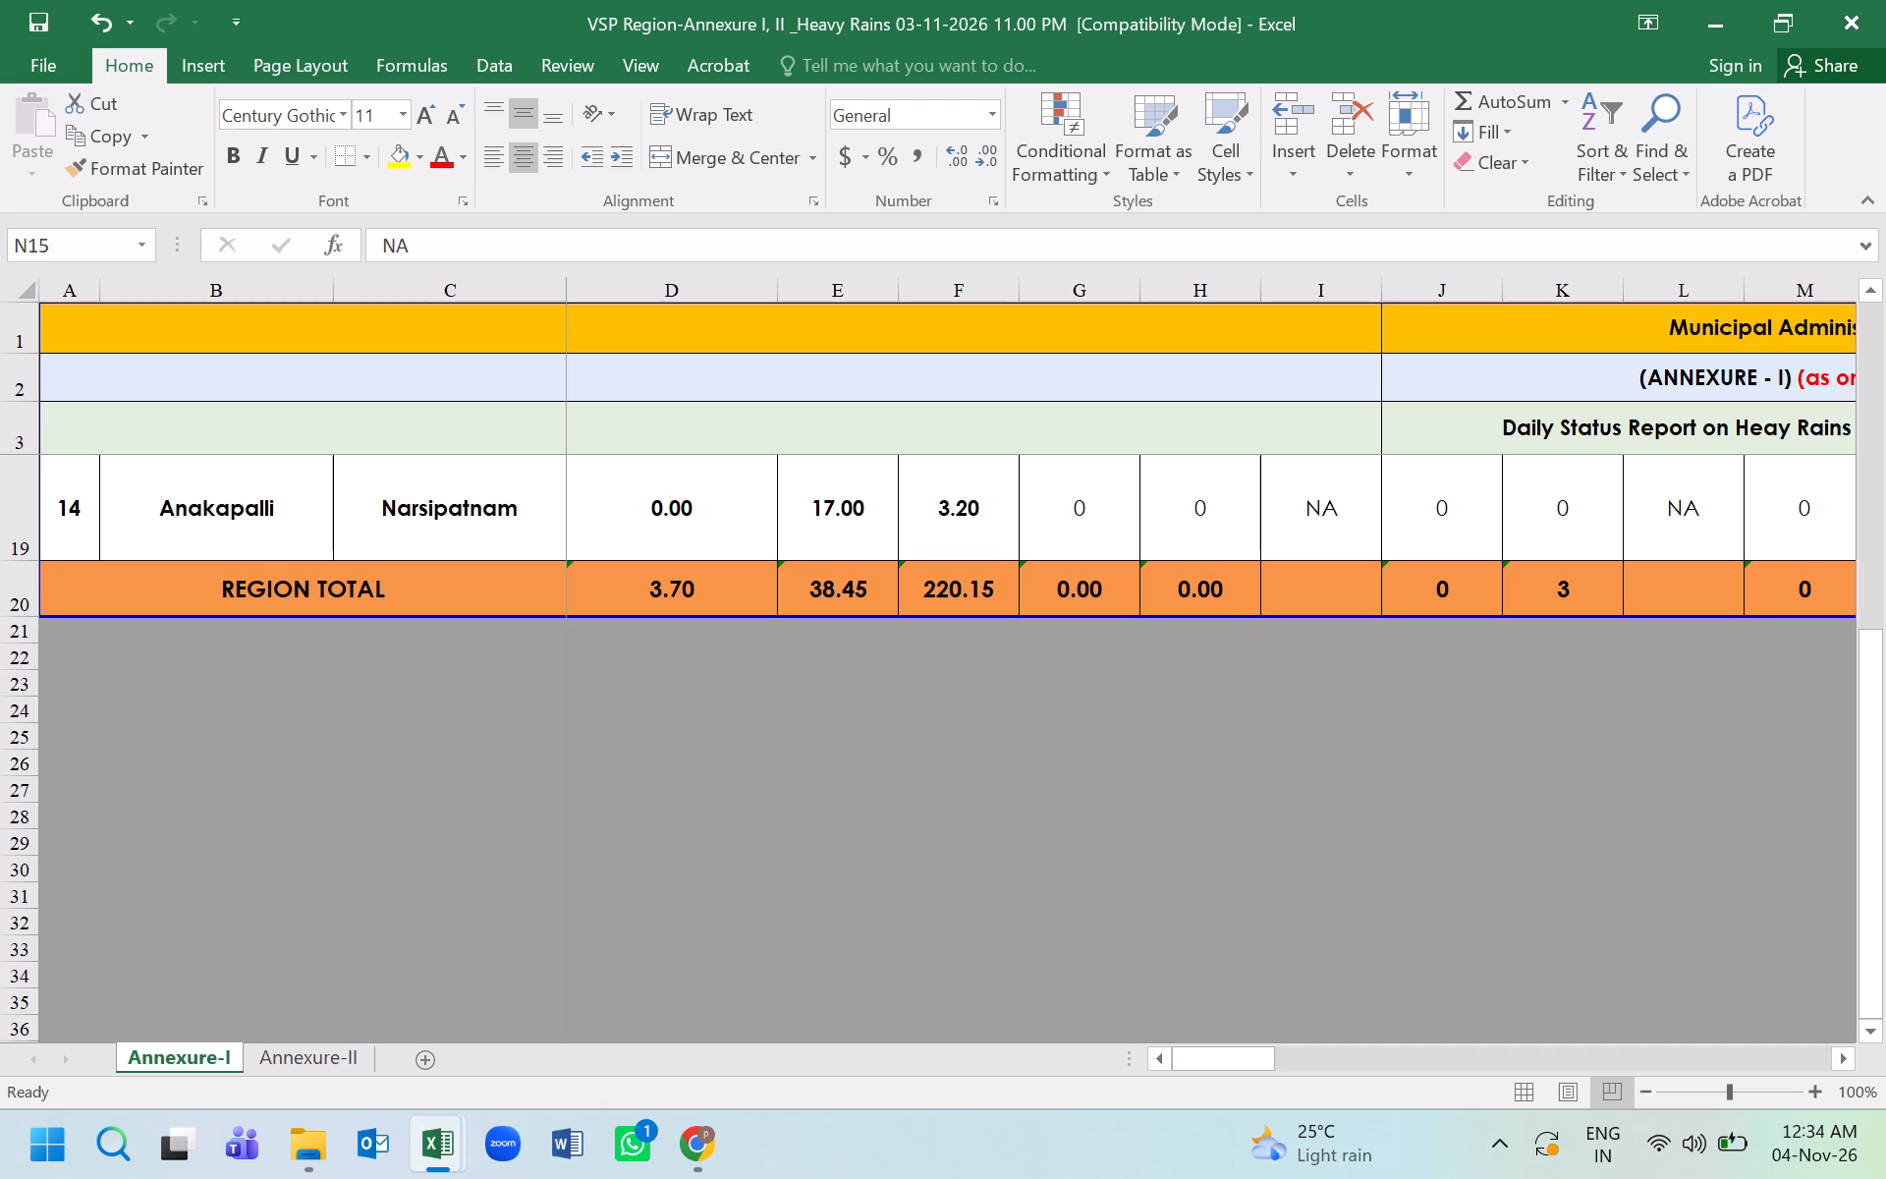
{"action": "scroll", "coordinate": [745, 719], "scroll_direction": "up", "scroll_amount": 1}
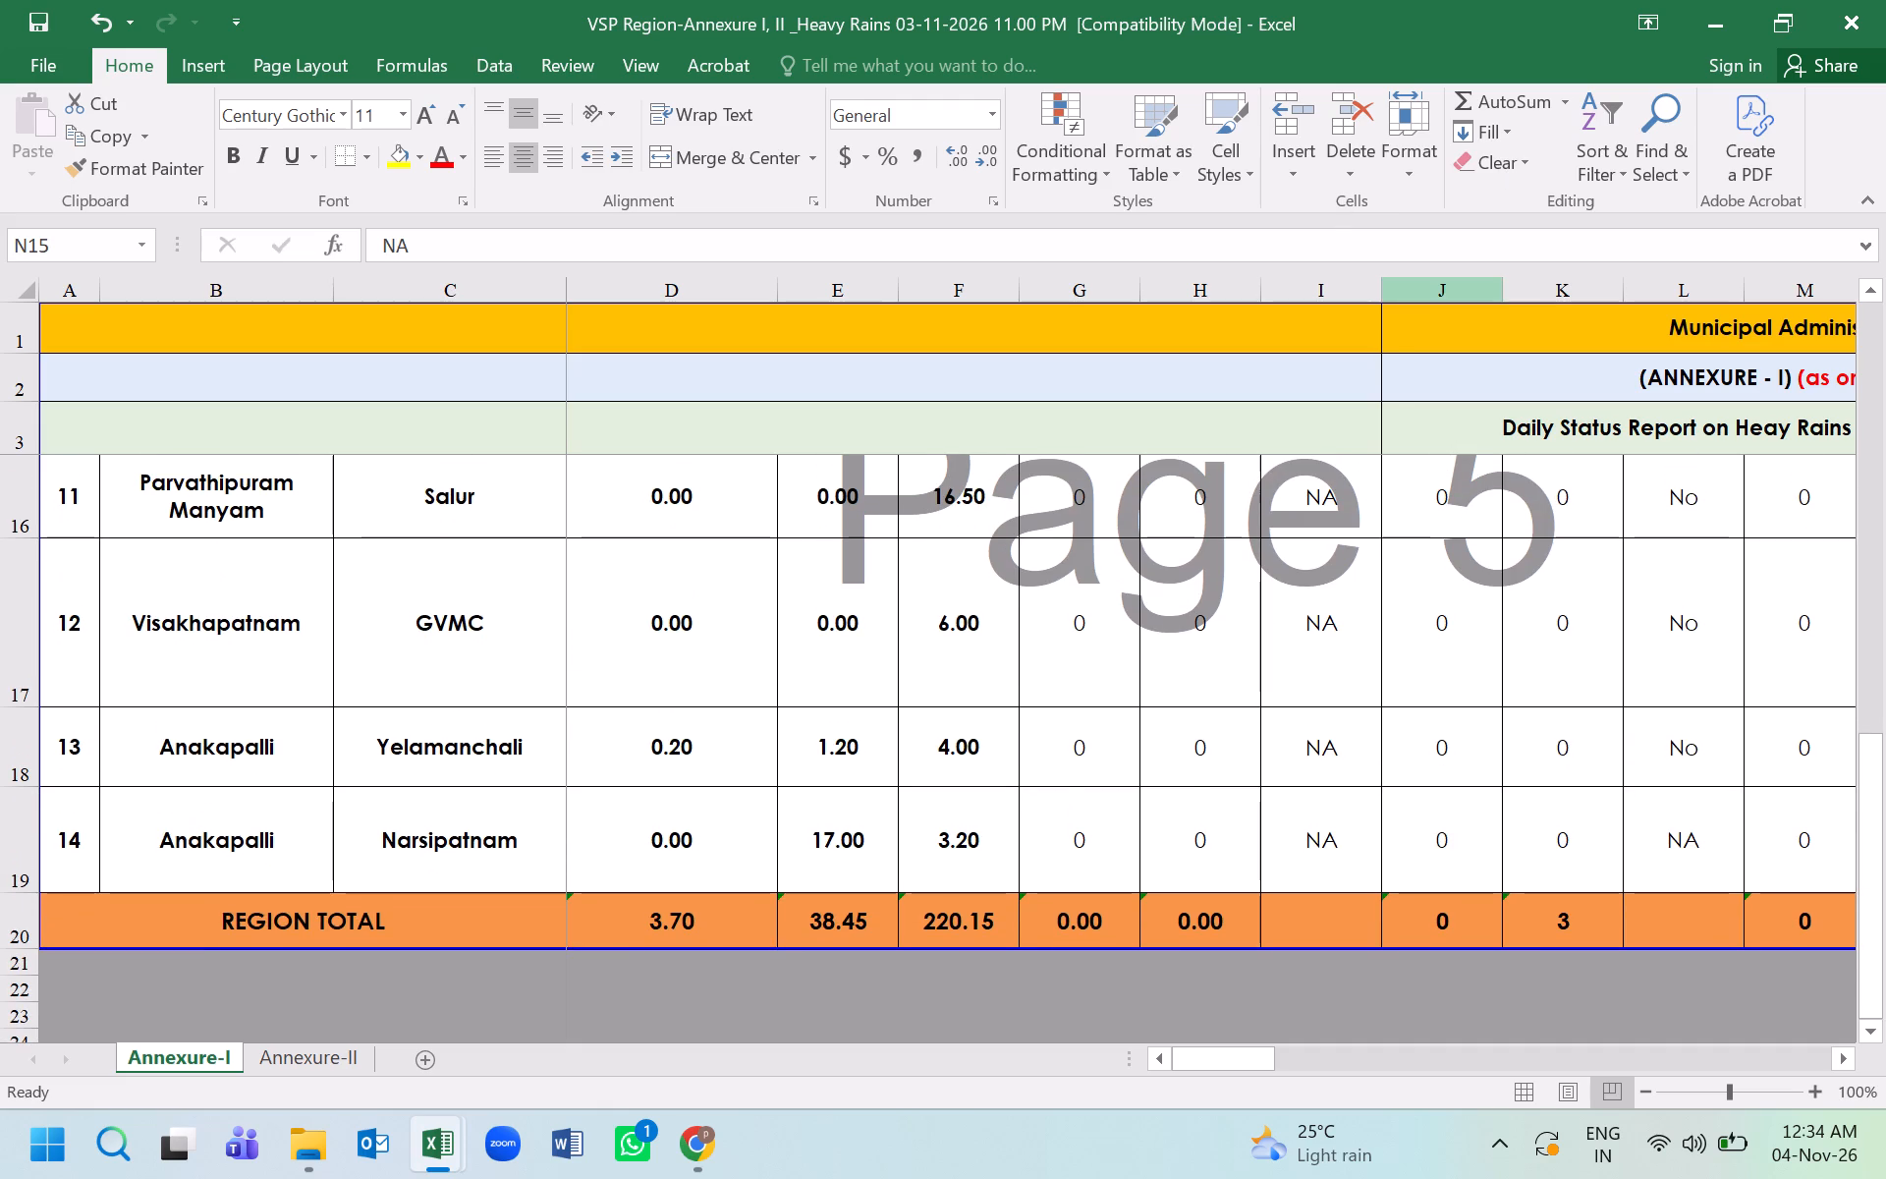
{"action": "scroll", "coordinate": [704, 720], "scroll_direction": "up", "scroll_amount": 4}
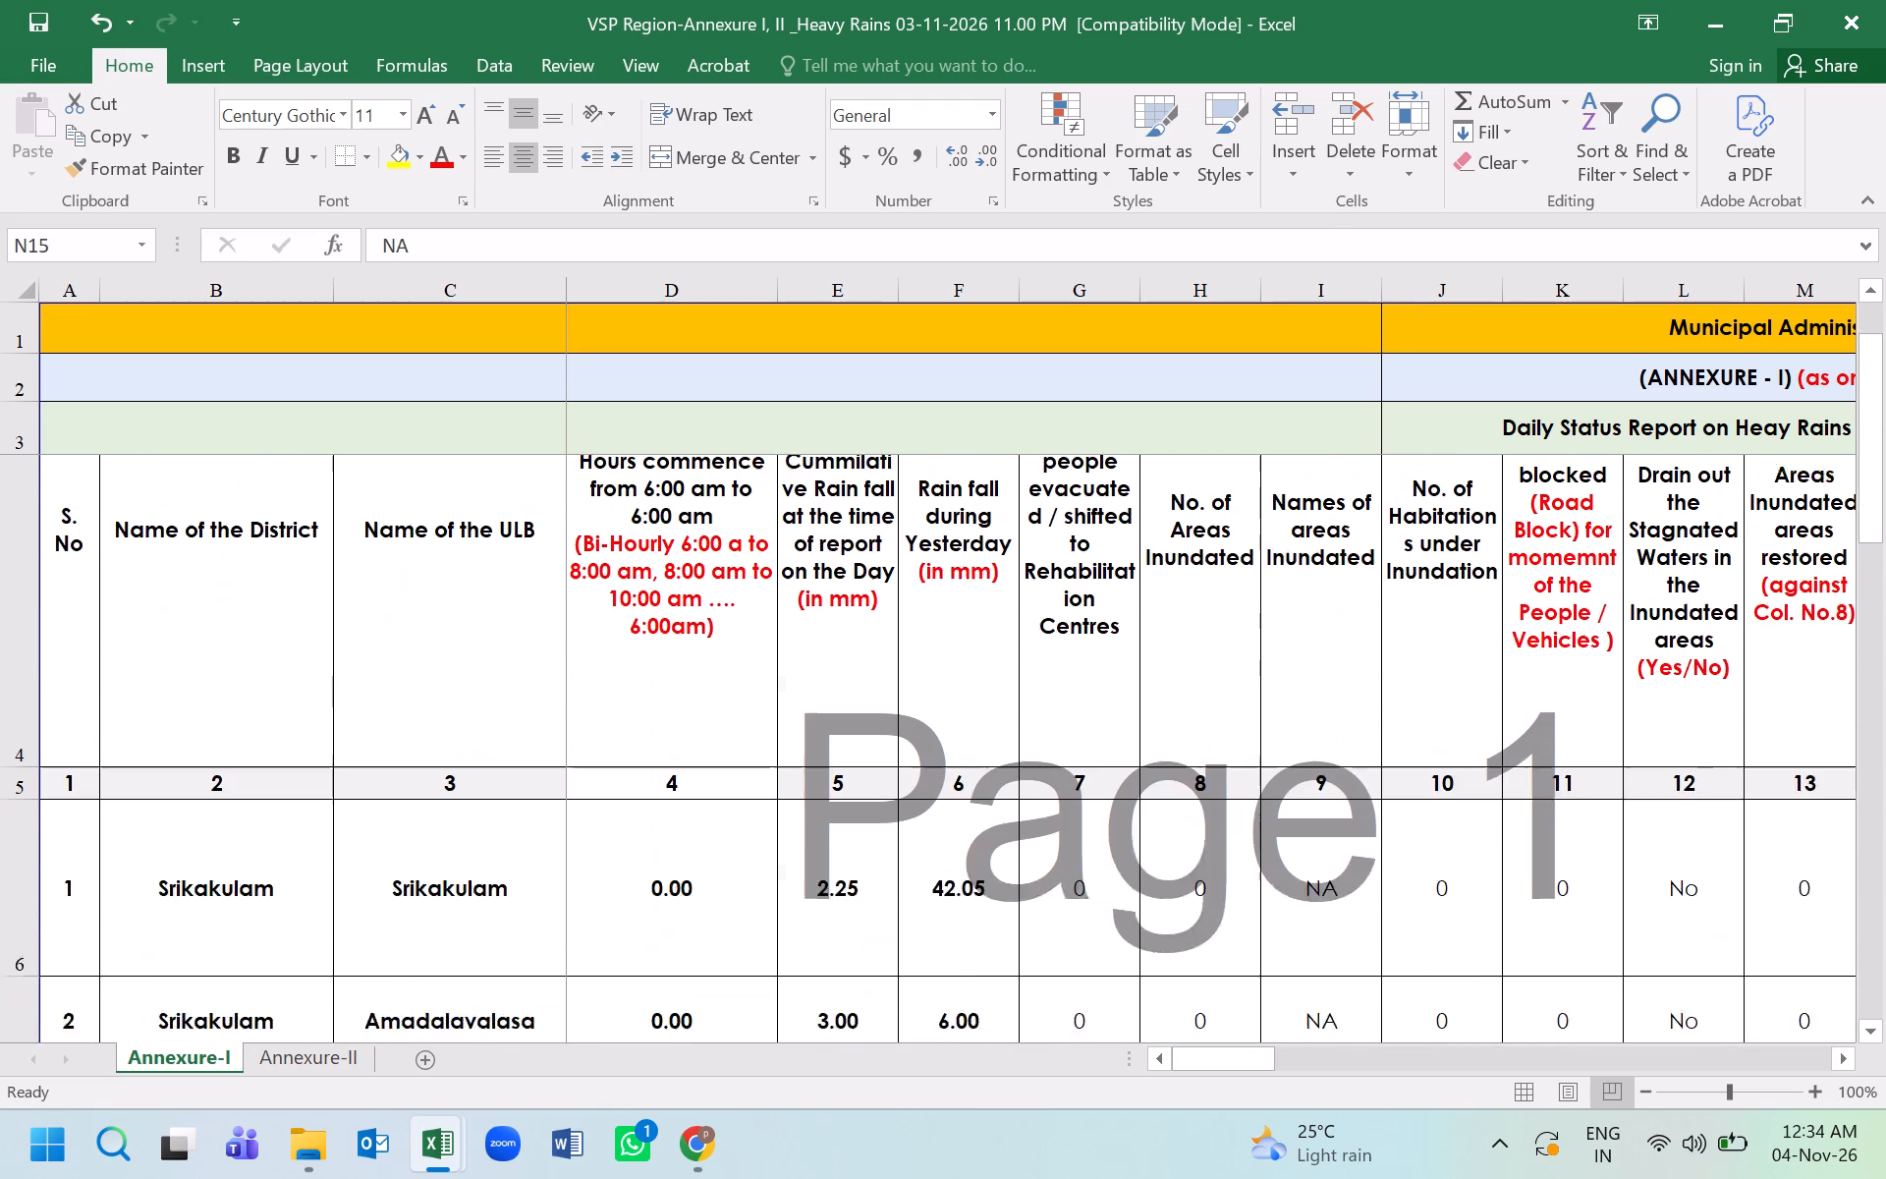
{"action": "scroll", "coordinate": [704, 720], "scroll_direction": "down", "scroll_amount": 1}
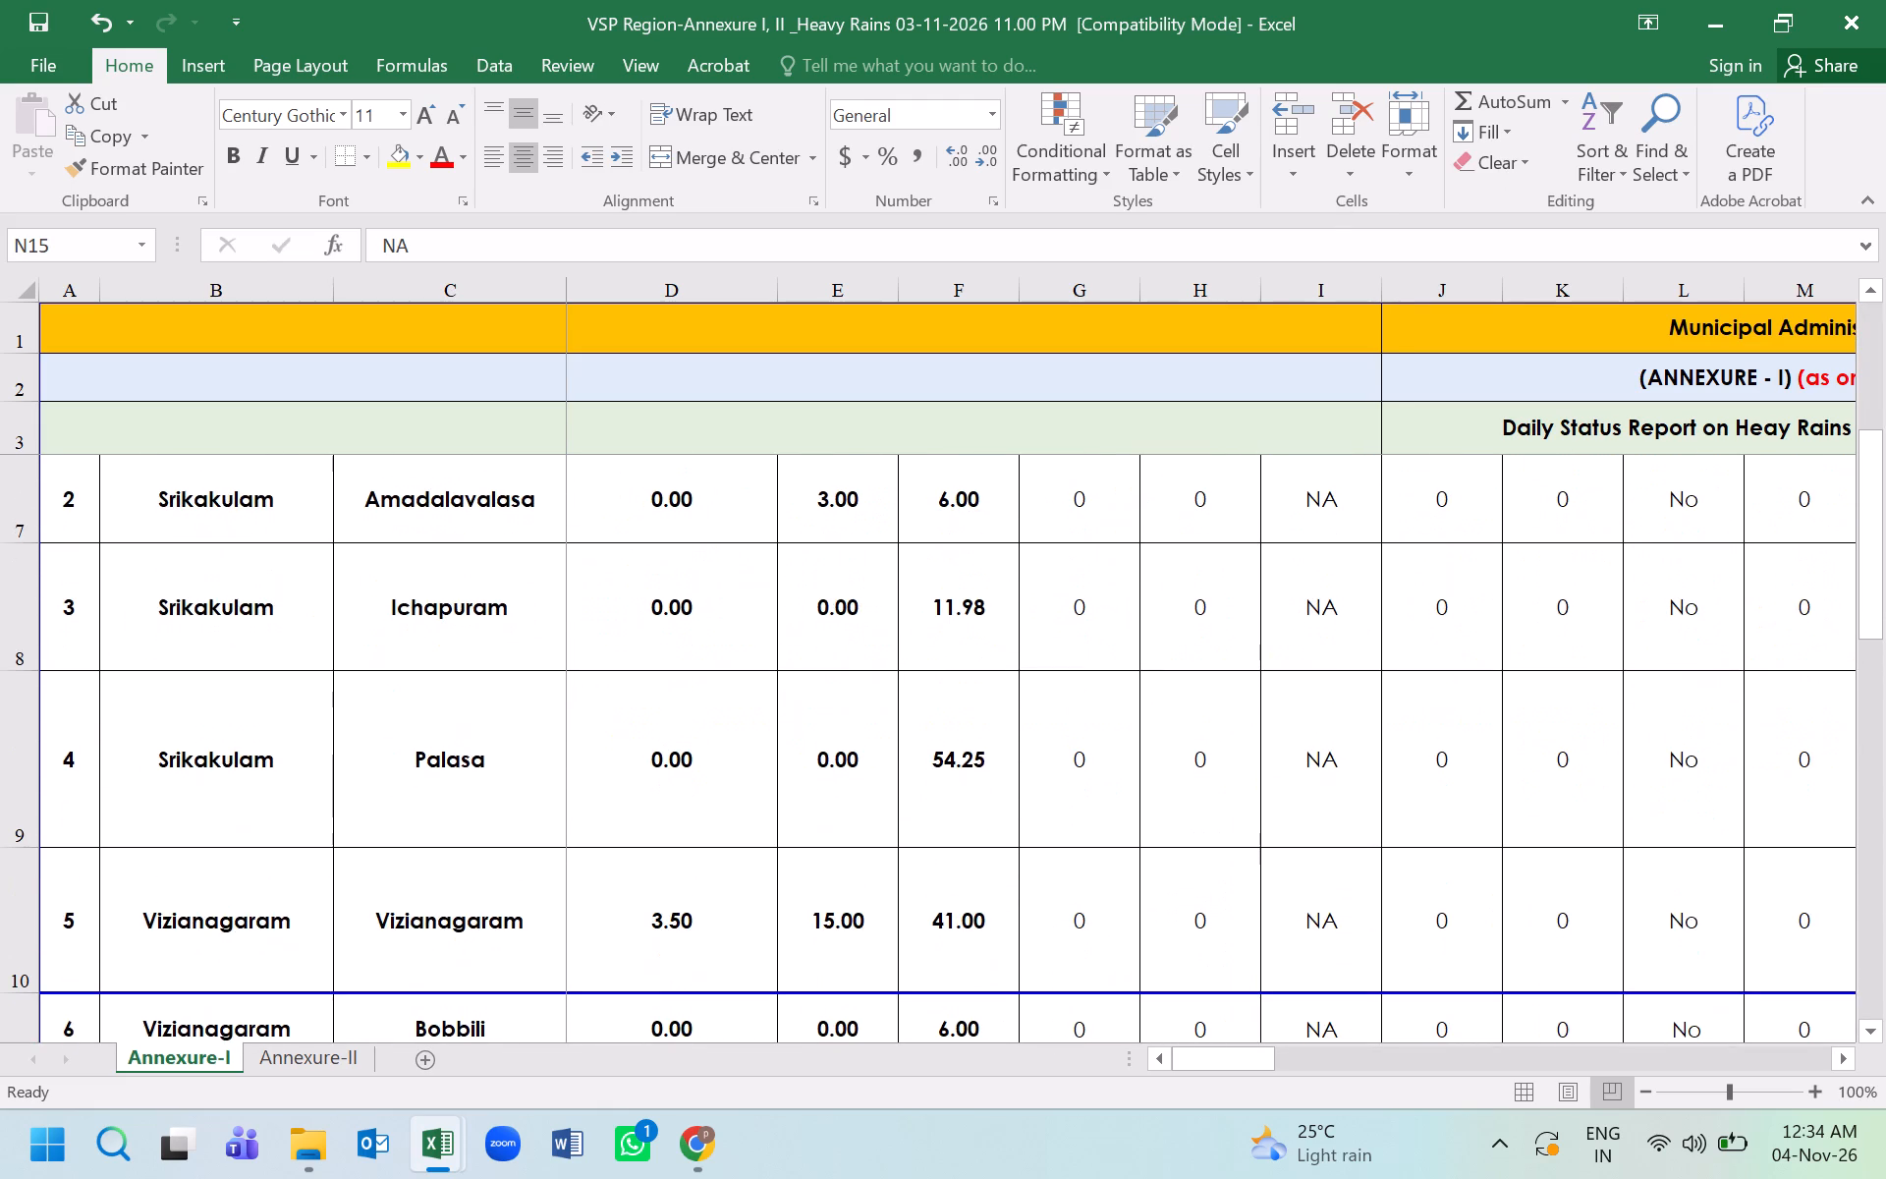
{"action": "left_click", "coordinate": [1849, 25]}
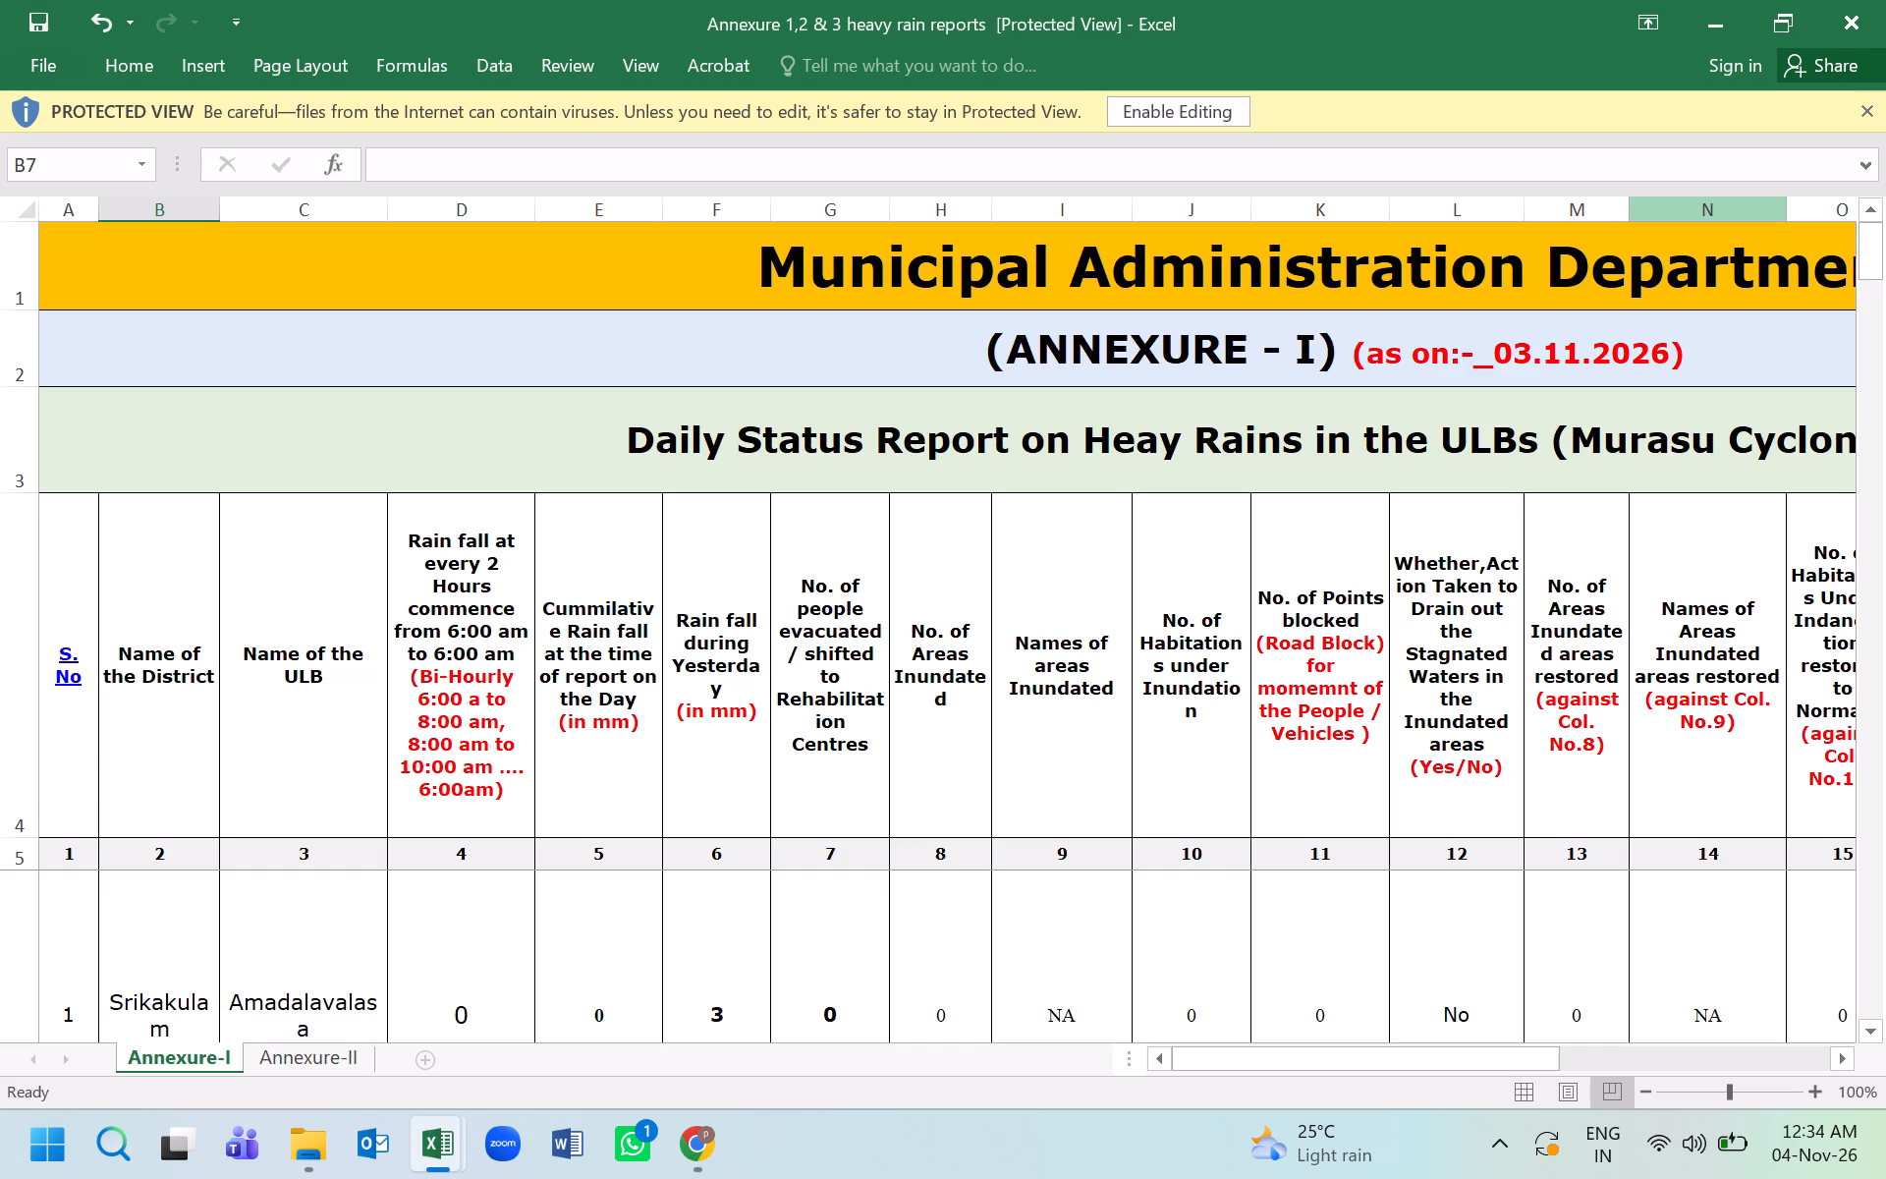
Close the protected-view workbook Annexure 1,2 & 3 heavy rain reports.
{"action": "left_click", "coordinate": [1870, 20]}
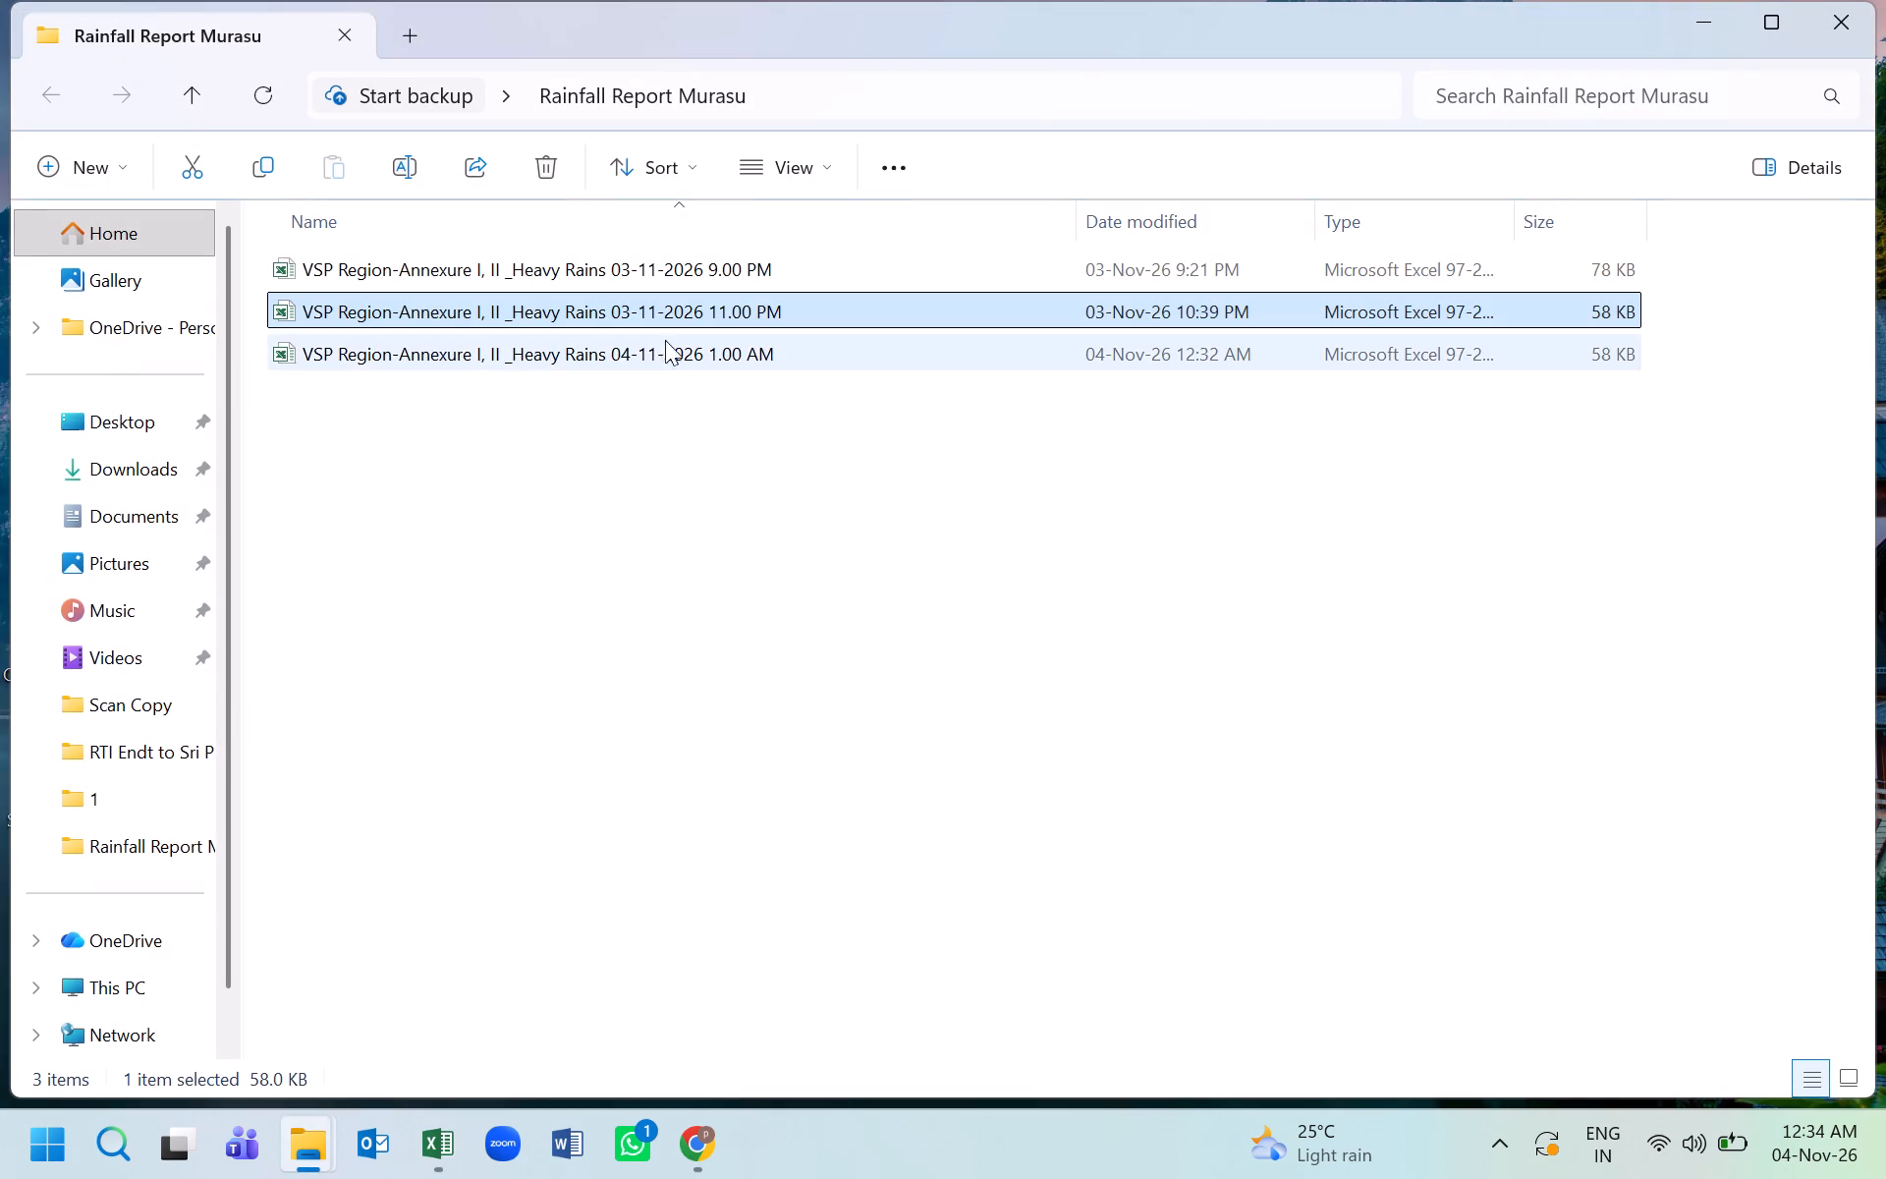
Reopen the 03-11-2026 11.00 PM report, recheck its Annexure-I rainfall rows through the Region Total, and close it.
{"action": "left_click", "coordinate": [664, 308]}
{"action": "left_click", "coordinate": [658, 308]}
{"action": "double_click", "coordinate": [657, 308]}
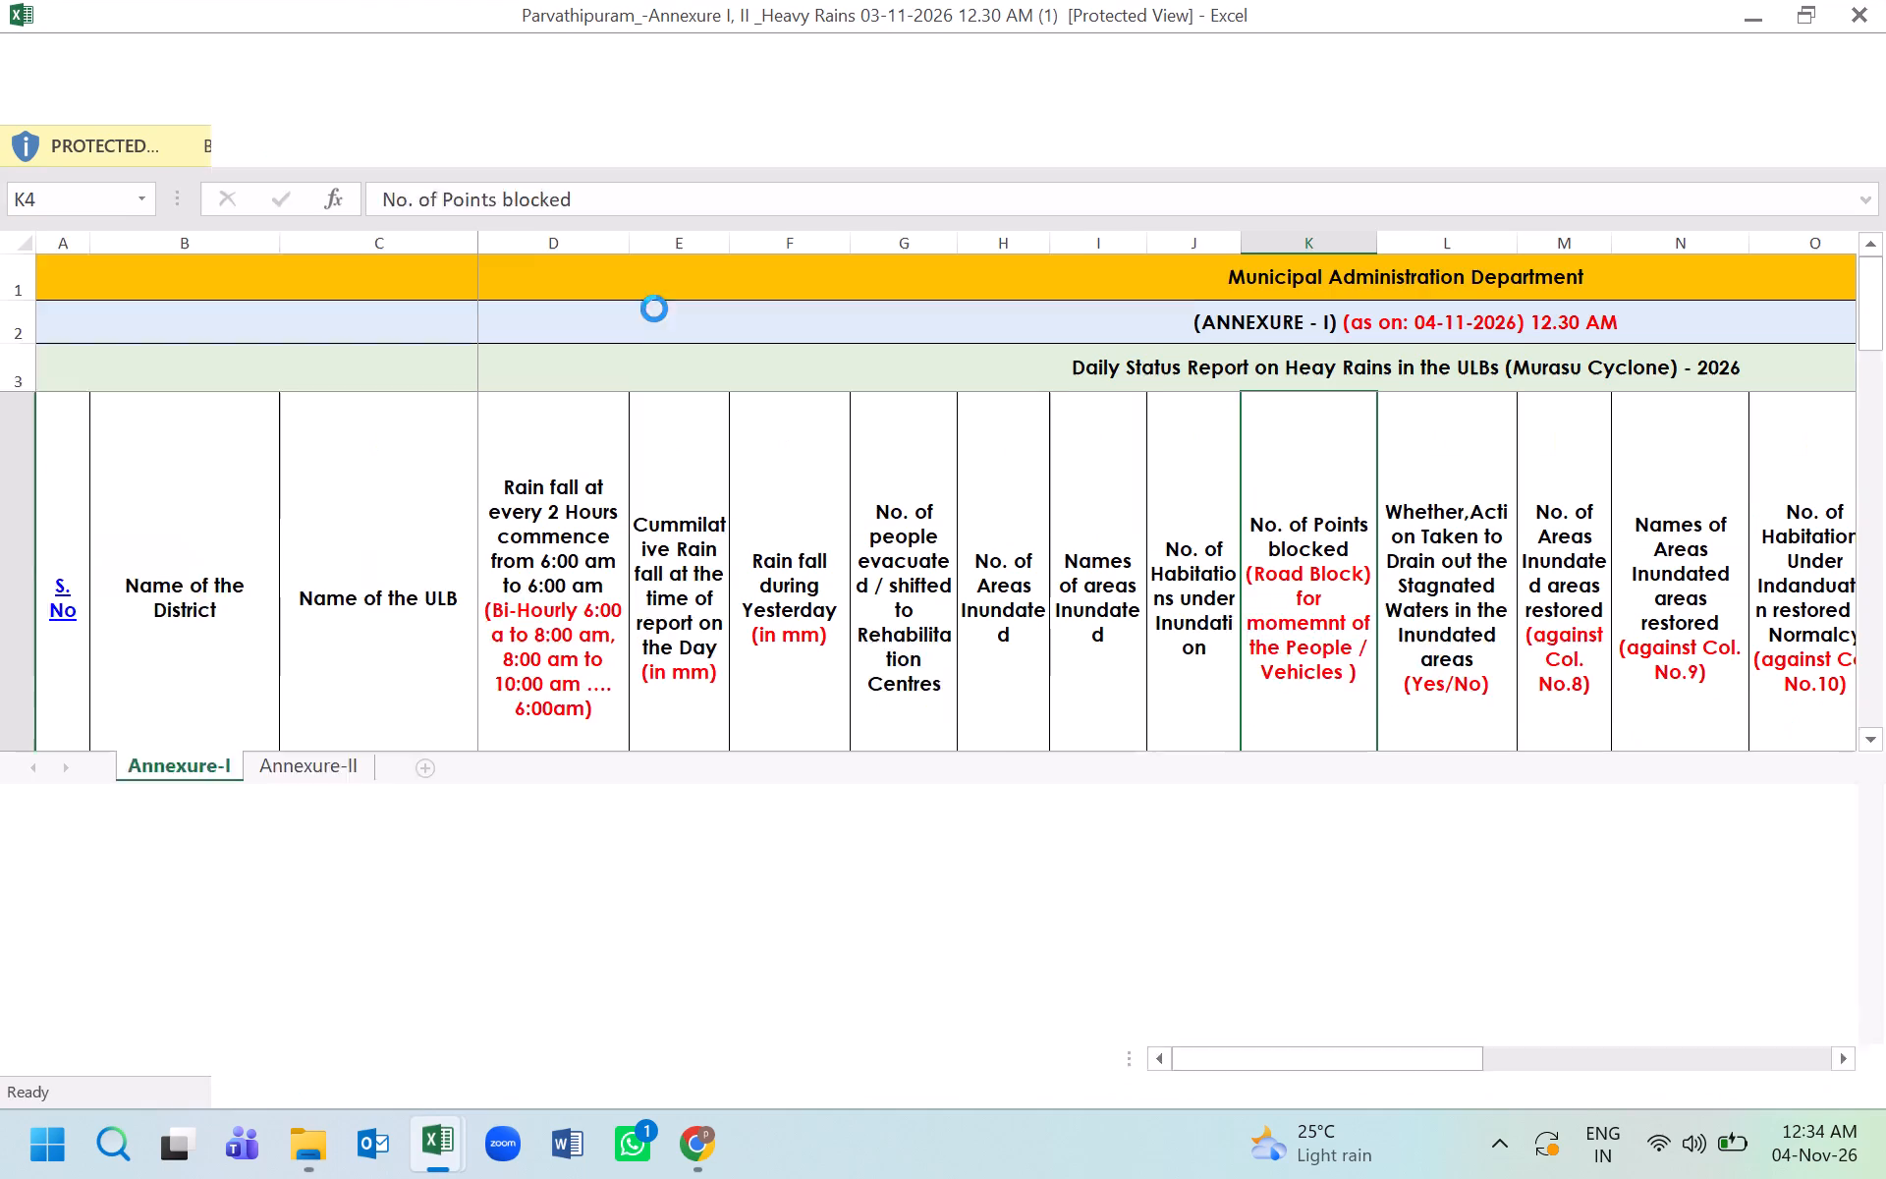
{"action": "scroll", "coordinate": [809, 710], "scroll_direction": "down", "scroll_amount": 4}
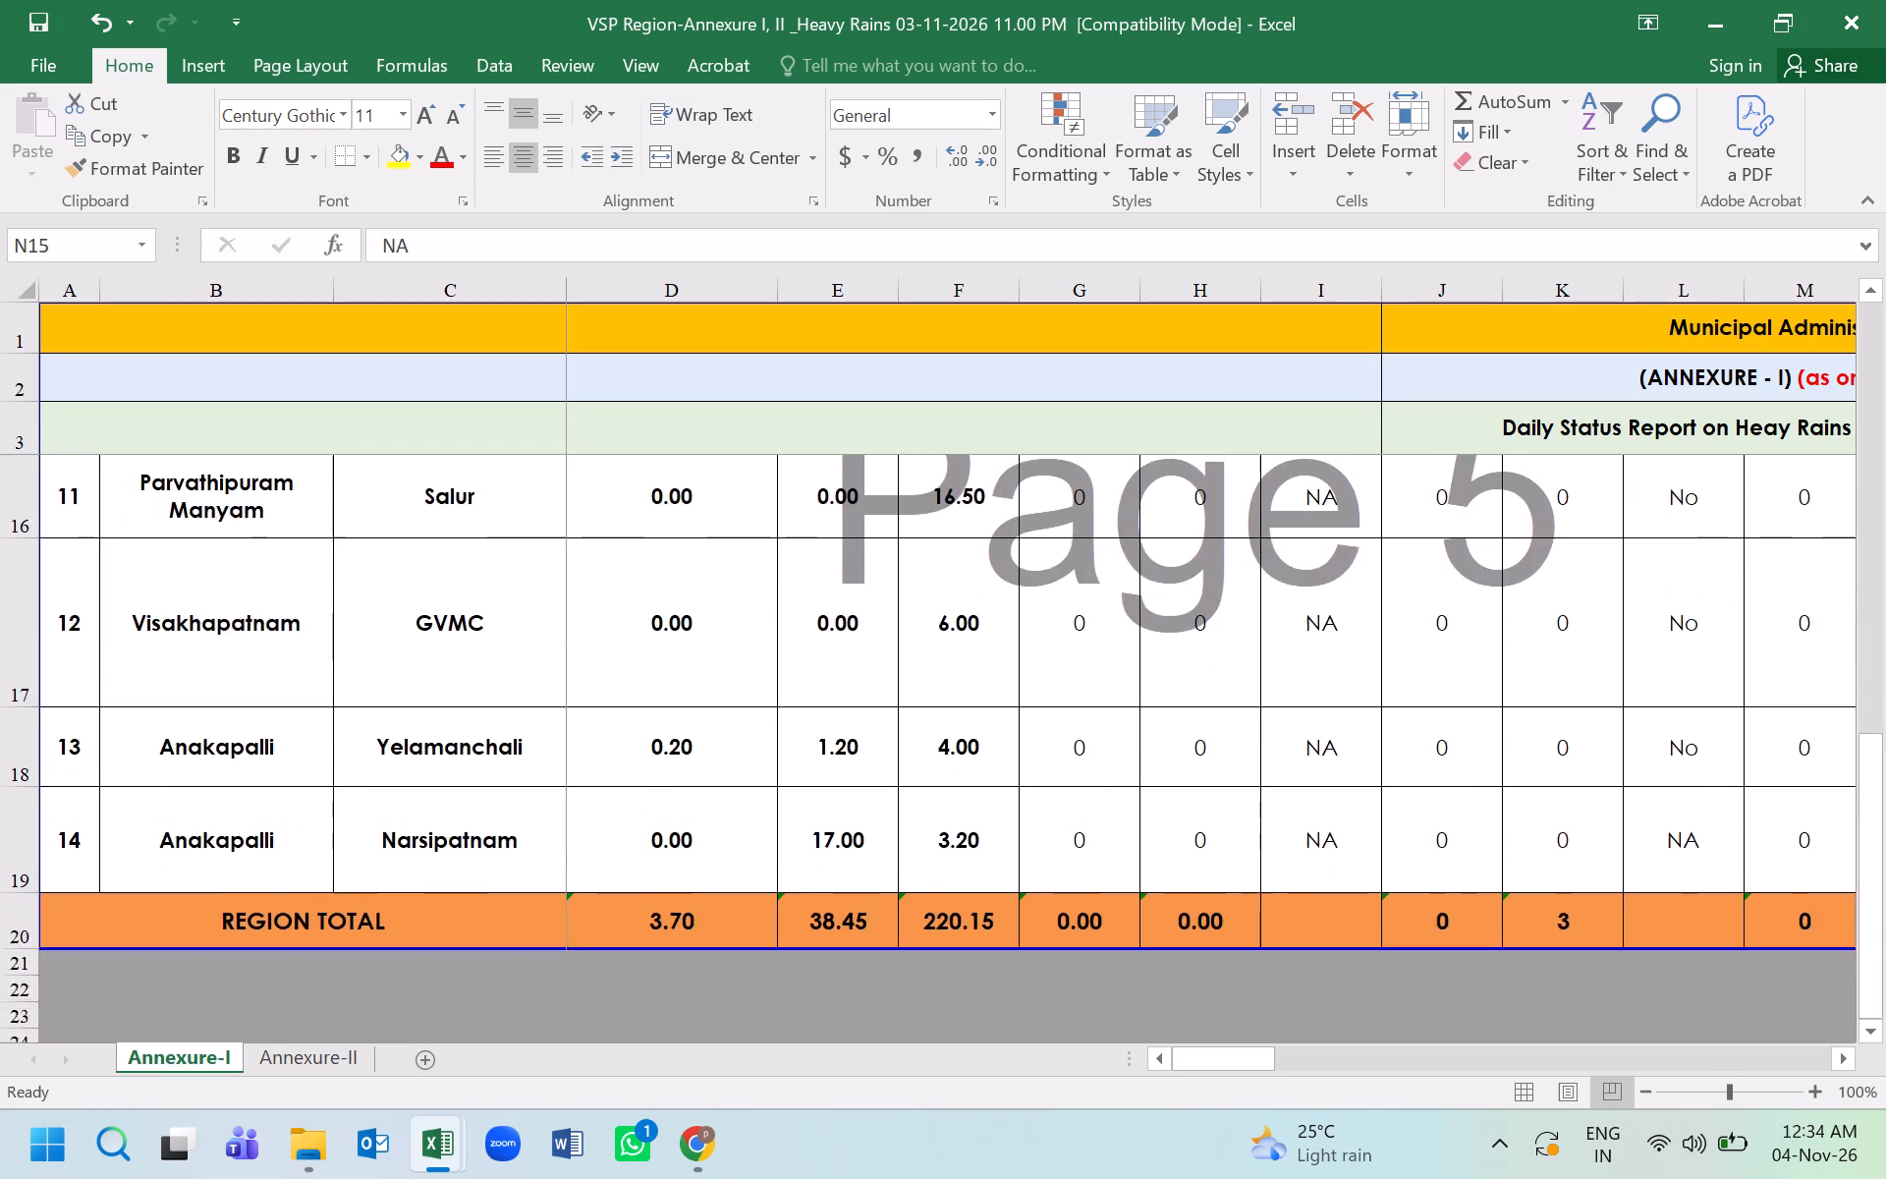
{"action": "scroll", "coordinate": [809, 733], "scroll_direction": "up", "scroll_amount": 5}
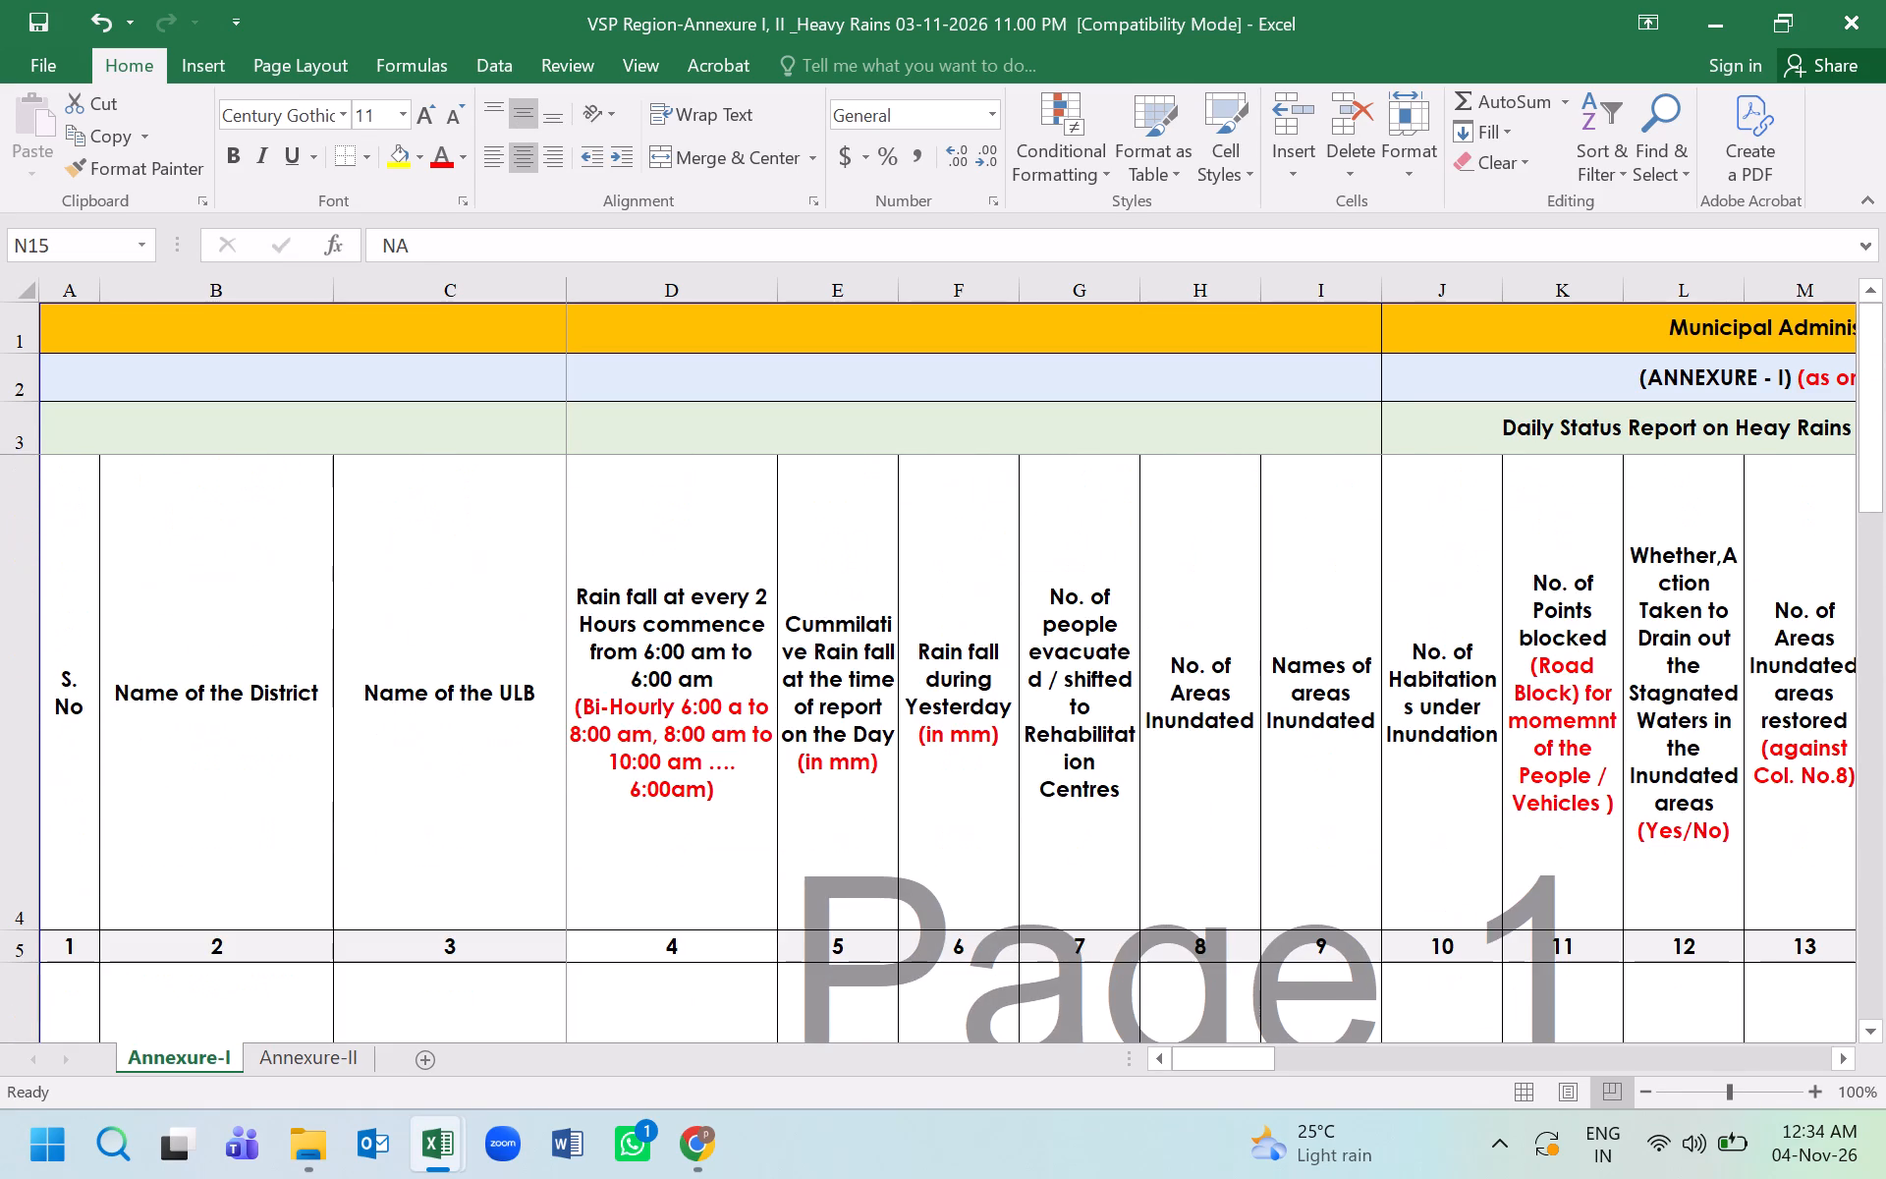
{"action": "scroll", "coordinate": [813, 729], "scroll_direction": "down", "scroll_amount": 5}
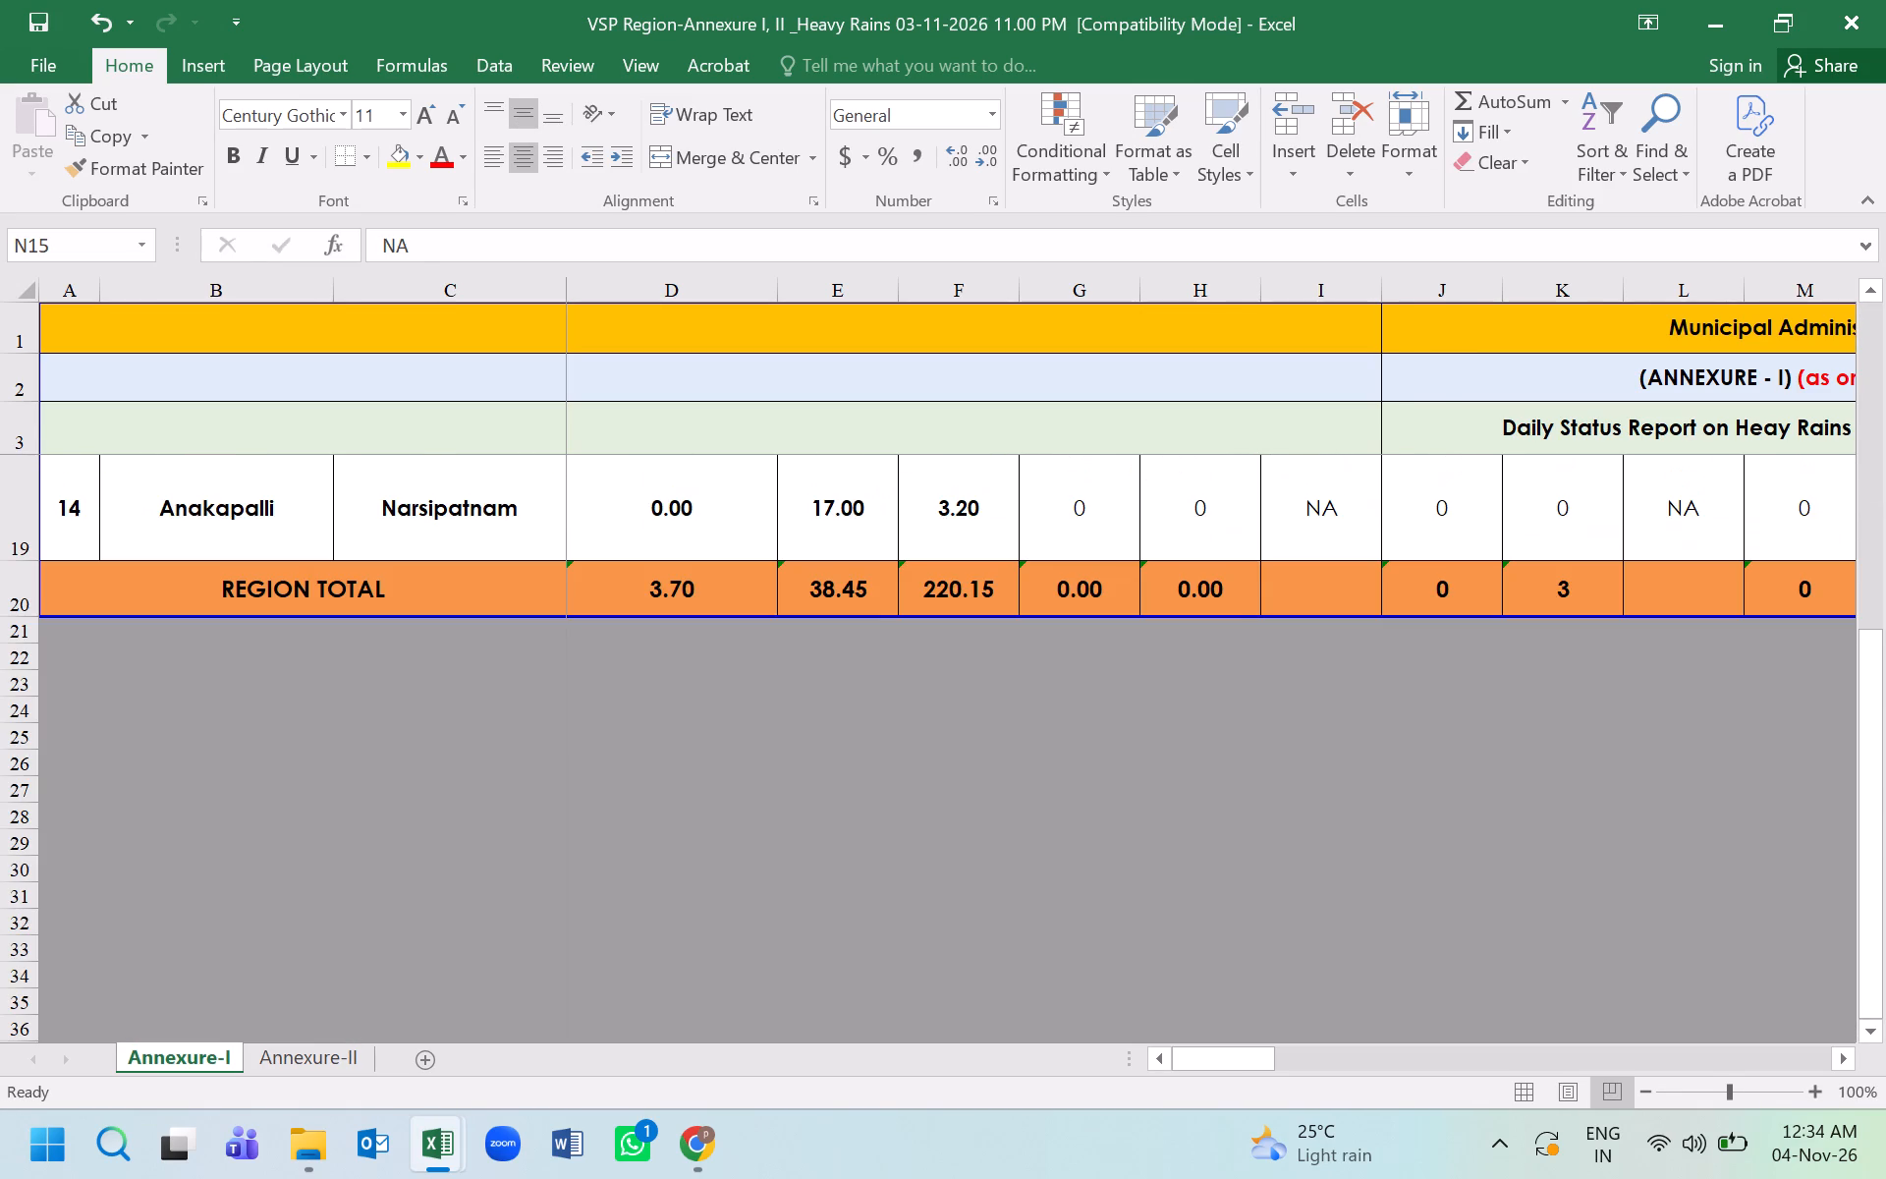
{"action": "left_click", "coordinate": [1857, 26]}
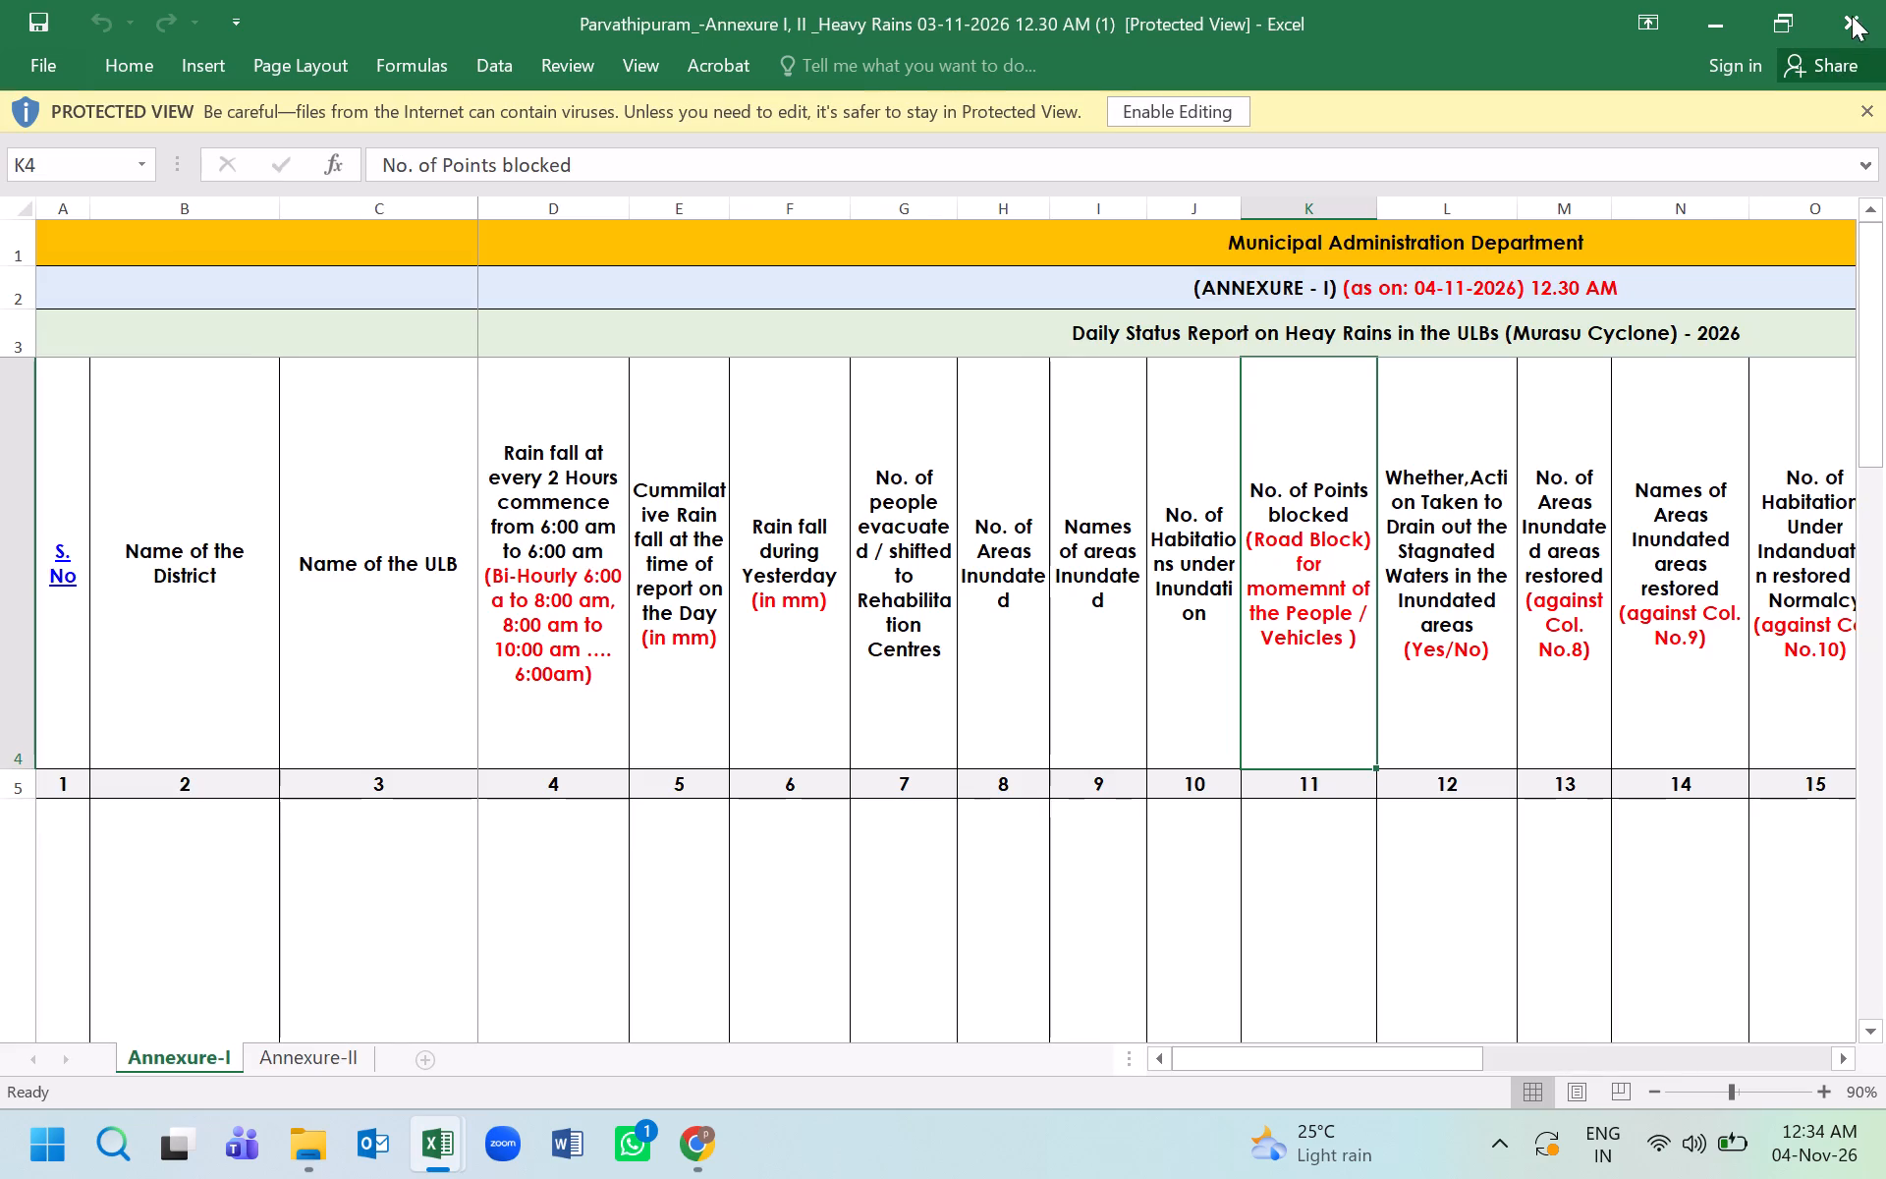
Close the protected-view Parvathipuram Annexure I, II heavy rains workbook.
{"action": "left_click", "coordinate": [1852, 16]}
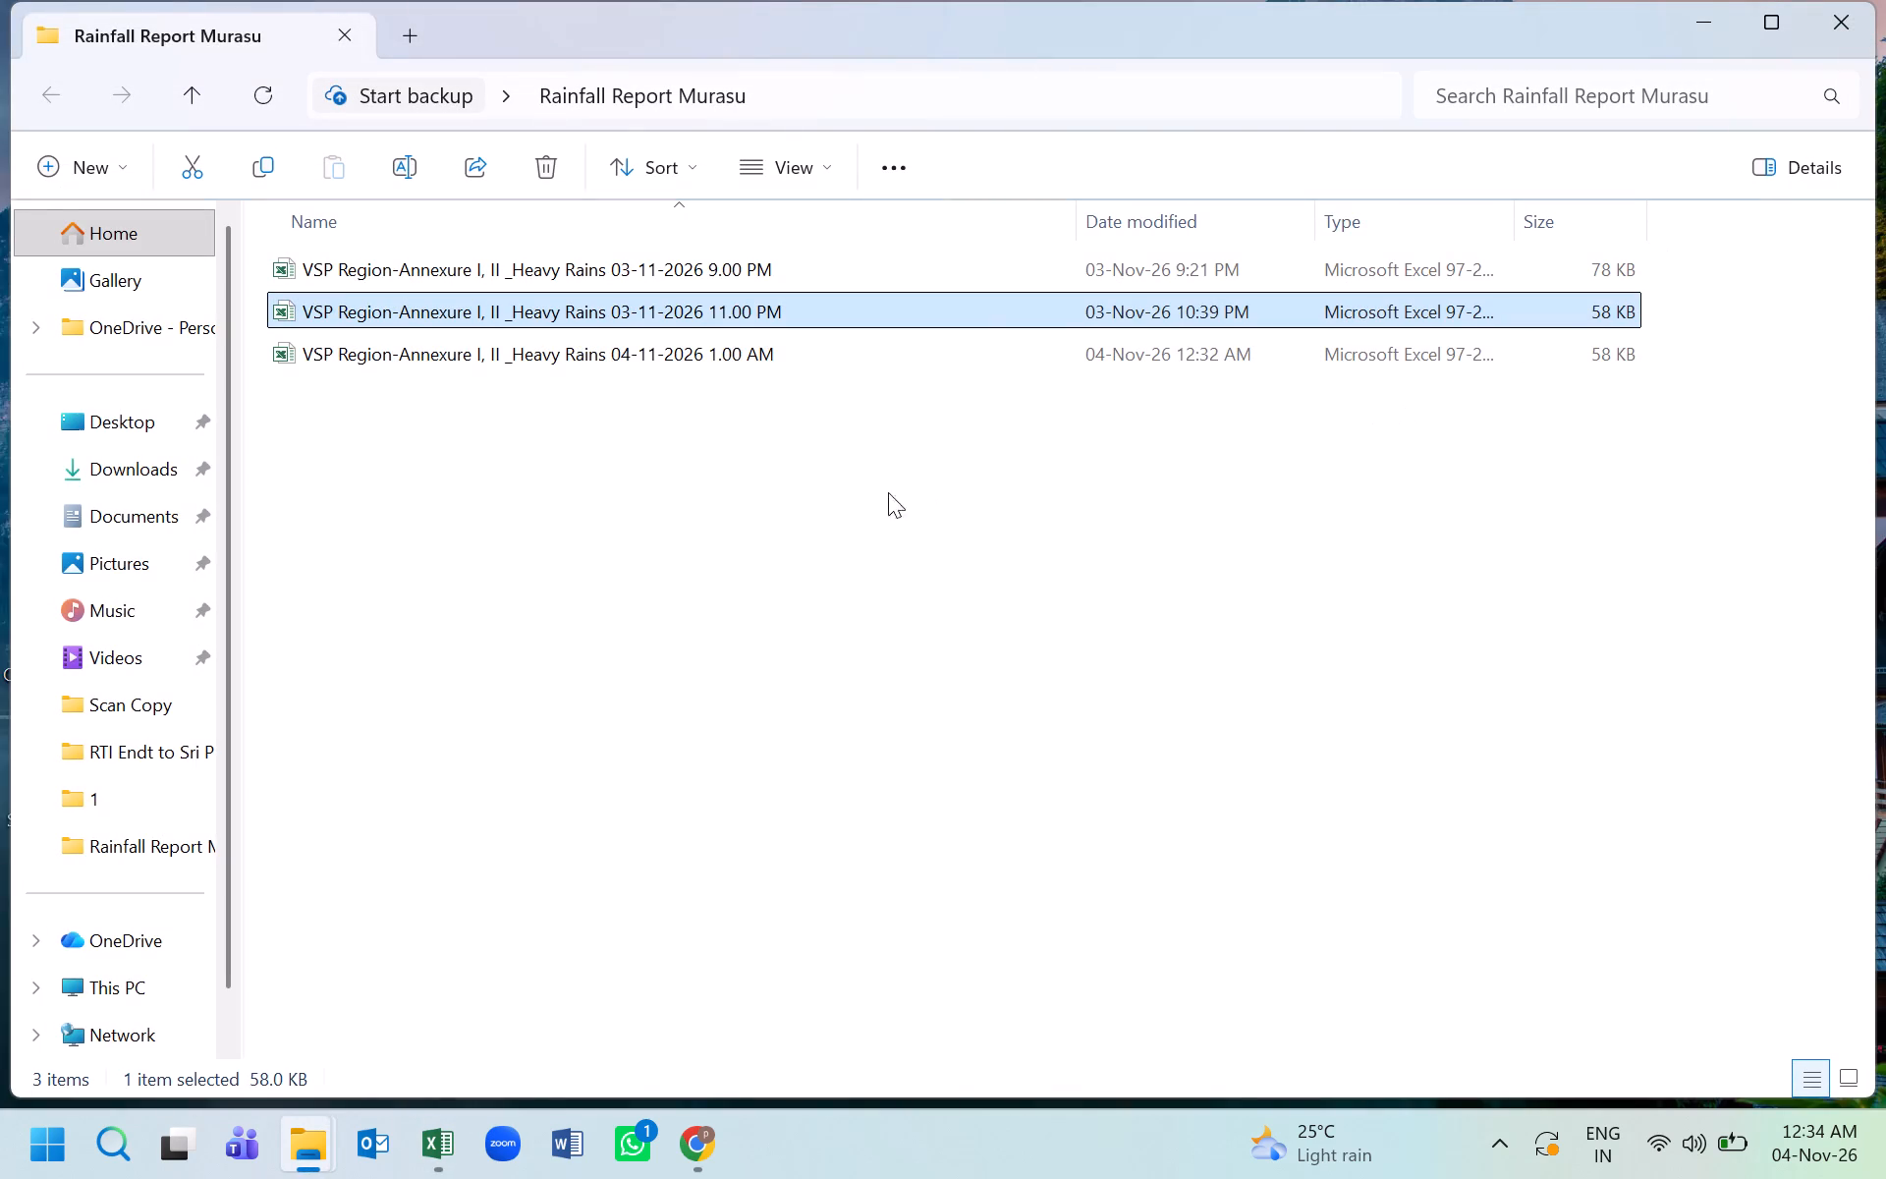
Reopen the 04-11-2026 1.00 AM VSP Region report and fill the Srikakulam ULB name and its three rainfall cells yellow in Annexure-I.
{"action": "double_click", "coordinate": [702, 357]}
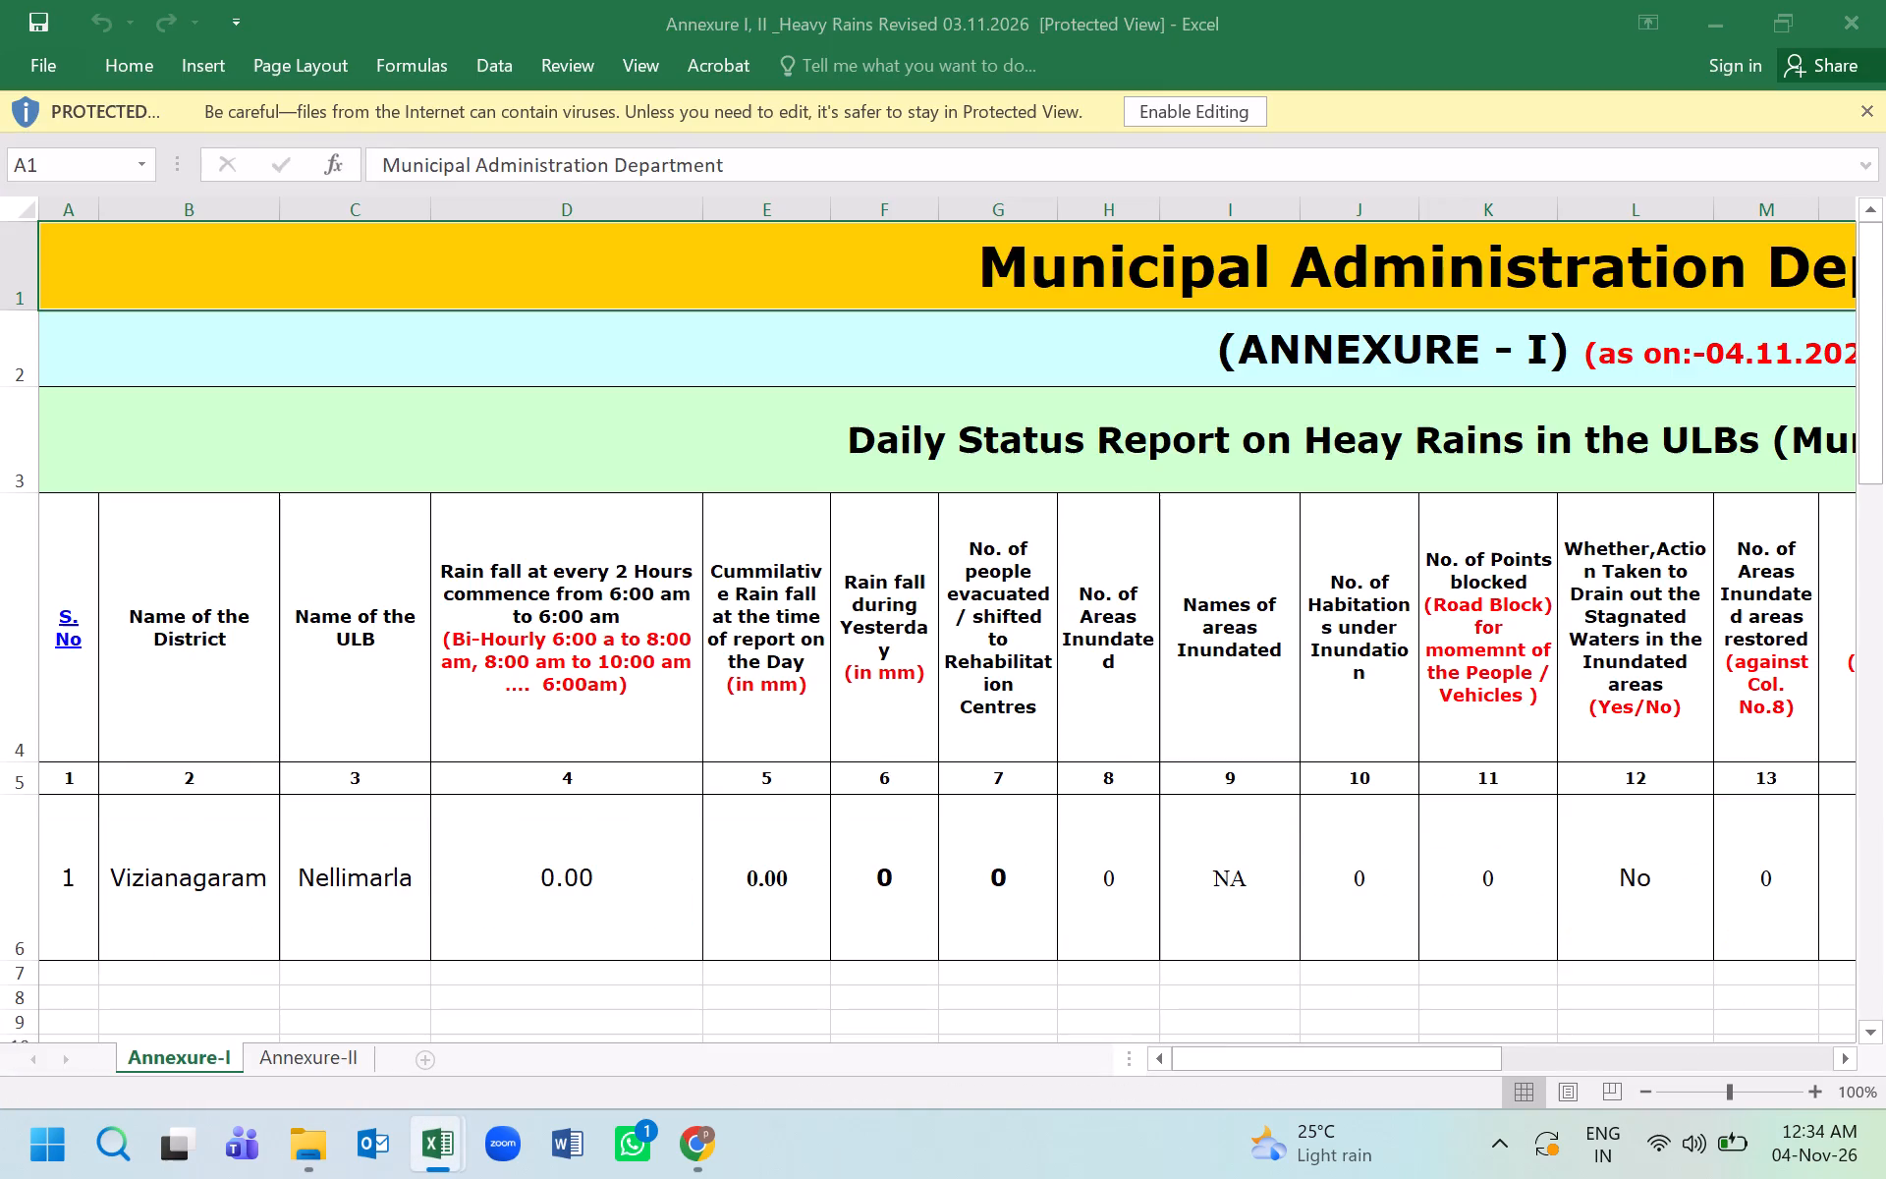
{"action": "scroll", "coordinate": [791, 606], "scroll_direction": "down", "scroll_amount": 3}
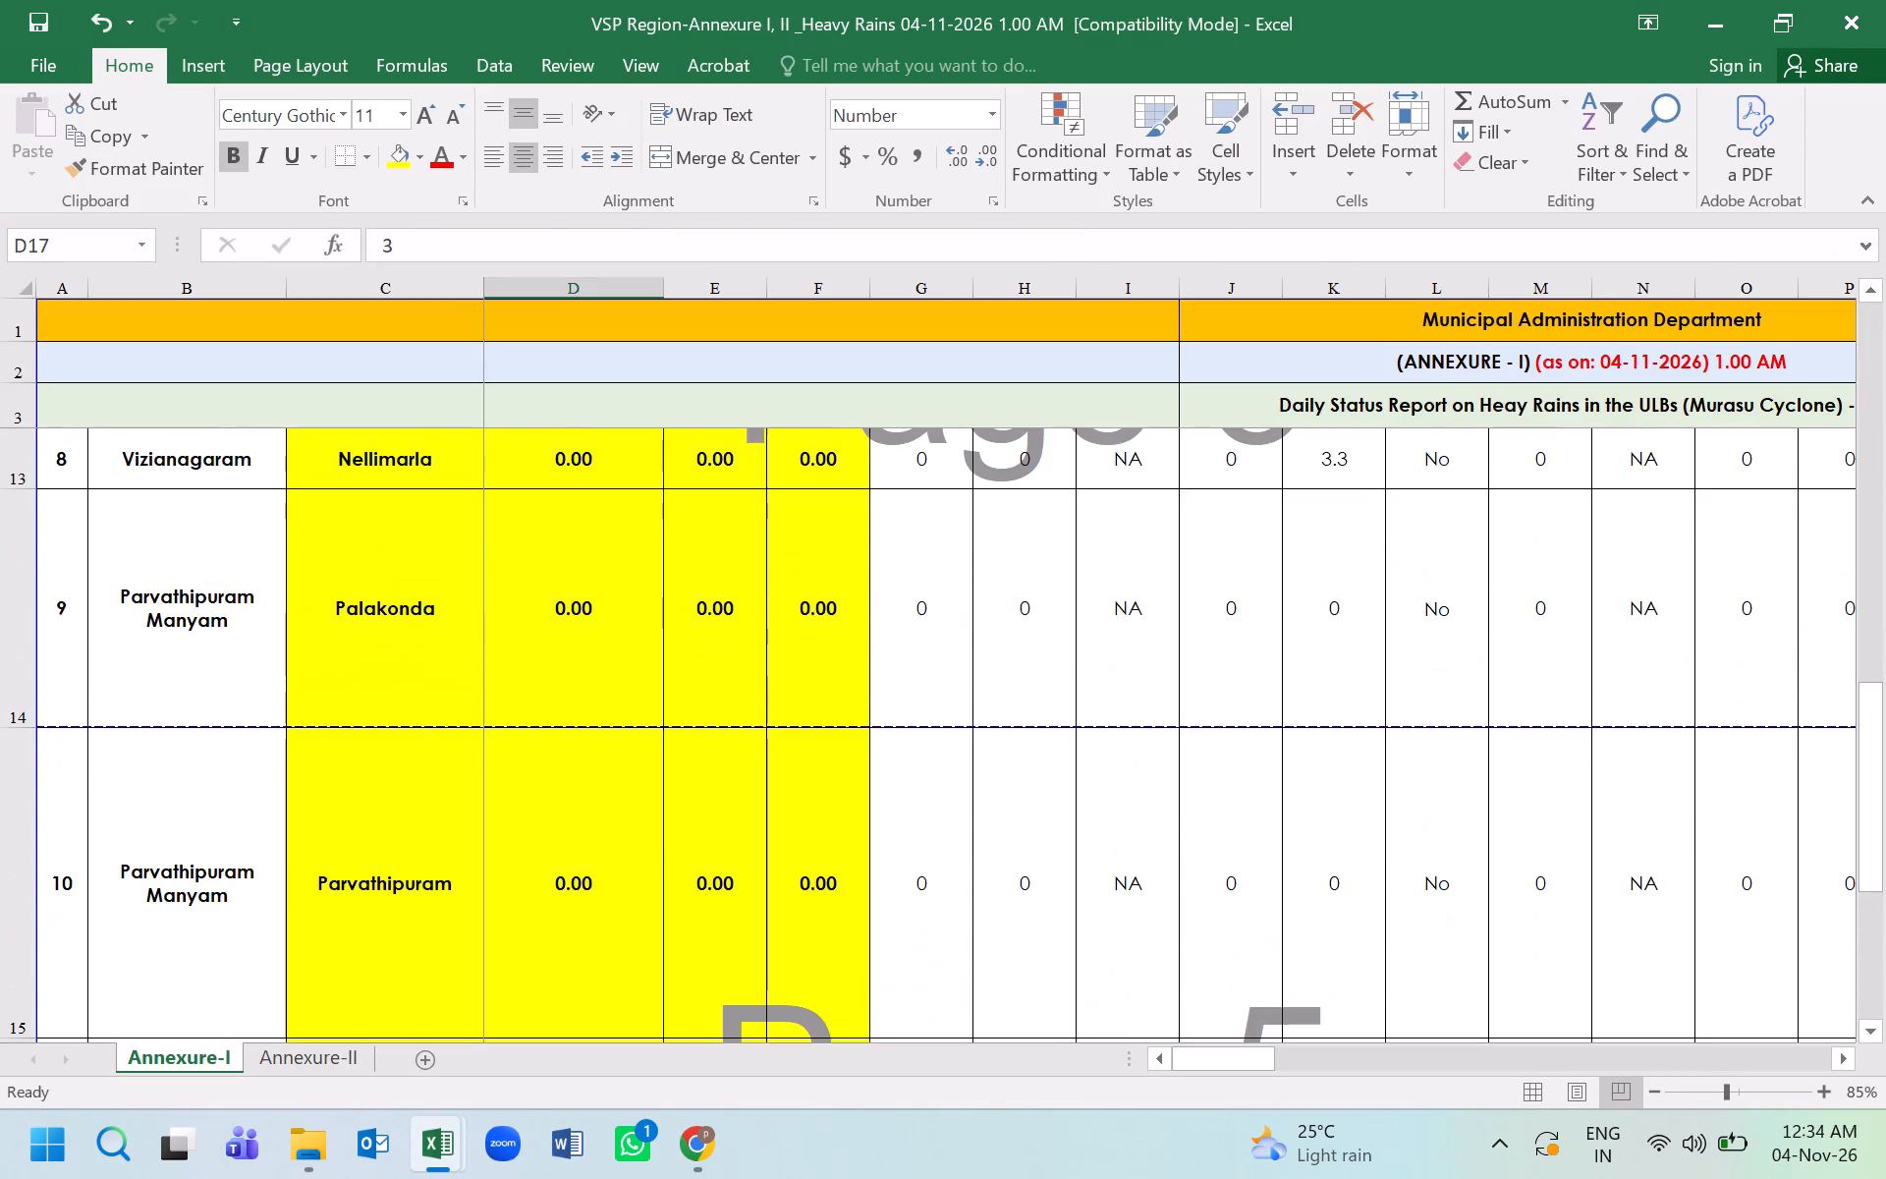
{"action": "scroll", "coordinate": [795, 646], "scroll_direction": "down", "scroll_amount": 1}
{"action": "scroll", "coordinate": [795, 646], "scroll_direction": "up", "scroll_amount": 3}
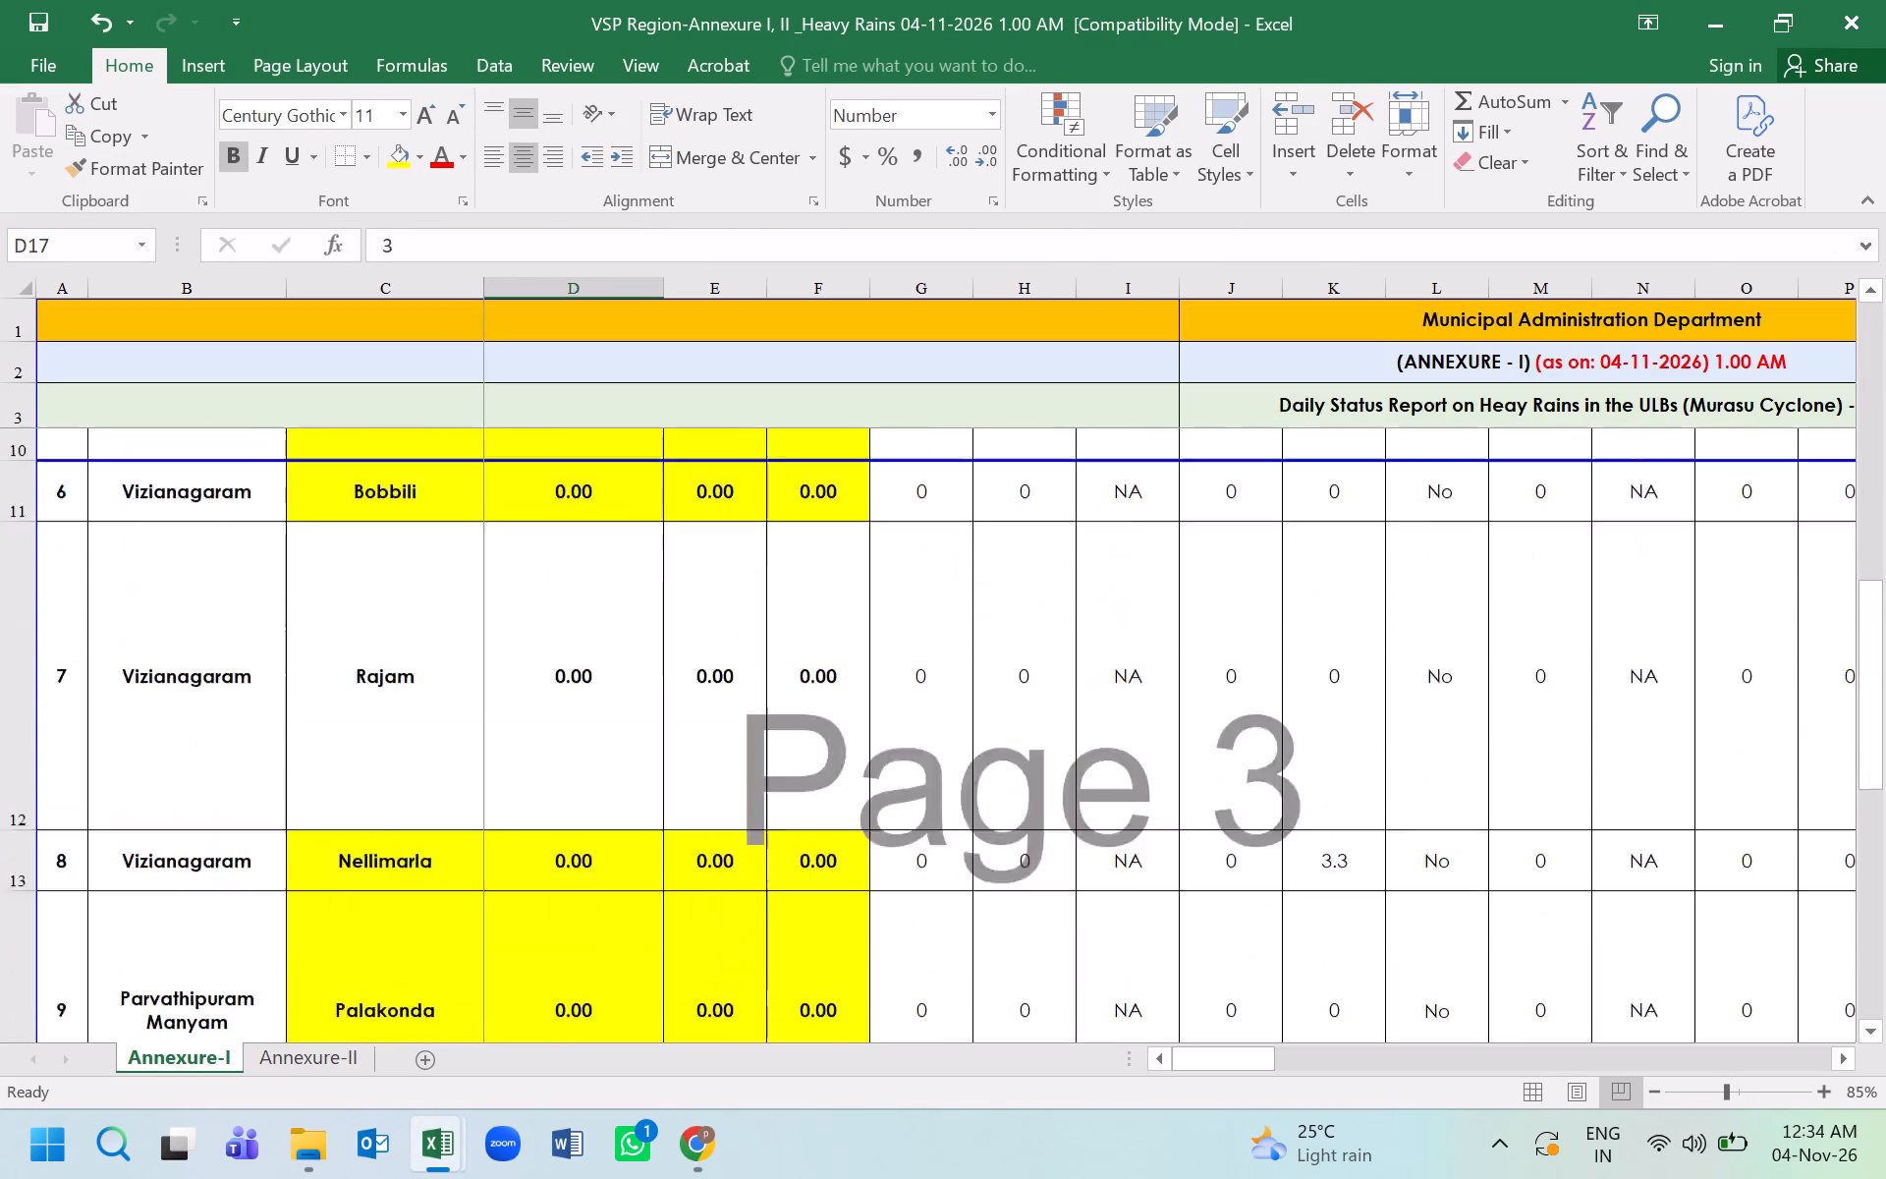
{"action": "scroll", "coordinate": [795, 656], "scroll_direction": "up", "scroll_amount": 1}
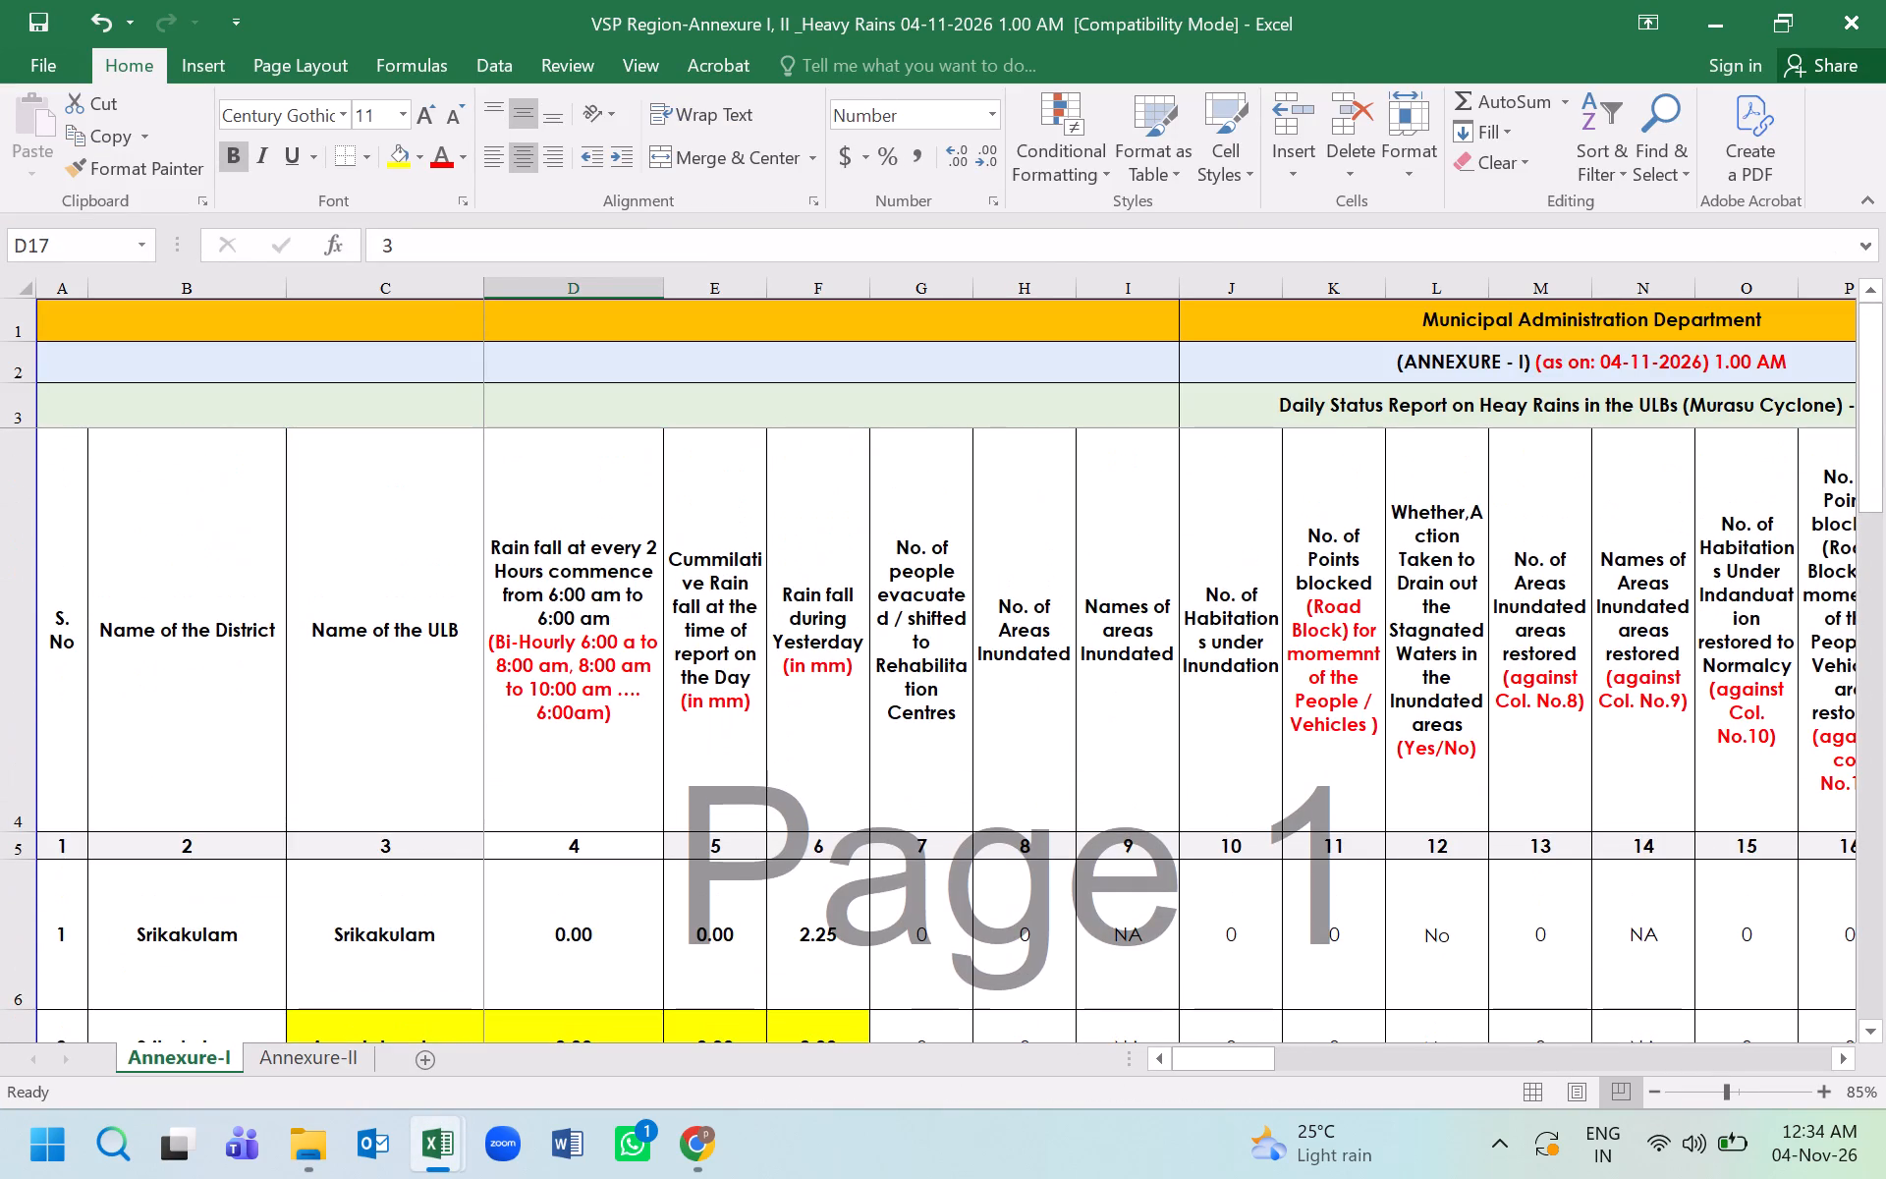
{"action": "left_click", "coordinate": [611, 971]}
{"action": "left_click_drag", "start_coordinate": [414, 990], "coordinate": [771, 939]}
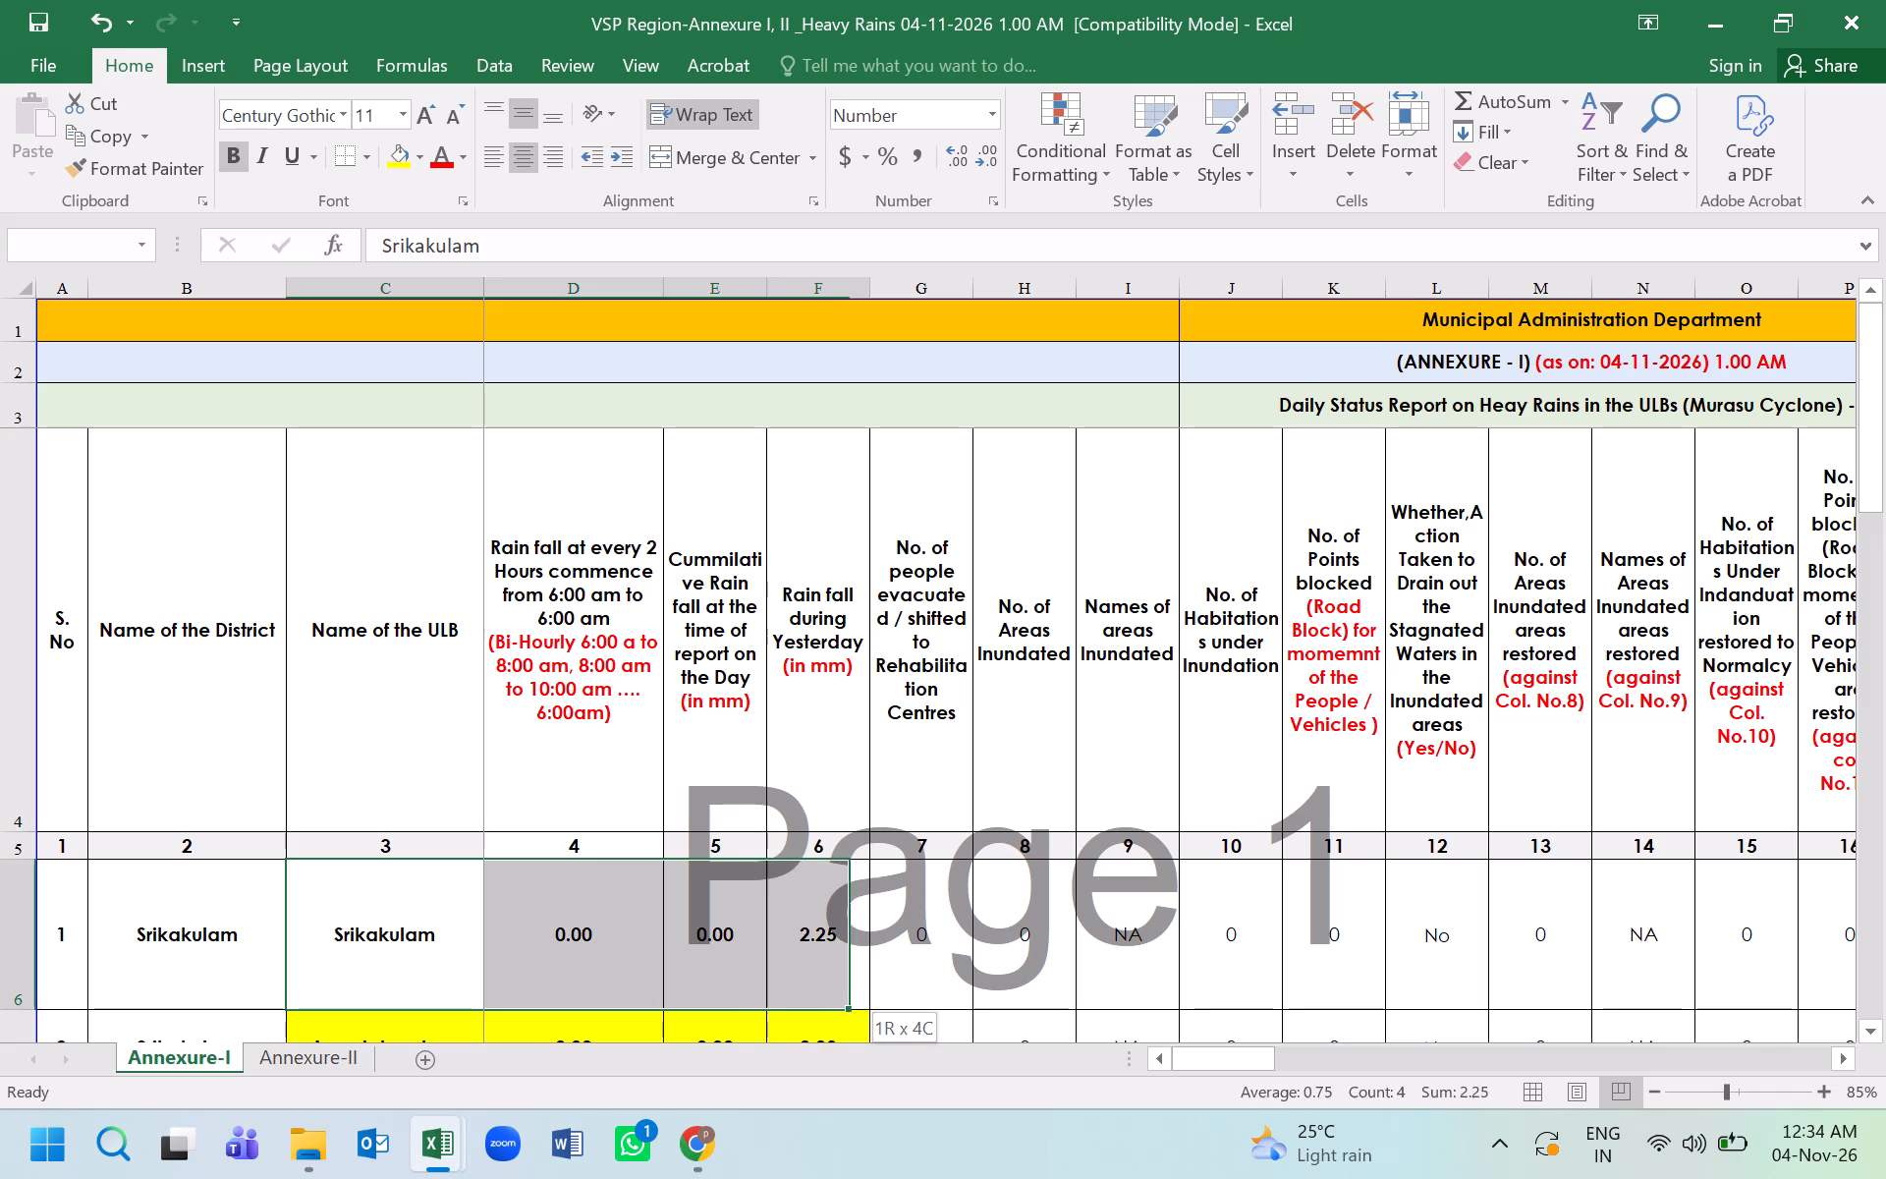
{"action": "left_click_drag", "start_coordinate": [771, 939], "coordinate": [825, 926]}
{"action": "left_click", "coordinate": [401, 158]}
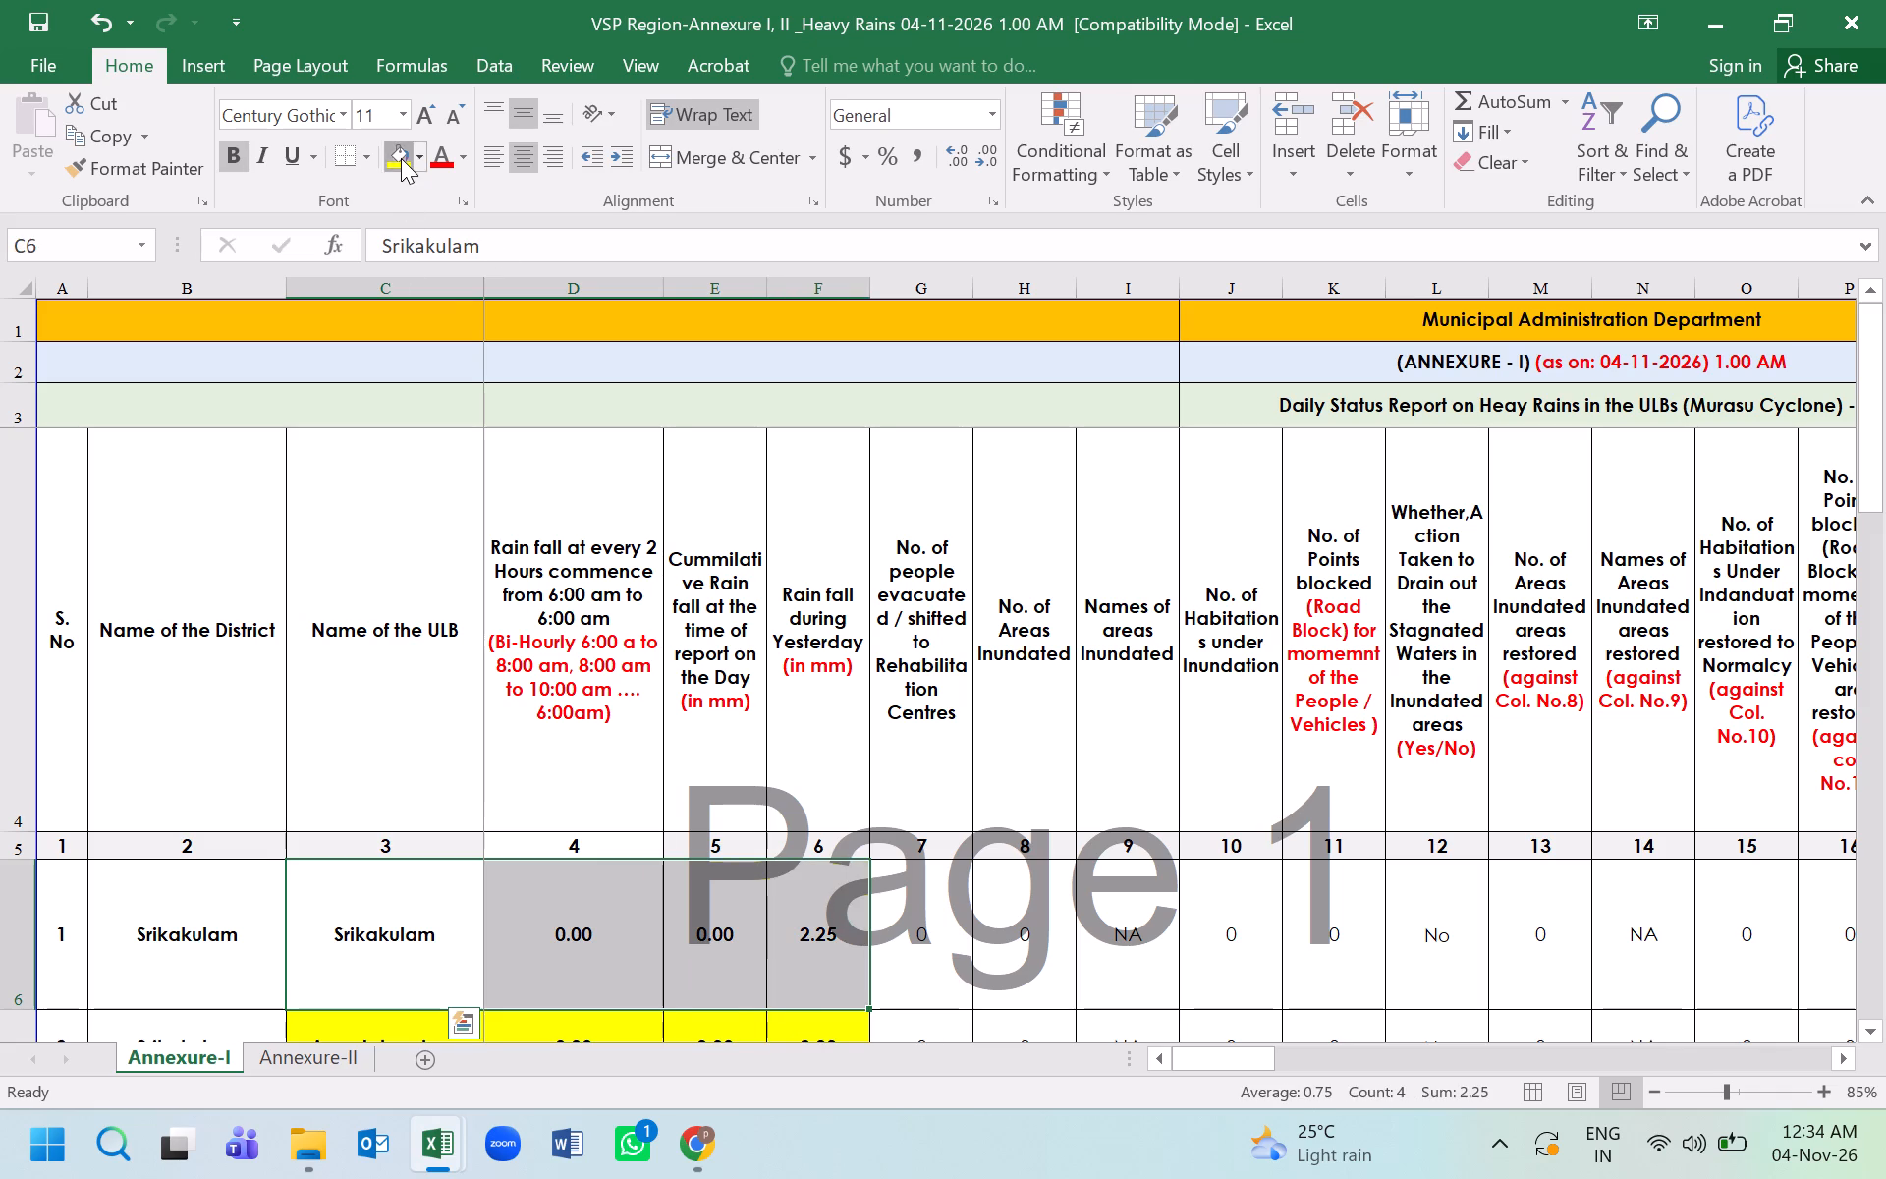
Check the highlighting in the following Annexure-I rows and save the 04-11-2026 1.00 AM workbook.
{"action": "scroll", "coordinate": [847, 748], "scroll_direction": "down", "scroll_amount": 2}
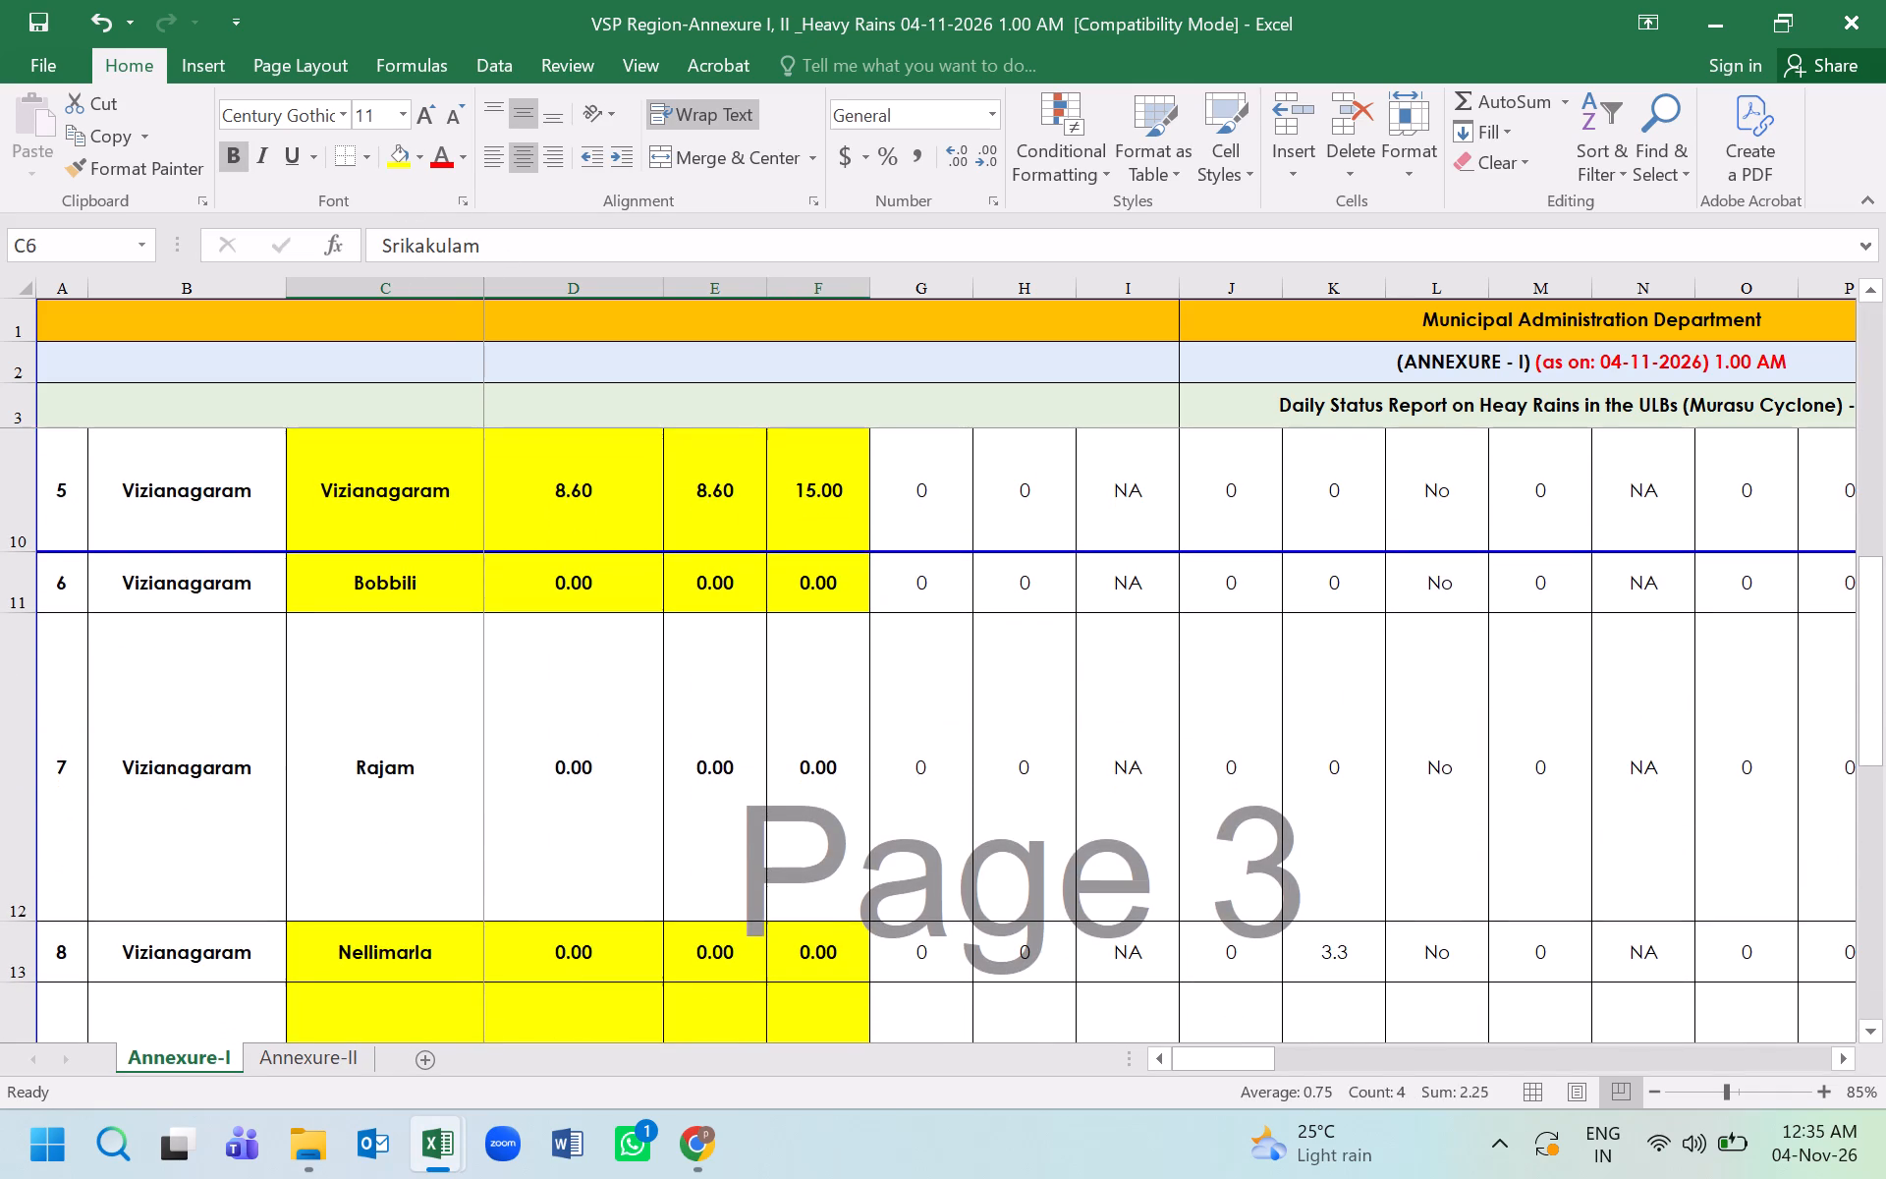
{"action": "left_click", "coordinate": [37, 20]}
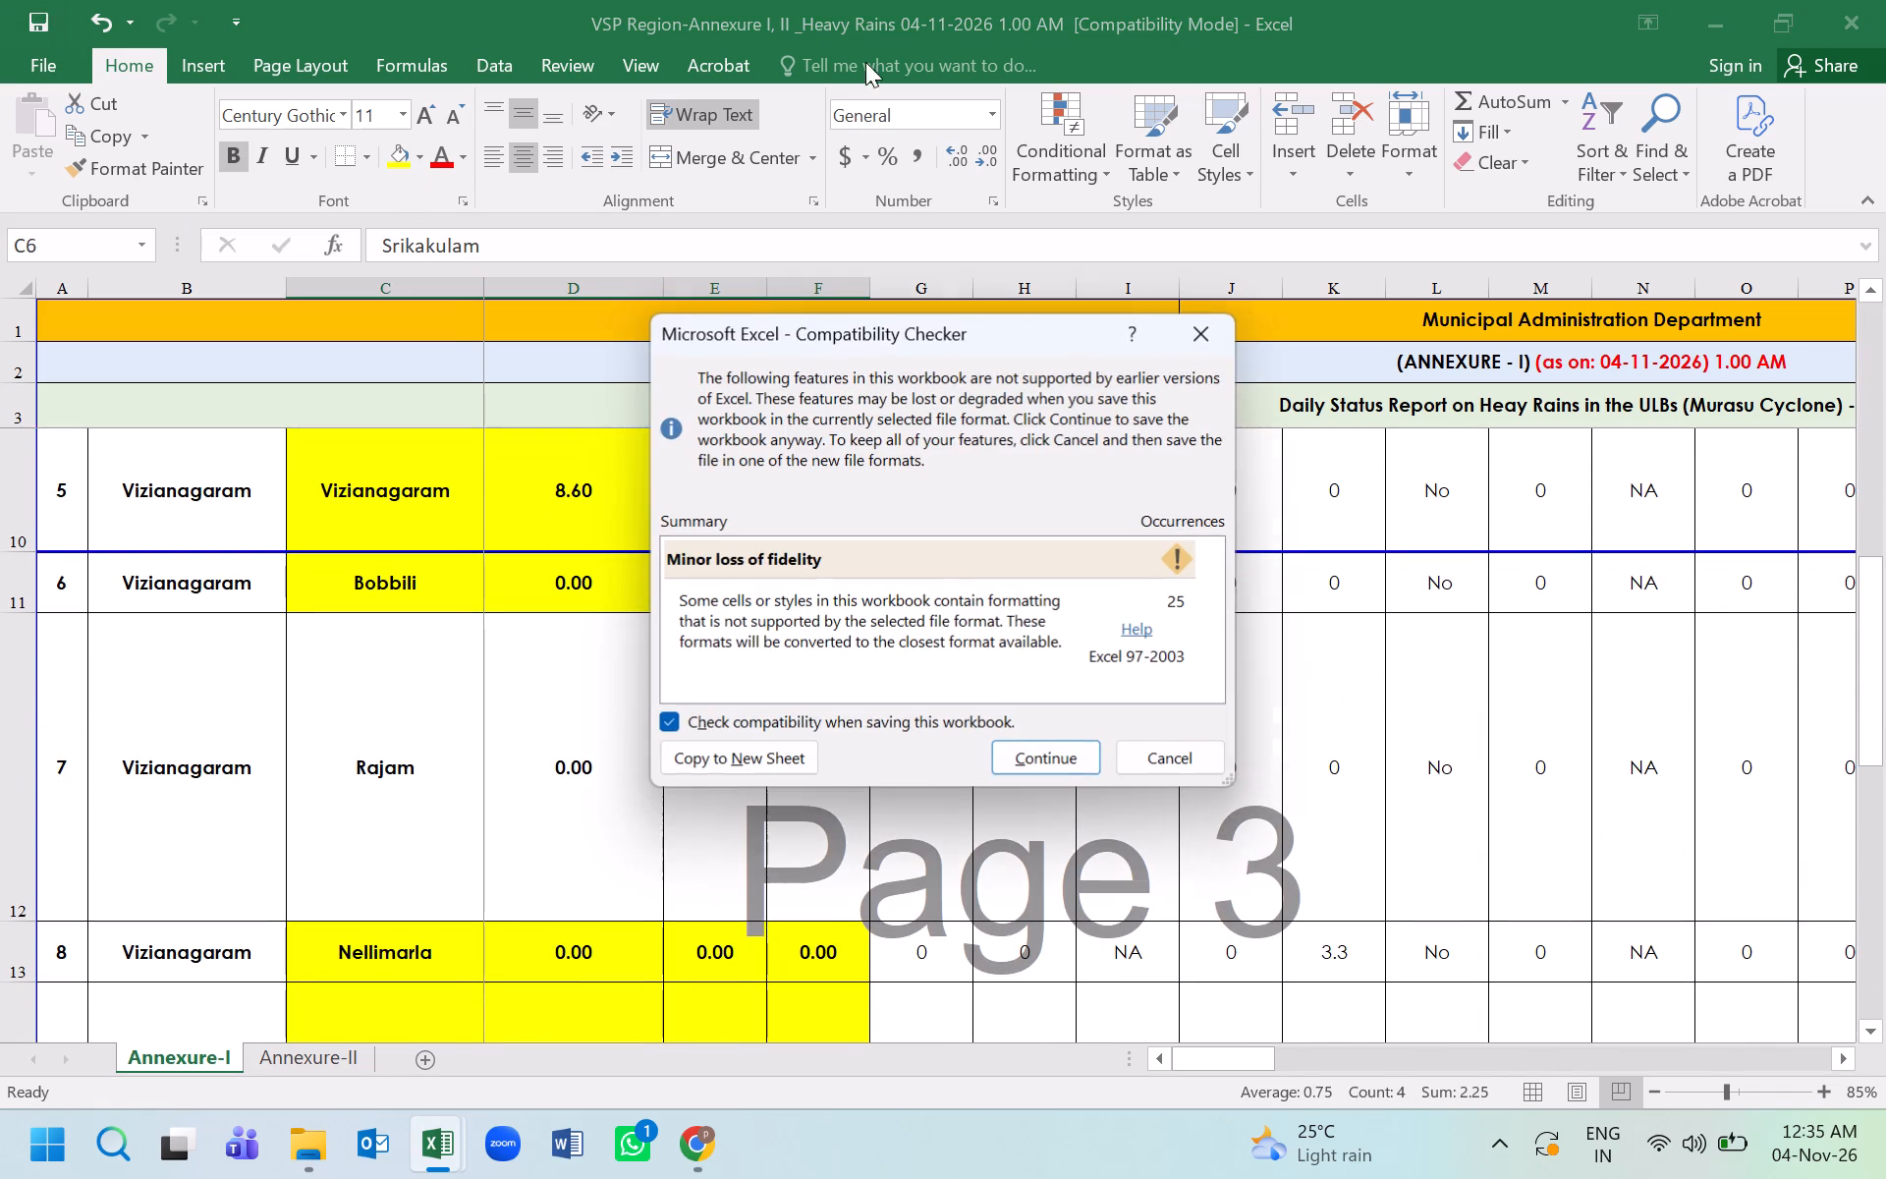
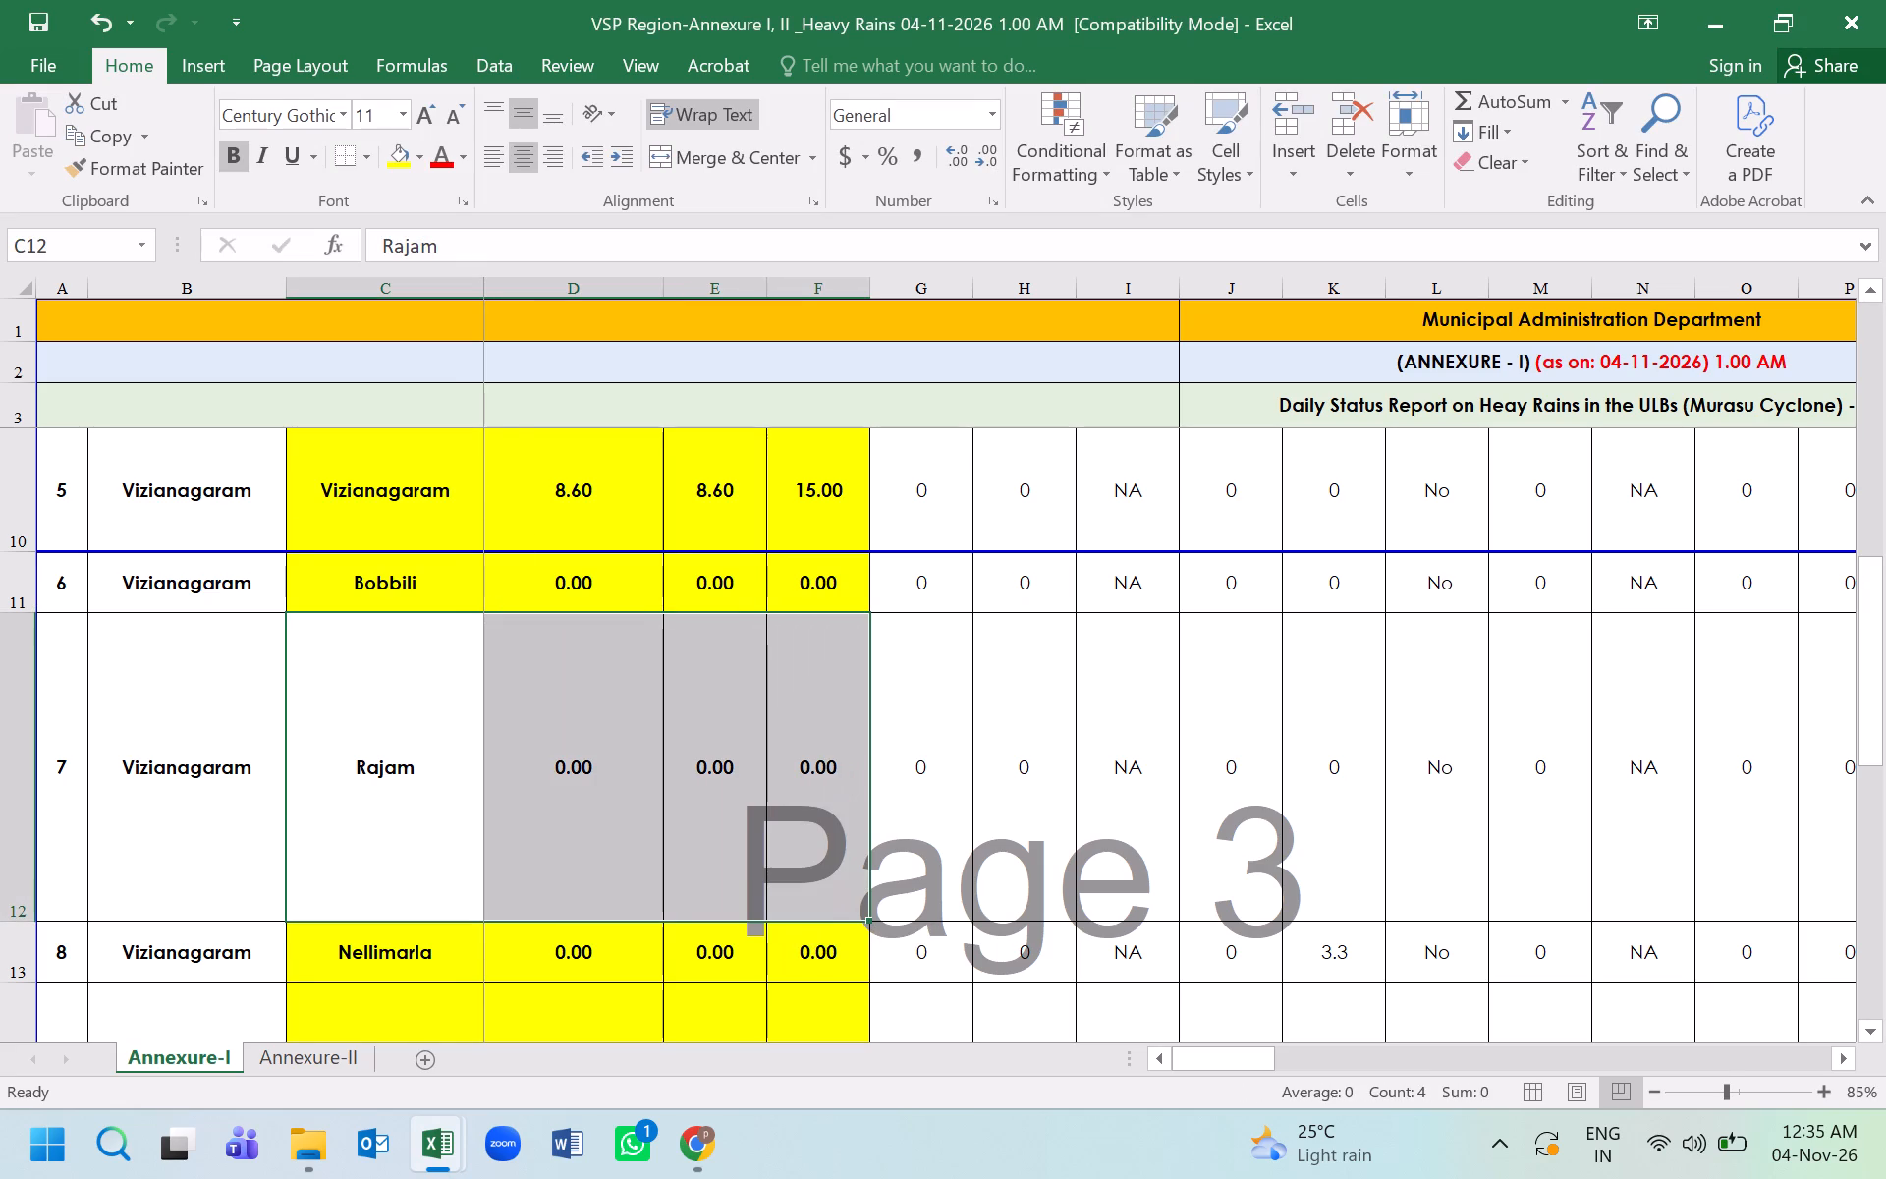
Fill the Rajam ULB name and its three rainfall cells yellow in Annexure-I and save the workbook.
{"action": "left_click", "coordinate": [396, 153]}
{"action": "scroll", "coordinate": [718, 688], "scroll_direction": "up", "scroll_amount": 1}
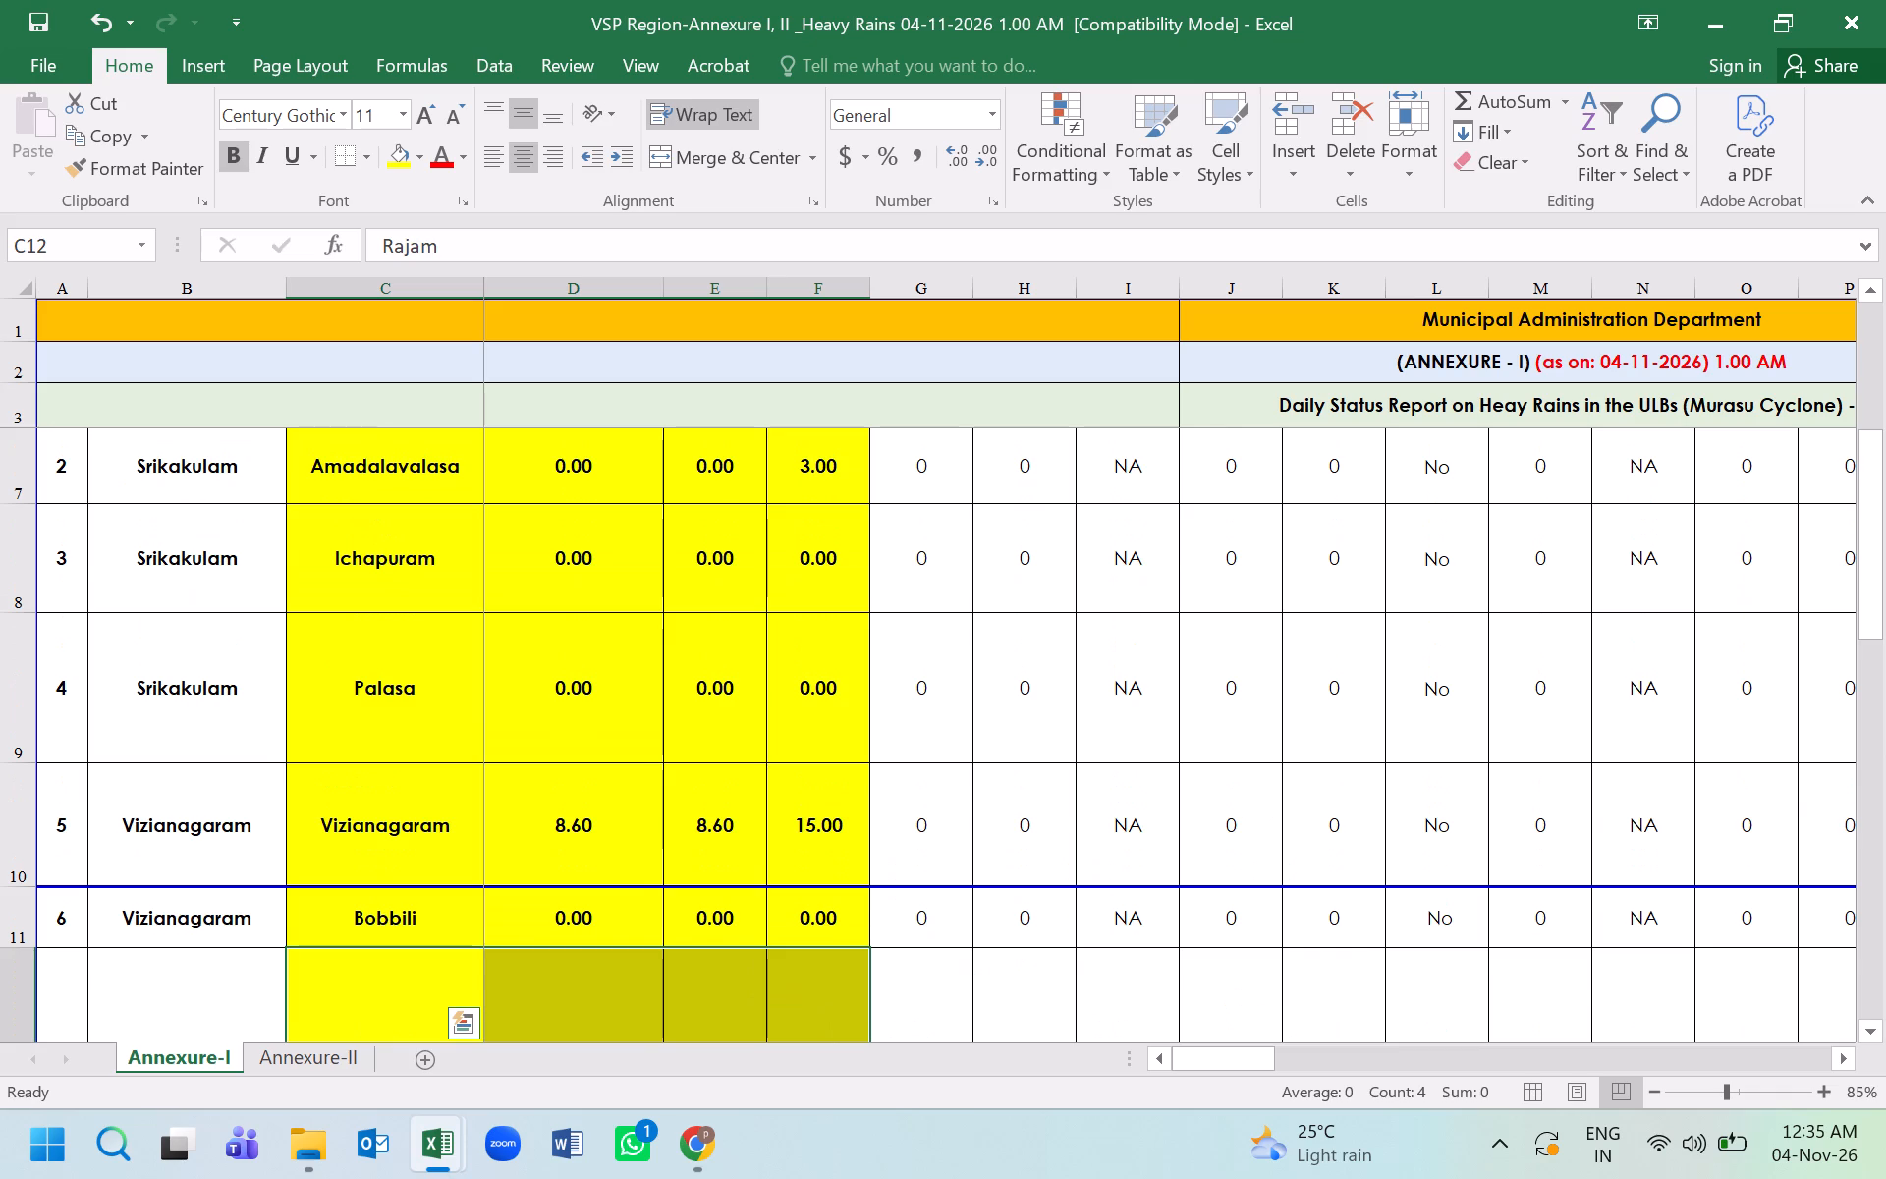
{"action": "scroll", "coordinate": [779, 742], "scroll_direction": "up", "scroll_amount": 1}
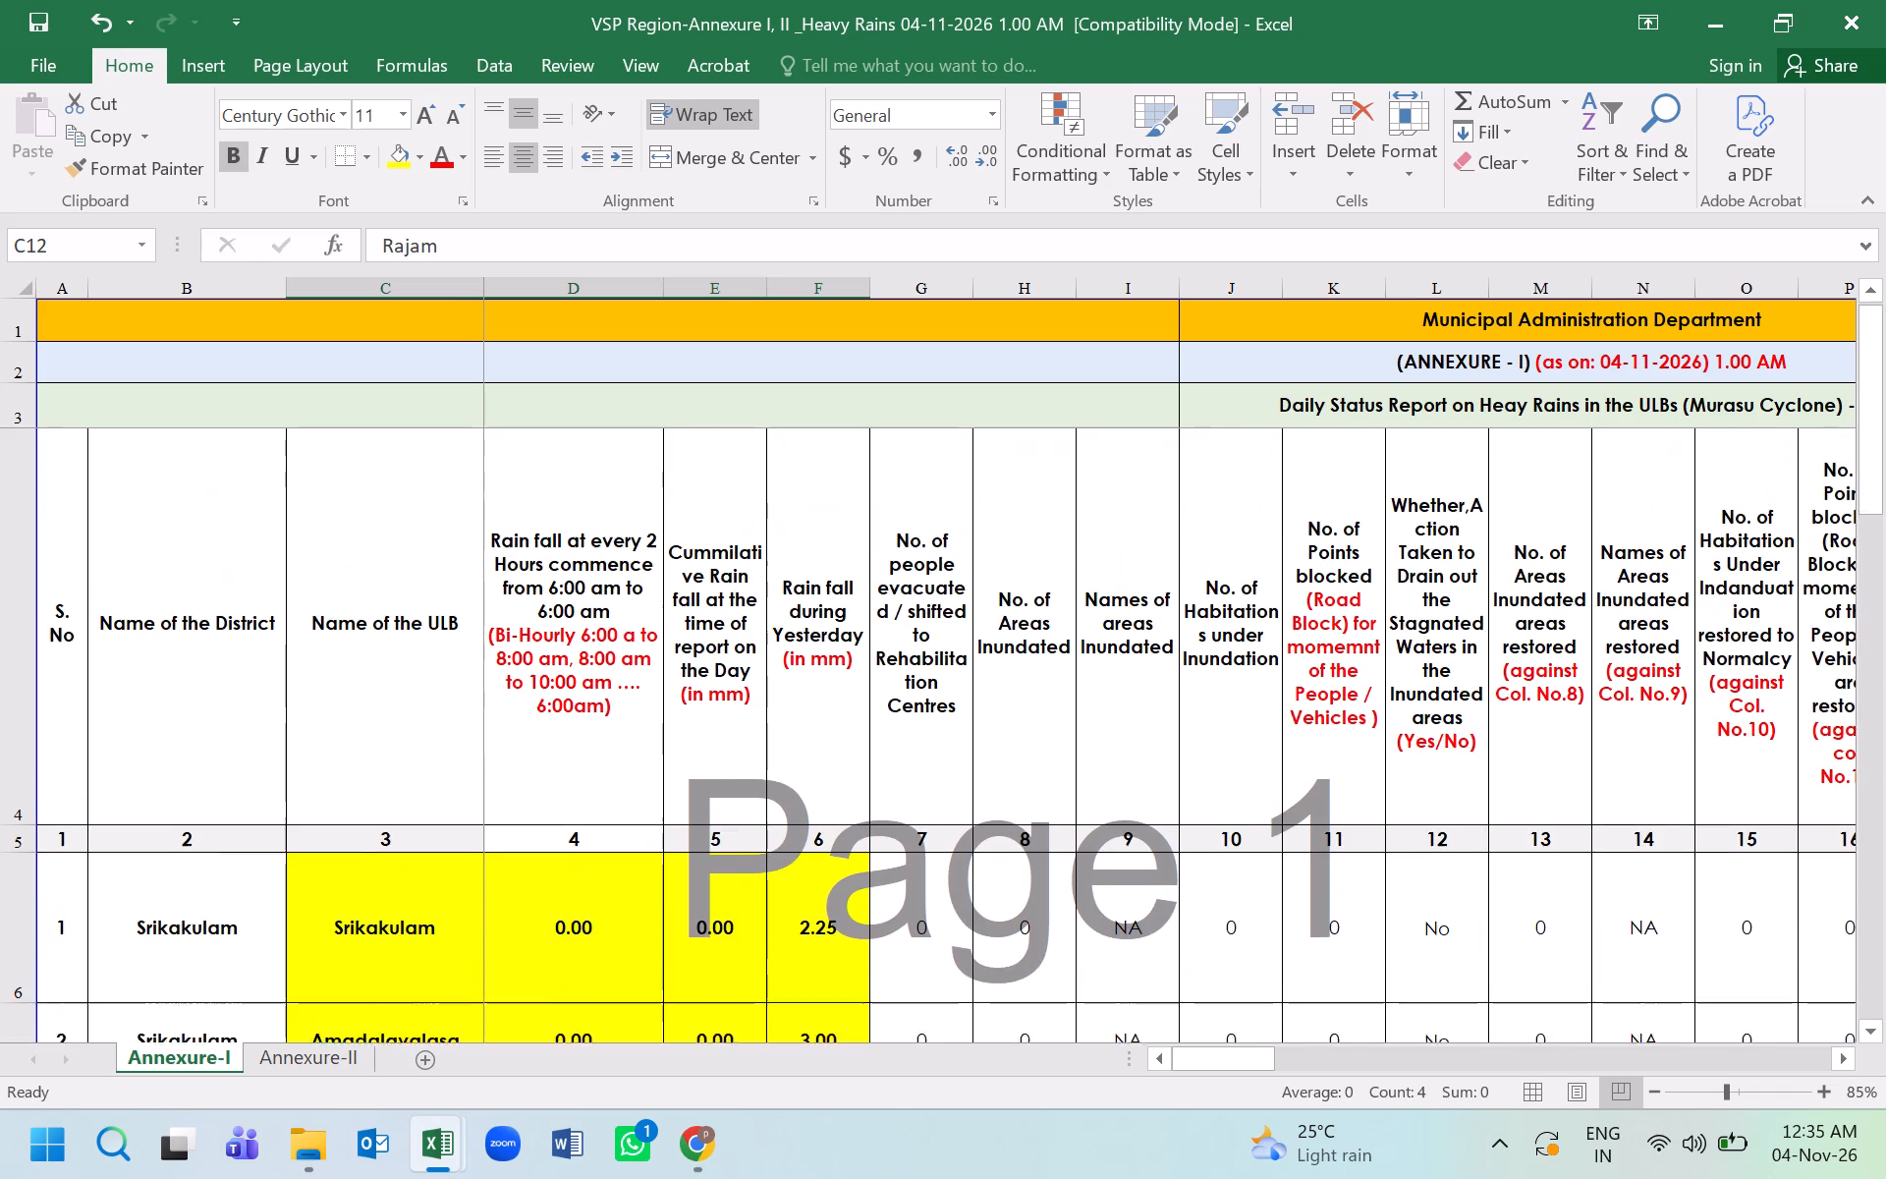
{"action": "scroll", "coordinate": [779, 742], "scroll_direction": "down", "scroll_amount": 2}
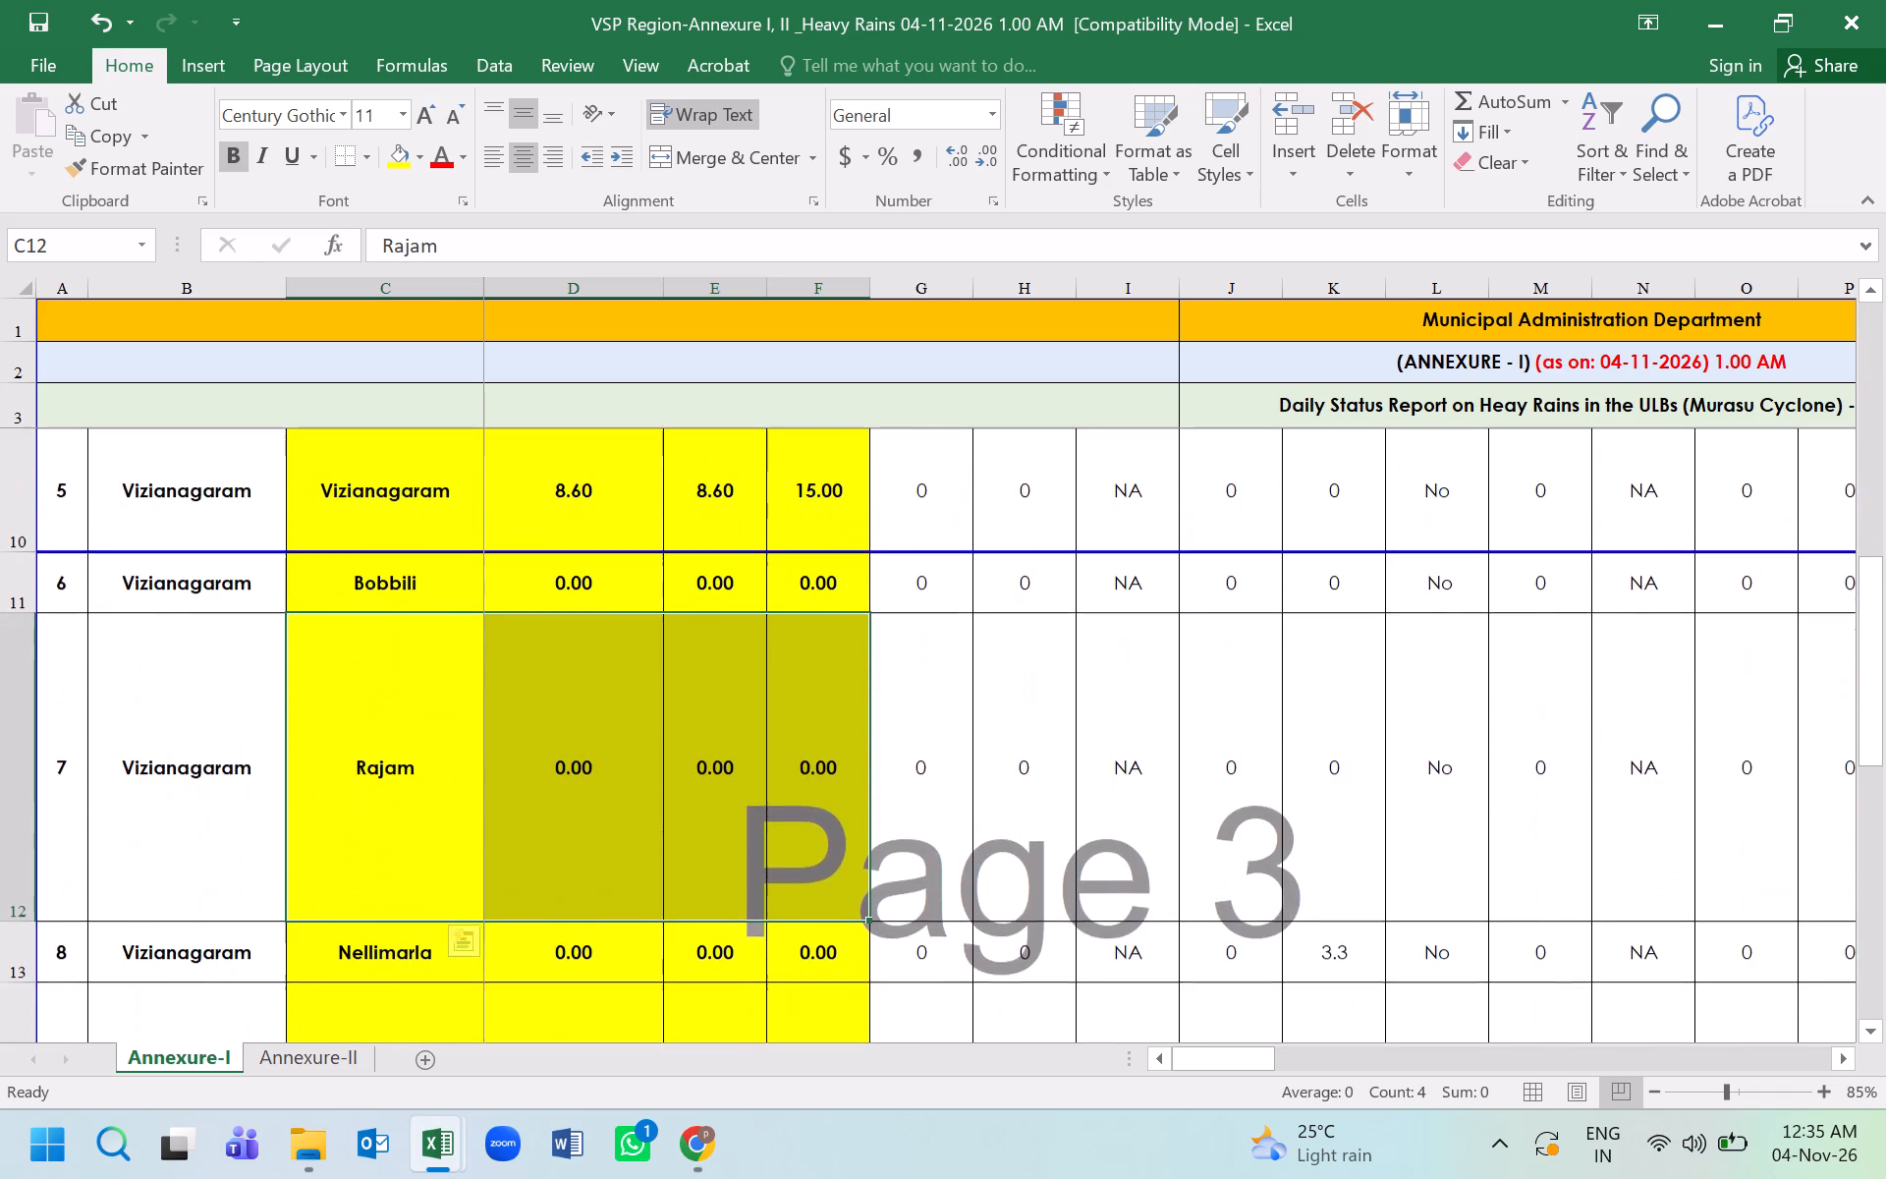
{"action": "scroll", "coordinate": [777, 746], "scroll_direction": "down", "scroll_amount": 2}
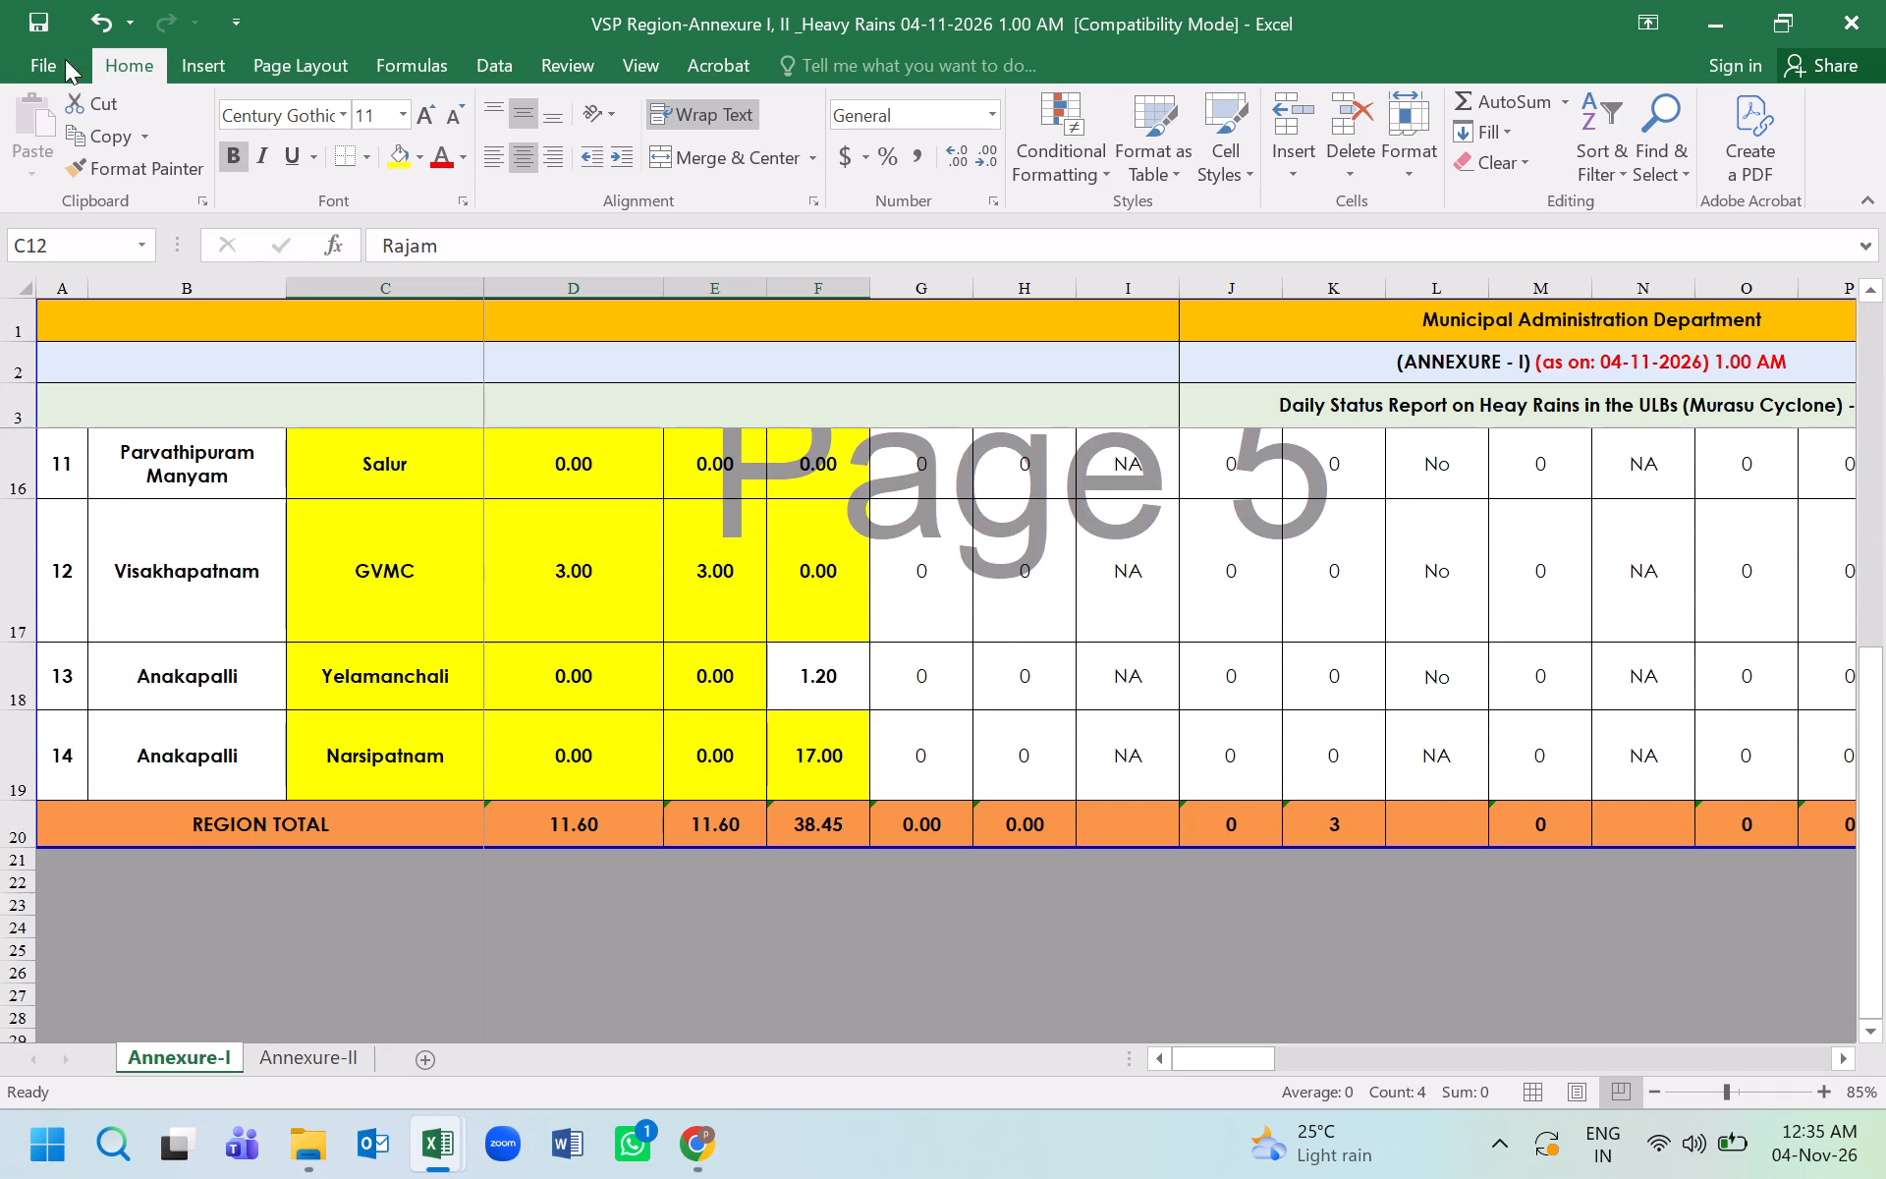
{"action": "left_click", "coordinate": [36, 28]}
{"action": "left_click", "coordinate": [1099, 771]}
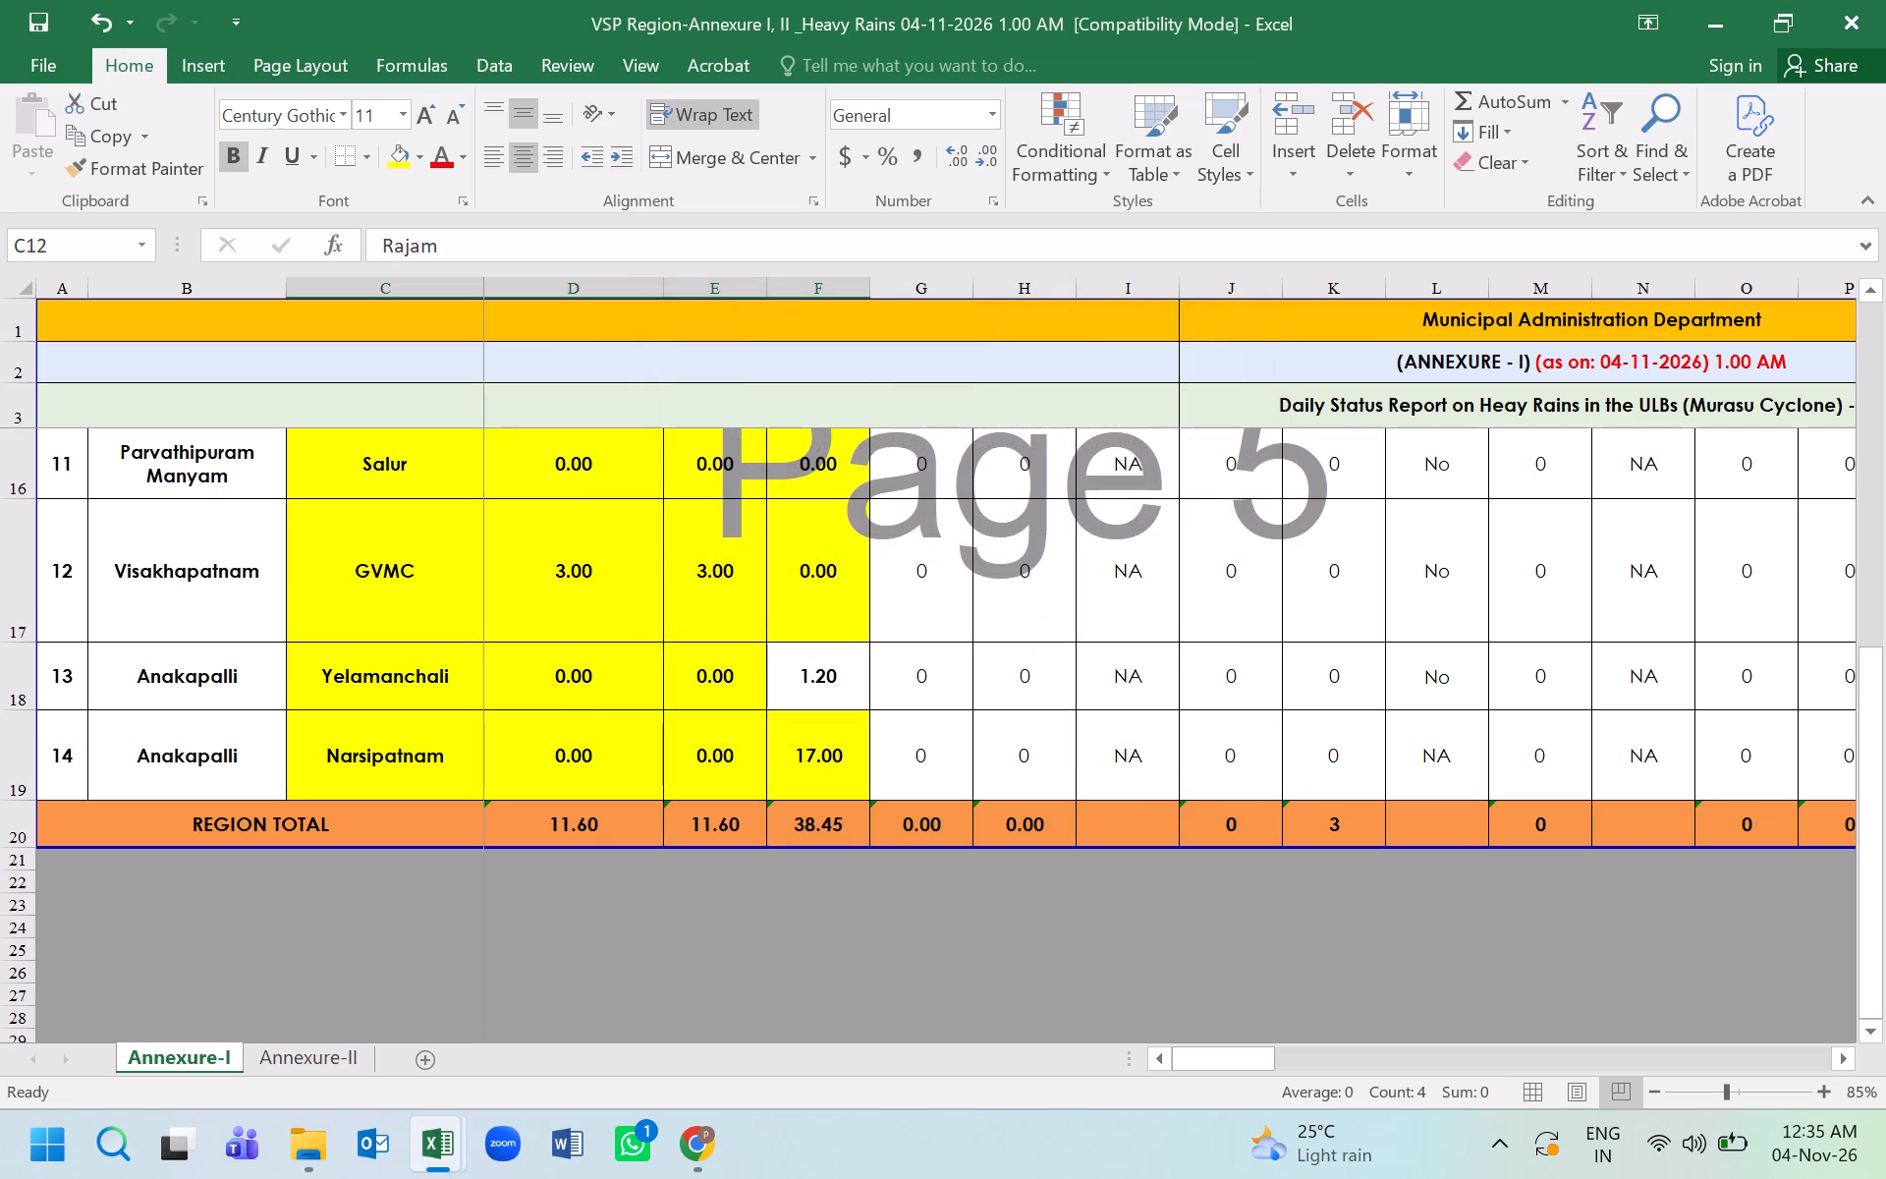
Recheck the yellow highlighting of the ULB names and rainfall cells across the Annexure-I rows through the Region Total.
{"action": "scroll", "coordinate": [1092, 758], "scroll_direction": "up", "scroll_amount": 2}
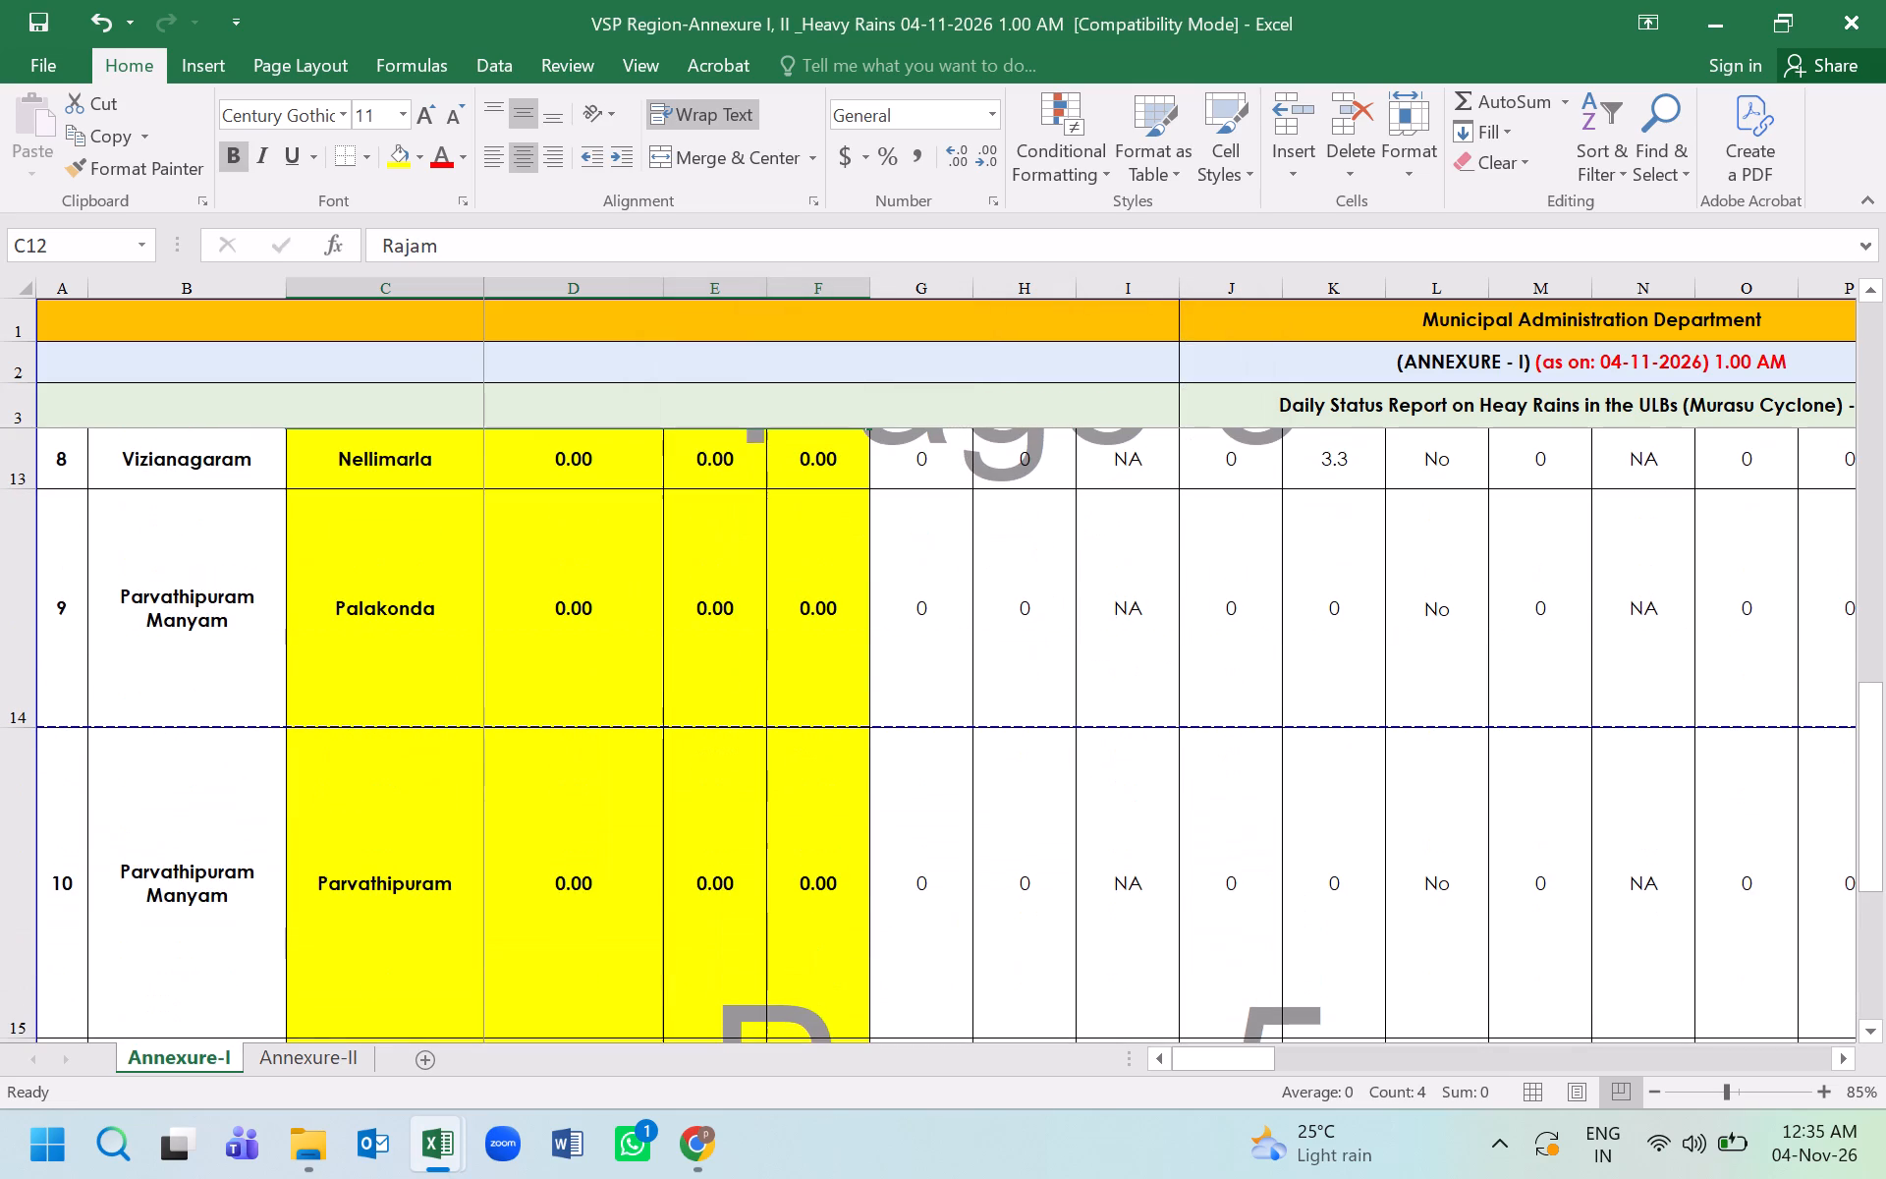
{"action": "left_click", "coordinate": [774, 791]}
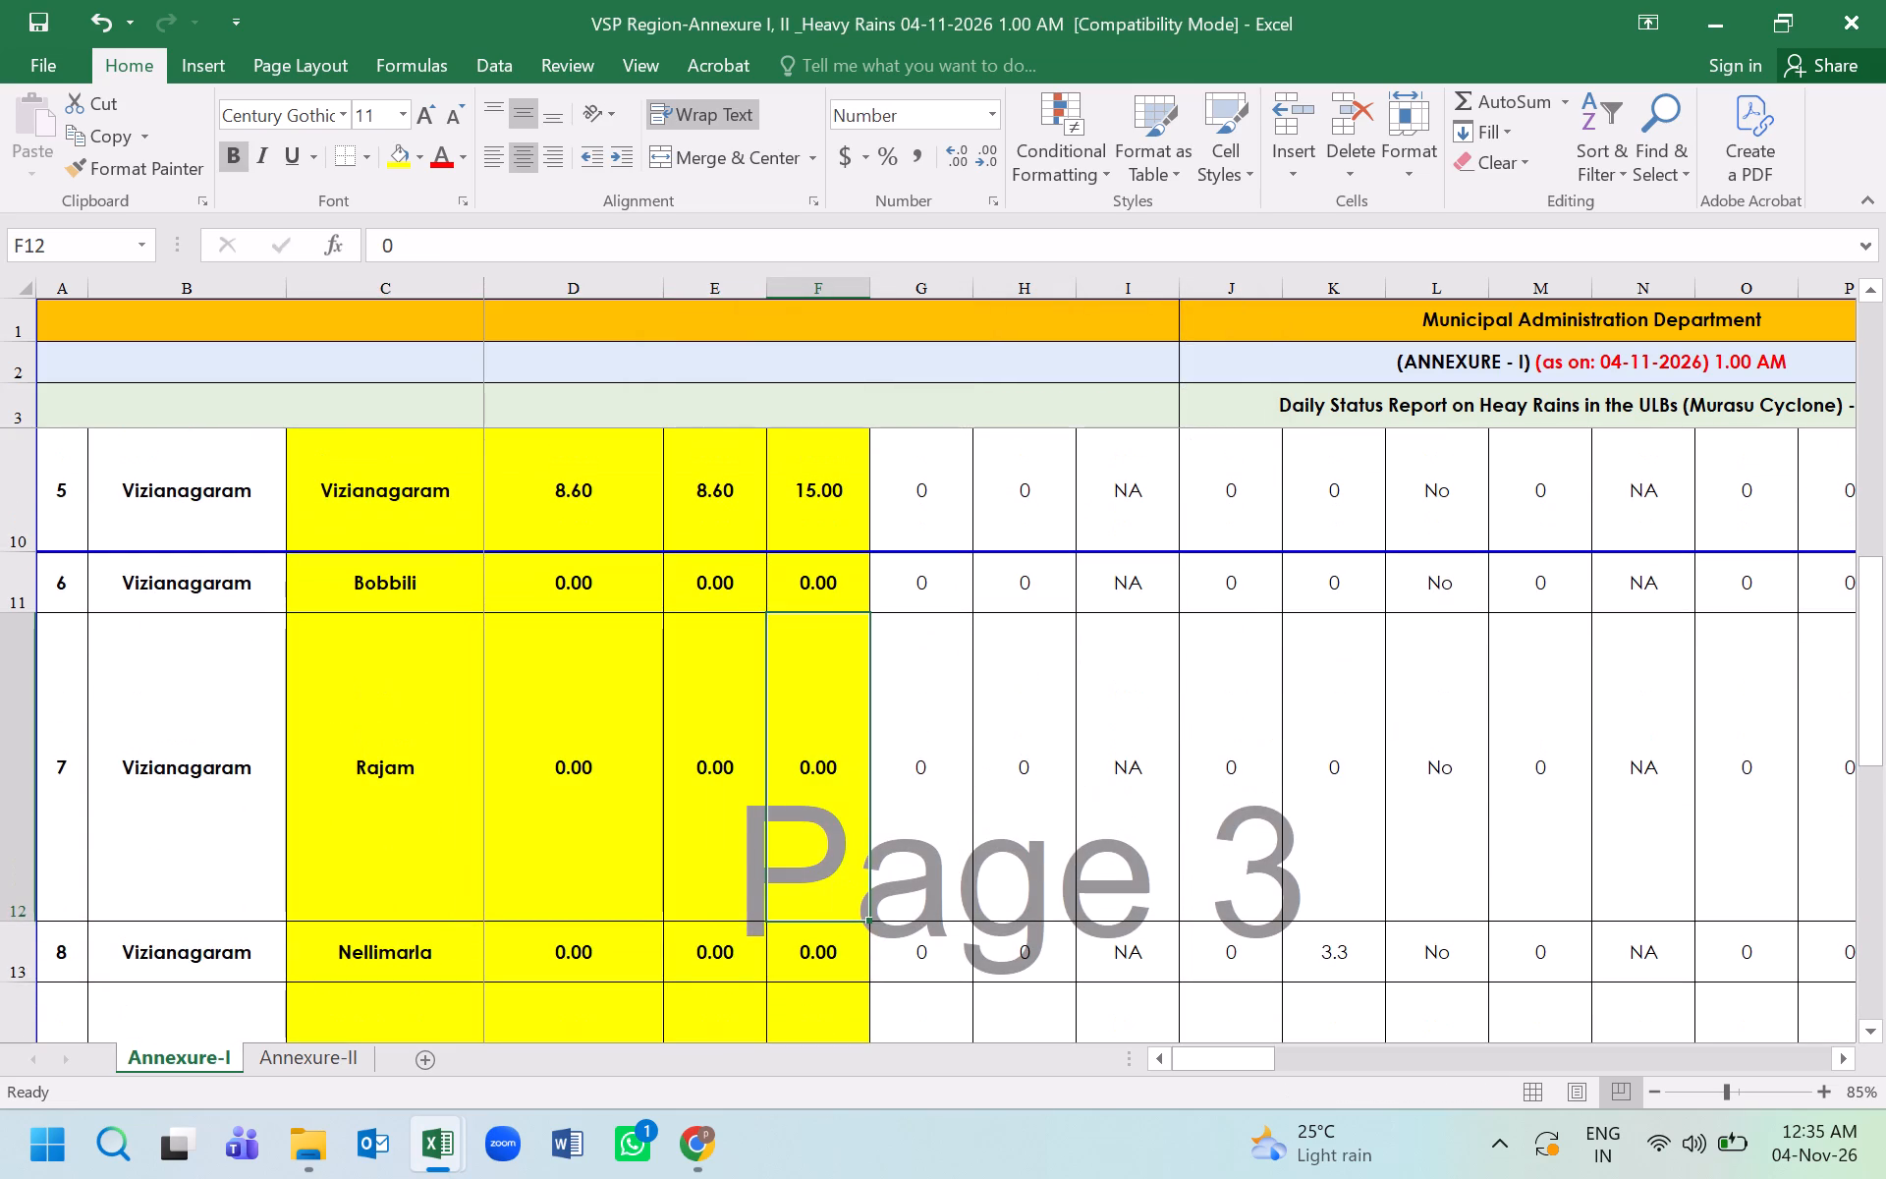
{"action": "scroll", "coordinate": [792, 778], "scroll_direction": "up", "scroll_amount": 1}
{"action": "scroll", "coordinate": [792, 778], "scroll_direction": "down", "scroll_amount": 2}
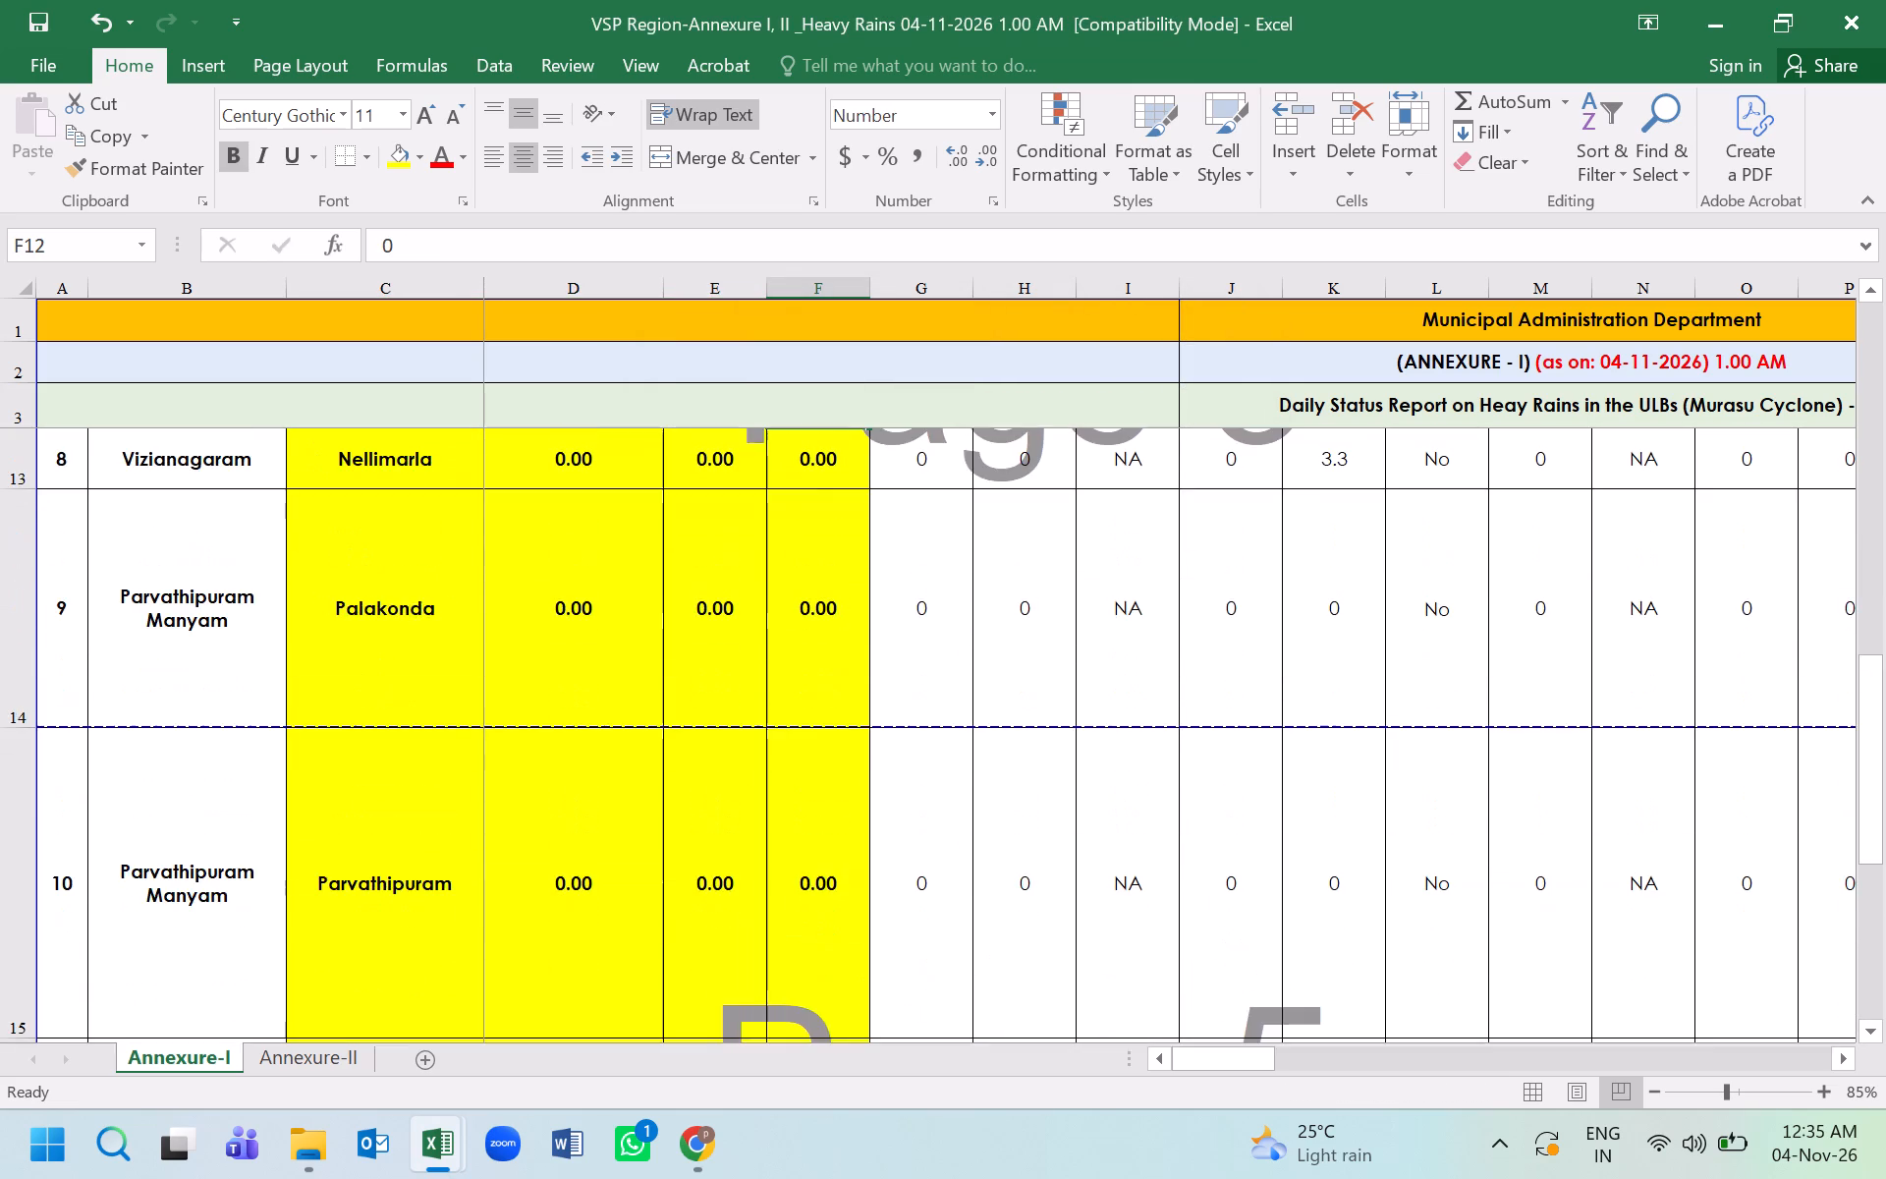
{"action": "scroll", "coordinate": [792, 778], "scroll_direction": "down", "scroll_amount": 1}
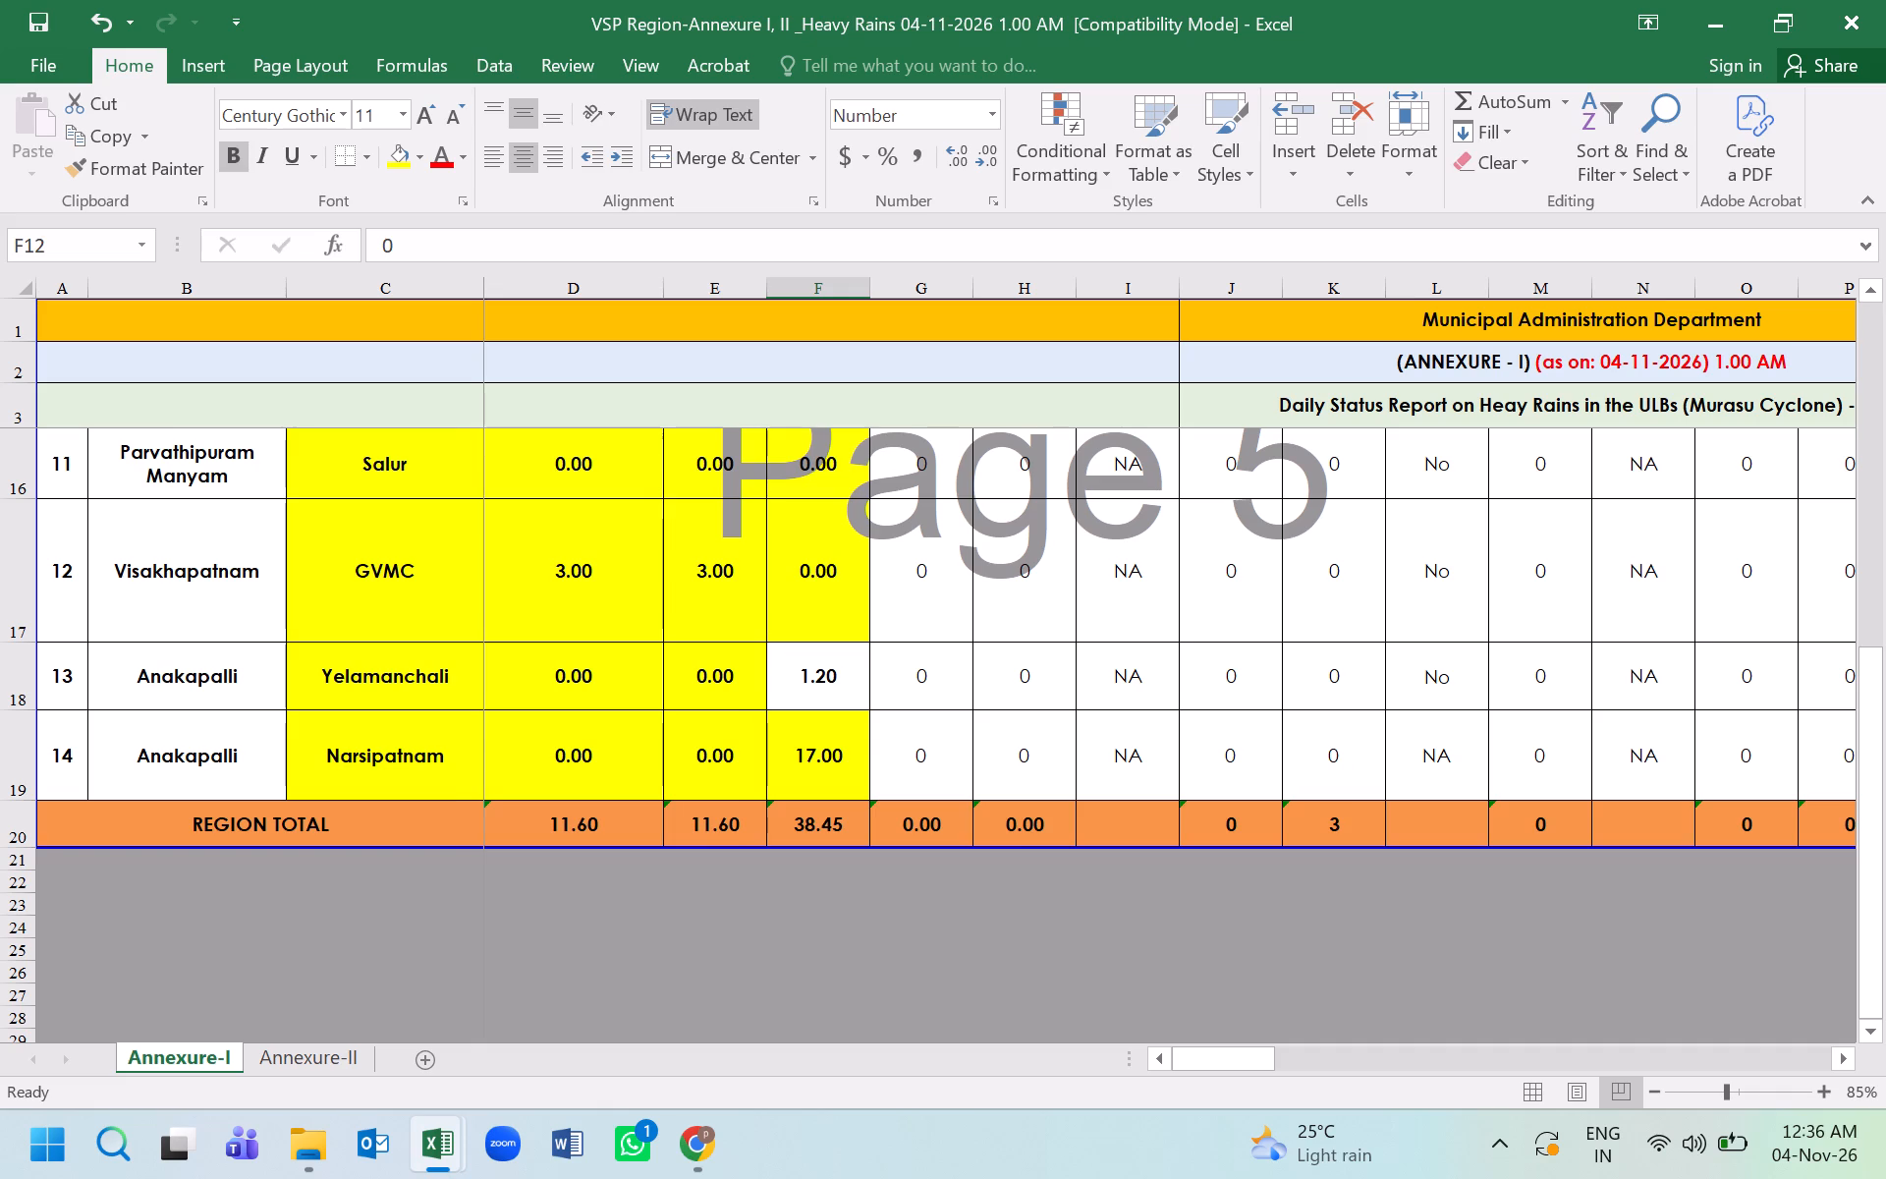
{"action": "scroll", "coordinate": [873, 748], "scroll_direction": "up", "scroll_amount": 4}
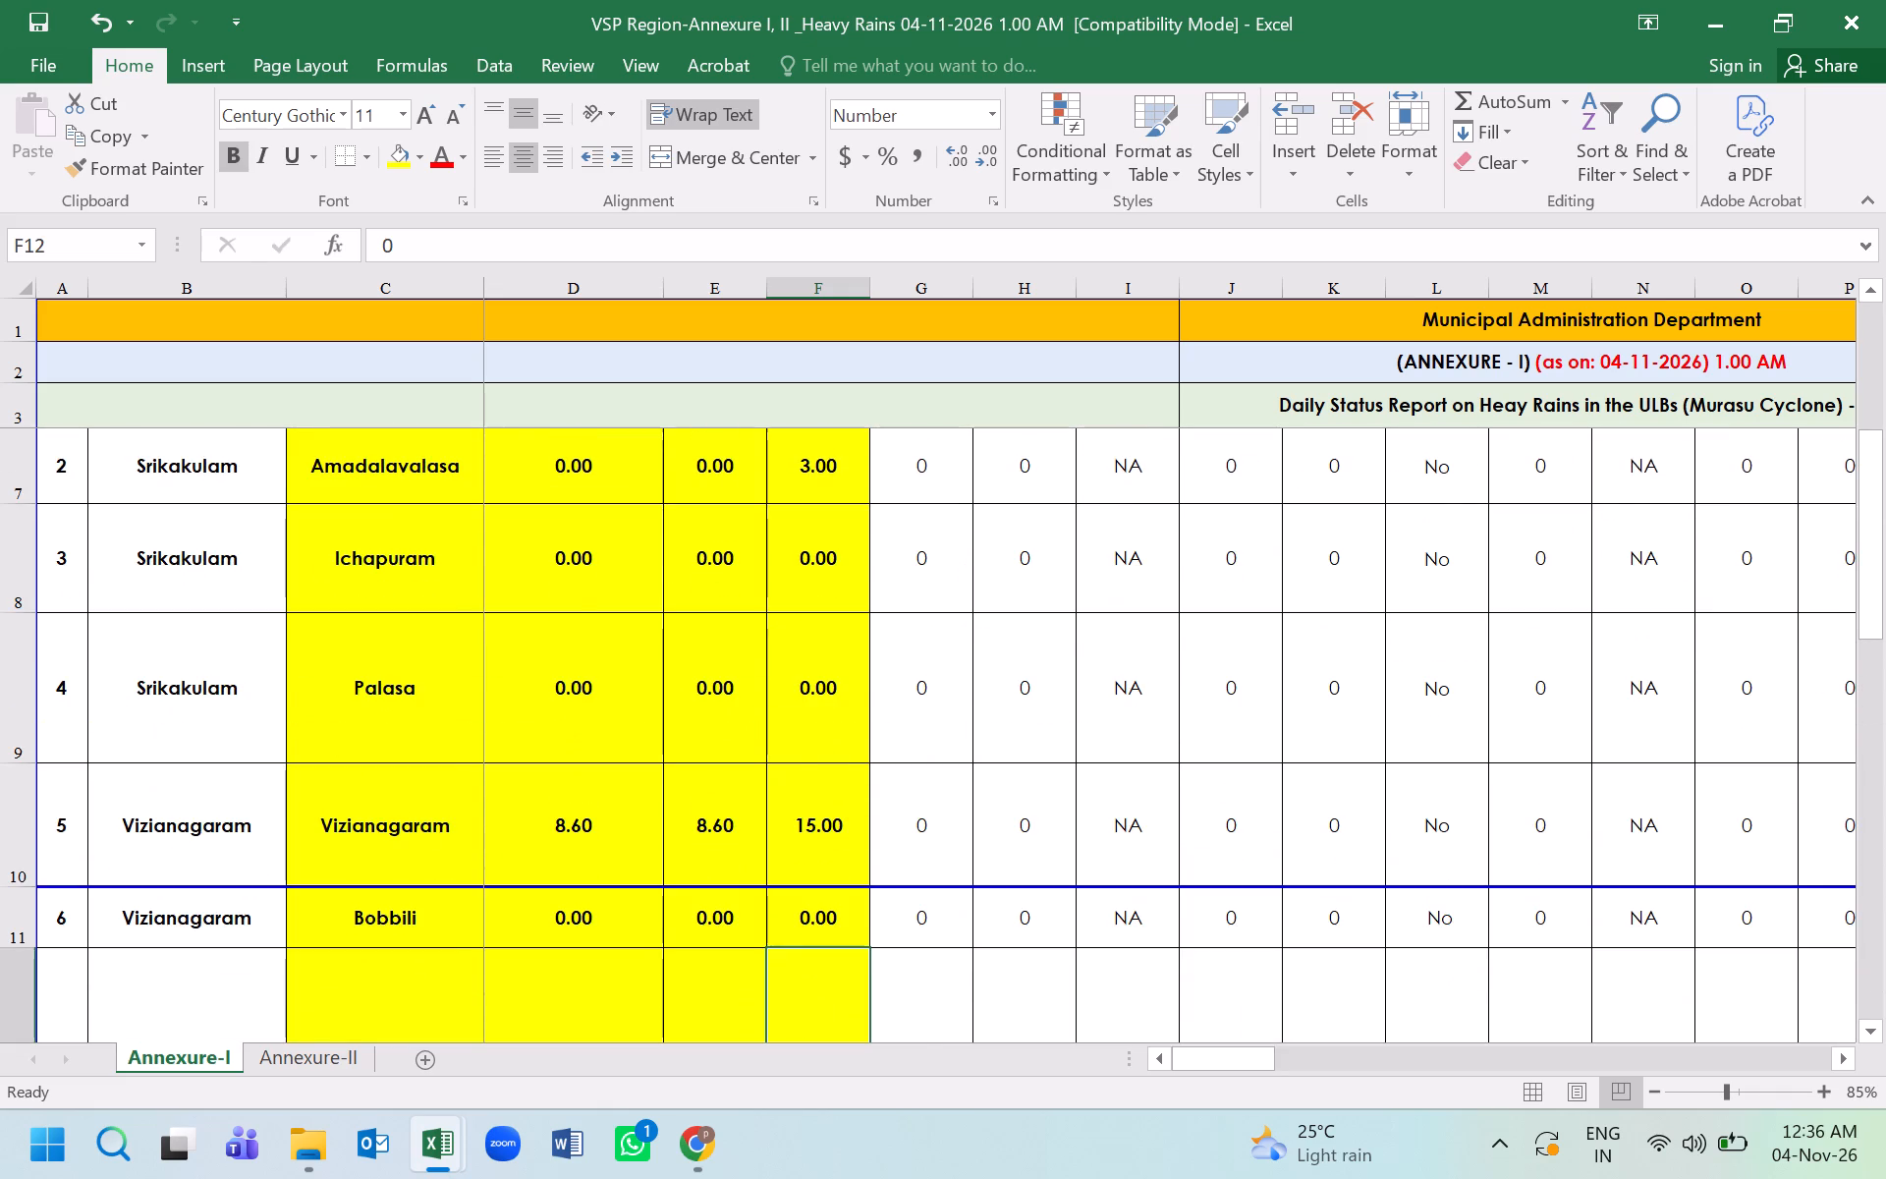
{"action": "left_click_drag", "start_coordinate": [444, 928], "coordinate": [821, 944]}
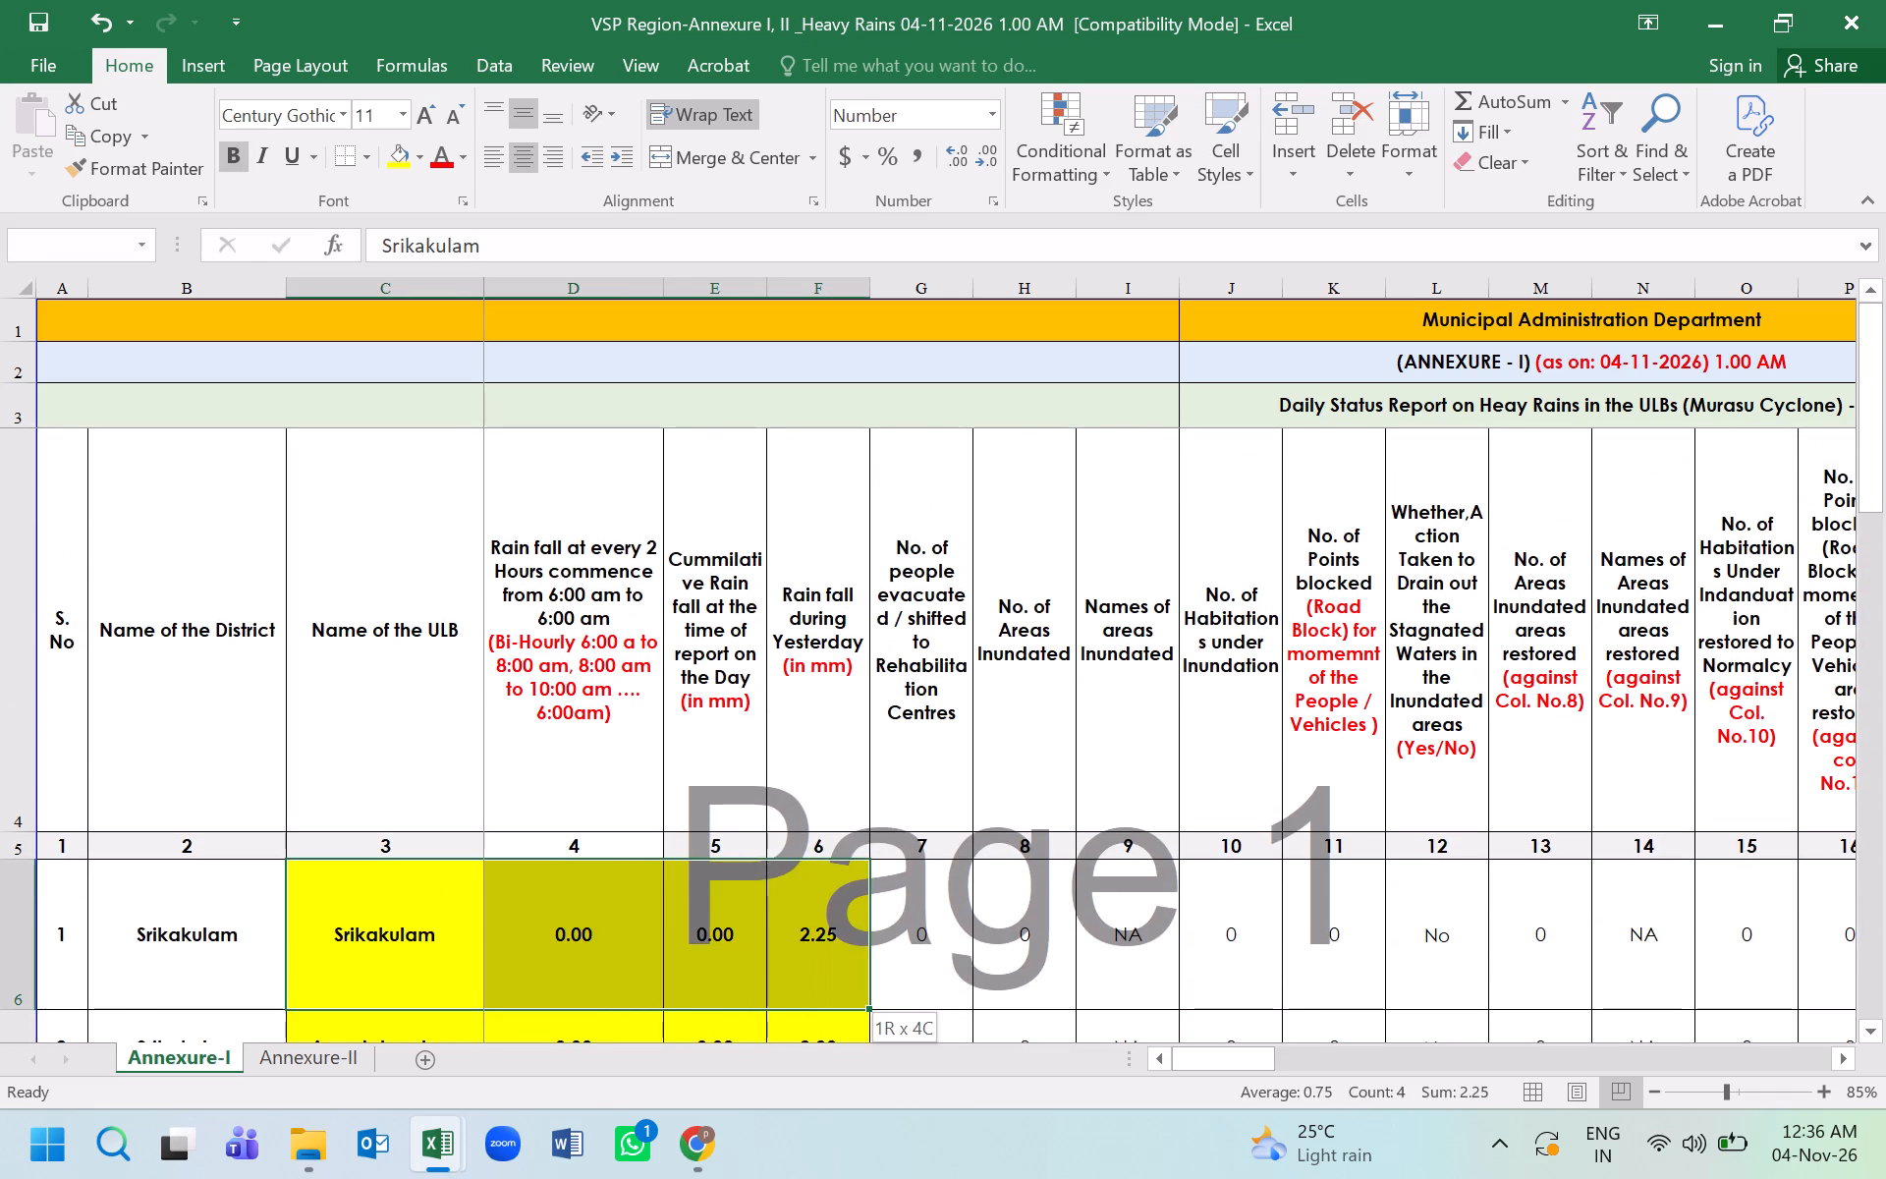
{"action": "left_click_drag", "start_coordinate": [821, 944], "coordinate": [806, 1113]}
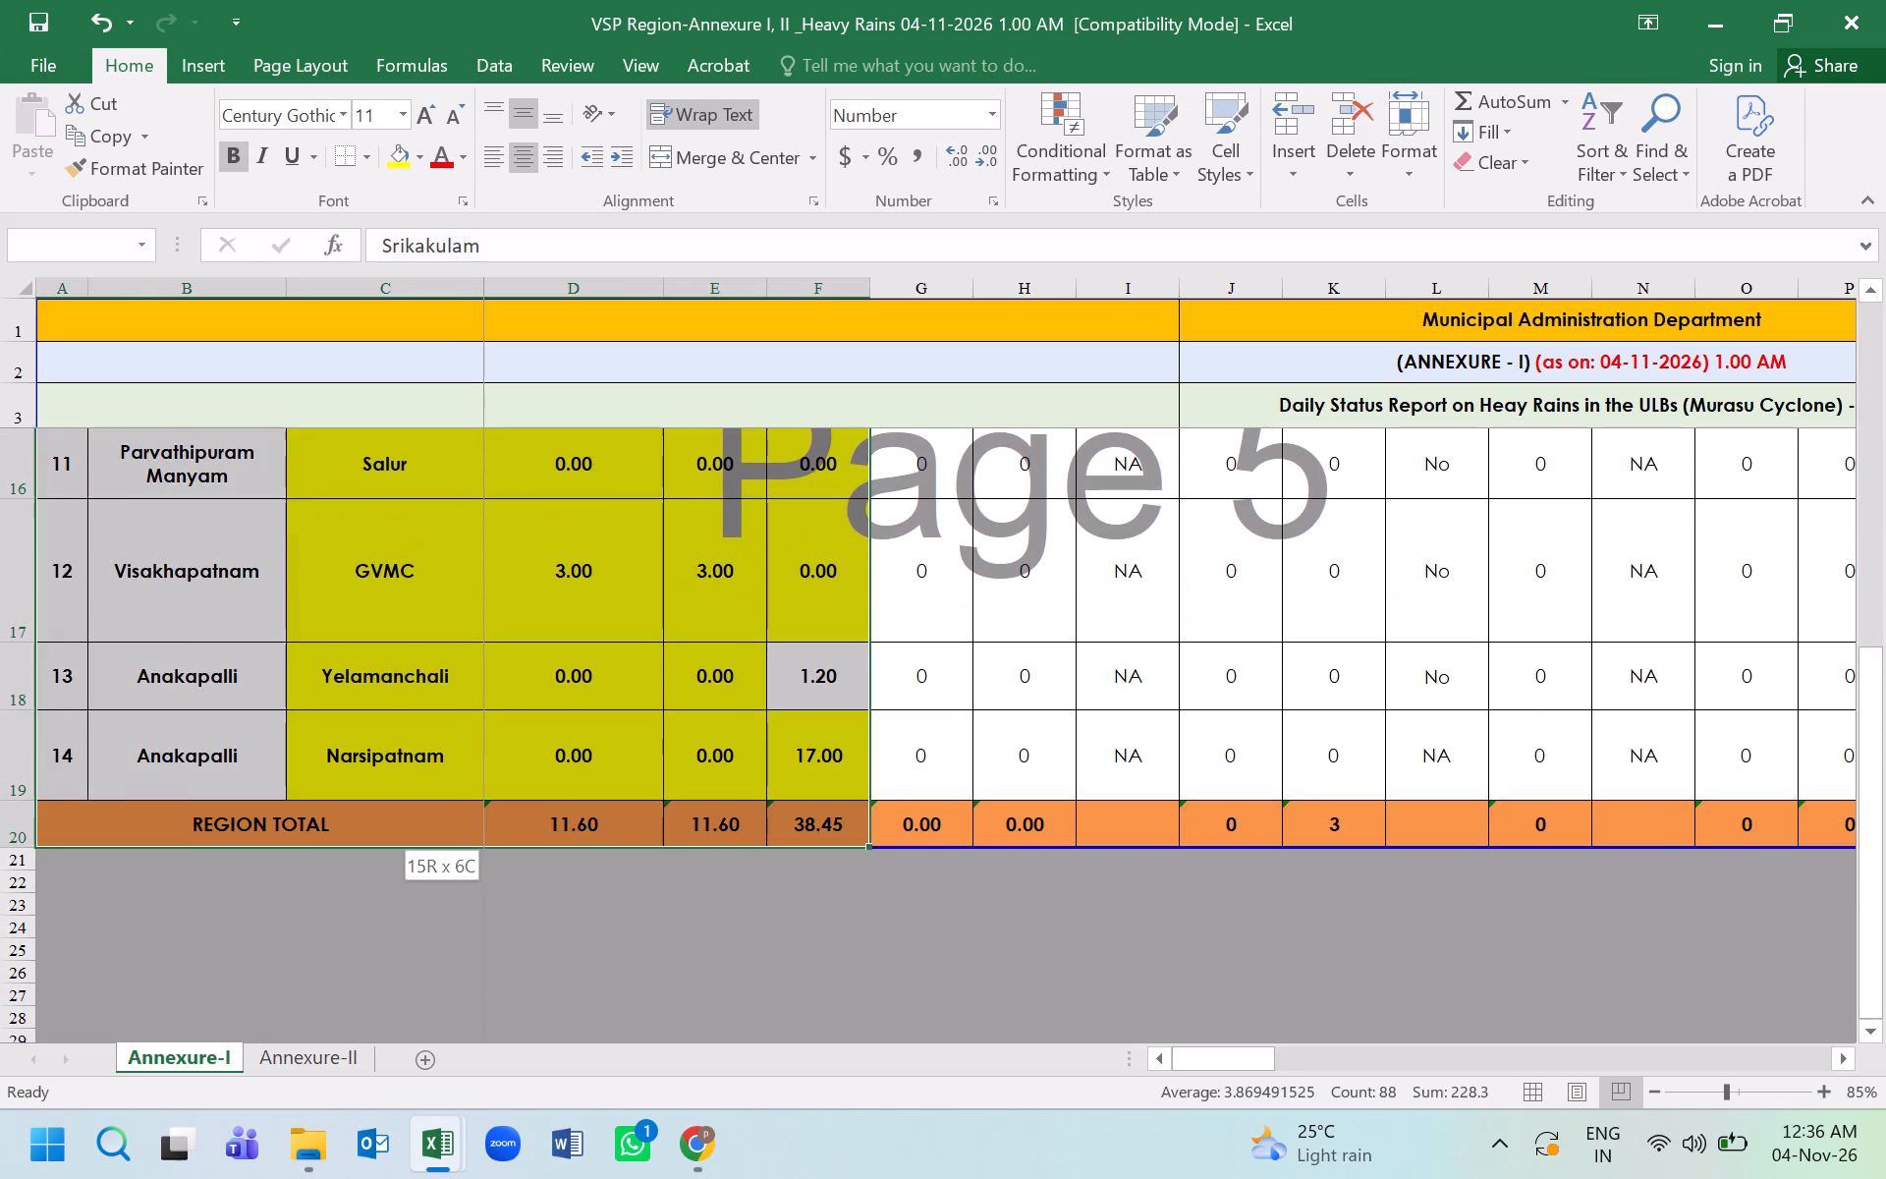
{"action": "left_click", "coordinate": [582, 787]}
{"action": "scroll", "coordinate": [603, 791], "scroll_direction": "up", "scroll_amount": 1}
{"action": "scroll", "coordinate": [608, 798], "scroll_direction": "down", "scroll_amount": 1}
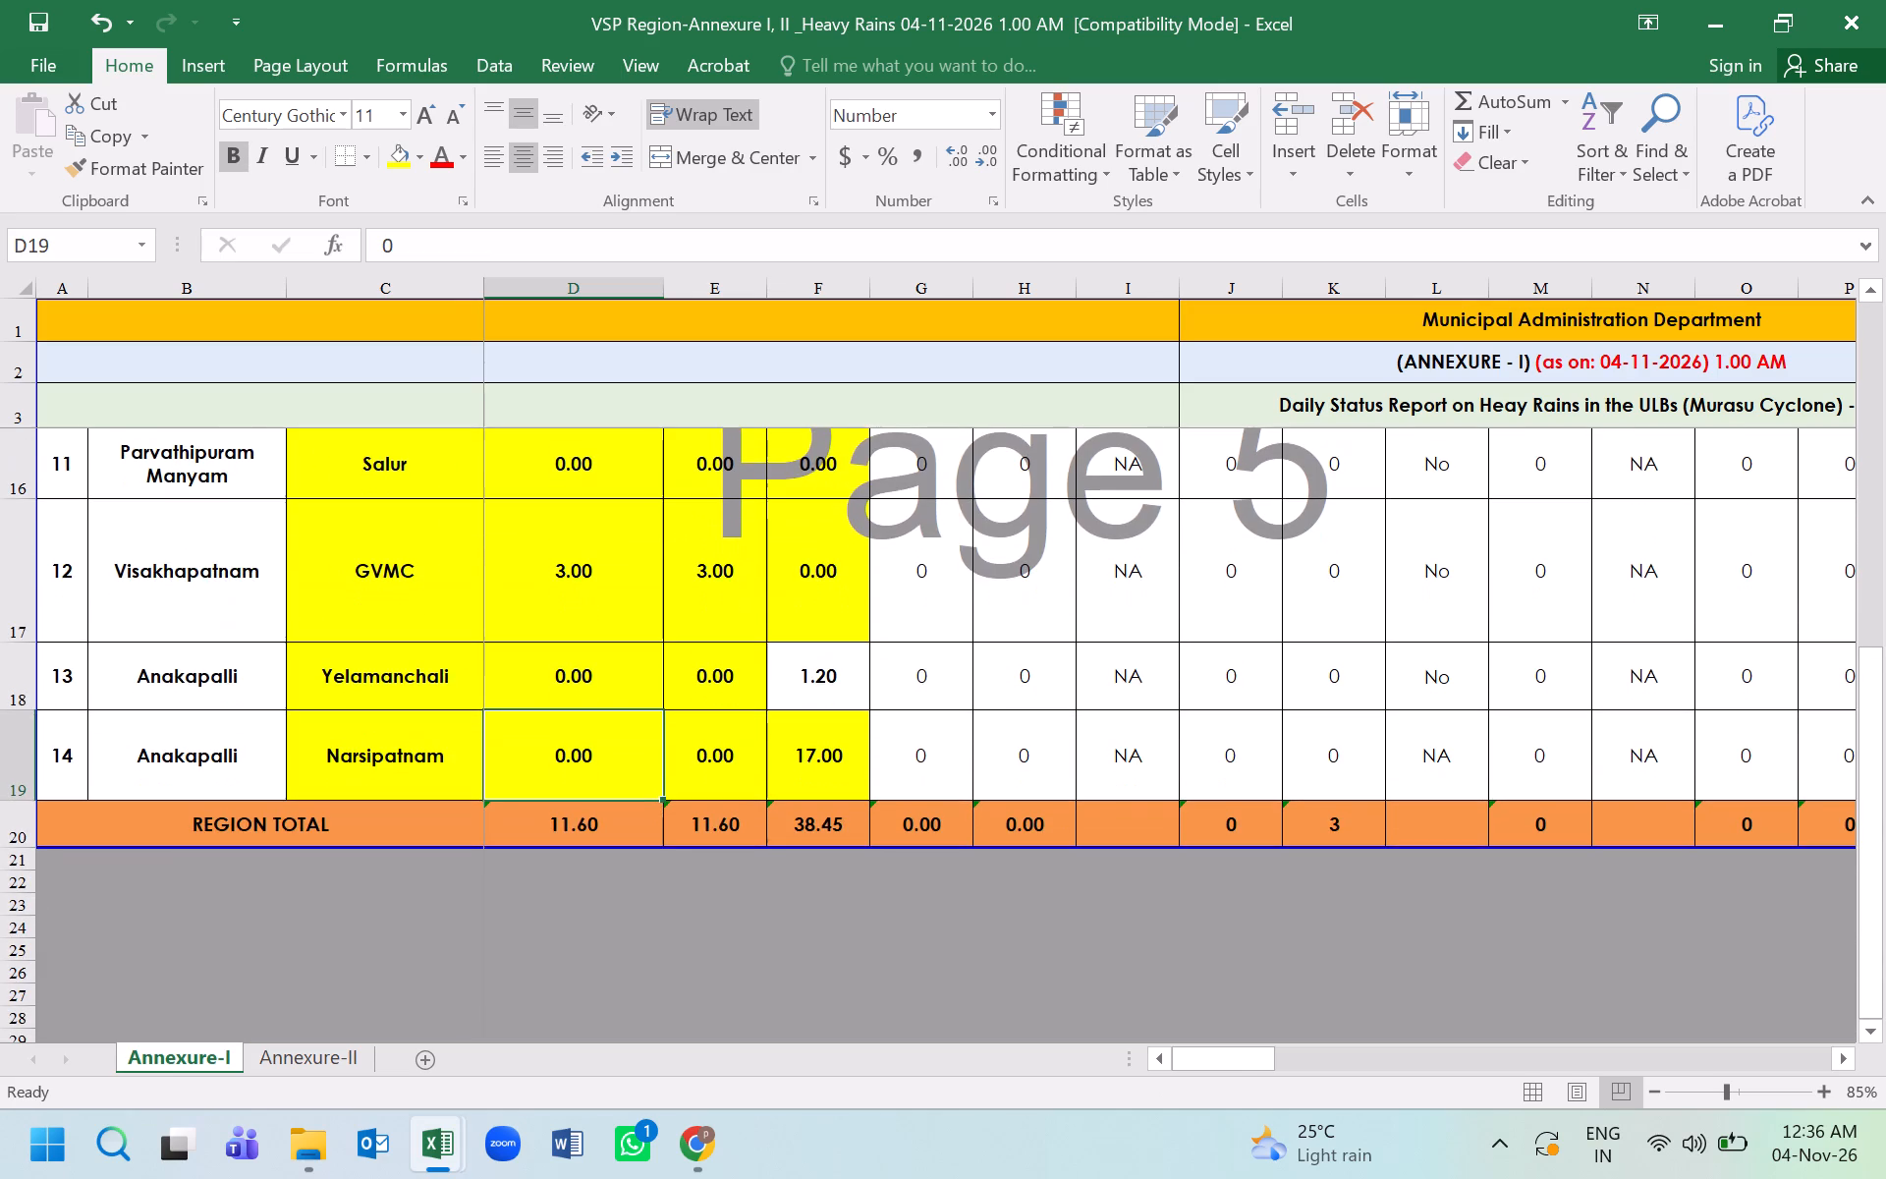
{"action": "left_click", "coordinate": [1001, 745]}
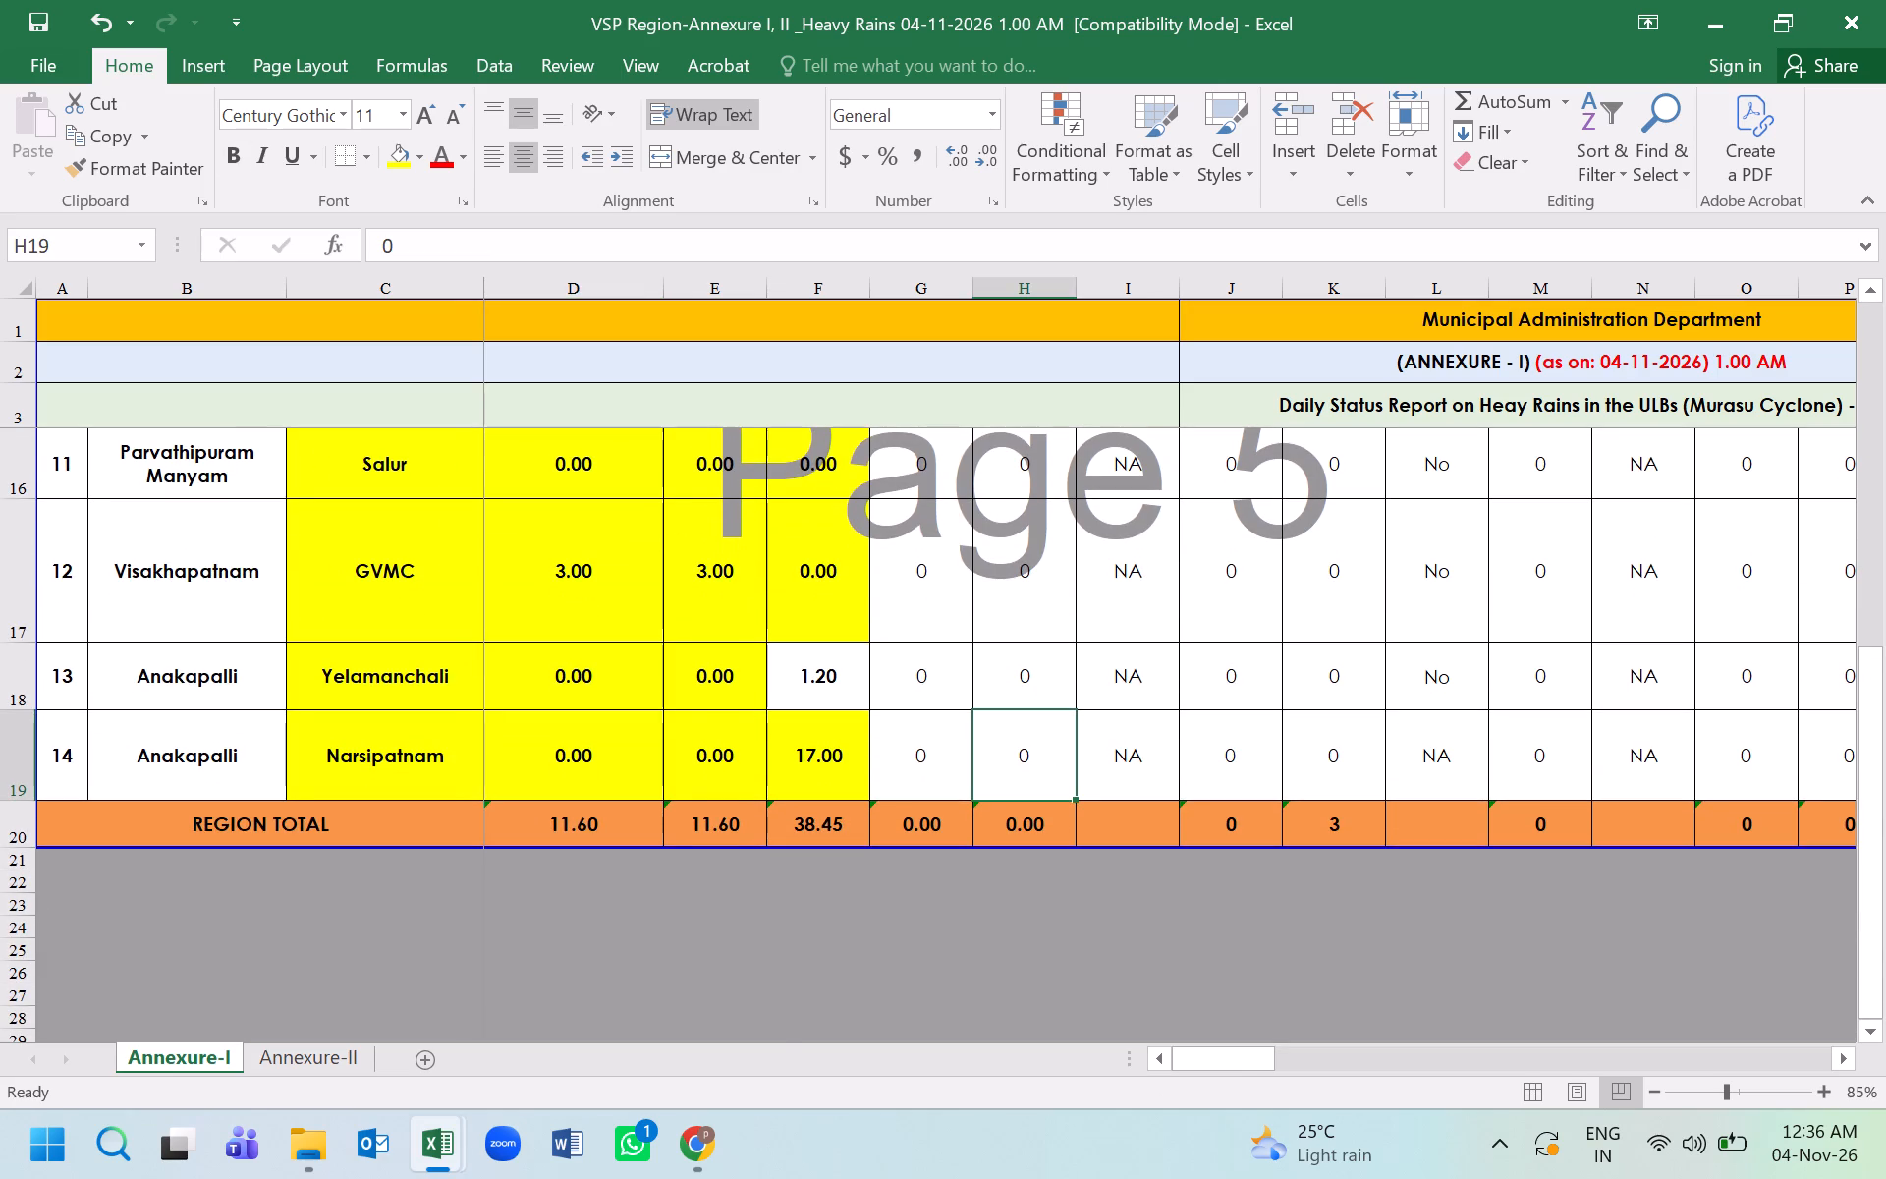
Fill all ULB names and their three rainfall columns white in Annexure-I, from Srikakulam through Narsipatnam (C6:F19).
{"action": "scroll", "coordinate": [688, 813], "scroll_direction": "up", "scroll_amount": 1}
{"action": "scroll", "coordinate": [575, 814], "scroll_direction": "up", "scroll_amount": 4}
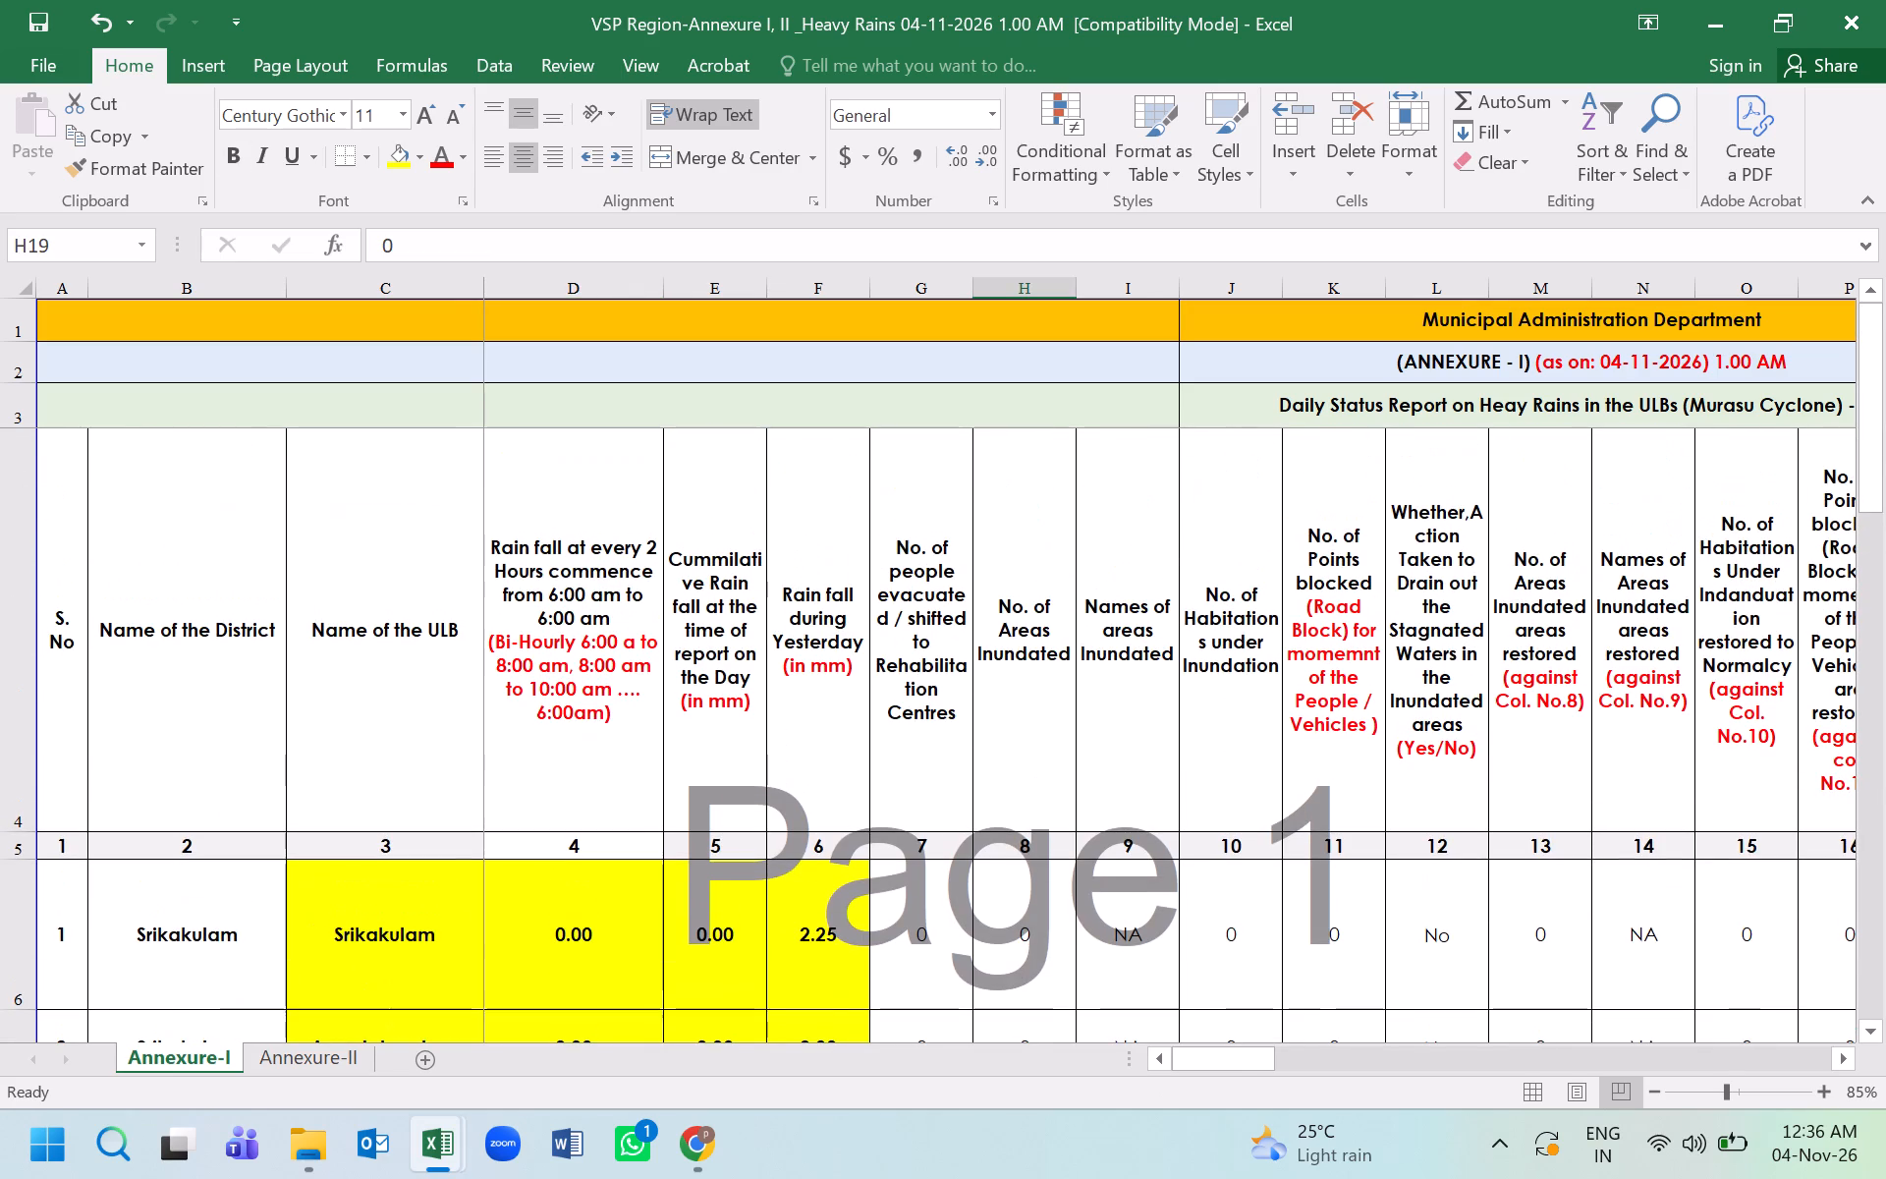
{"action": "left_click_drag", "start_coordinate": [397, 915], "coordinate": [789, 1143]}
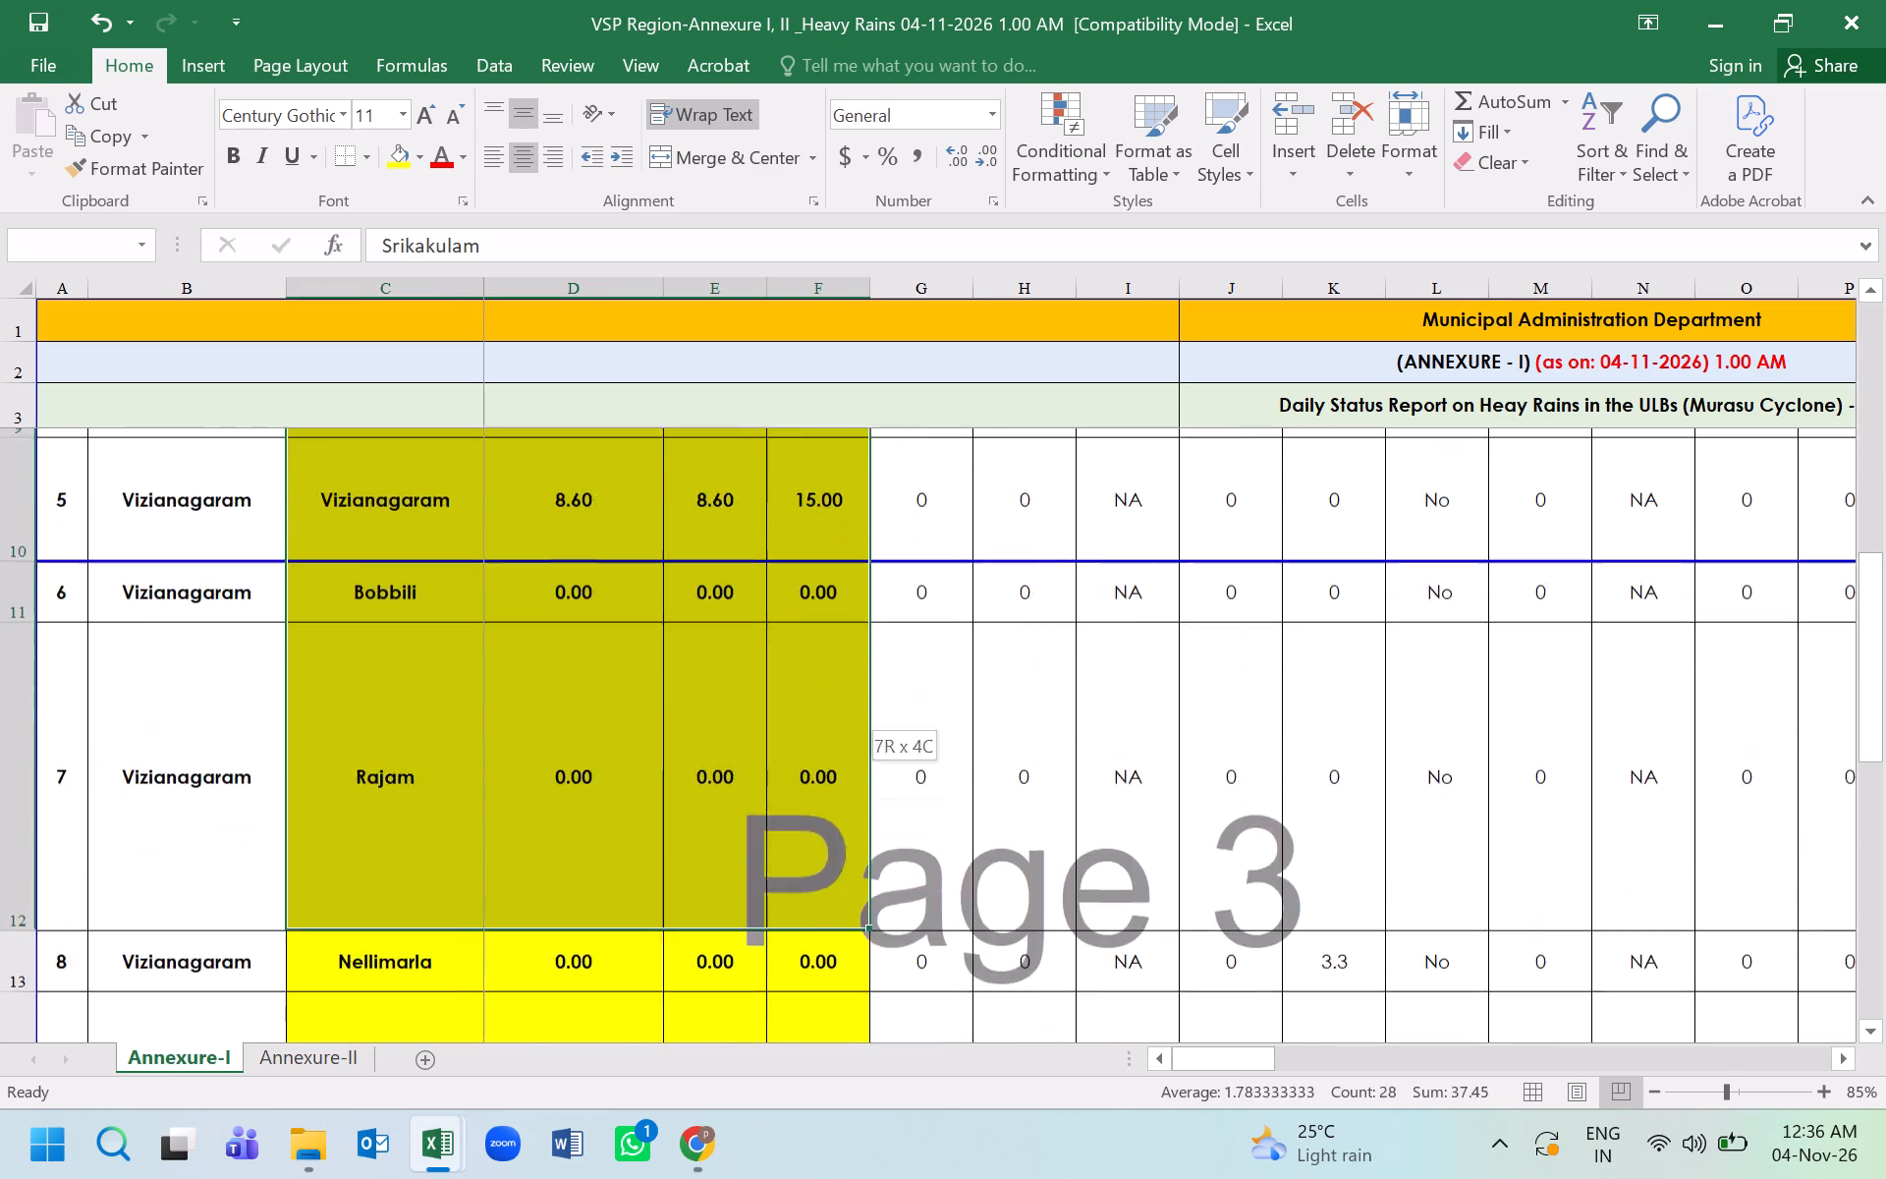
{"action": "left_click_drag", "start_coordinate": [789, 1143], "coordinate": [844, 777]}
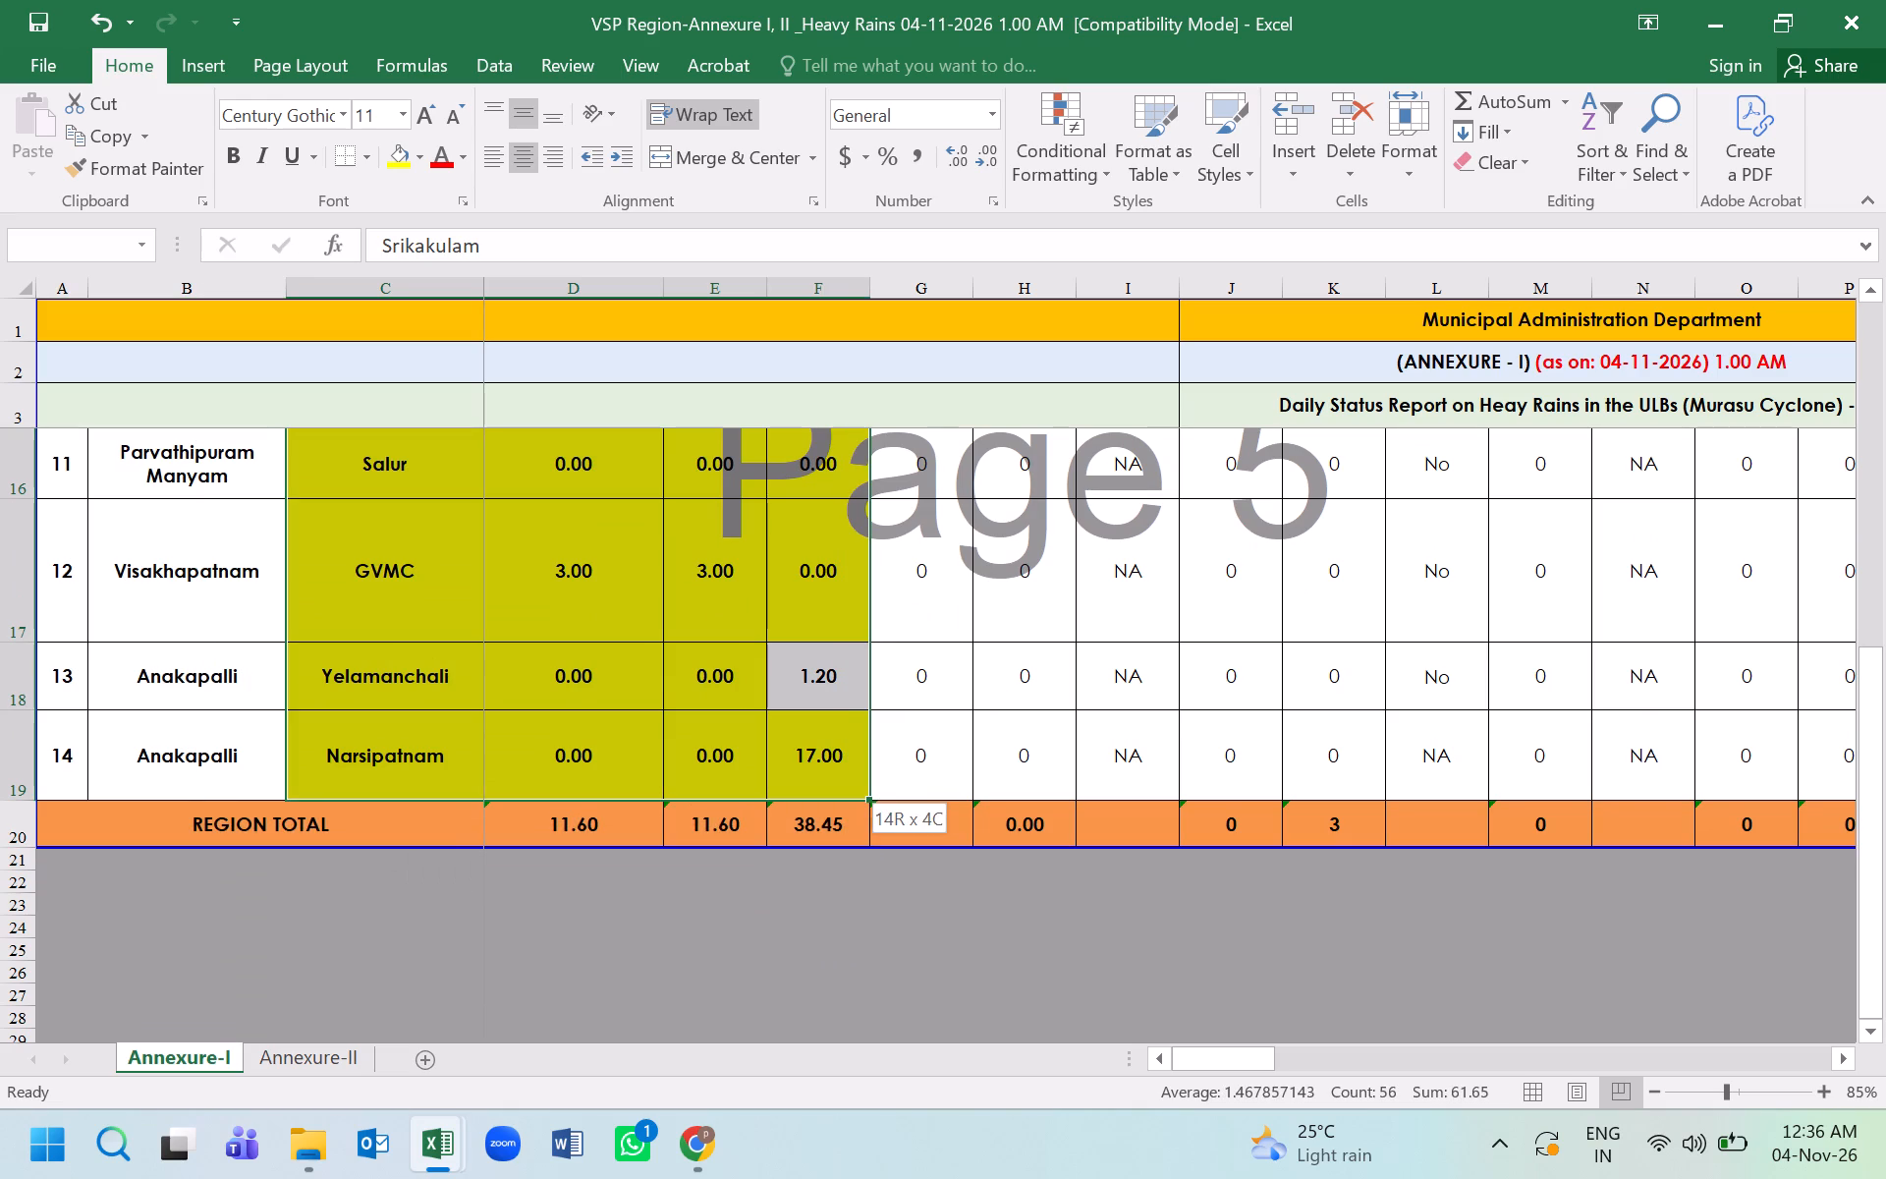
{"action": "left_click_drag", "start_coordinate": [844, 777], "coordinate": [844, 776]}
{"action": "left_click", "coordinate": [415, 152]}
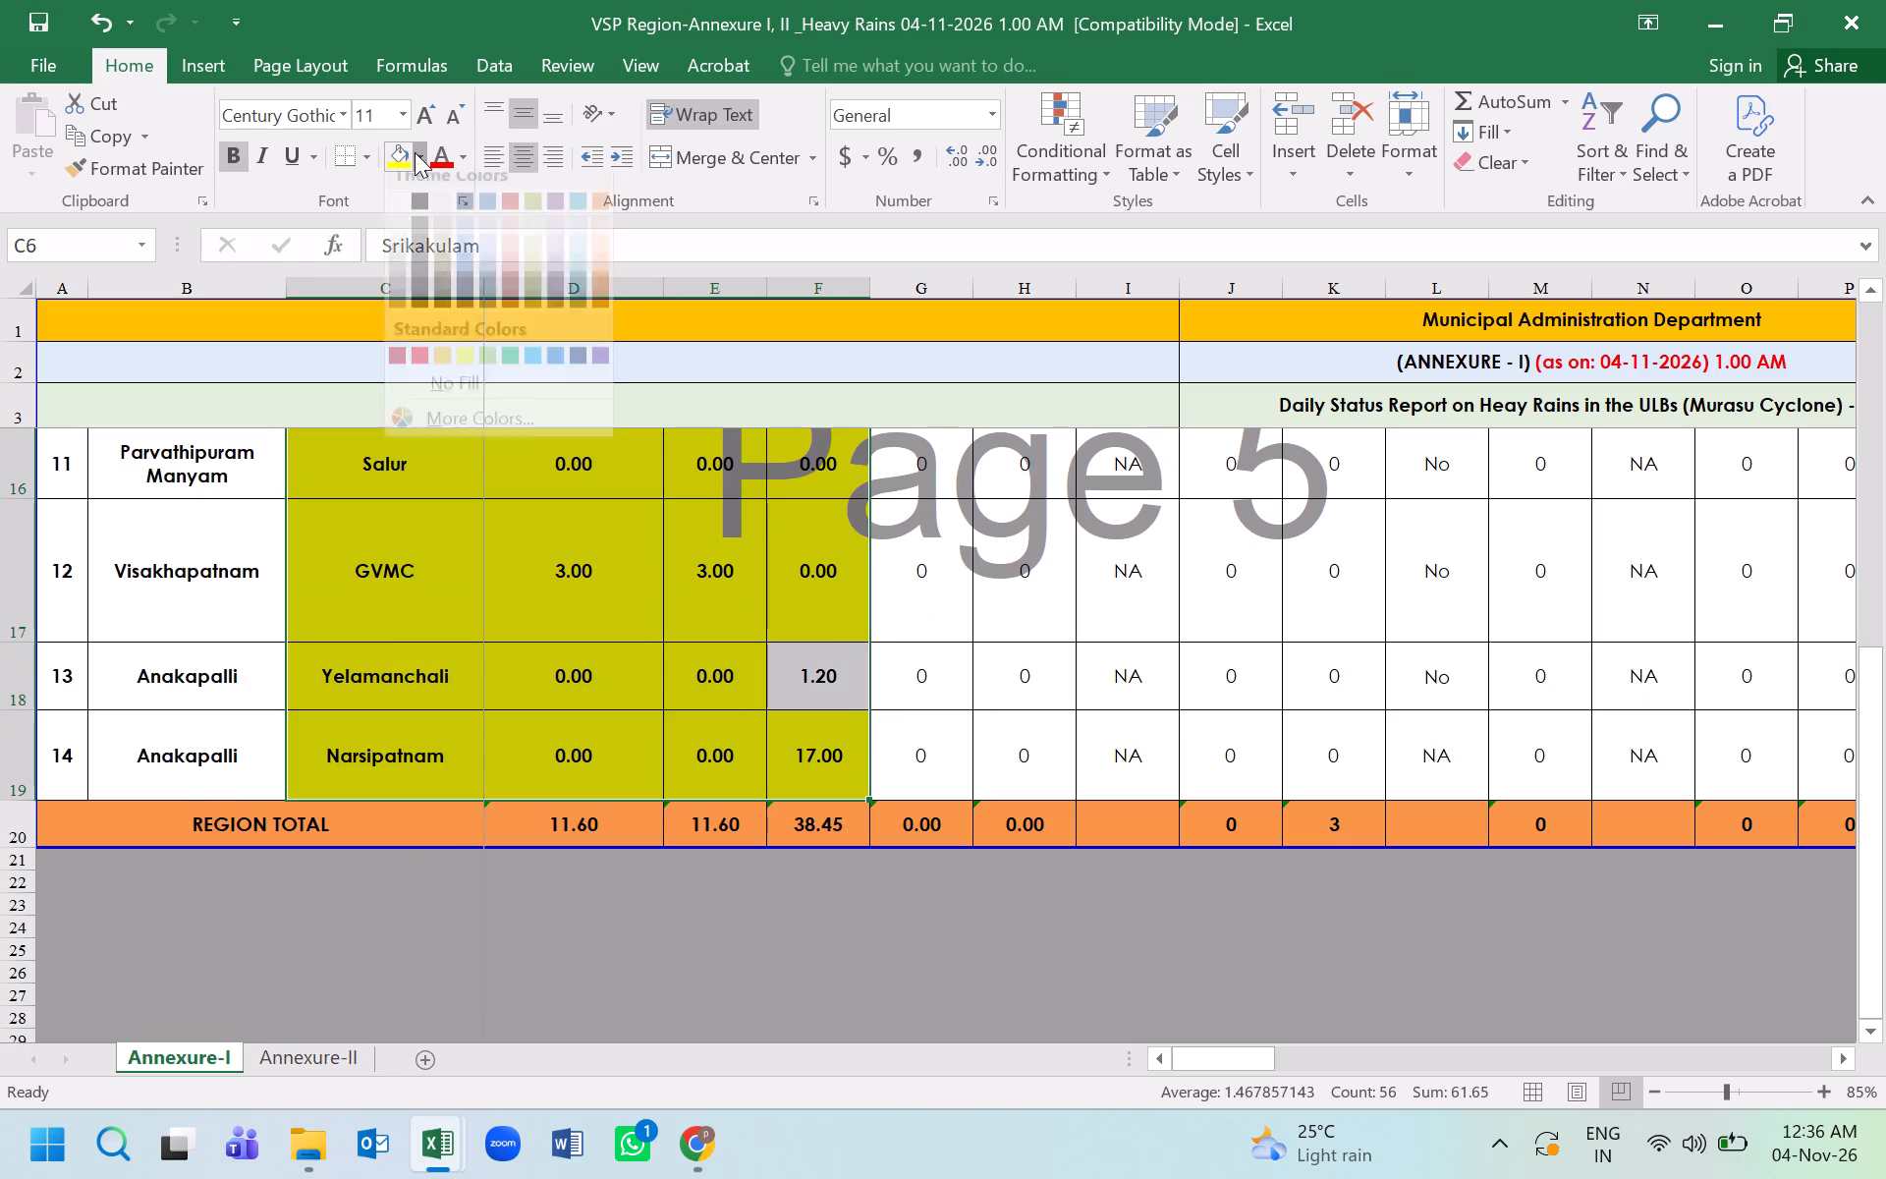
{"action": "left_click", "coordinate": [396, 212]}
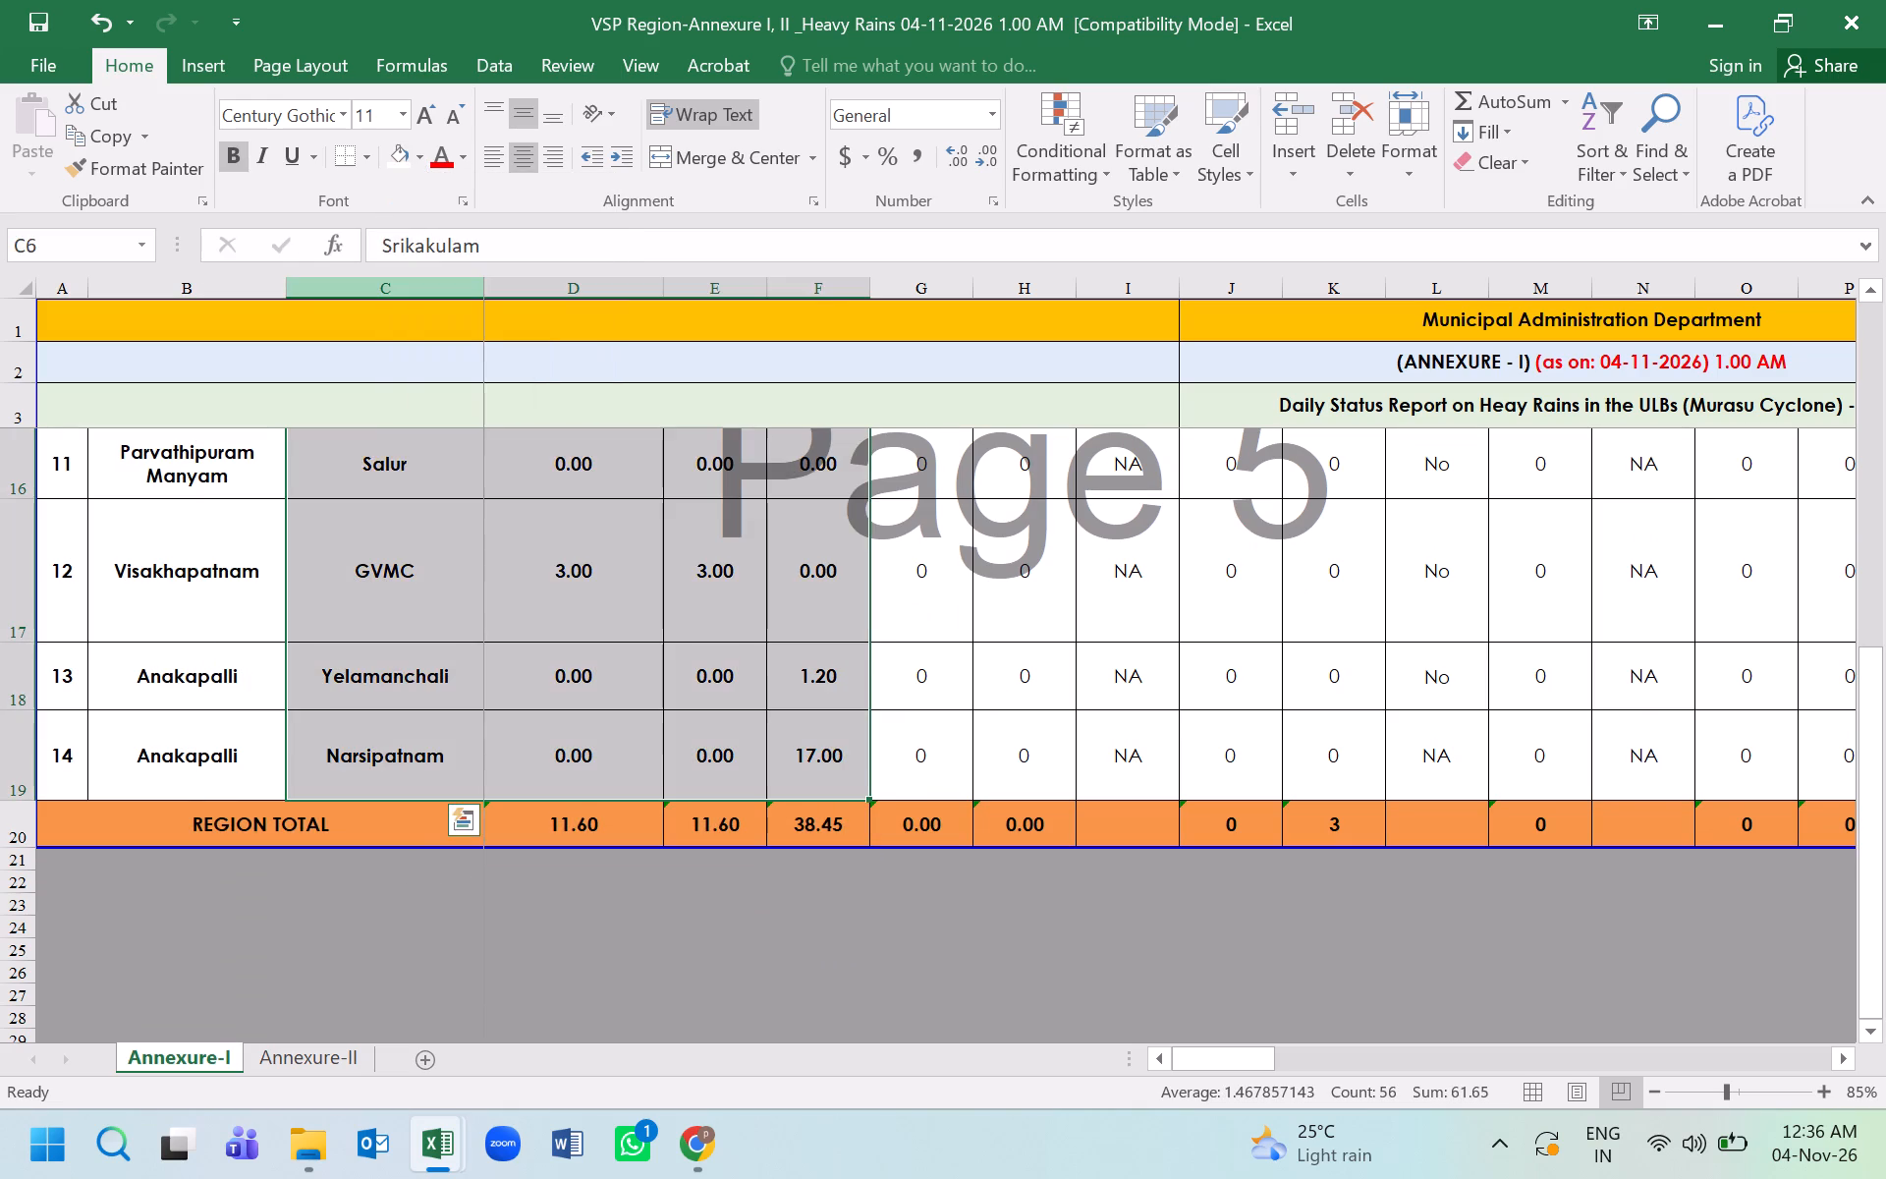
{"action": "left_click", "coordinate": [488, 489]}
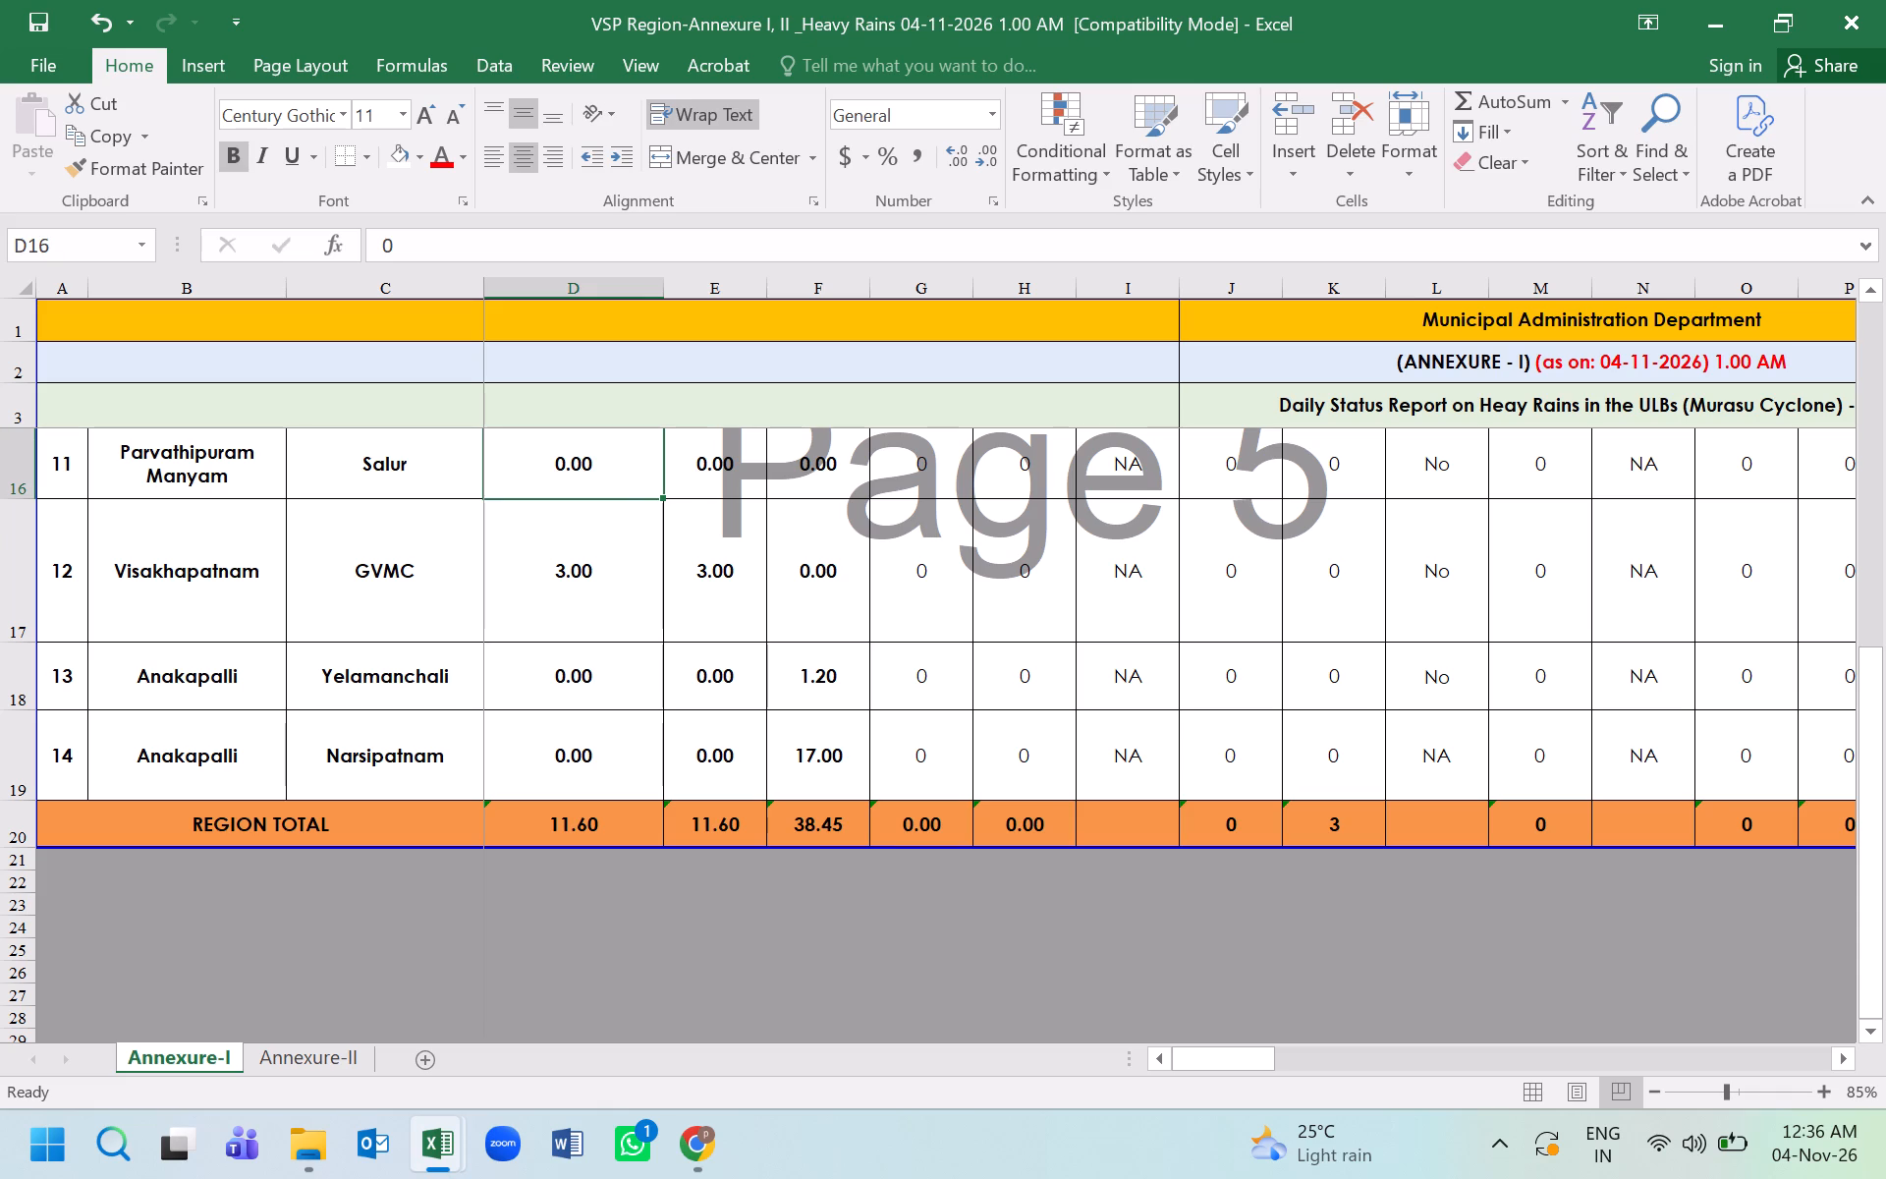
Check the fill of the ULB name and rainfall cells throughout Annexure-I, from Srikakulam through the Region Total.
{"action": "scroll", "coordinate": [622, 656], "scroll_direction": "up", "scroll_amount": 1}
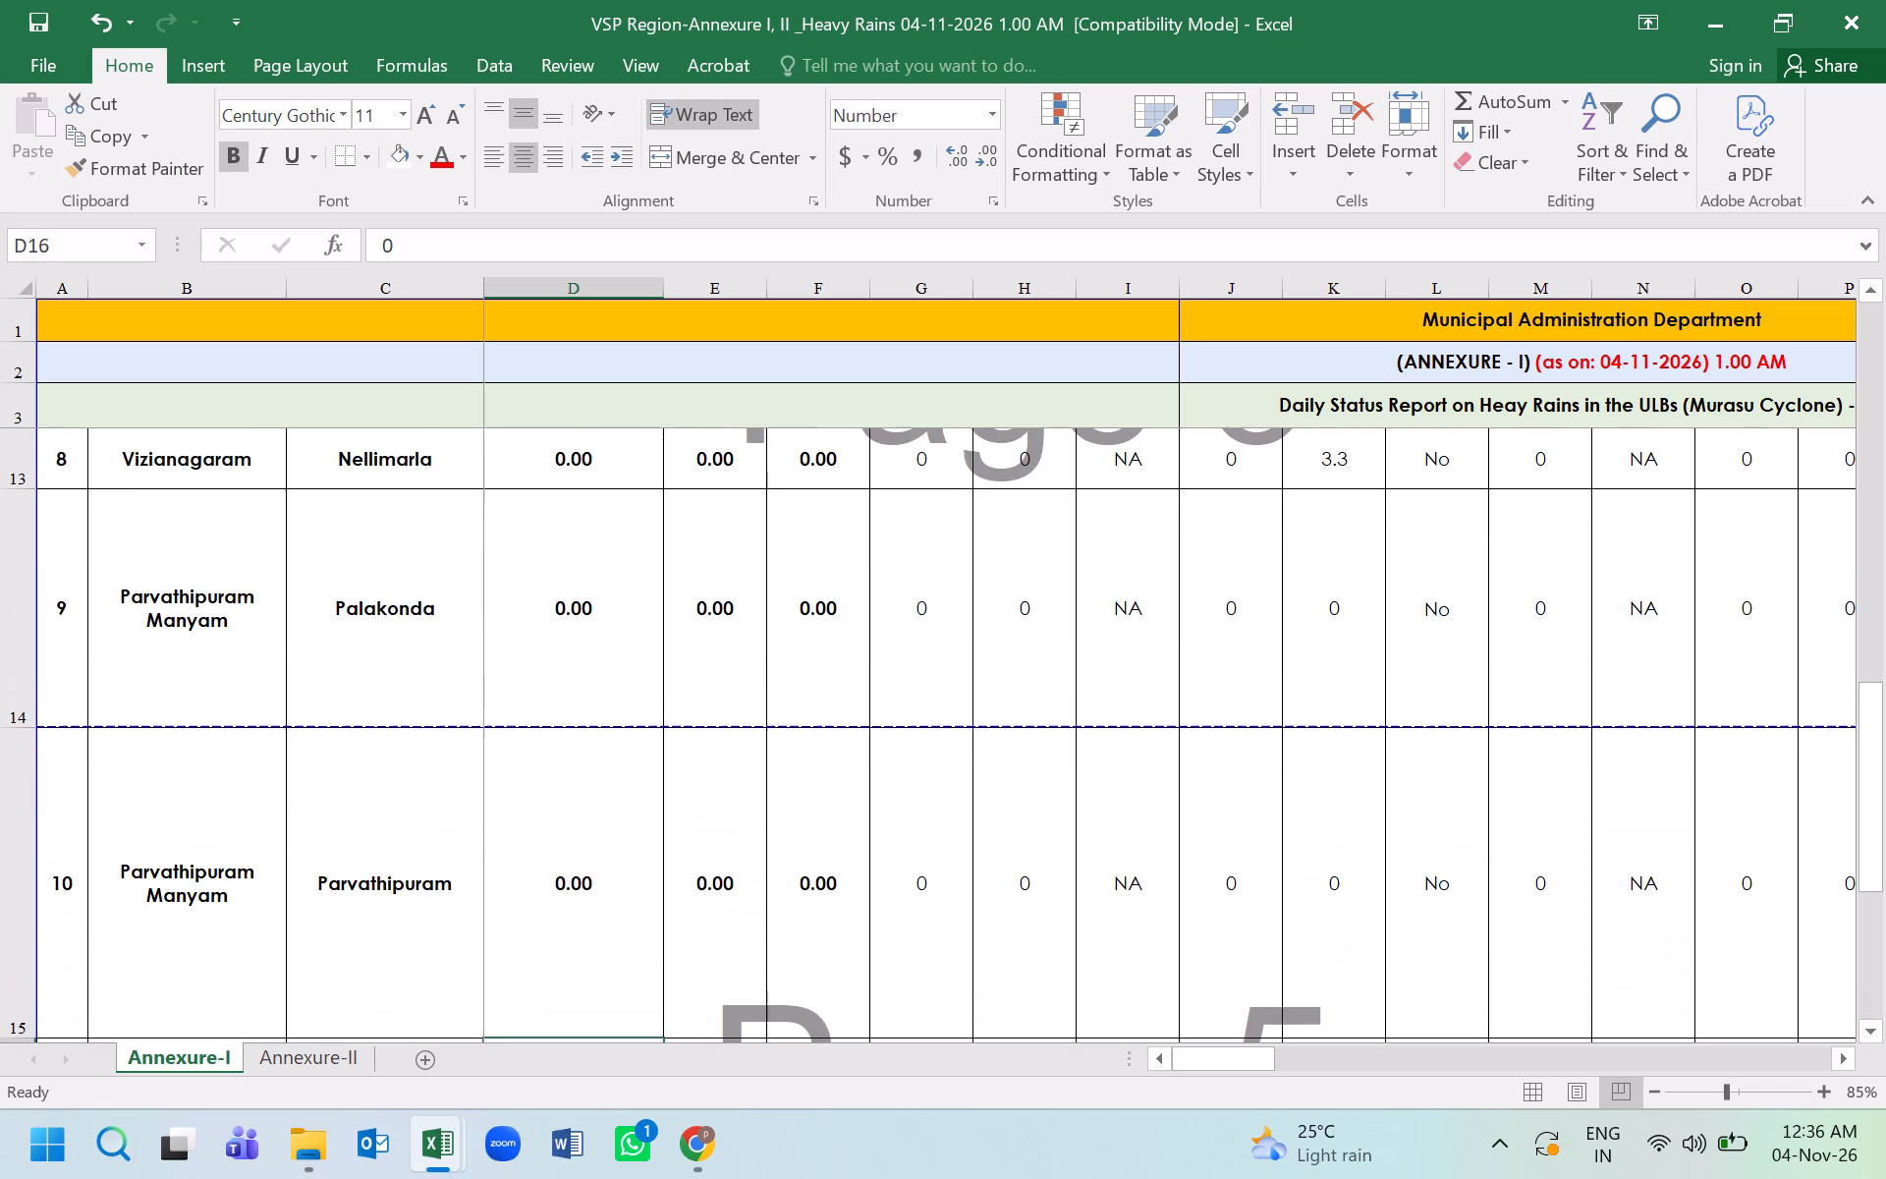
{"action": "scroll", "coordinate": [622, 656], "scroll_direction": "up", "scroll_amount": 3}
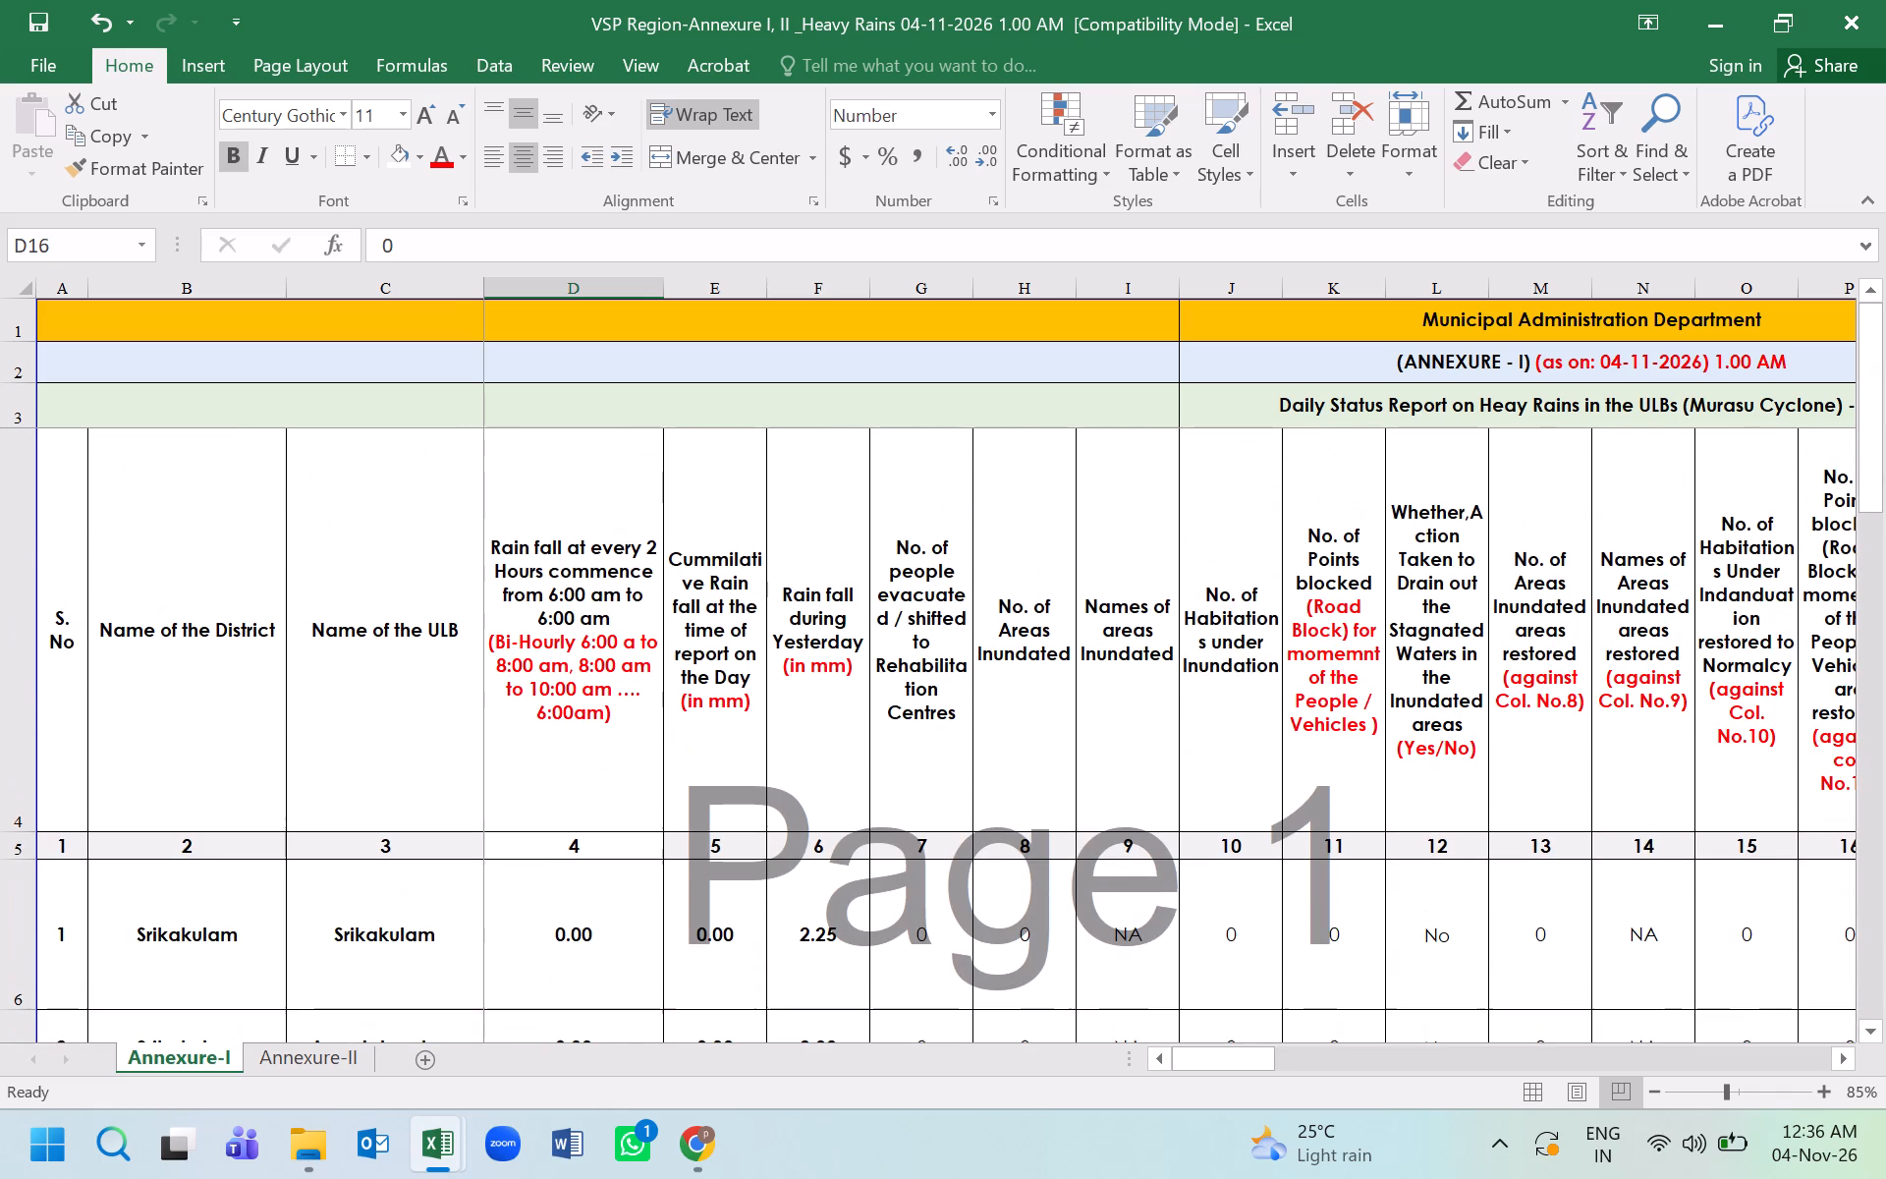
{"action": "left_click", "coordinate": [576, 937]}
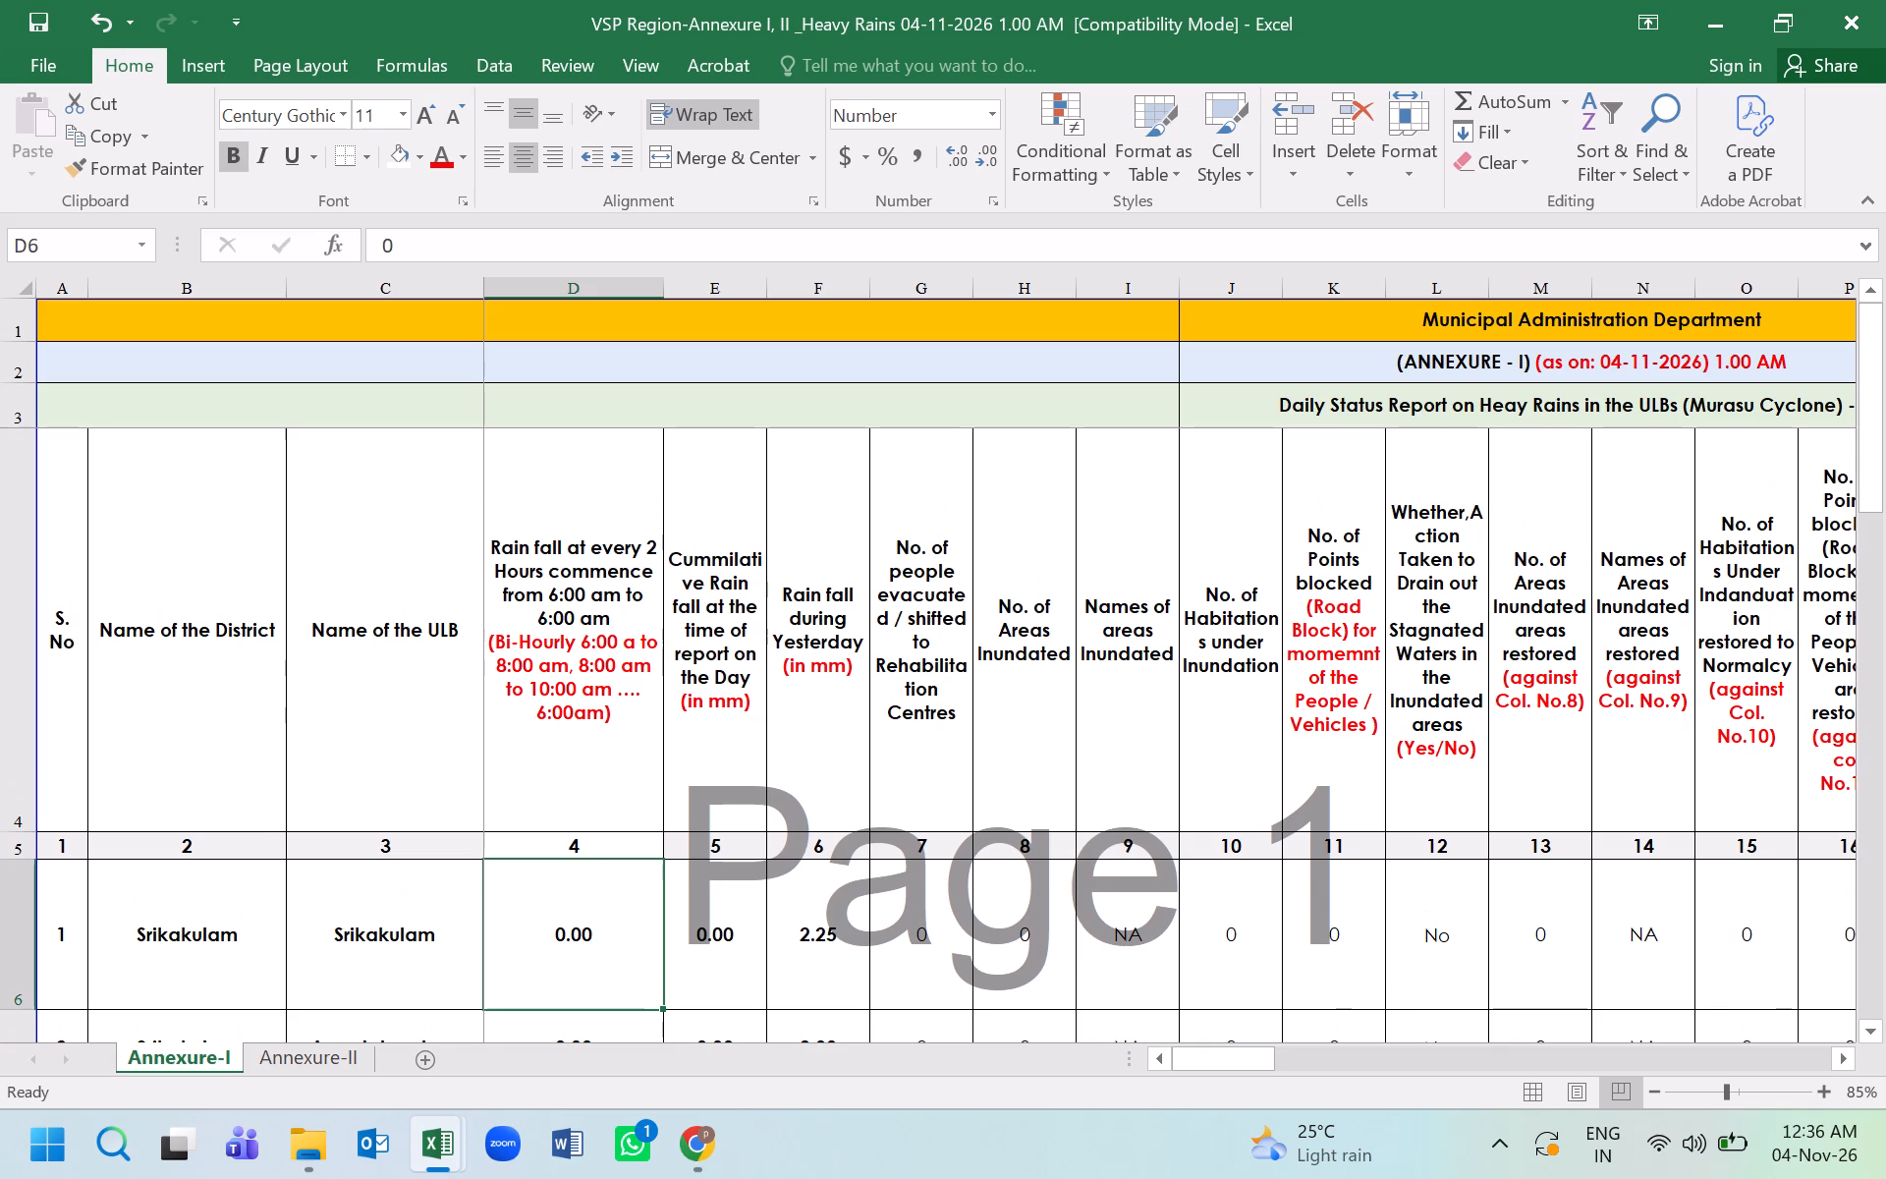
{"action": "scroll", "coordinate": [685, 960], "scroll_direction": "down", "scroll_amount": 1}
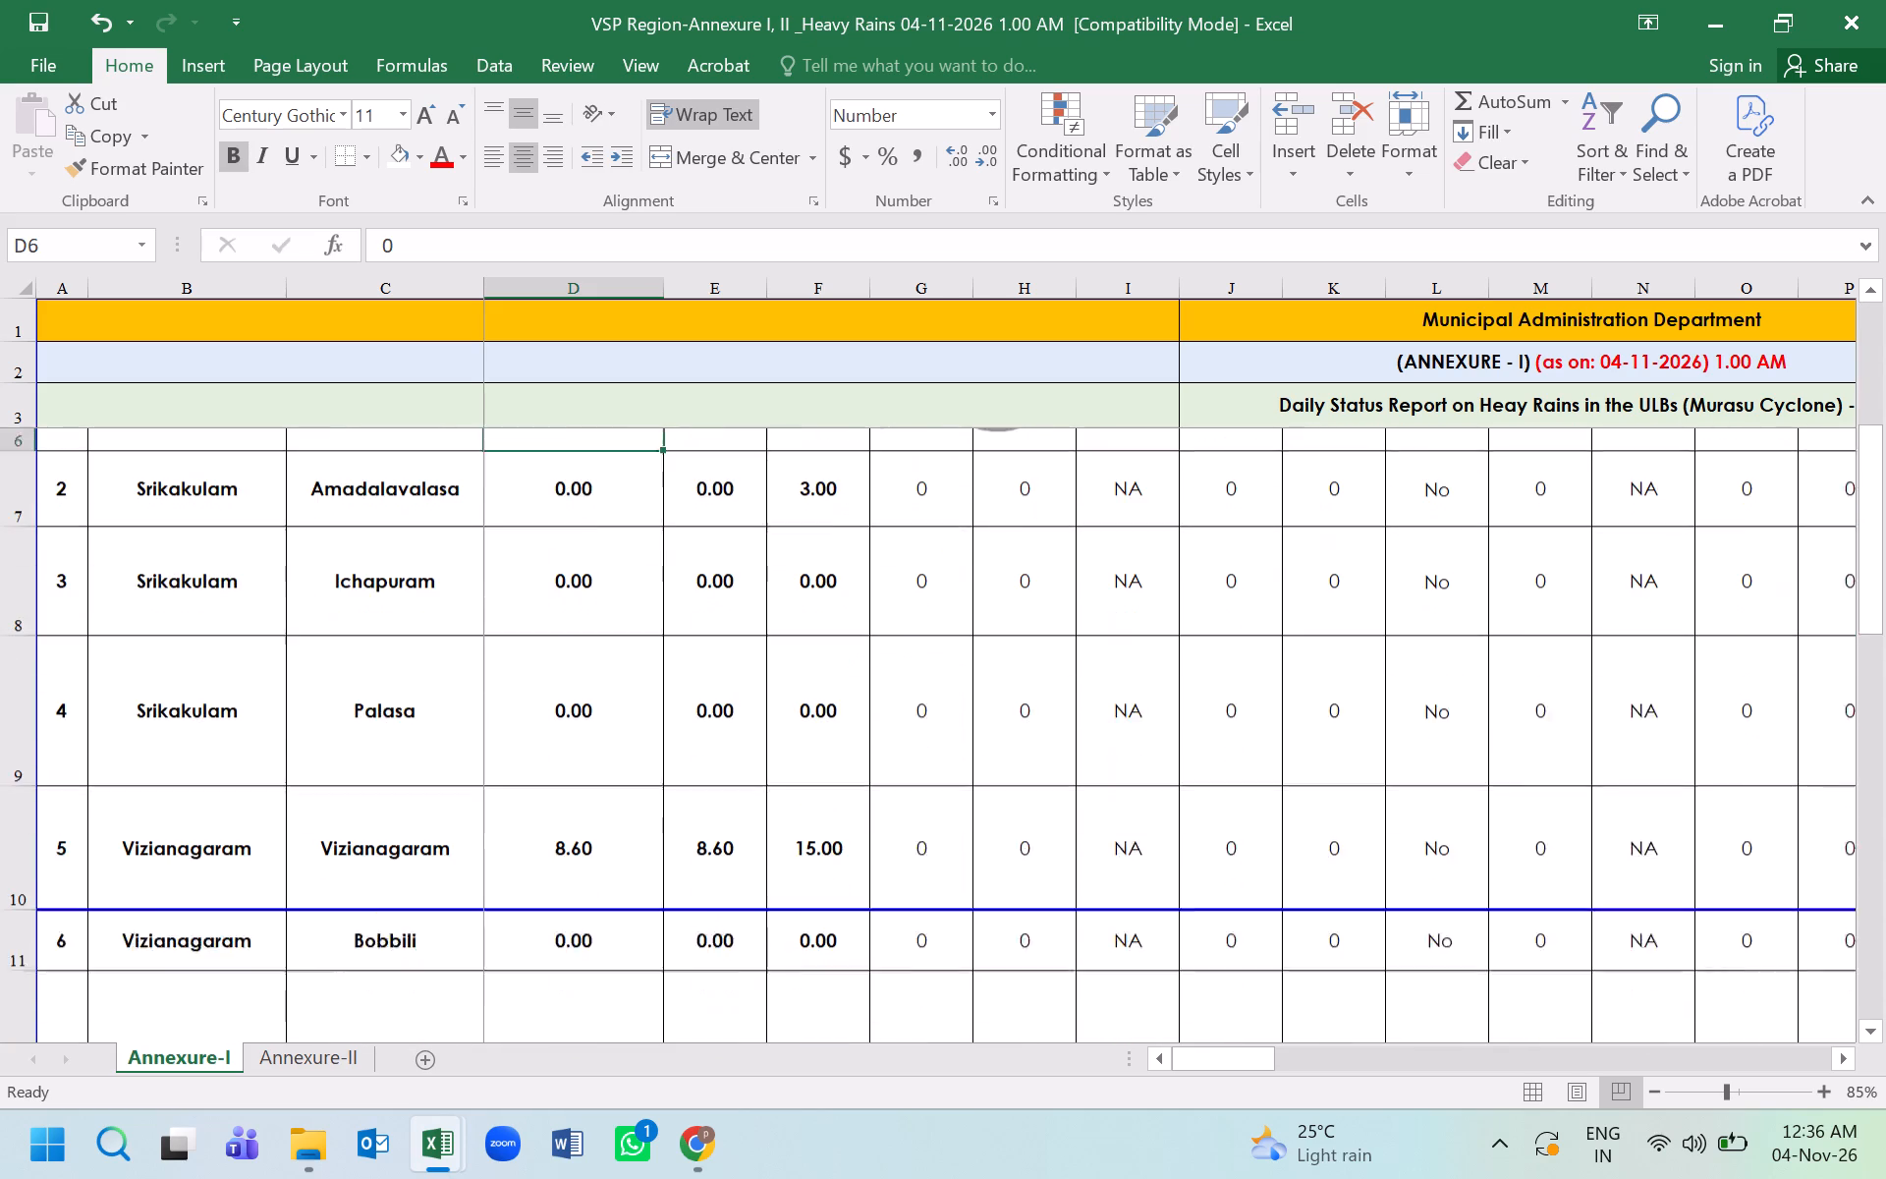
{"action": "scroll", "coordinate": [693, 953], "scroll_direction": "down", "scroll_amount": 3}
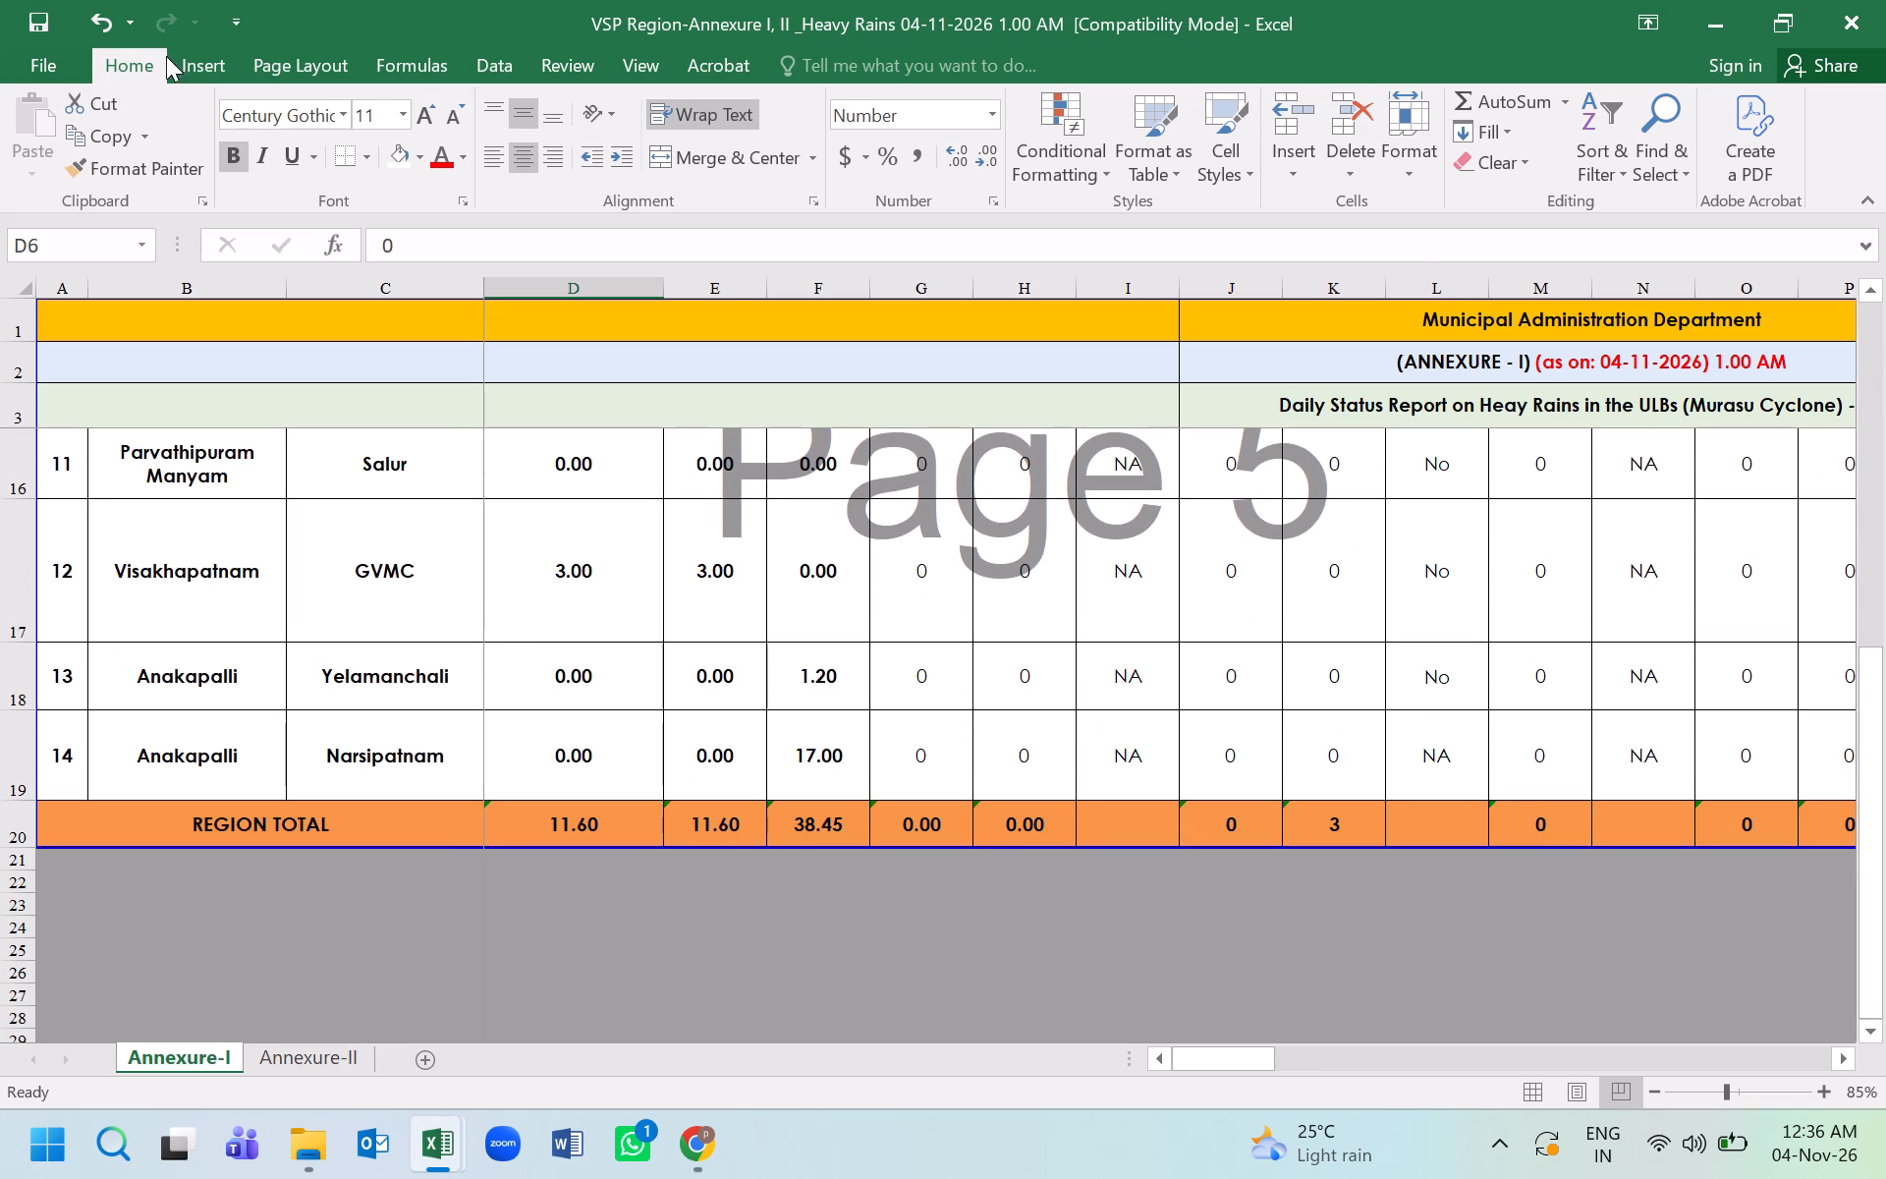
Save the 04-11-2026 1.00 AM VSP Region workbook in its existing compatibility format.
{"action": "left_click", "coordinate": [34, 26]}
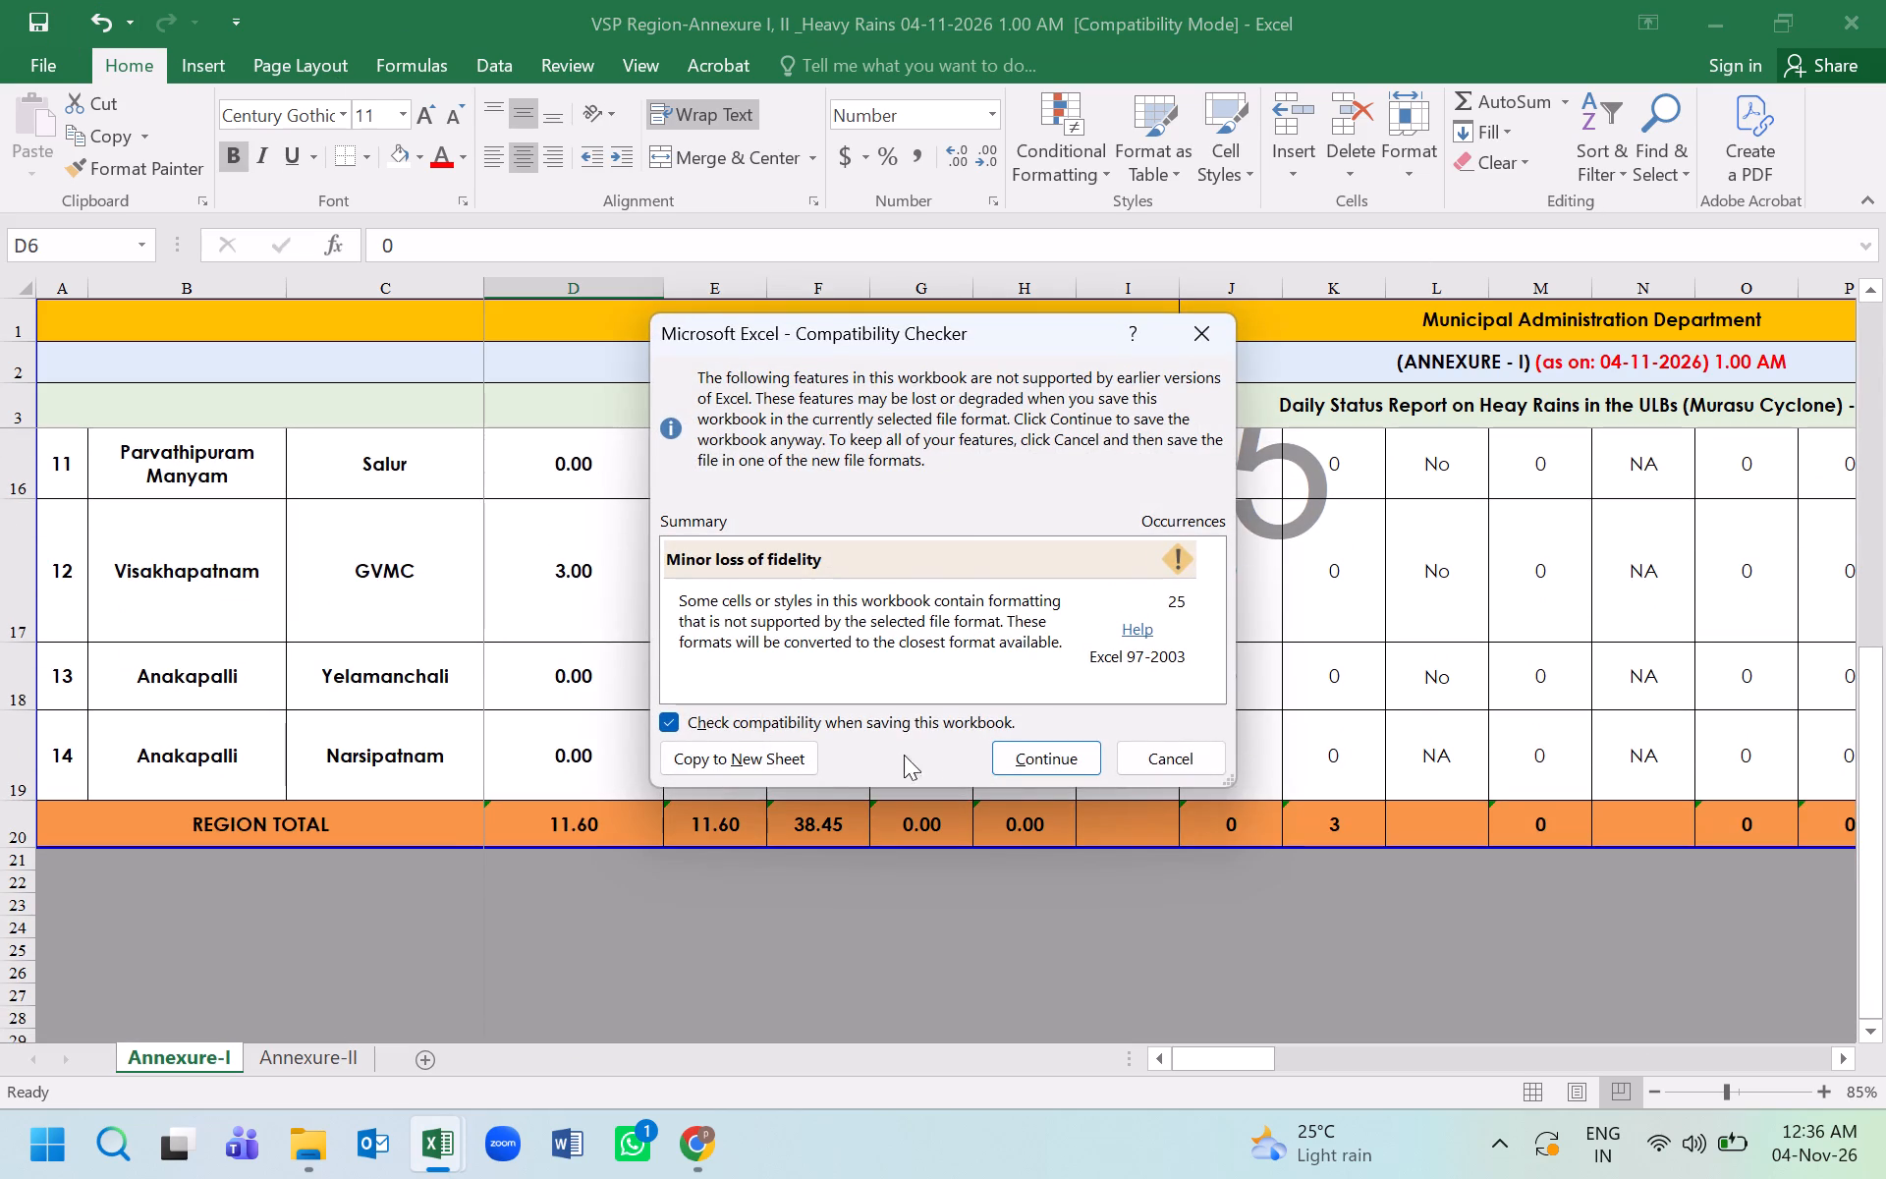
{"action": "left_click", "coordinate": [1052, 749]}
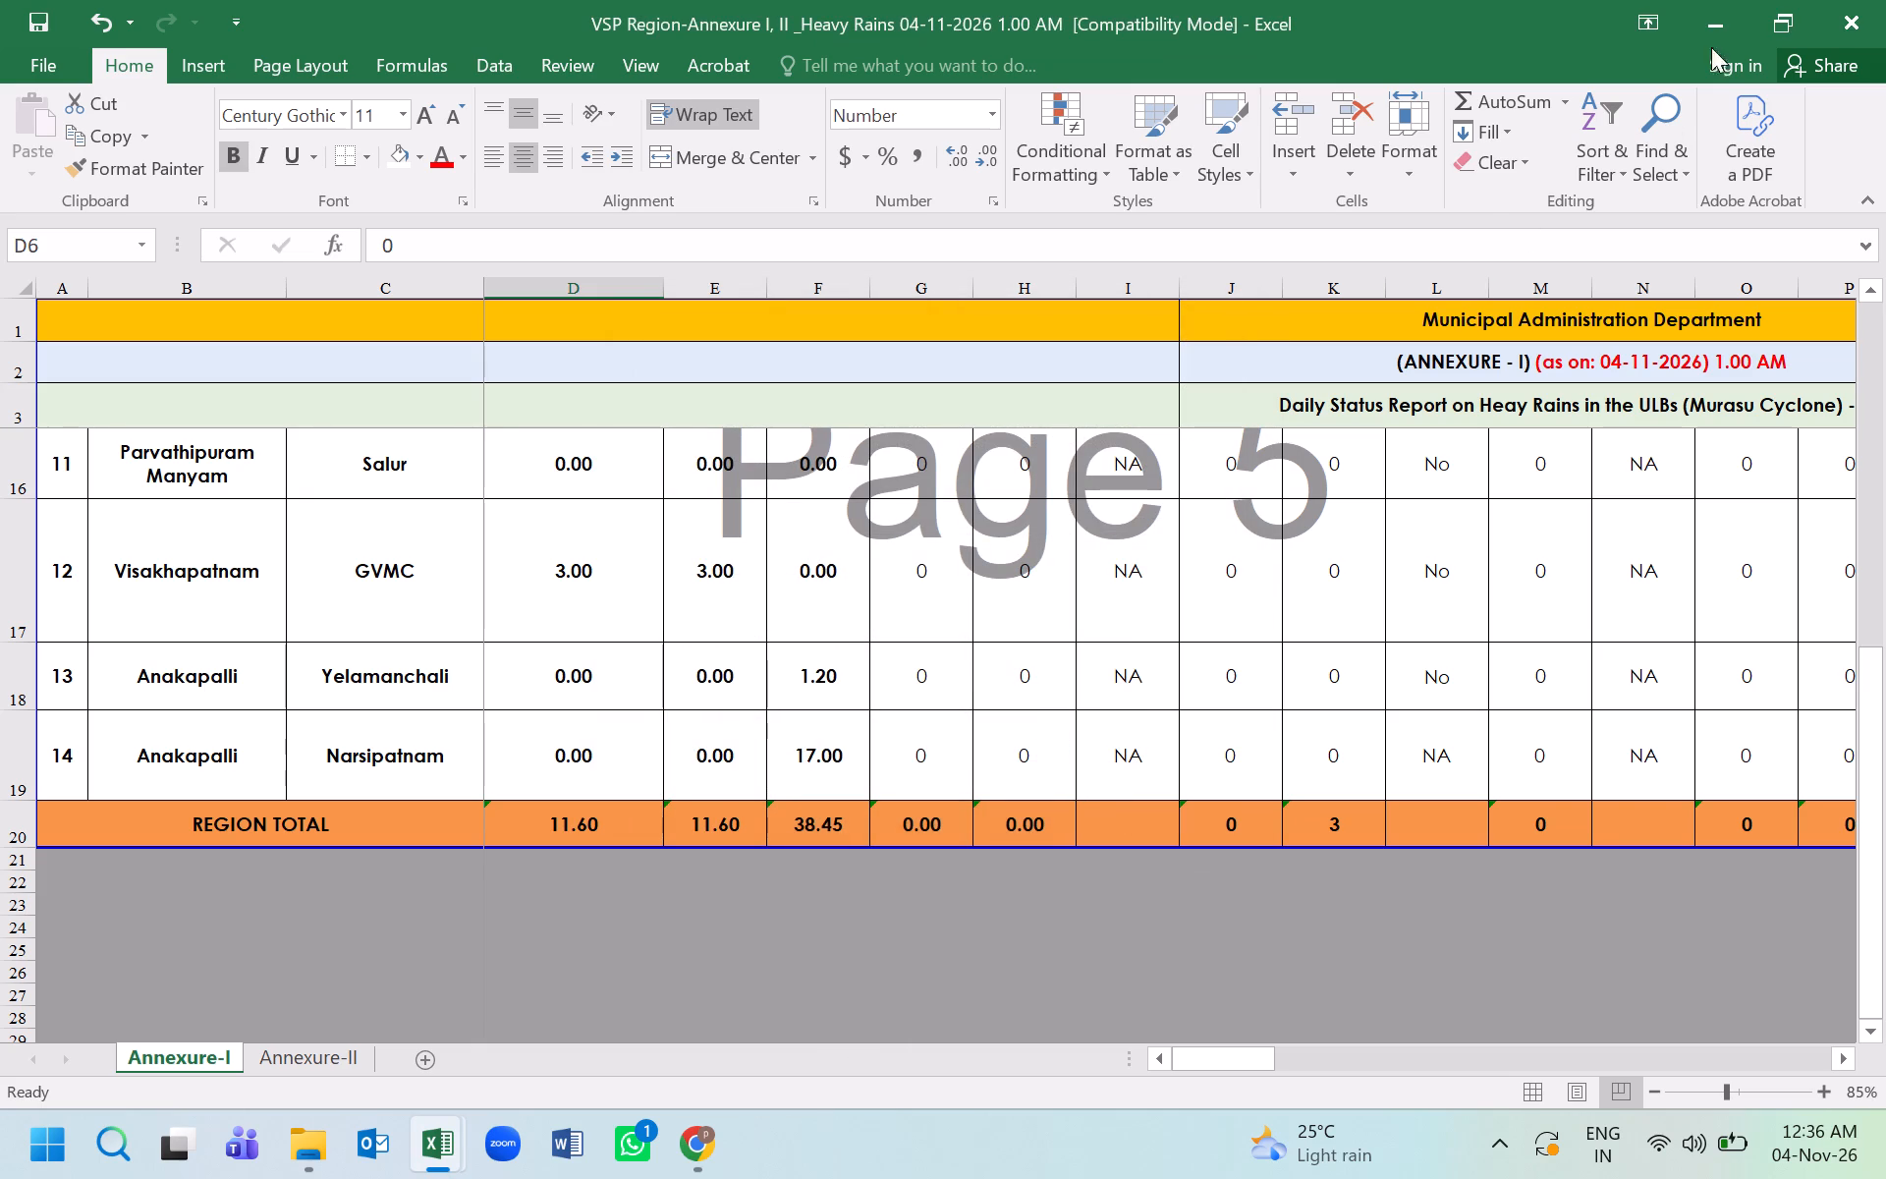
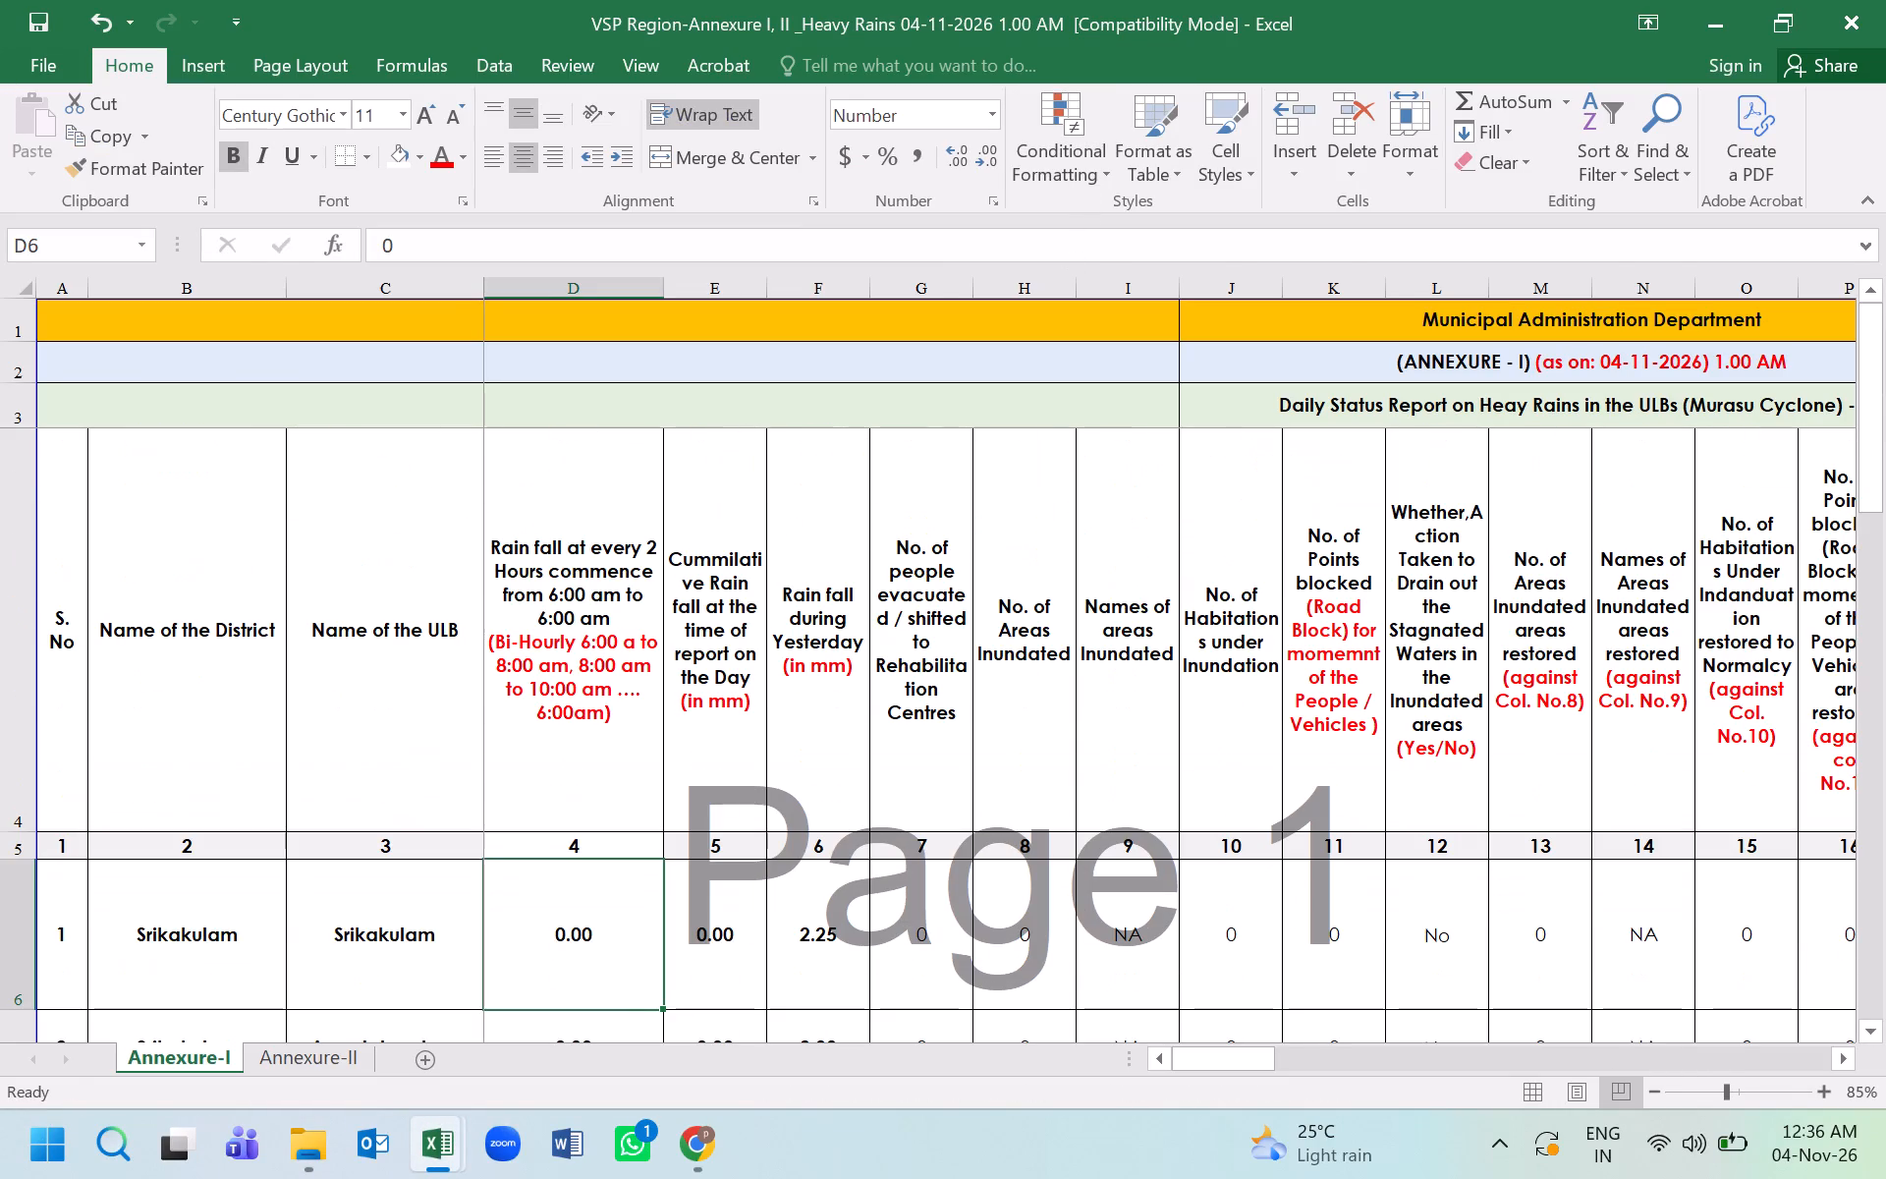
Review the ULB rainfall figures and cell fills across Annexure-I, from Srikakulam through the Region Total.
{"action": "scroll", "coordinate": [982, 461], "scroll_direction": "down", "scroll_amount": 2}
{"action": "scroll", "coordinate": [951, 543], "scroll_direction": "down", "scroll_amount": 3}
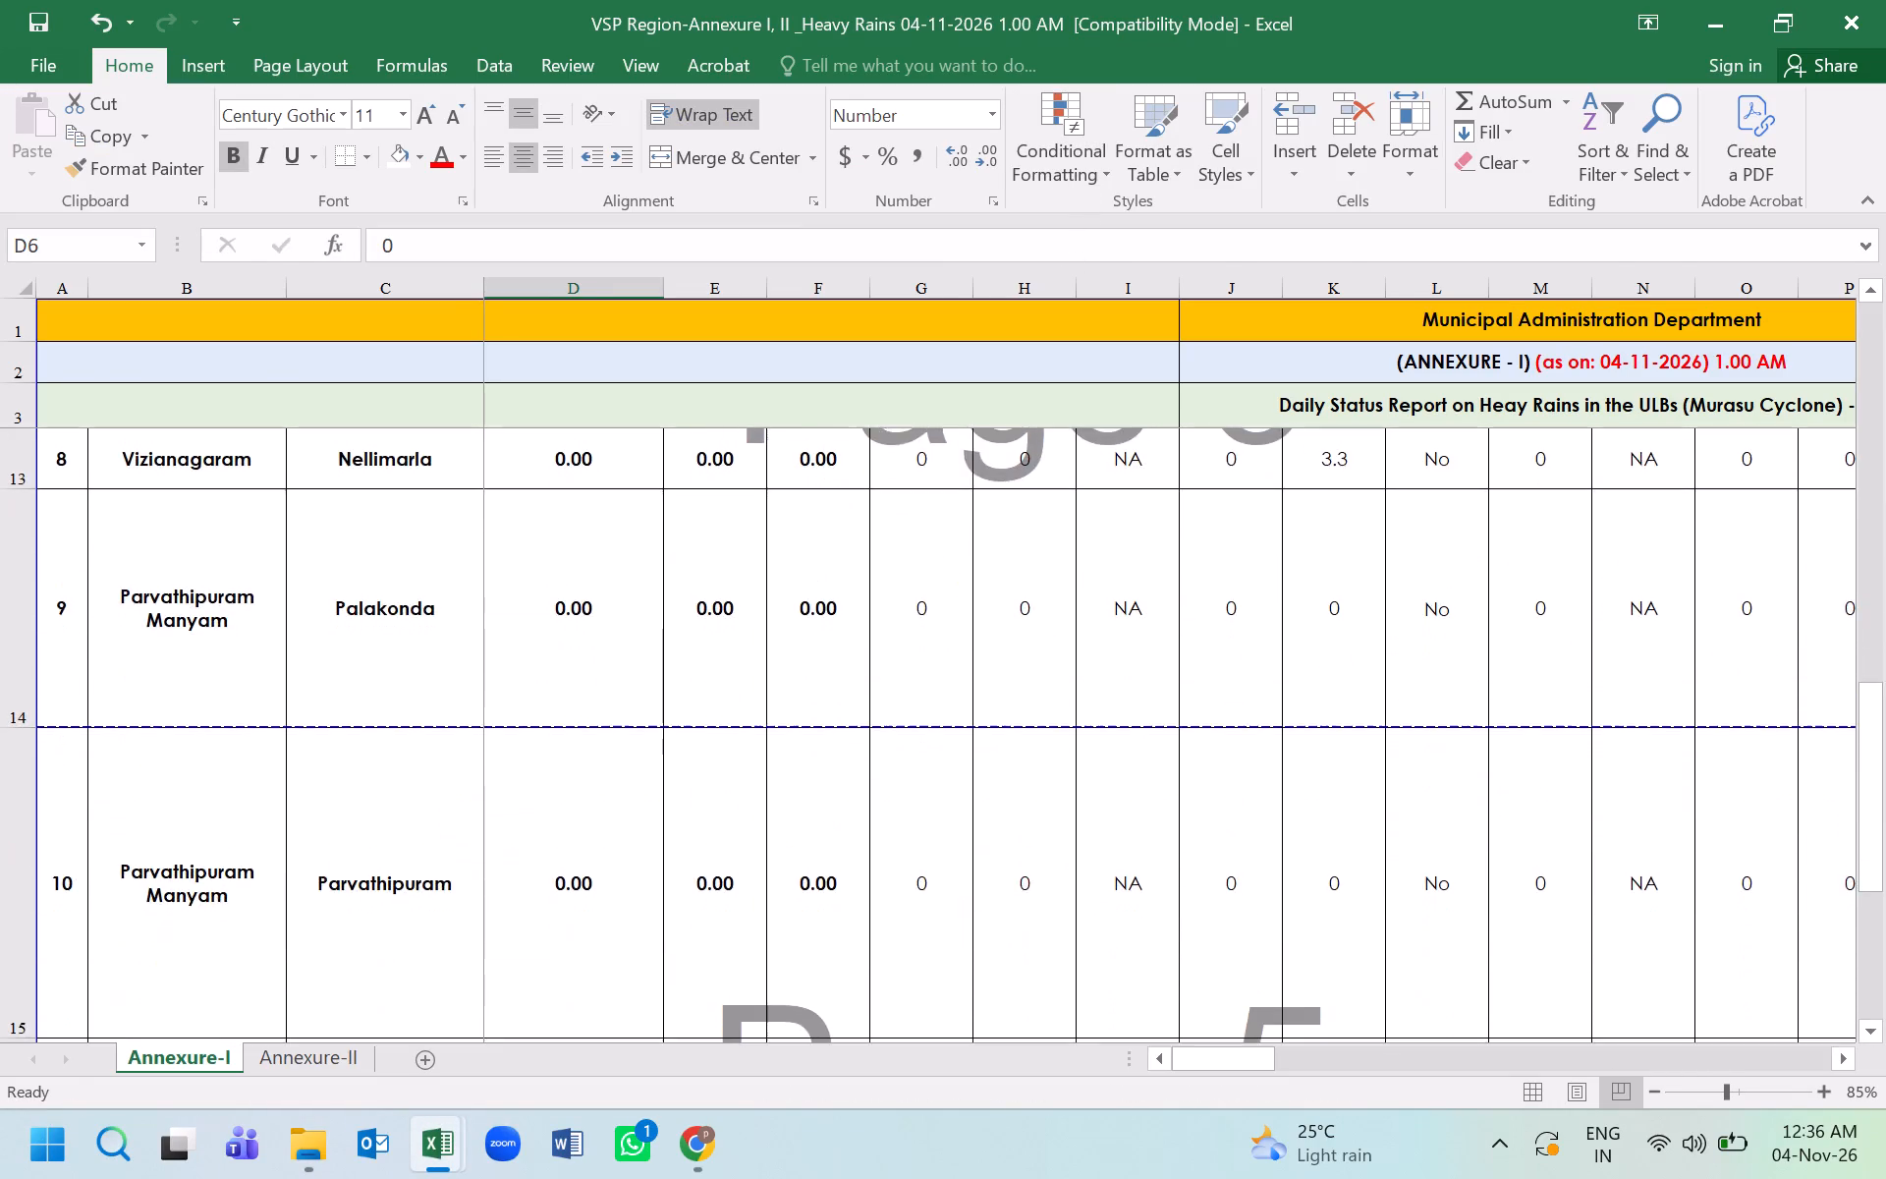
{"action": "scroll", "coordinate": [951, 547], "scroll_direction": "up", "scroll_amount": 1}
{"action": "left_click", "coordinate": [620, 616]}
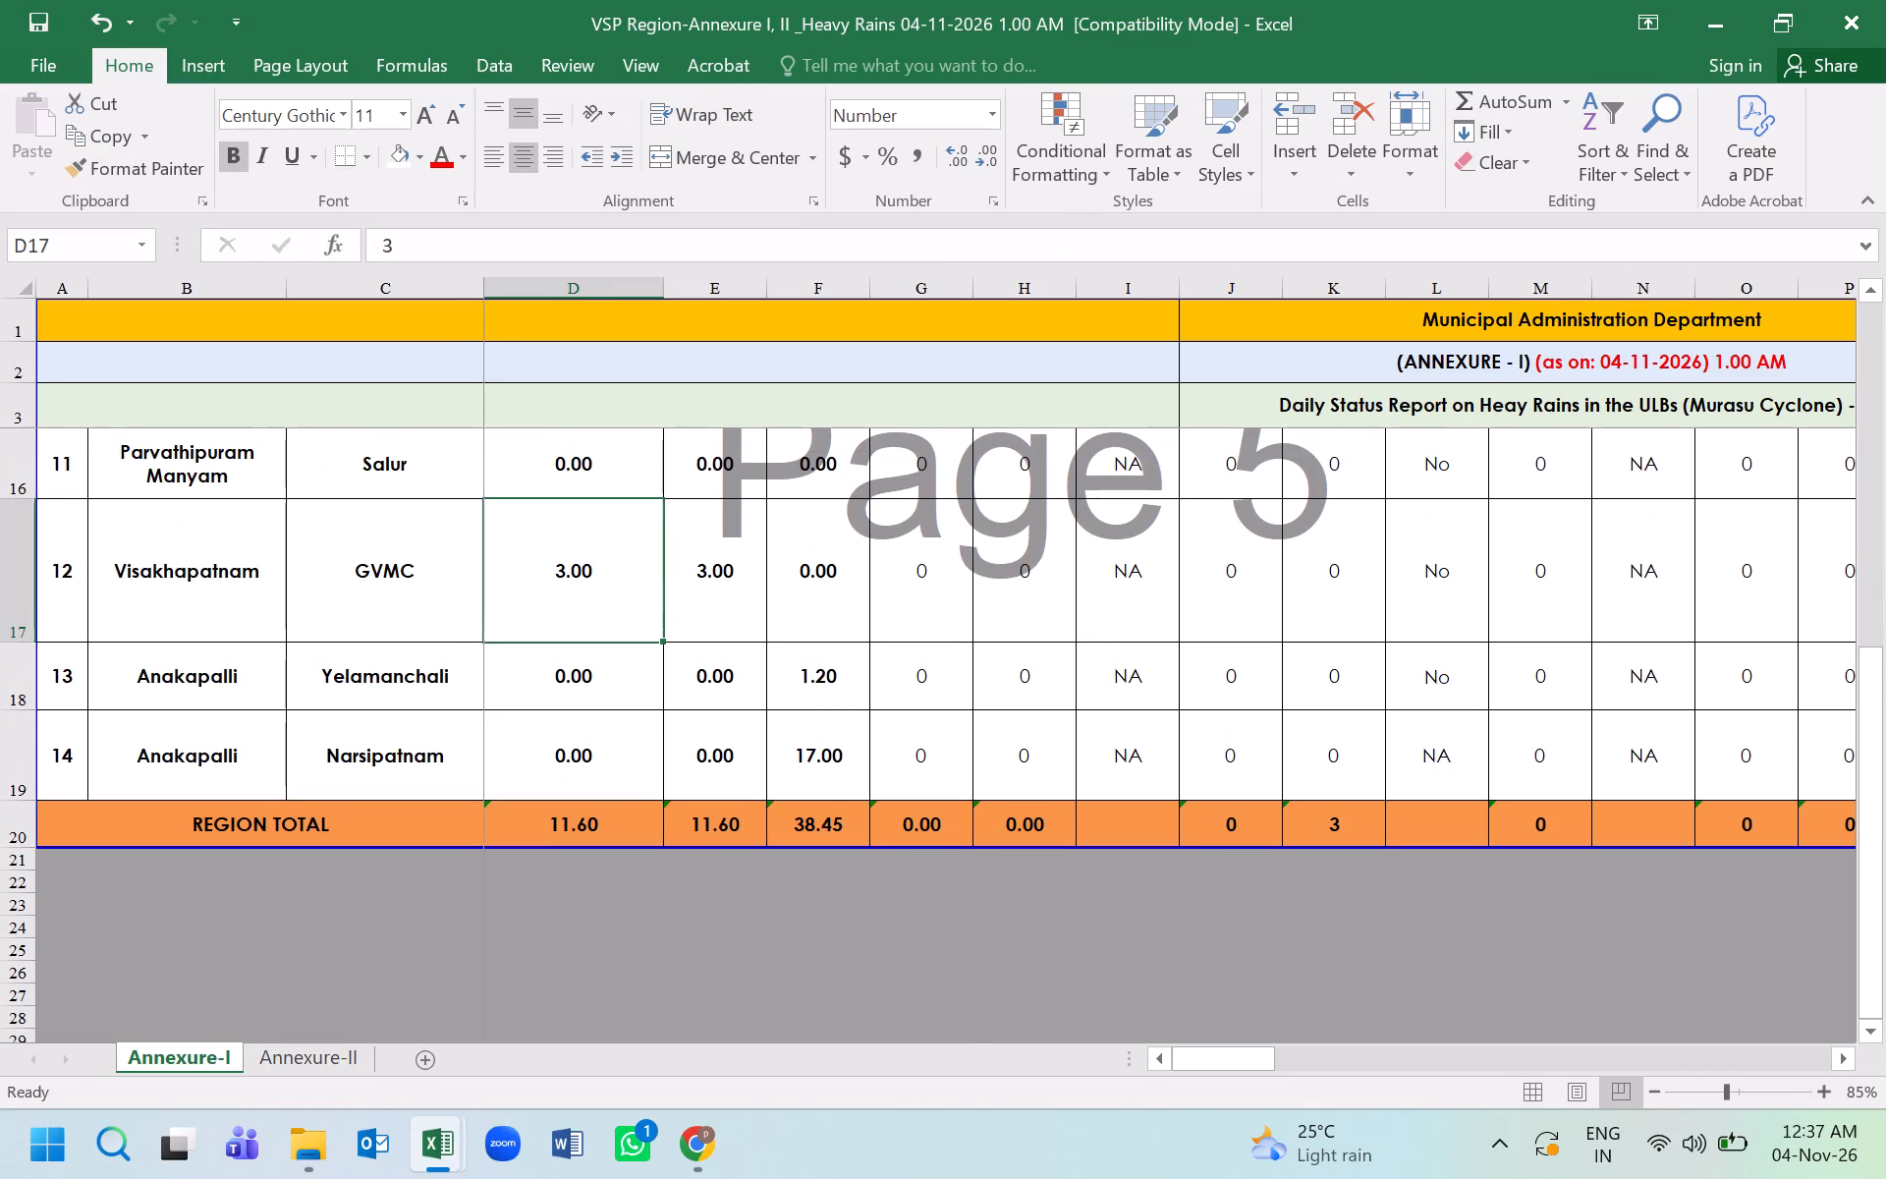
{"action": "scroll", "coordinate": [620, 616], "scroll_direction": "up", "scroll_amount": 4}
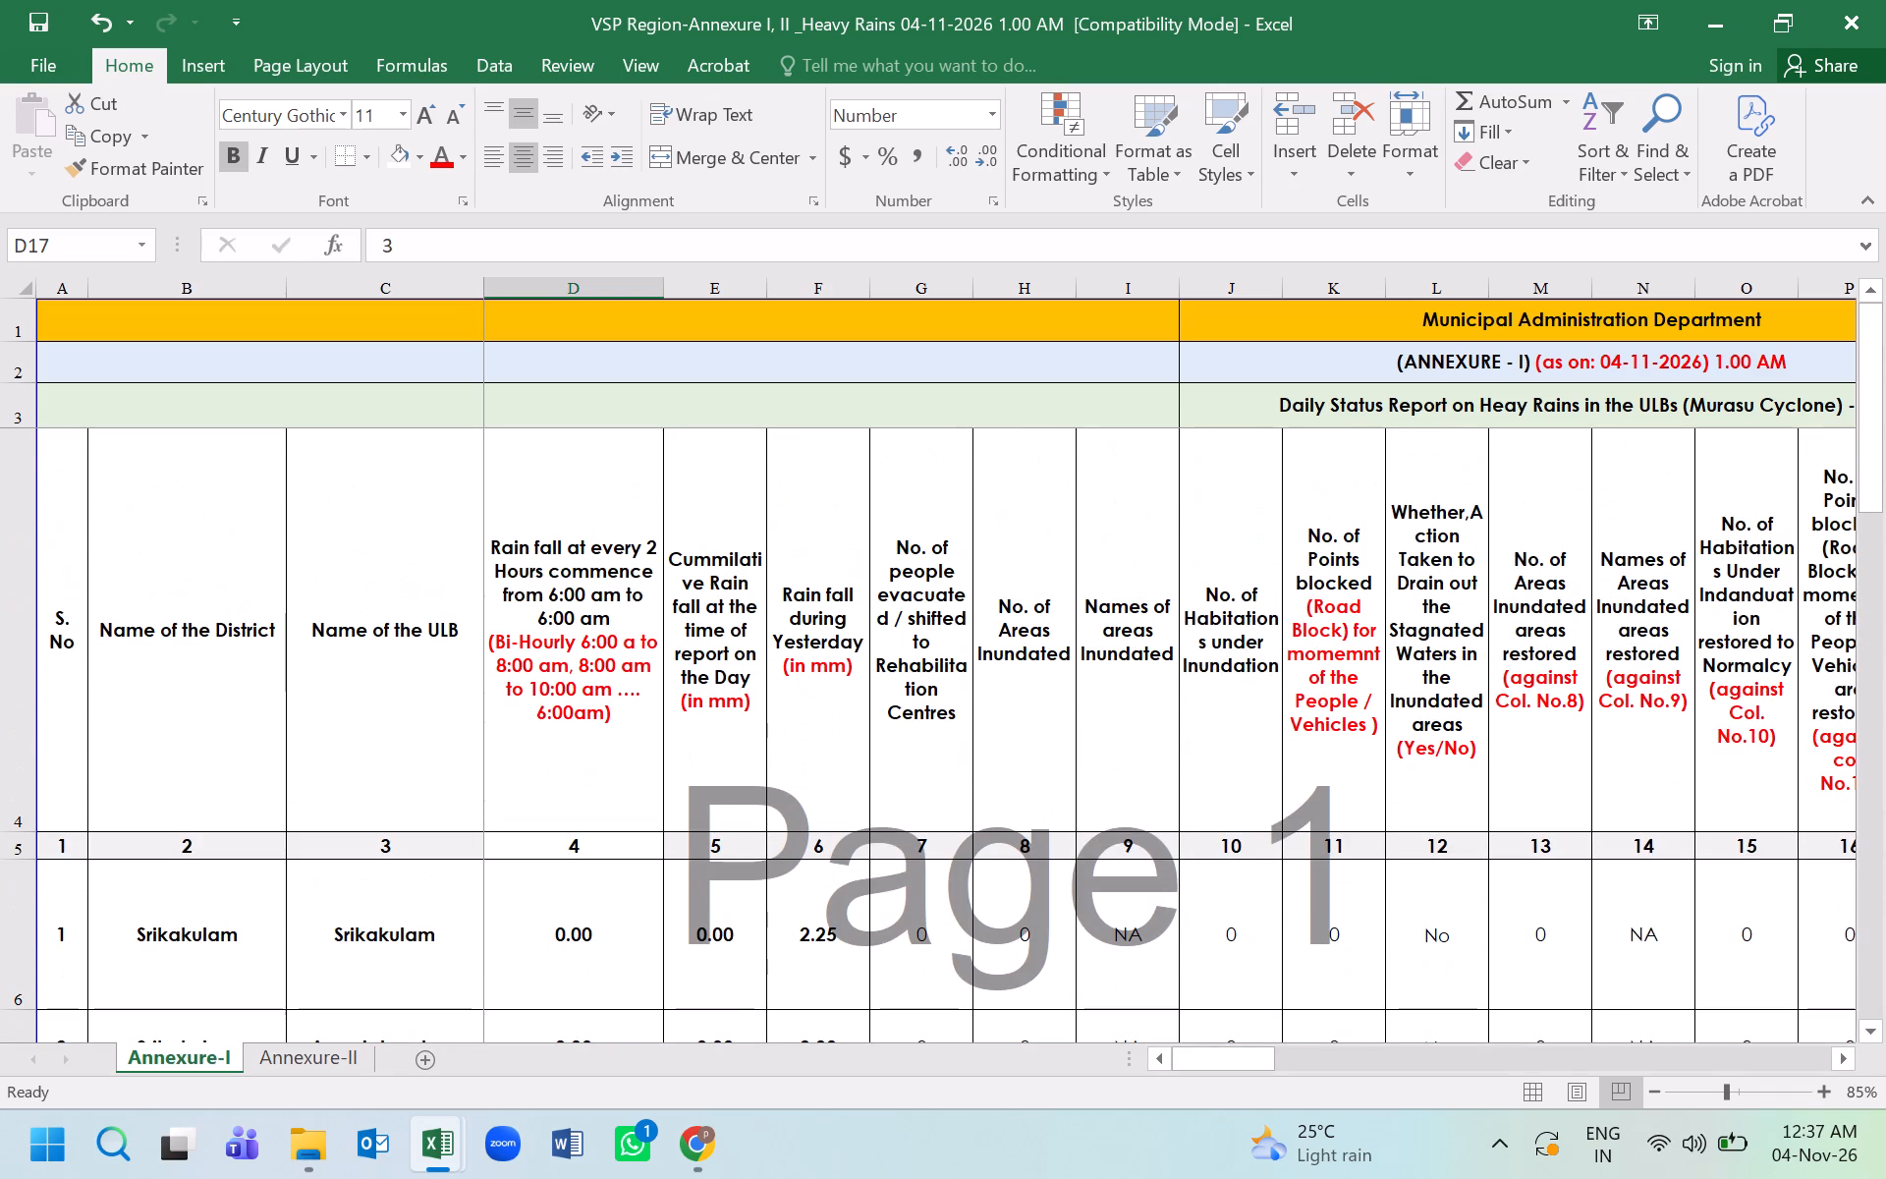
{"action": "scroll", "coordinate": [635, 926], "scroll_direction": "down", "scroll_amount": 5}
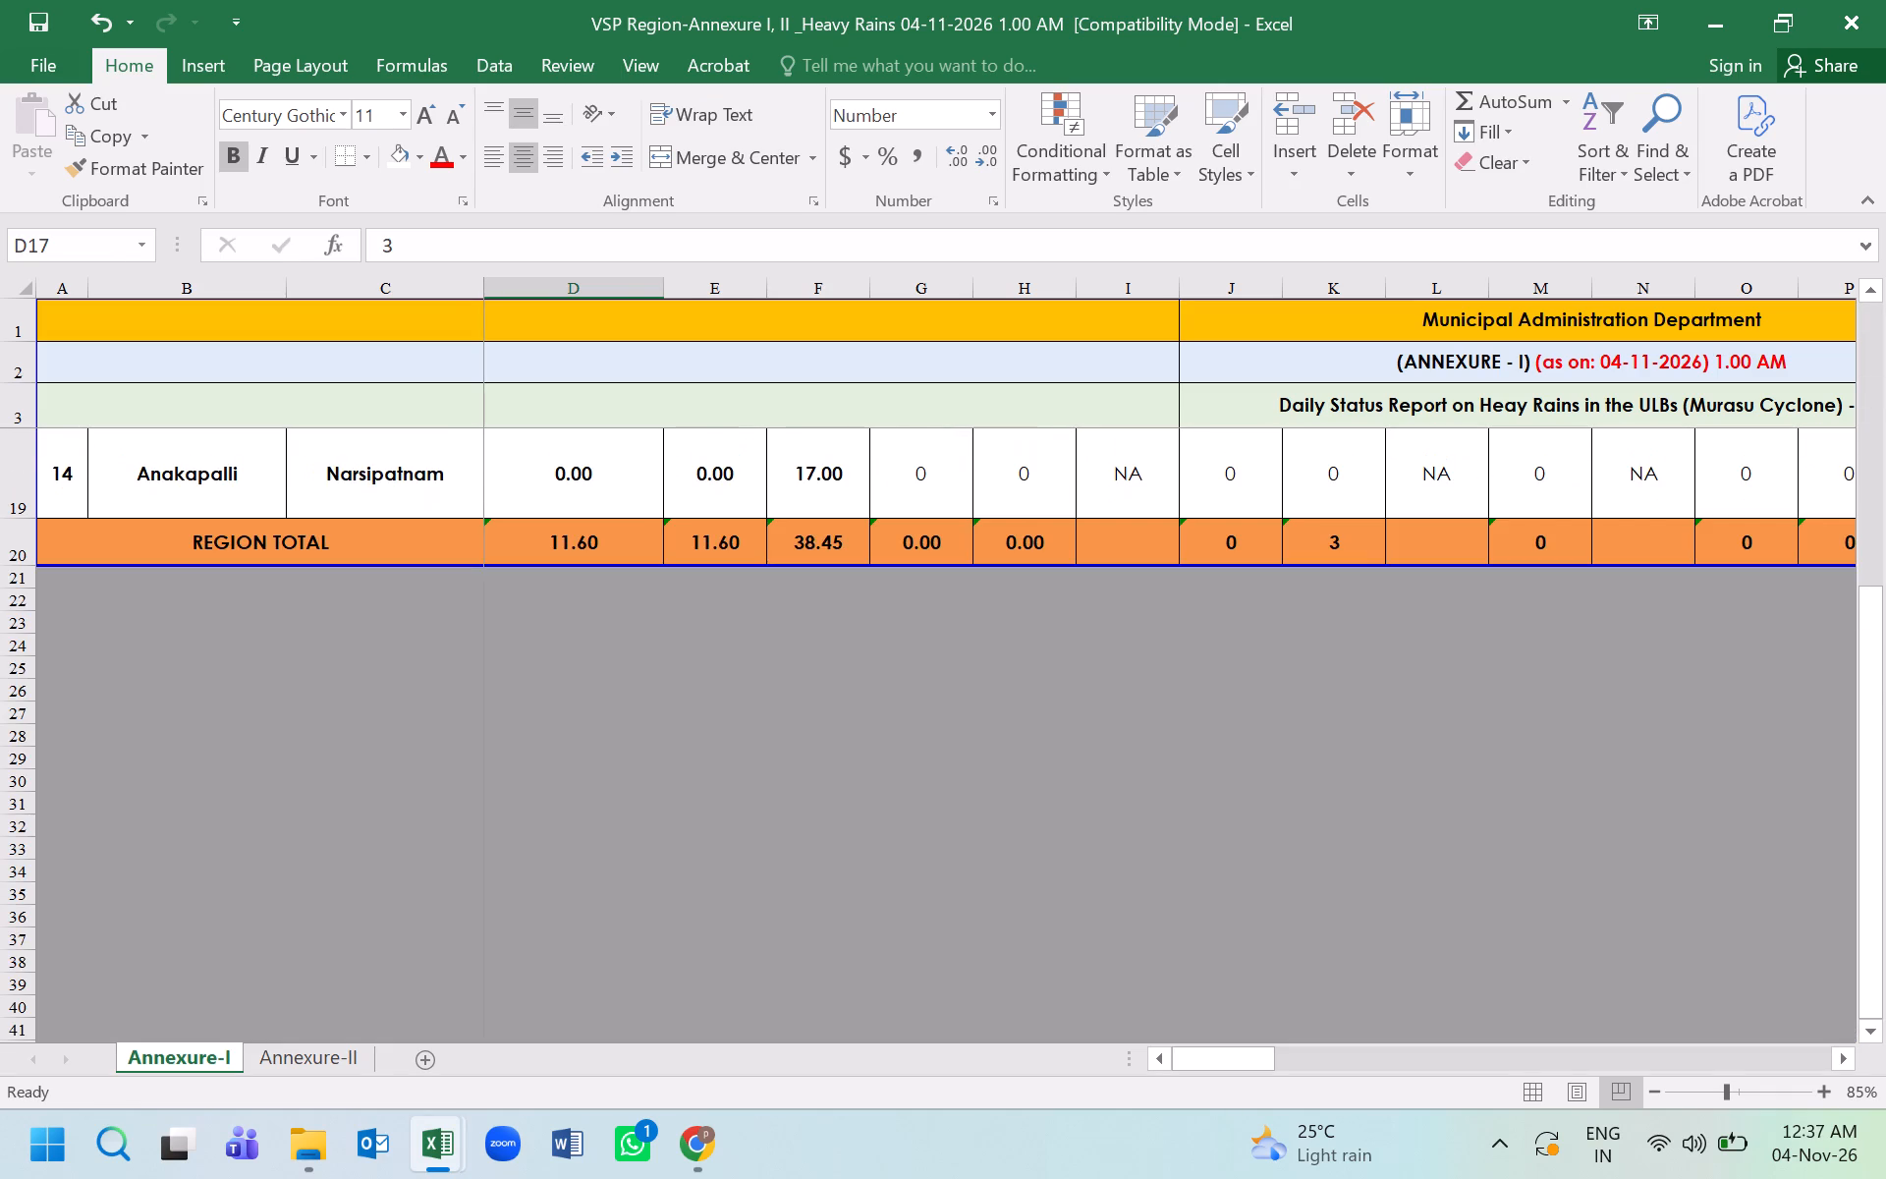
{"action": "scroll", "coordinate": [630, 921], "scroll_direction": "up", "scroll_amount": 1}
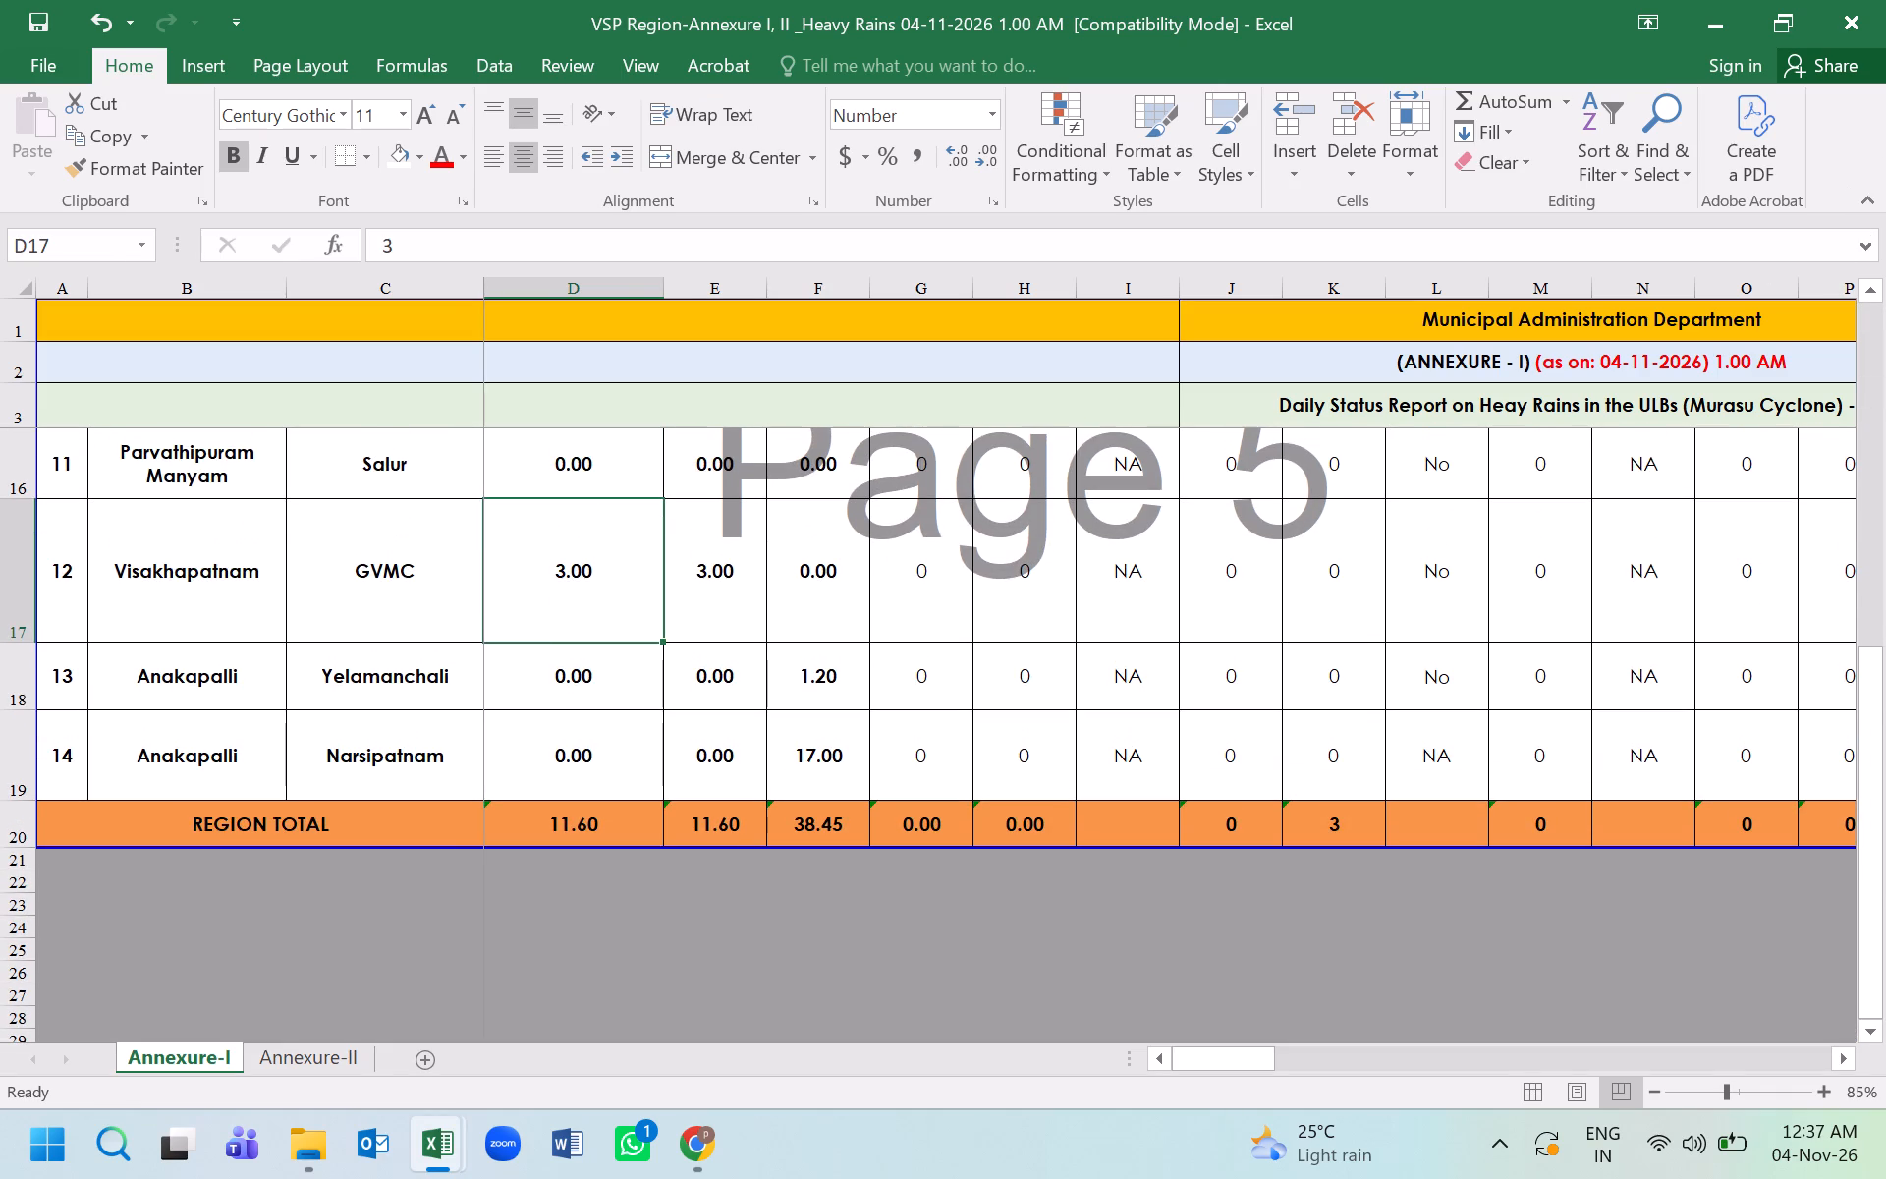
Close the 04-11-2026 1.00 AM VSP Region workbook and the protected PALAKONDA NP Proforma workbook.
{"action": "left_click", "coordinate": [1850, 16]}
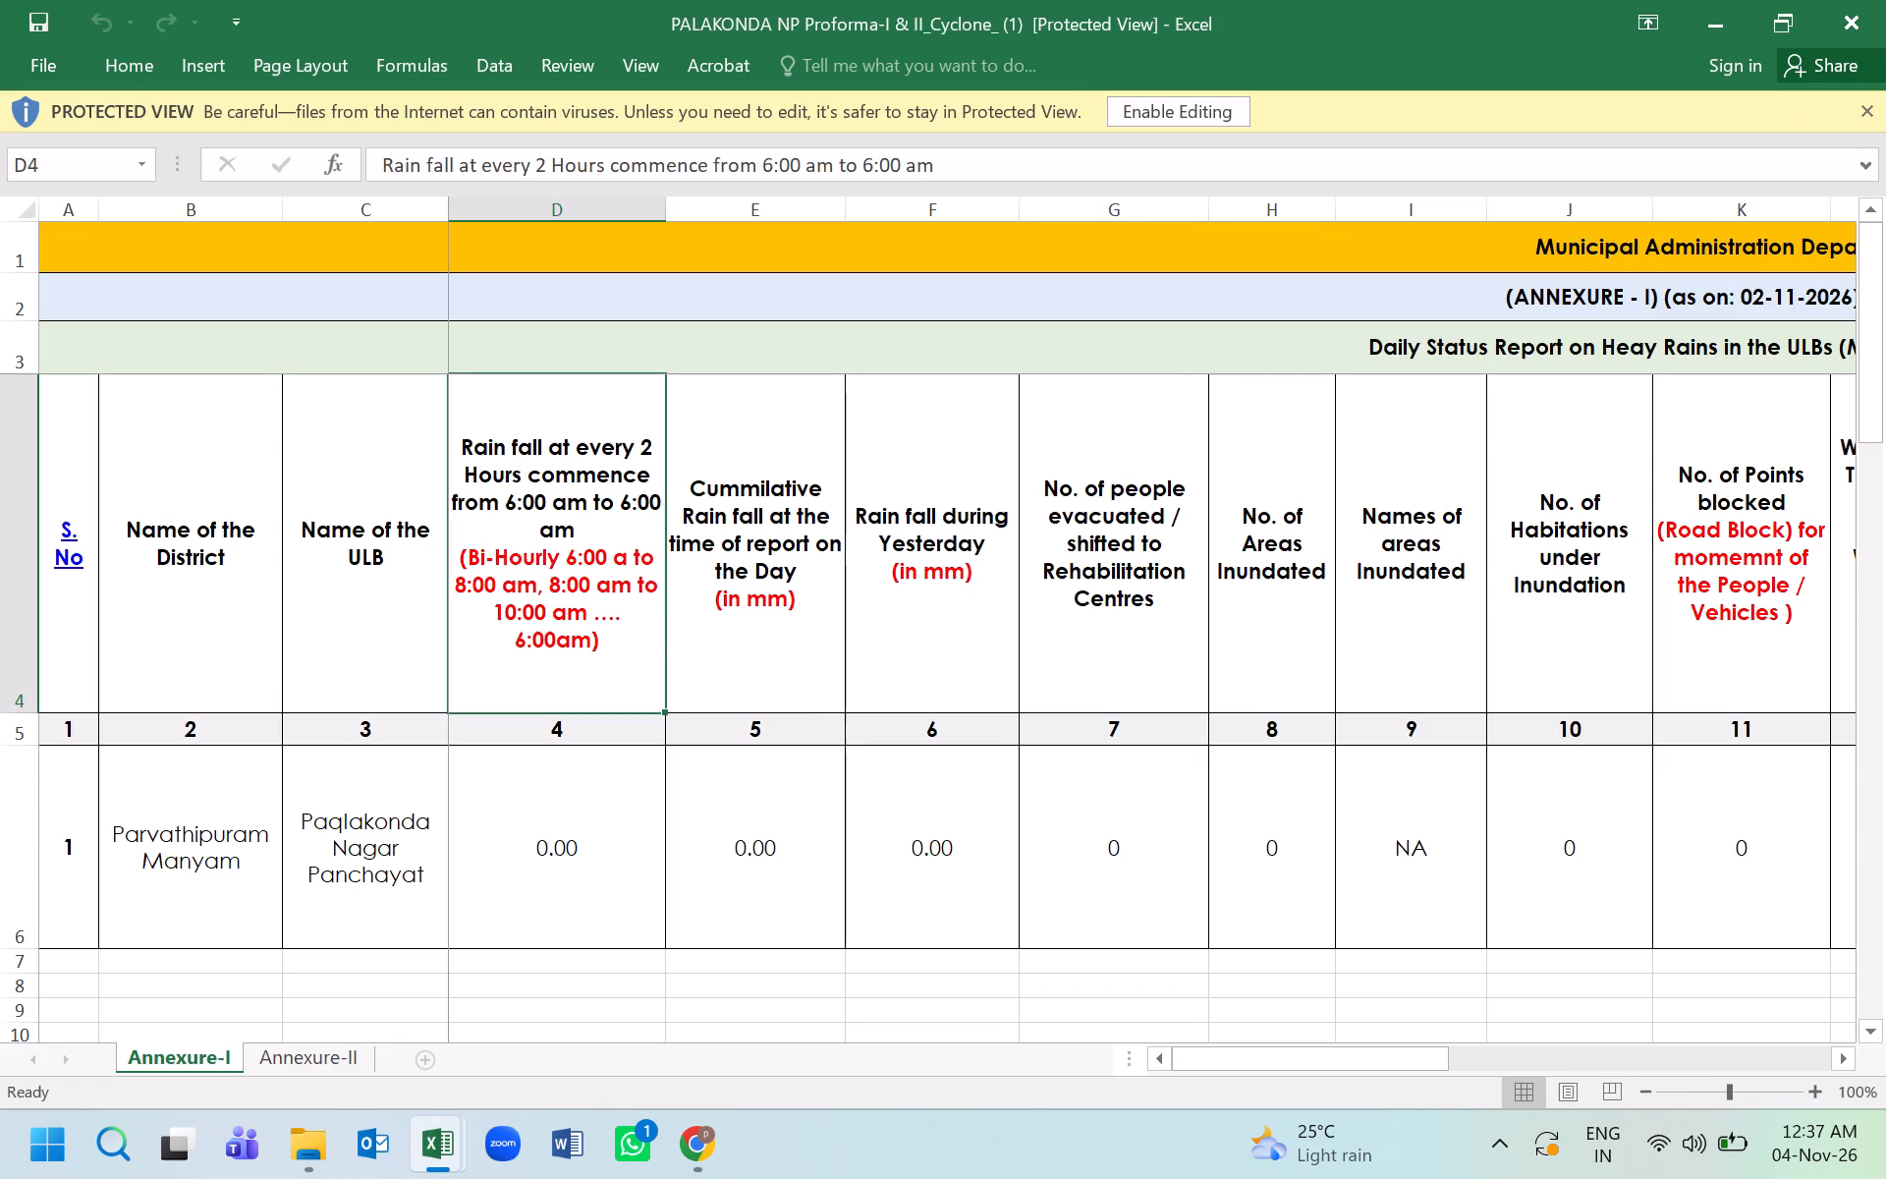
{"action": "left_click", "coordinate": [1849, 19]}
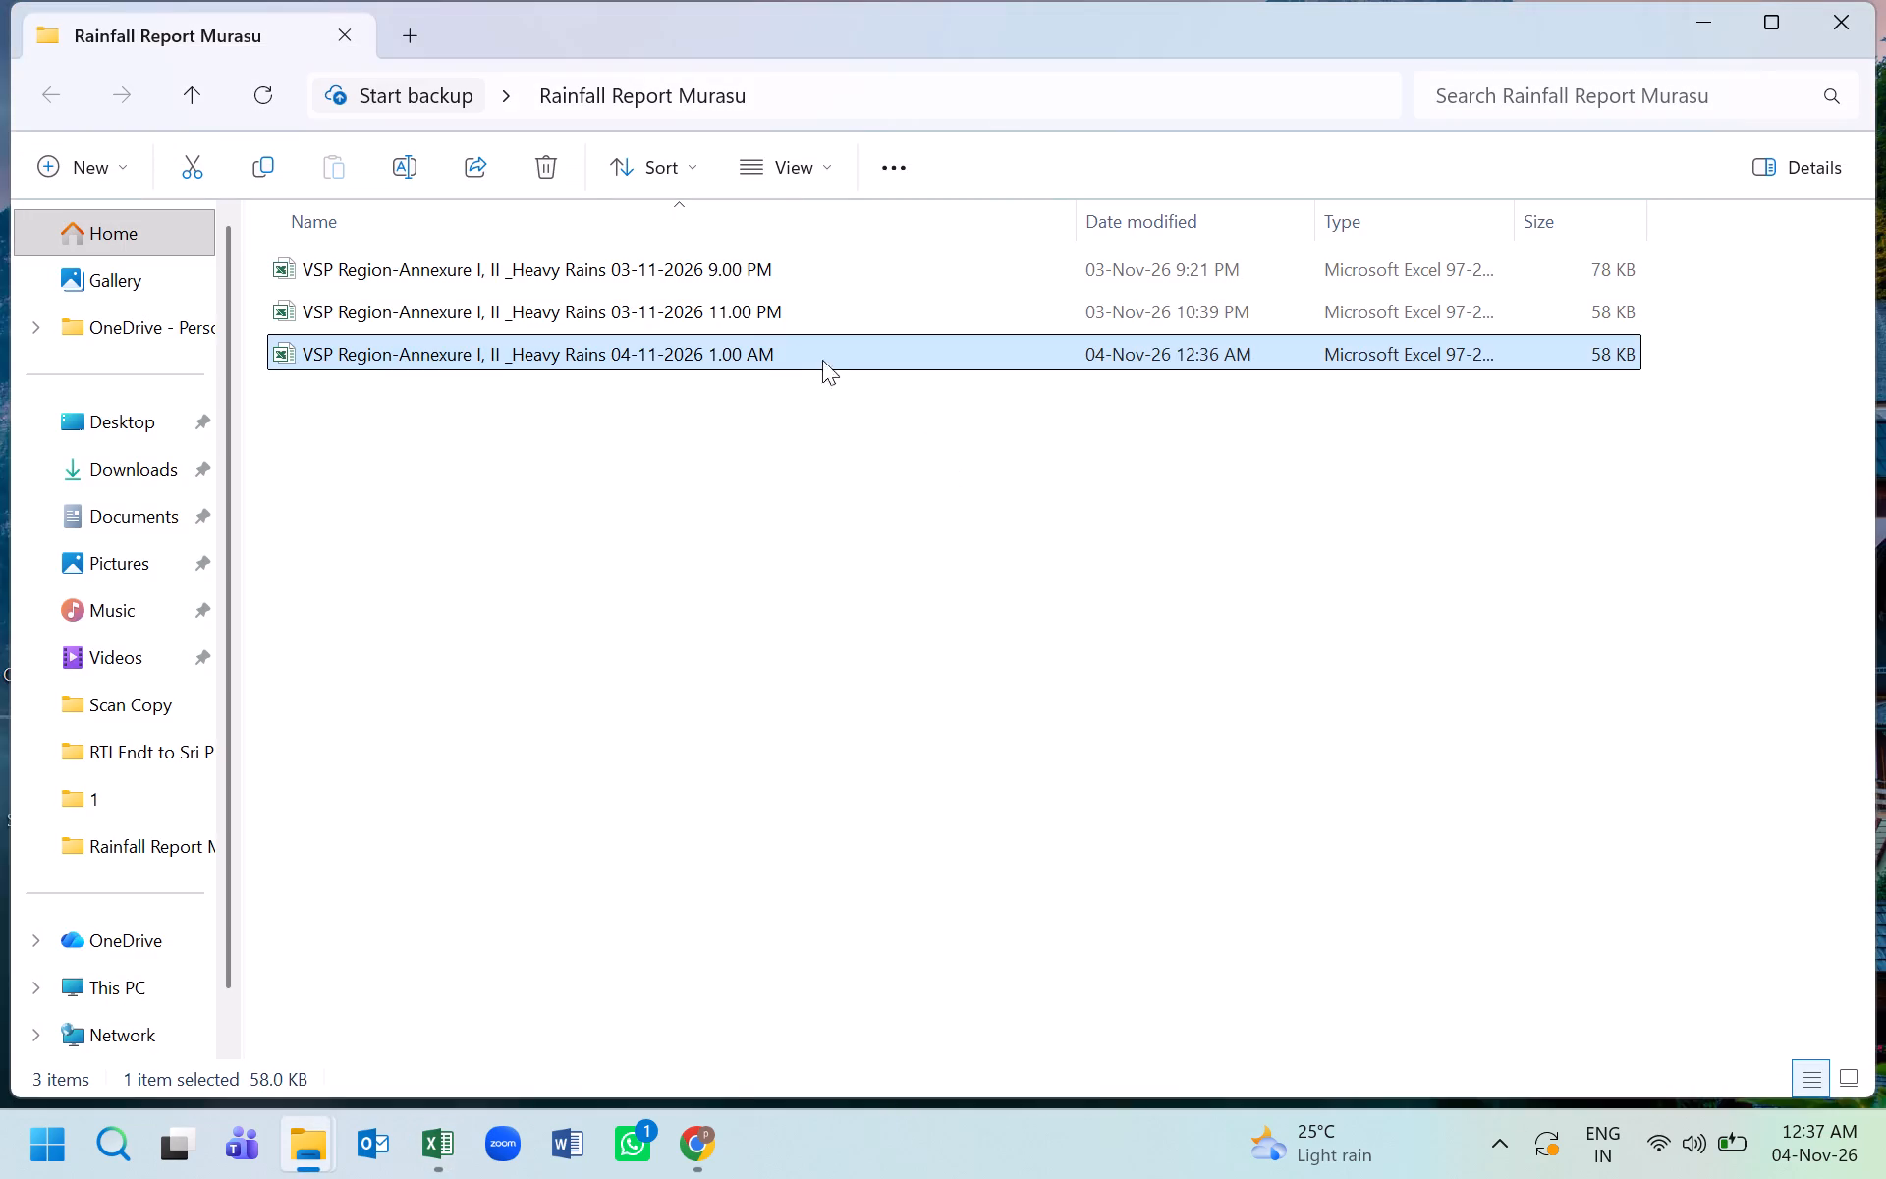
Open the 03-11-2026 11.00 PM VSP Region report, check its Annexure-I rainfall figures through the Region Total, and close it.
{"action": "double_click", "coordinate": [777, 309]}
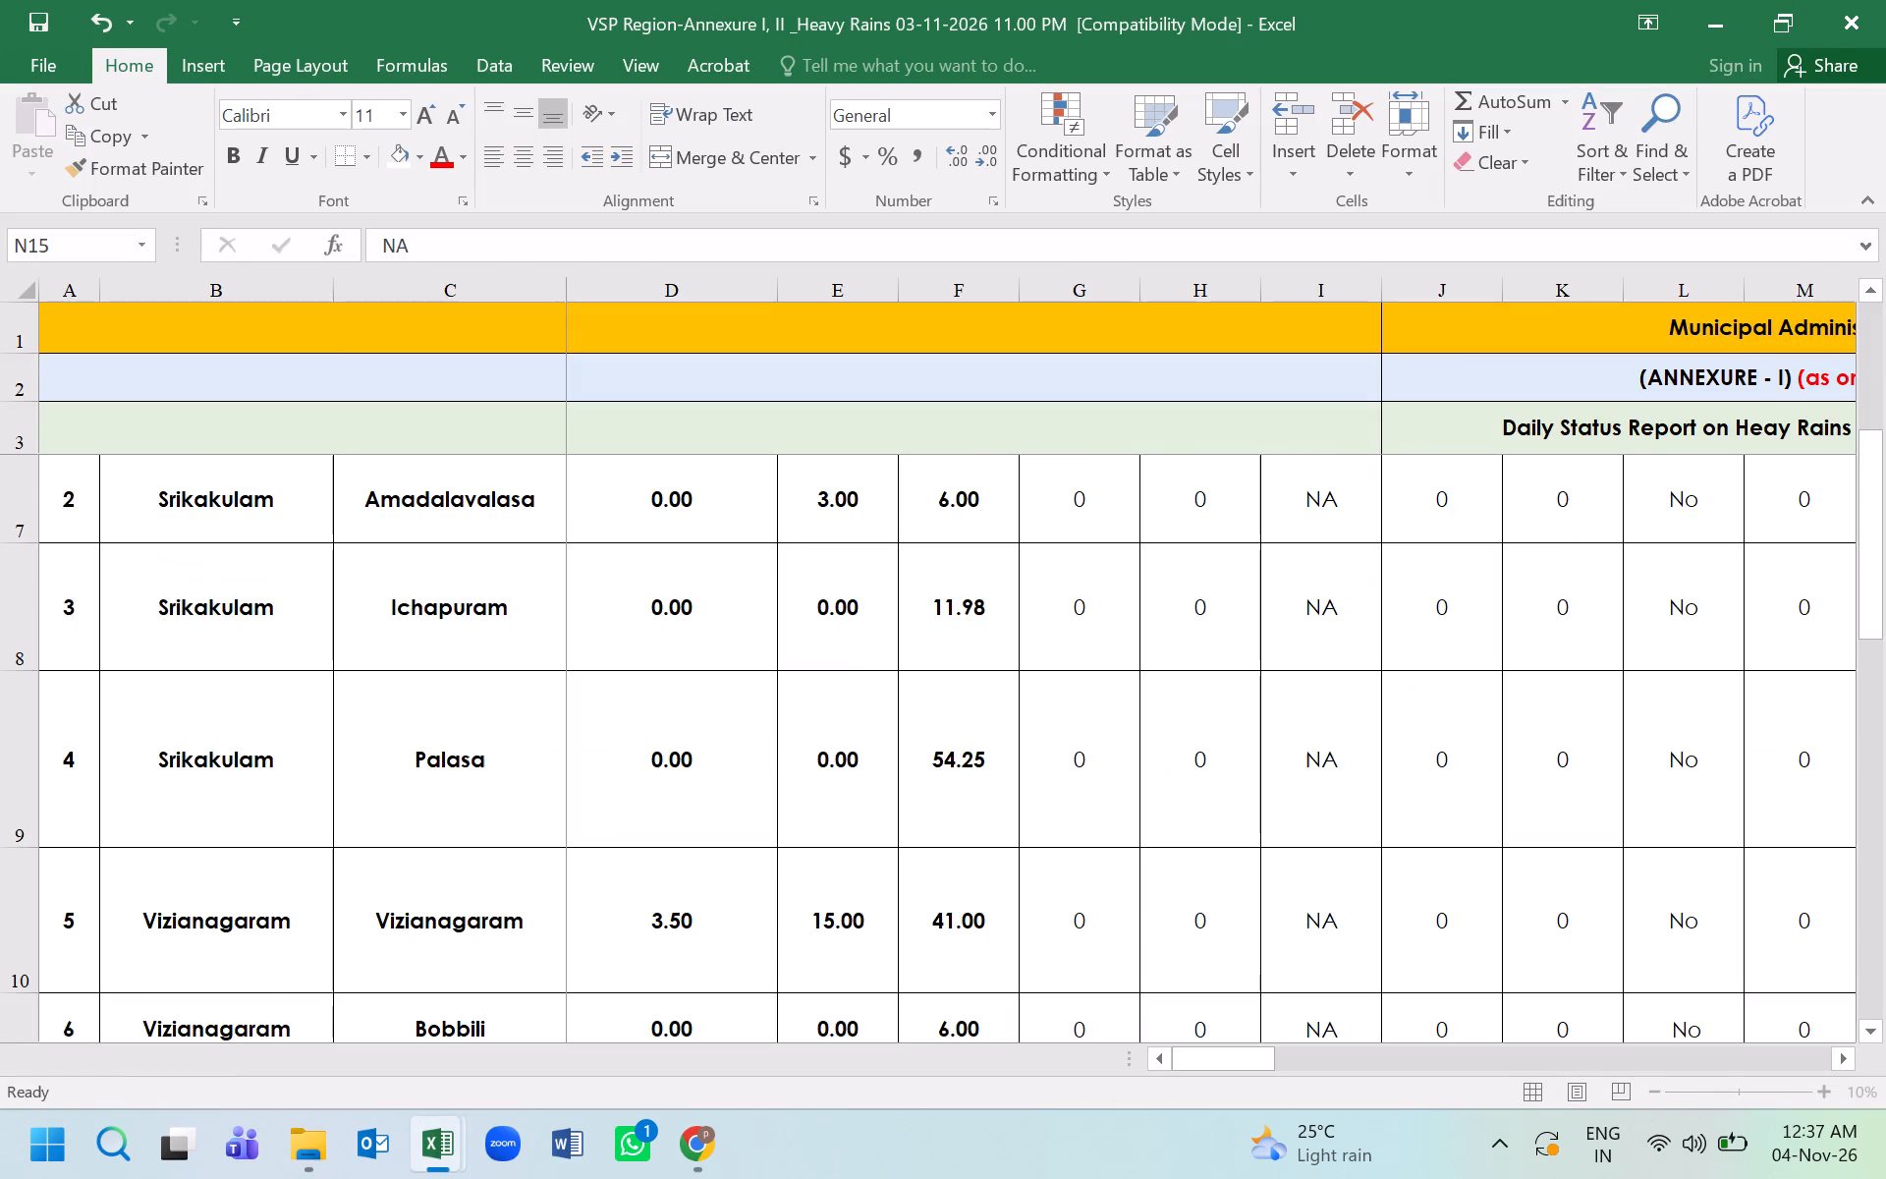
{"action": "scroll", "coordinate": [715, 742], "scroll_direction": "down", "scroll_amount": 3}
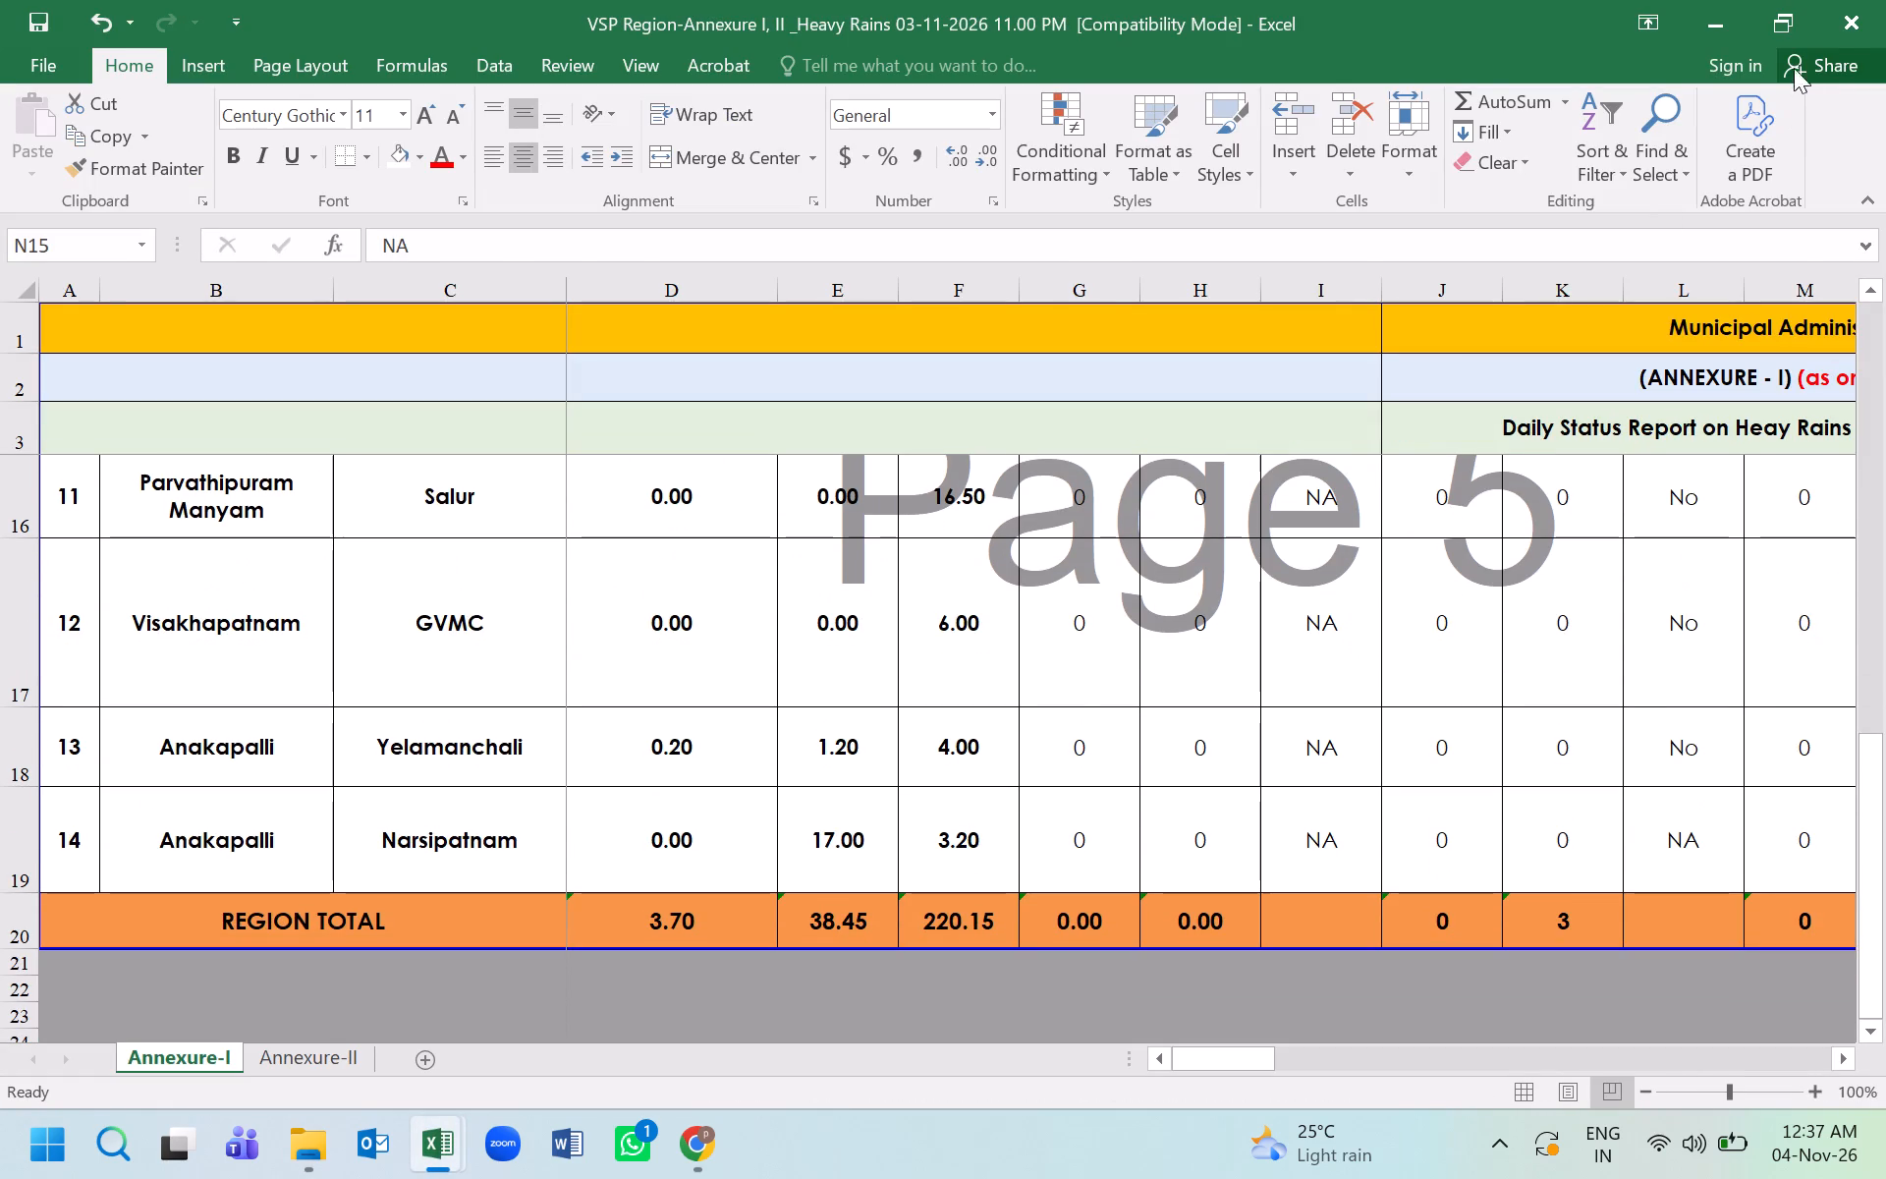
{"action": "left_click", "coordinate": [1842, 21]}
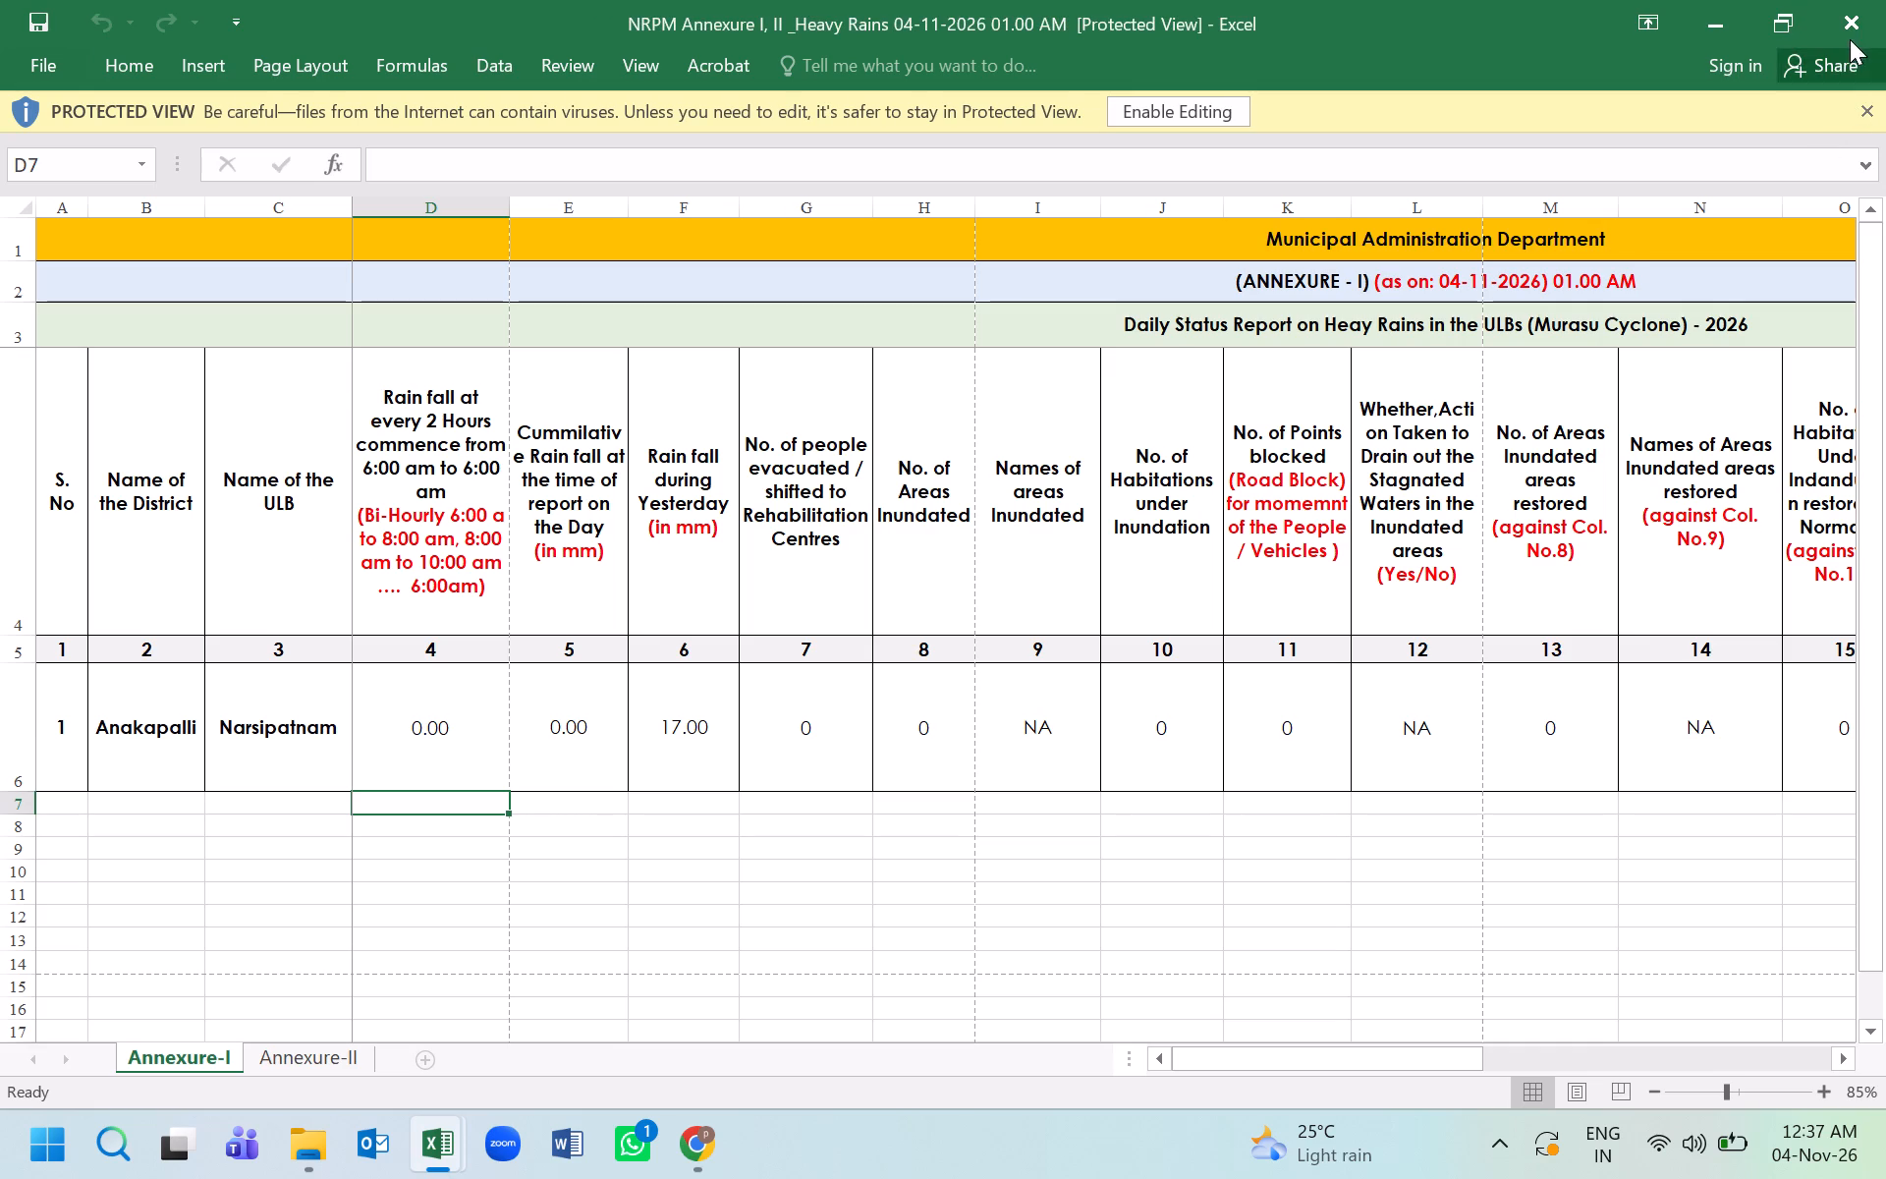
Close the protected NRPM Annexure I, II workbook for 04-11-2026 01.00 AM.
{"action": "left_click", "coordinate": [1850, 39]}
{"action": "left_click", "coordinate": [1166, 584]}
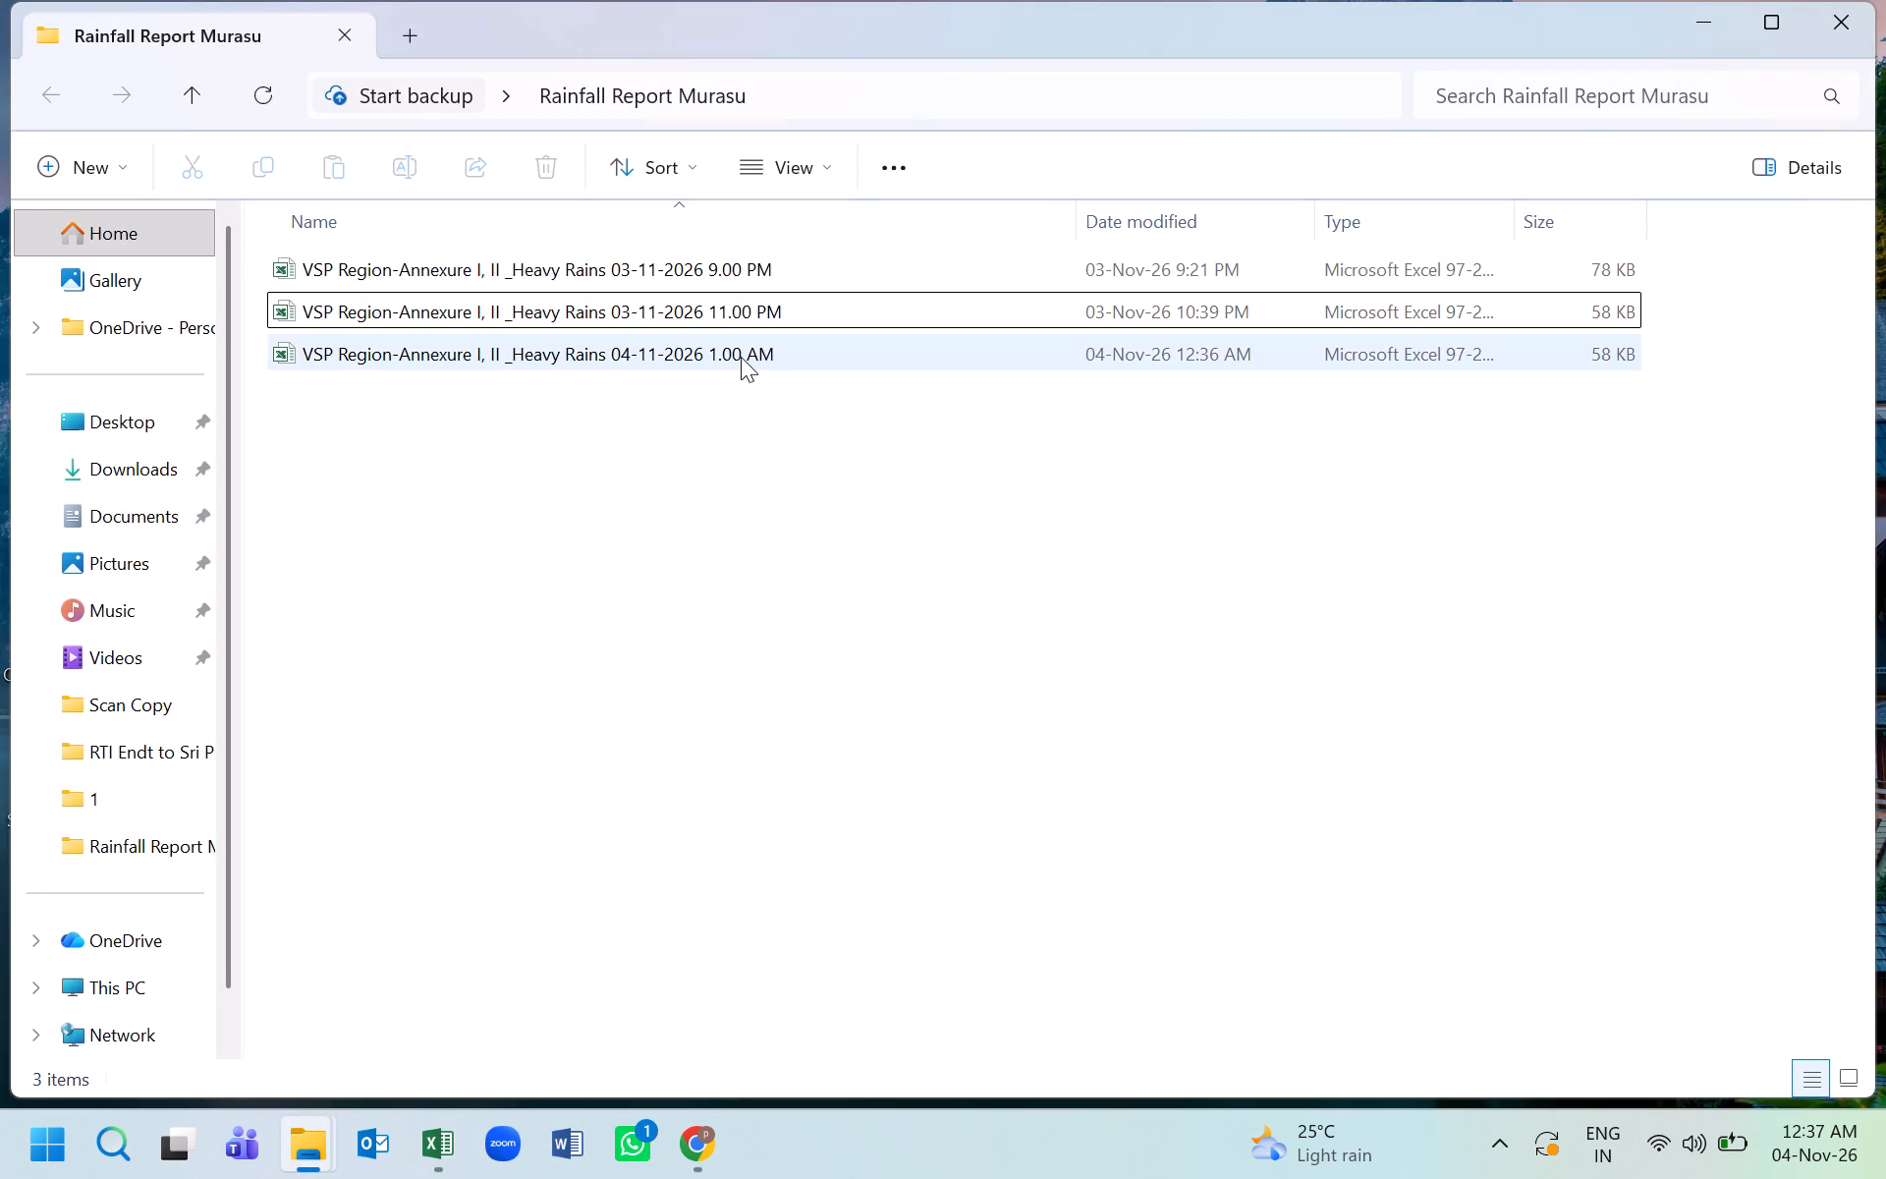
Reopen the 04-11-2026 1.00 AM VSP Region report, check Annexure-I through the Region Total and the Annexure-II damages statement, and close it.
{"action": "double_click", "coordinate": [741, 357]}
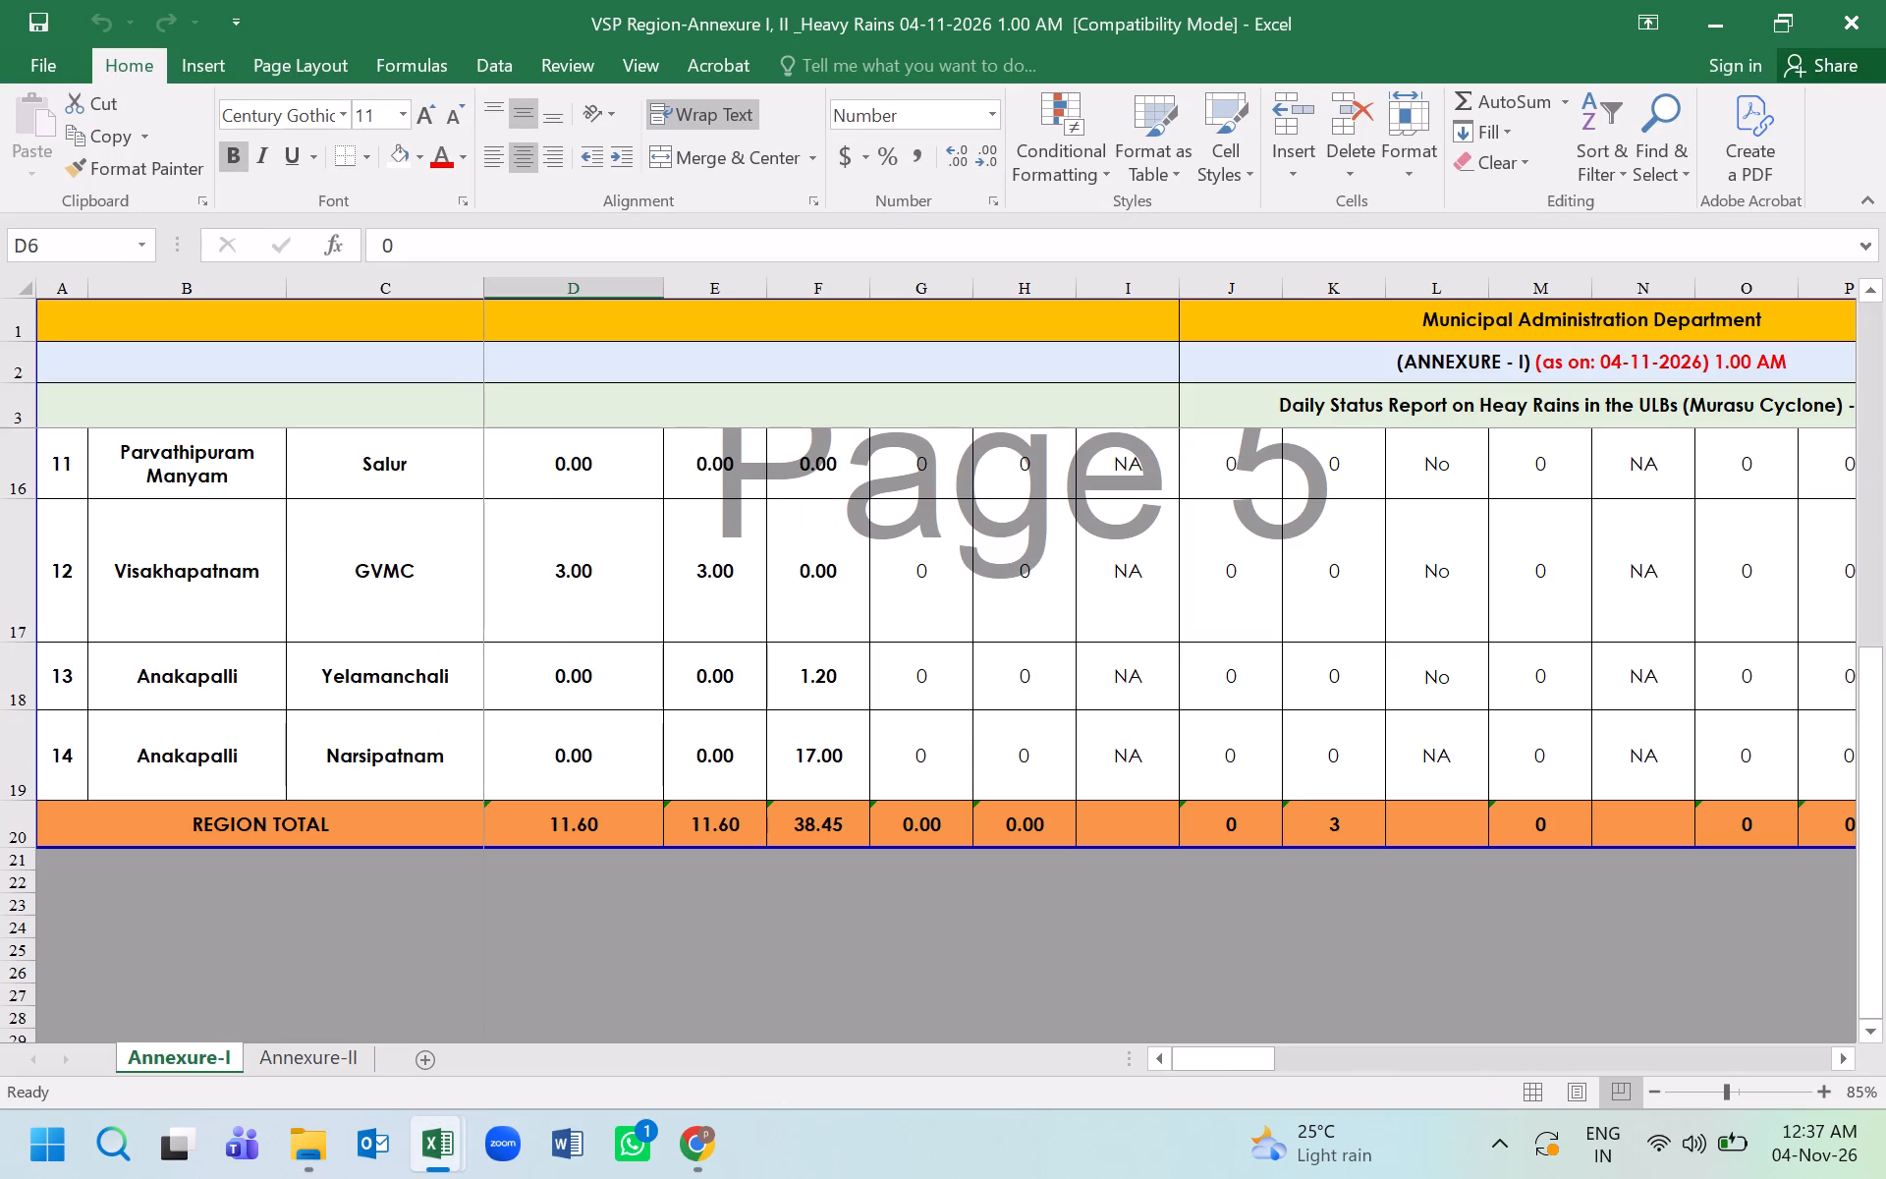
{"action": "scroll", "coordinate": [894, 581], "scroll_direction": "up", "scroll_amount": 1}
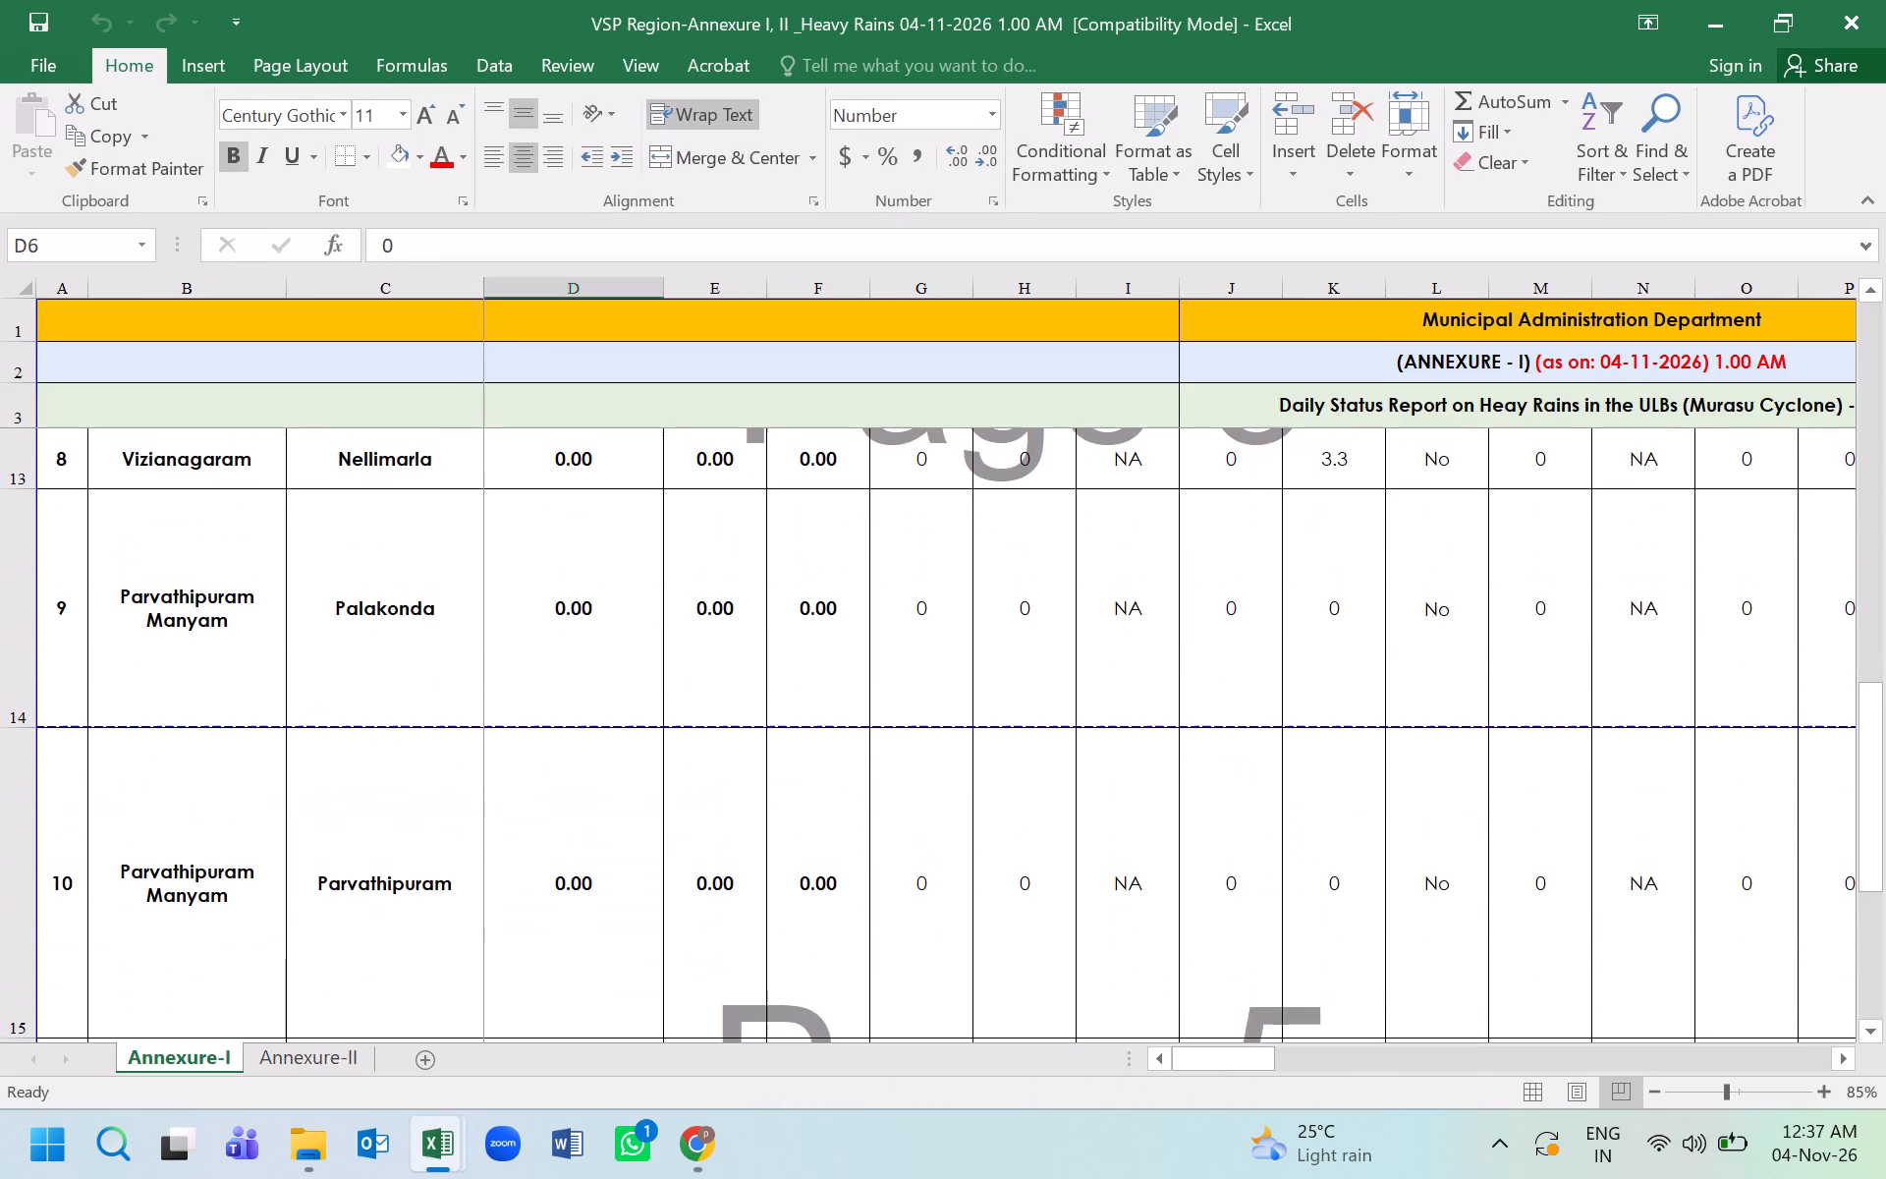
{"action": "scroll", "coordinate": [893, 584], "scroll_direction": "down", "scroll_amount": 1}
{"action": "scroll", "coordinate": [893, 584], "scroll_direction": "up", "scroll_amount": 1}
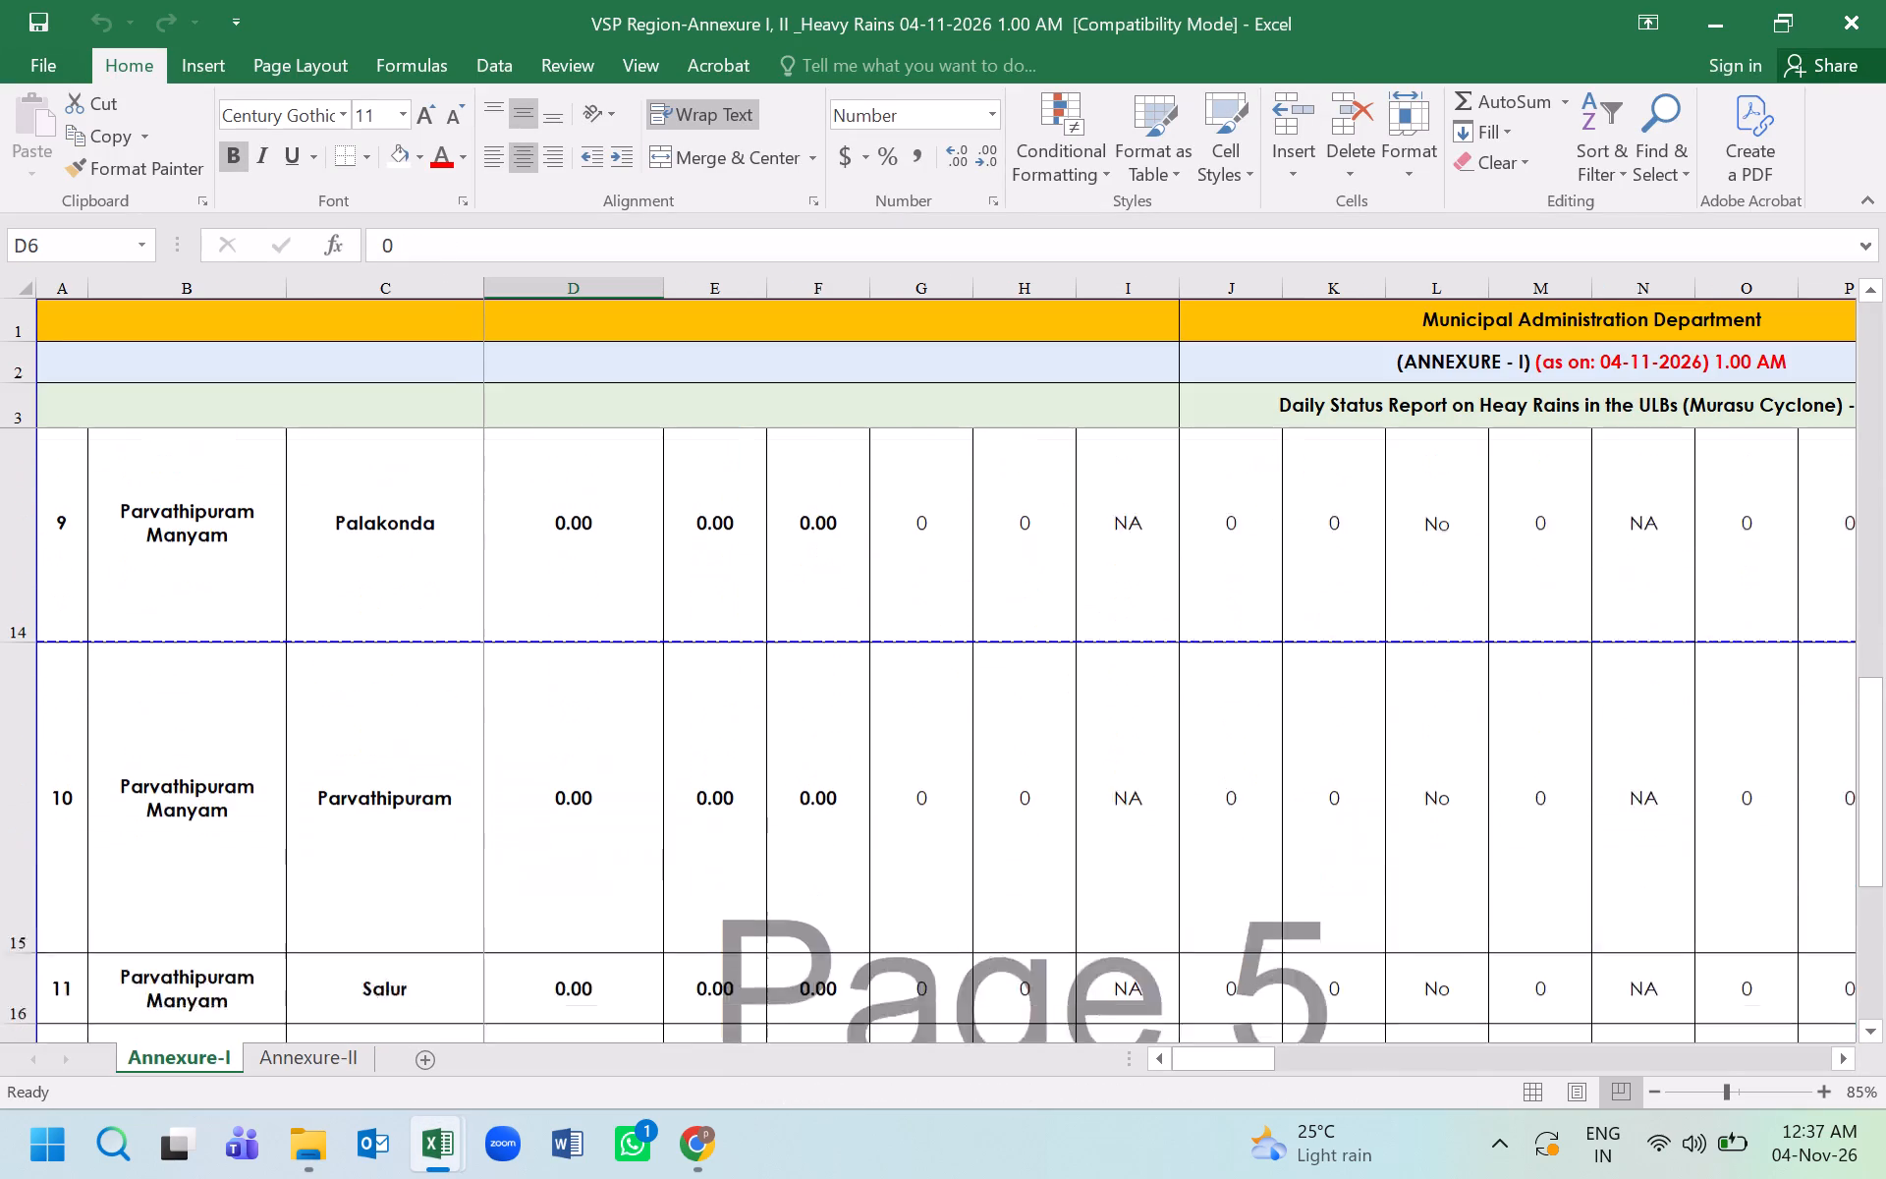
{"action": "scroll", "coordinate": [886, 589], "scroll_direction": "up", "scroll_amount": 2}
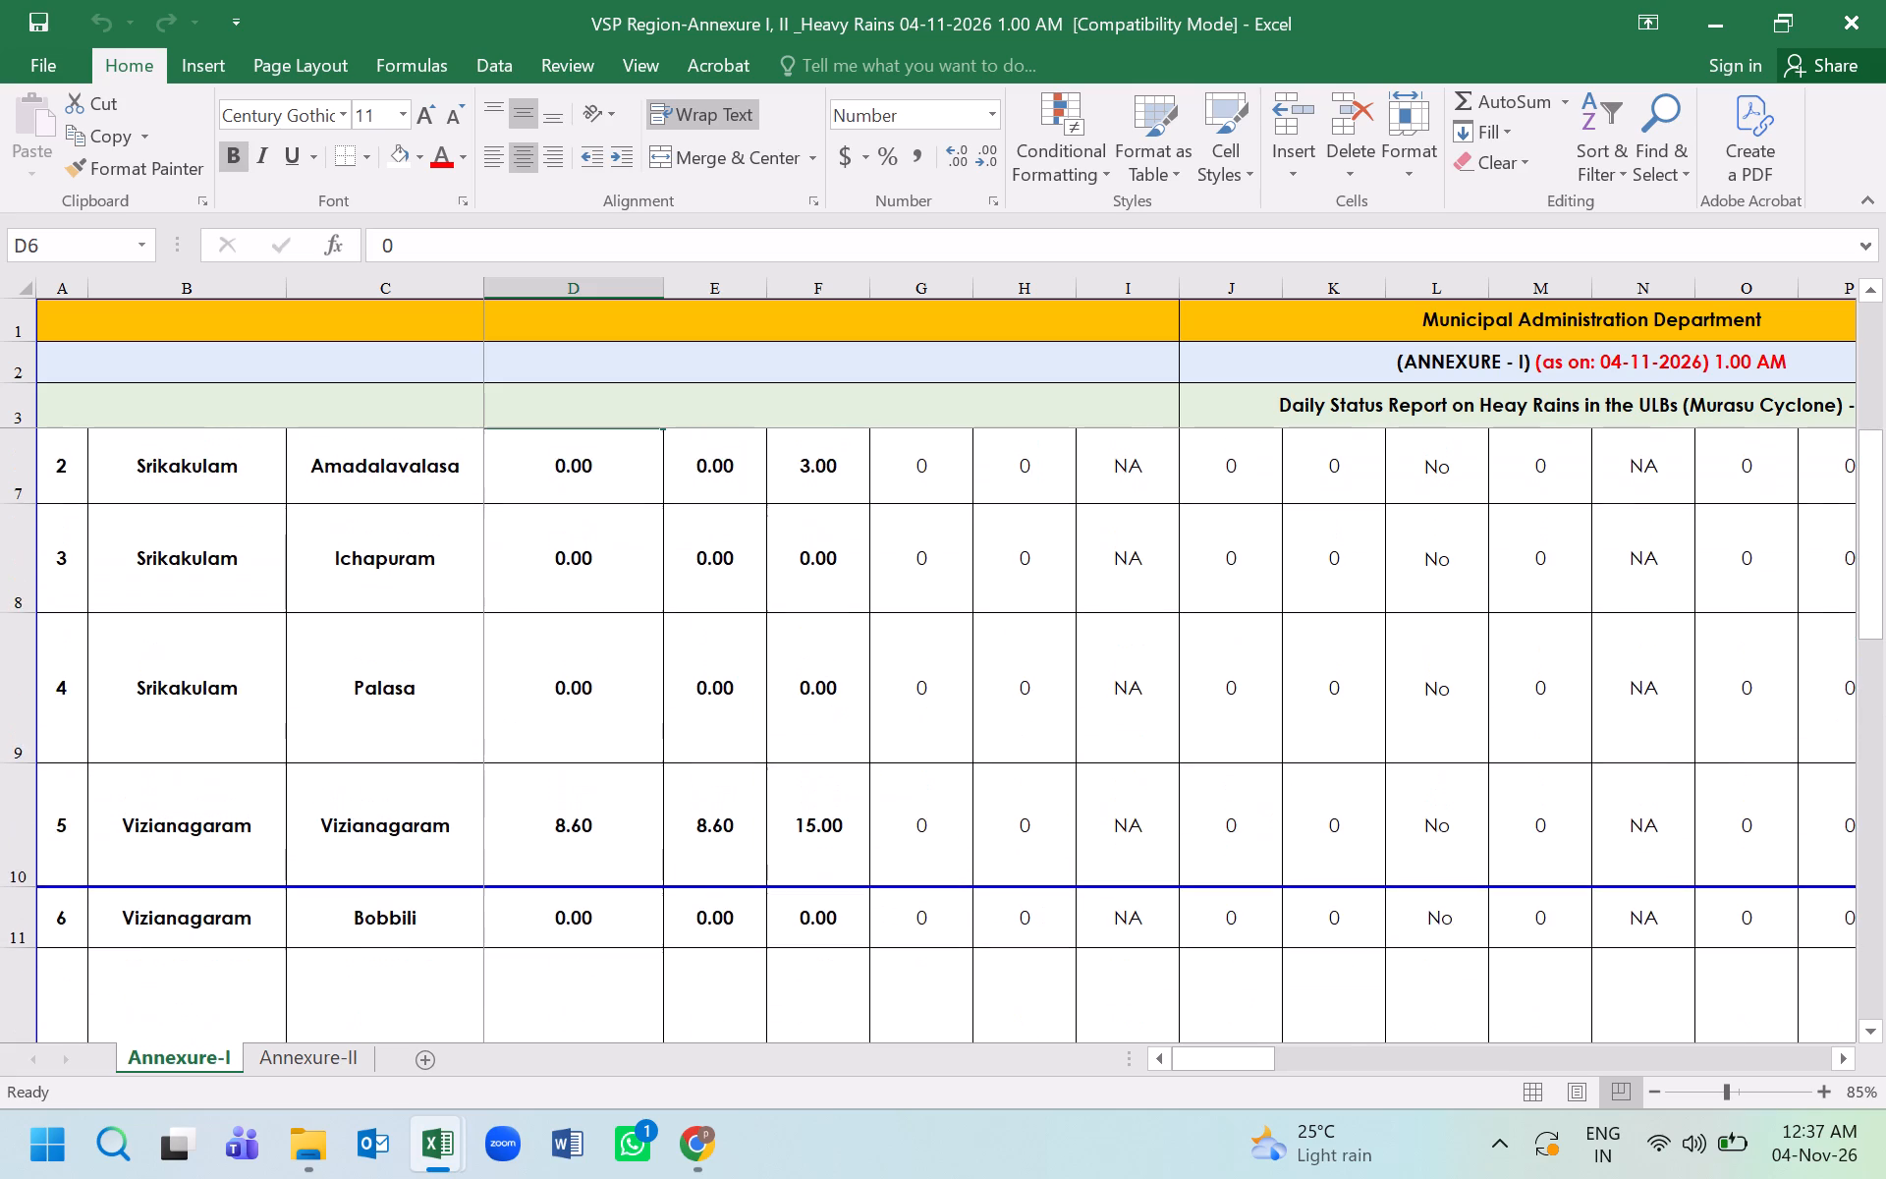
{"action": "scroll", "coordinate": [886, 589], "scroll_direction": "up", "scroll_amount": 1}
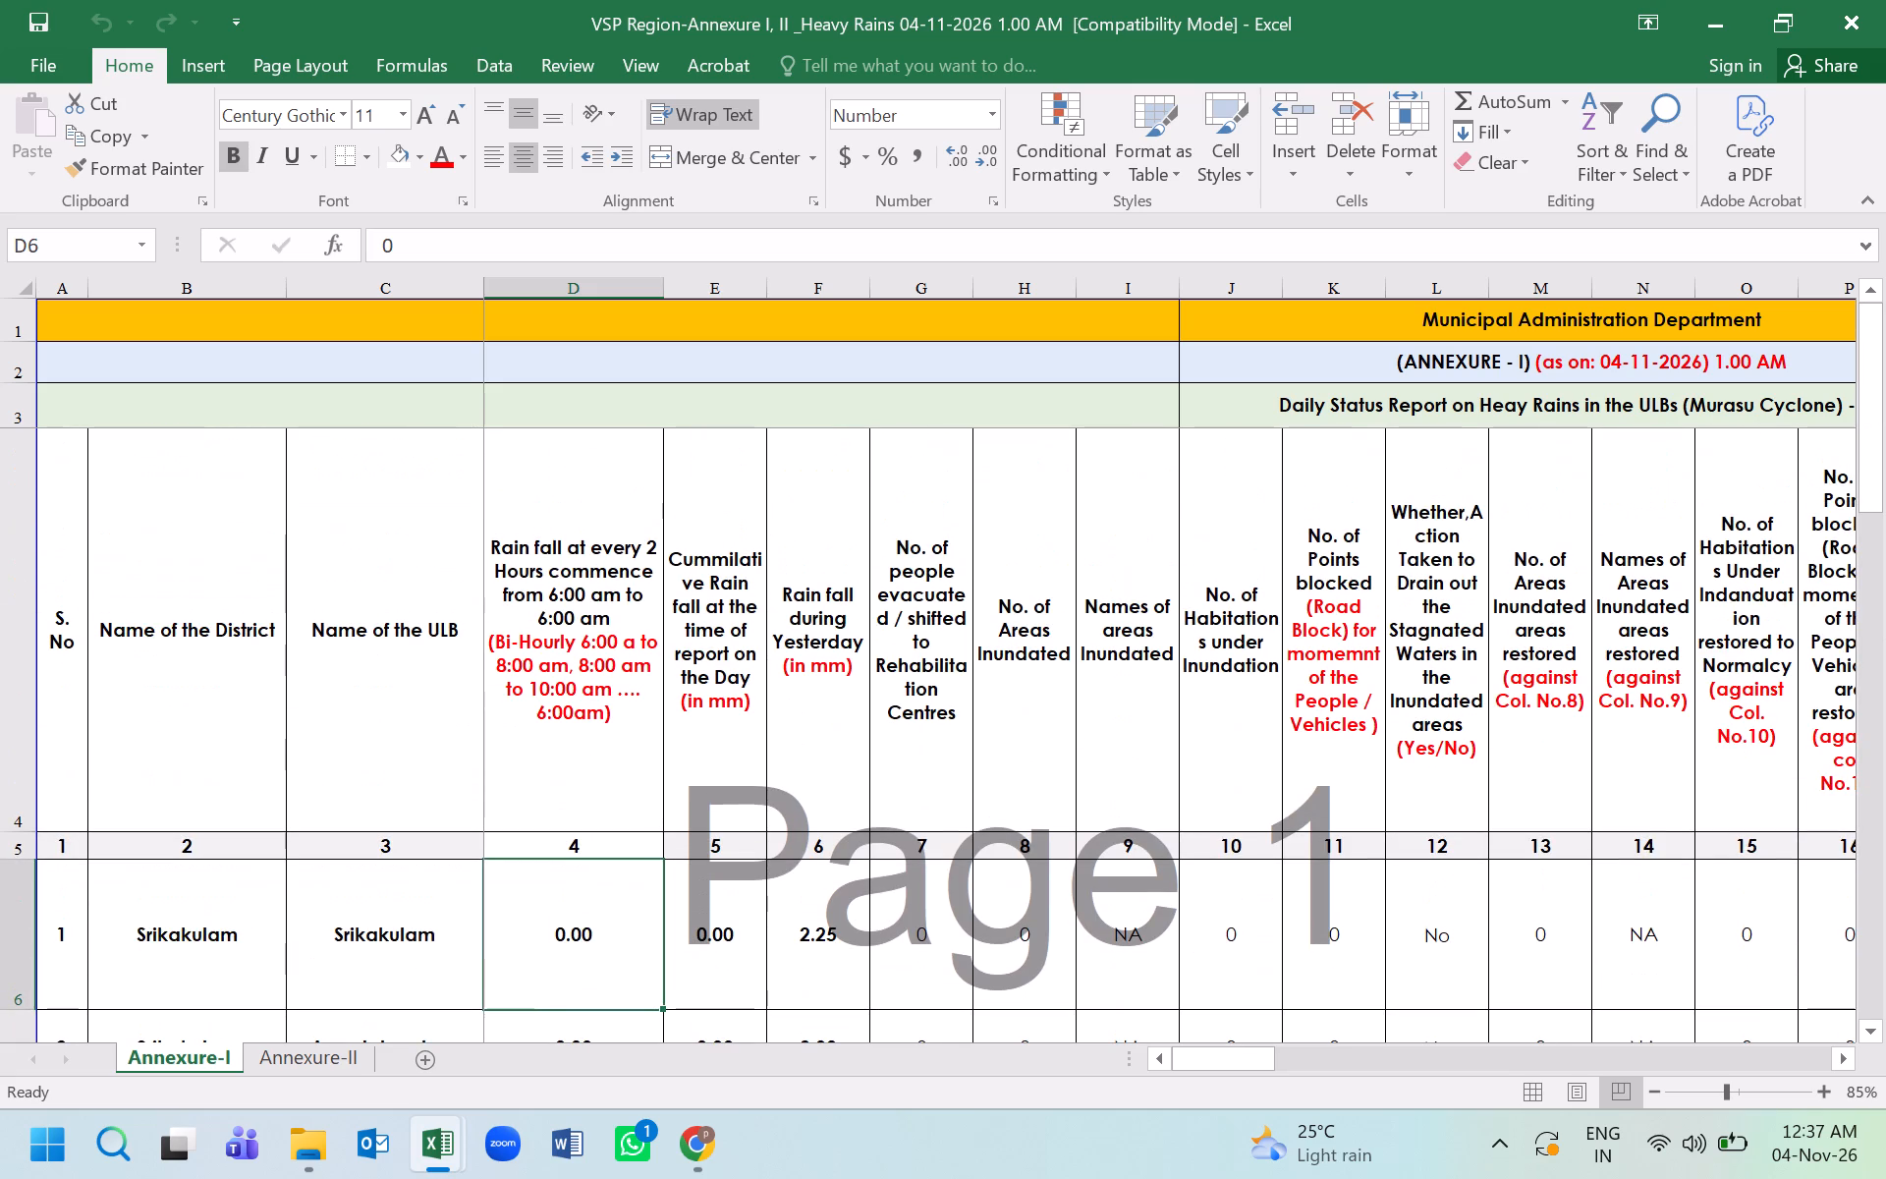
{"action": "scroll", "coordinate": [885, 595], "scroll_direction": "down", "scroll_amount": 4}
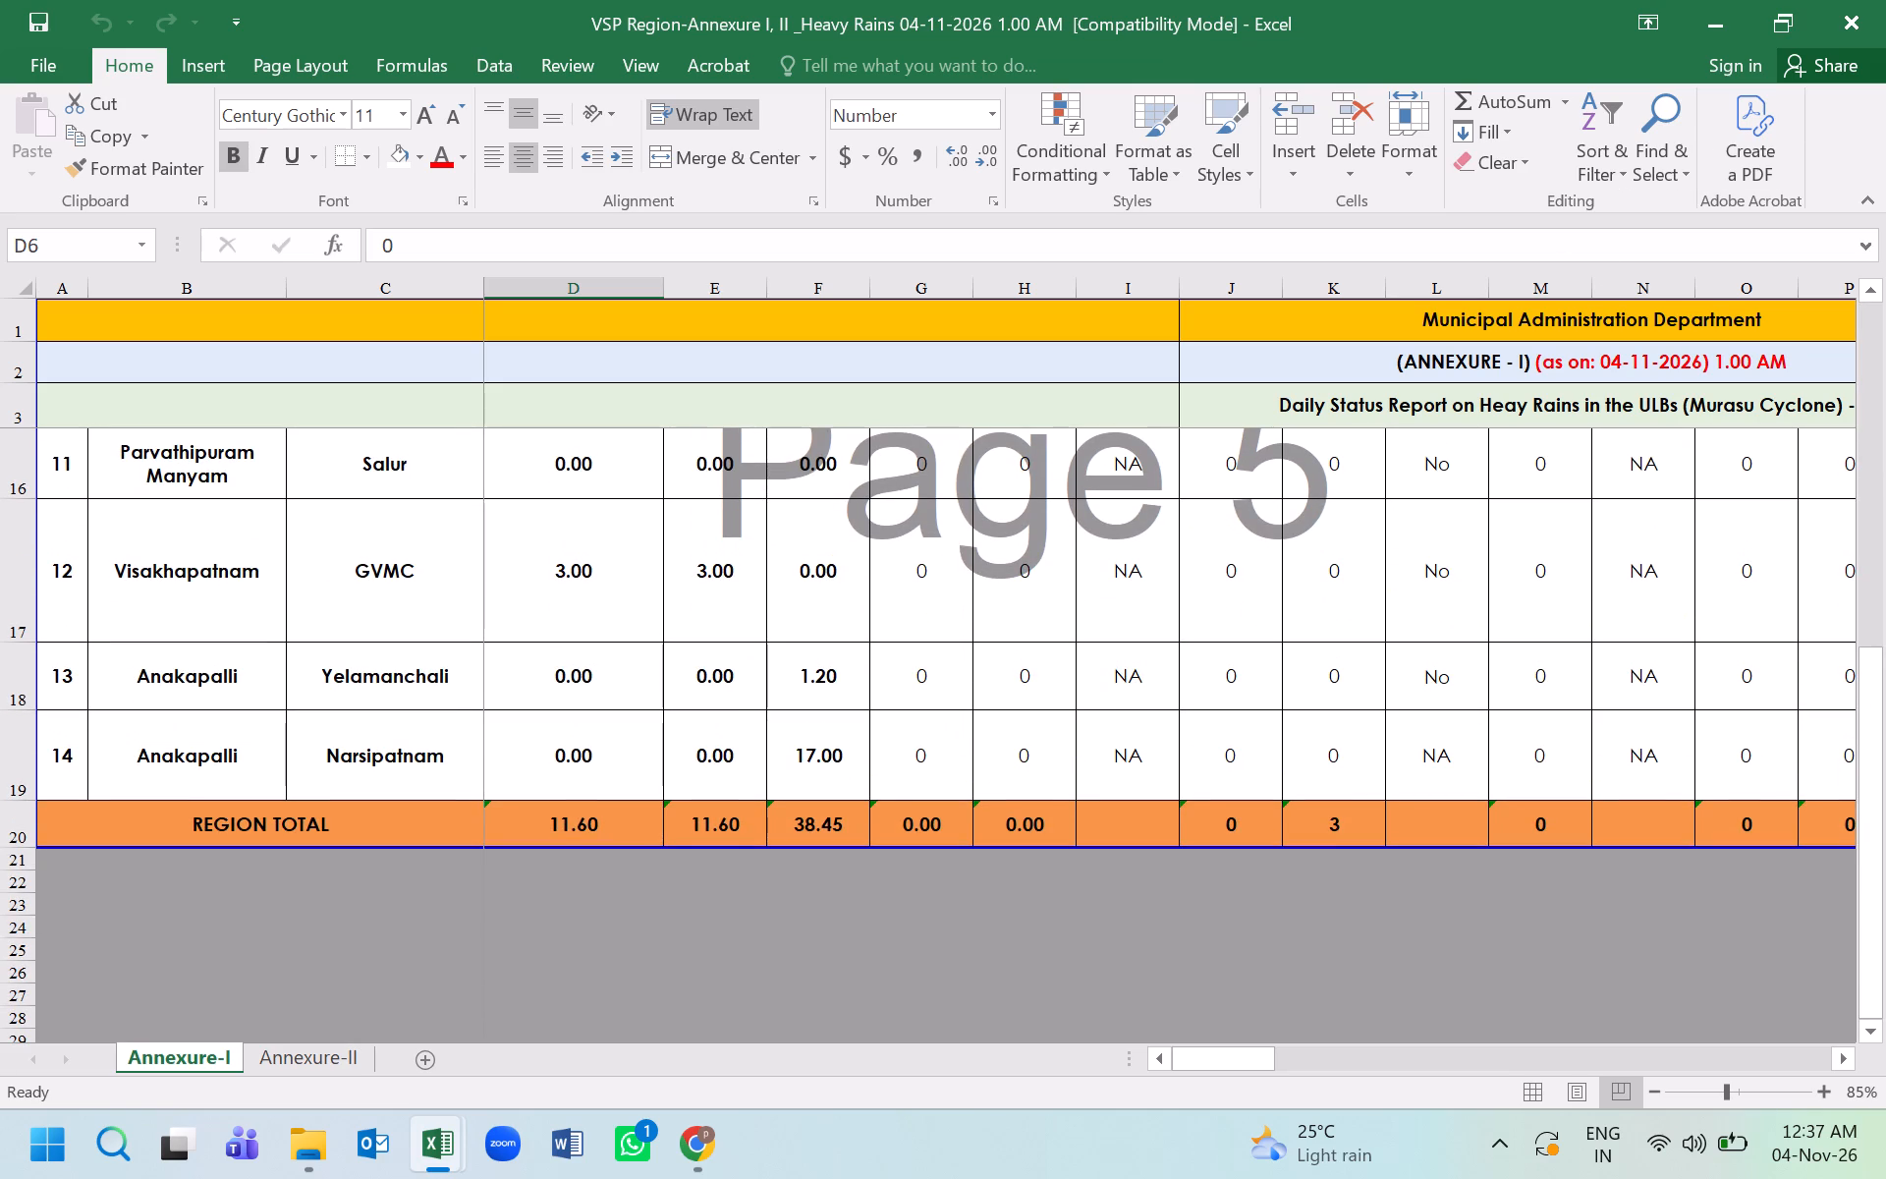
{"action": "left_click", "coordinate": [329, 1048]}
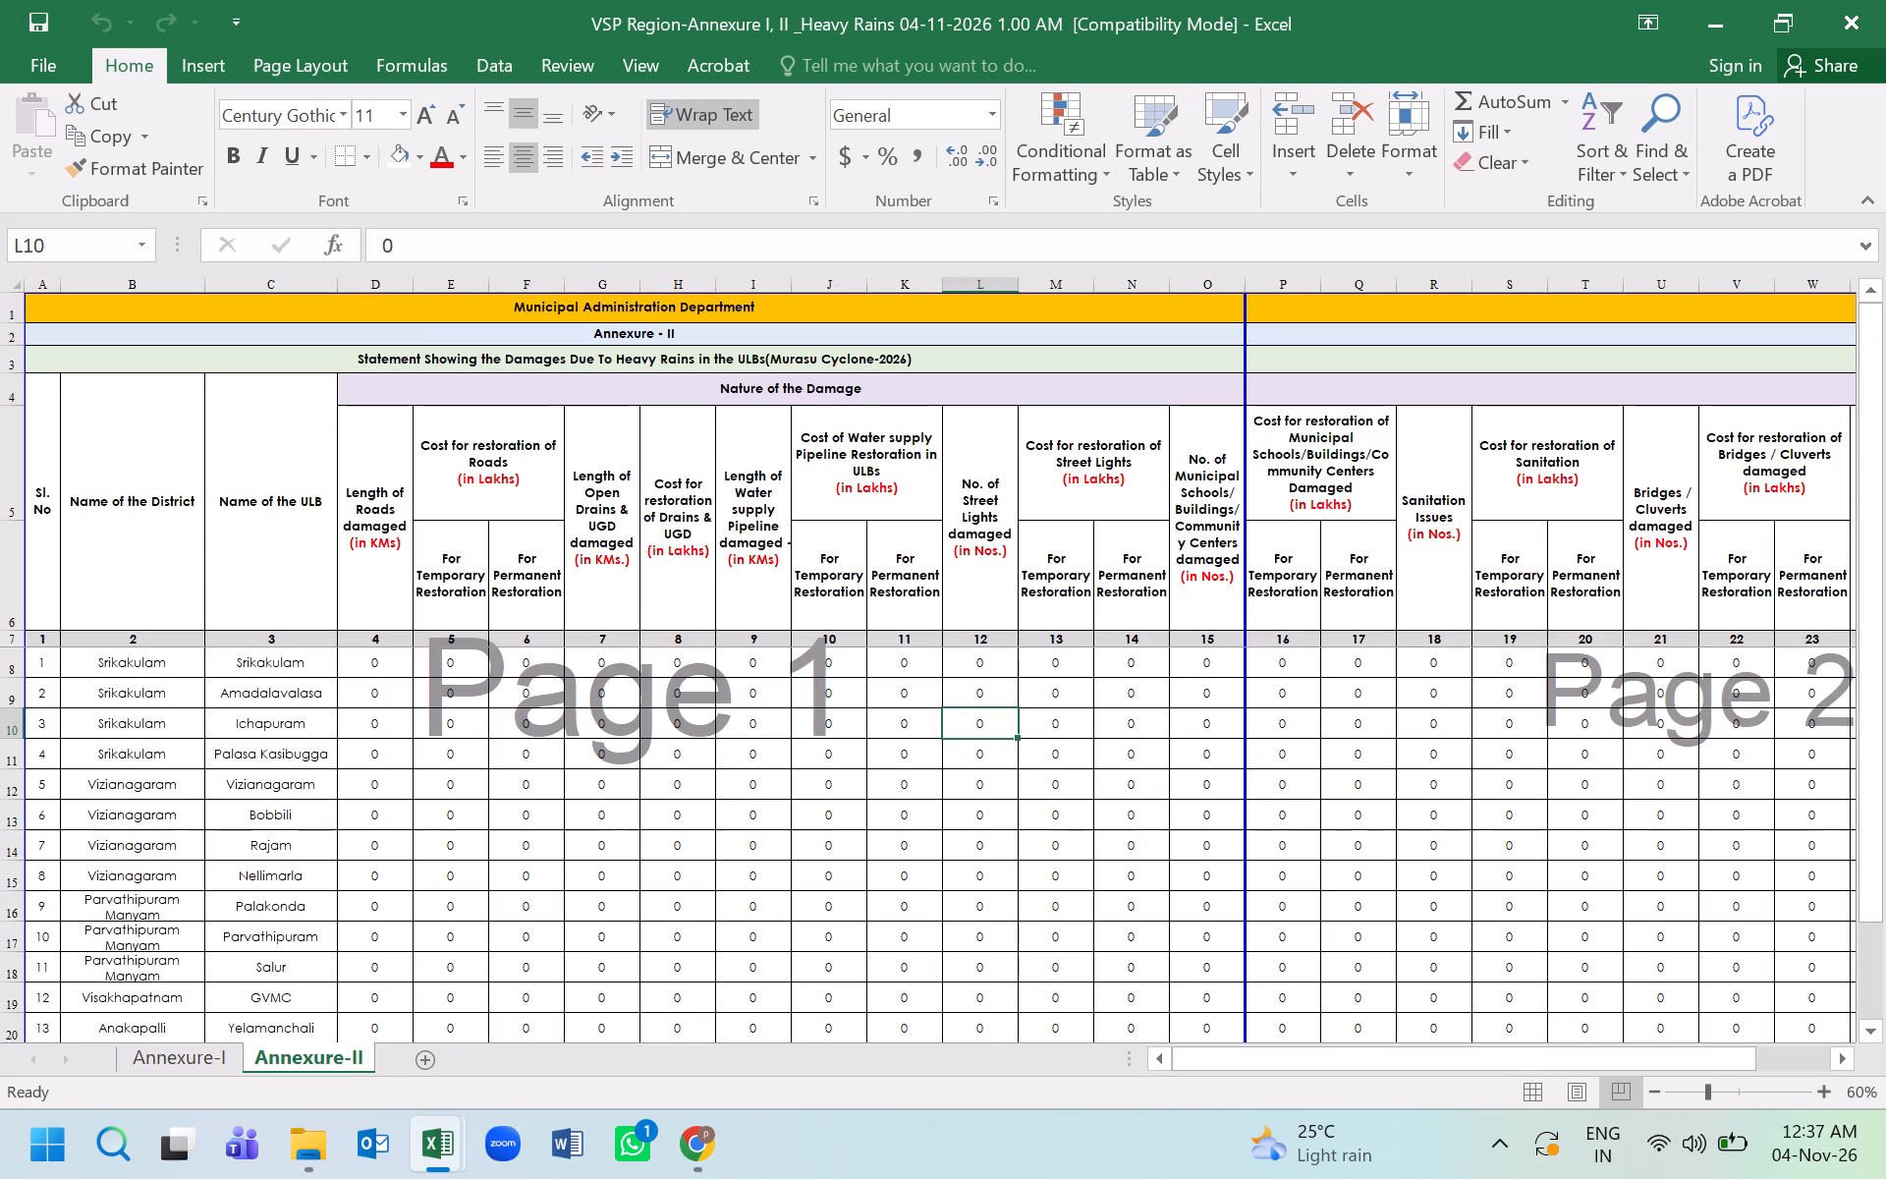
{"action": "left_click", "coordinate": [1844, 15]}
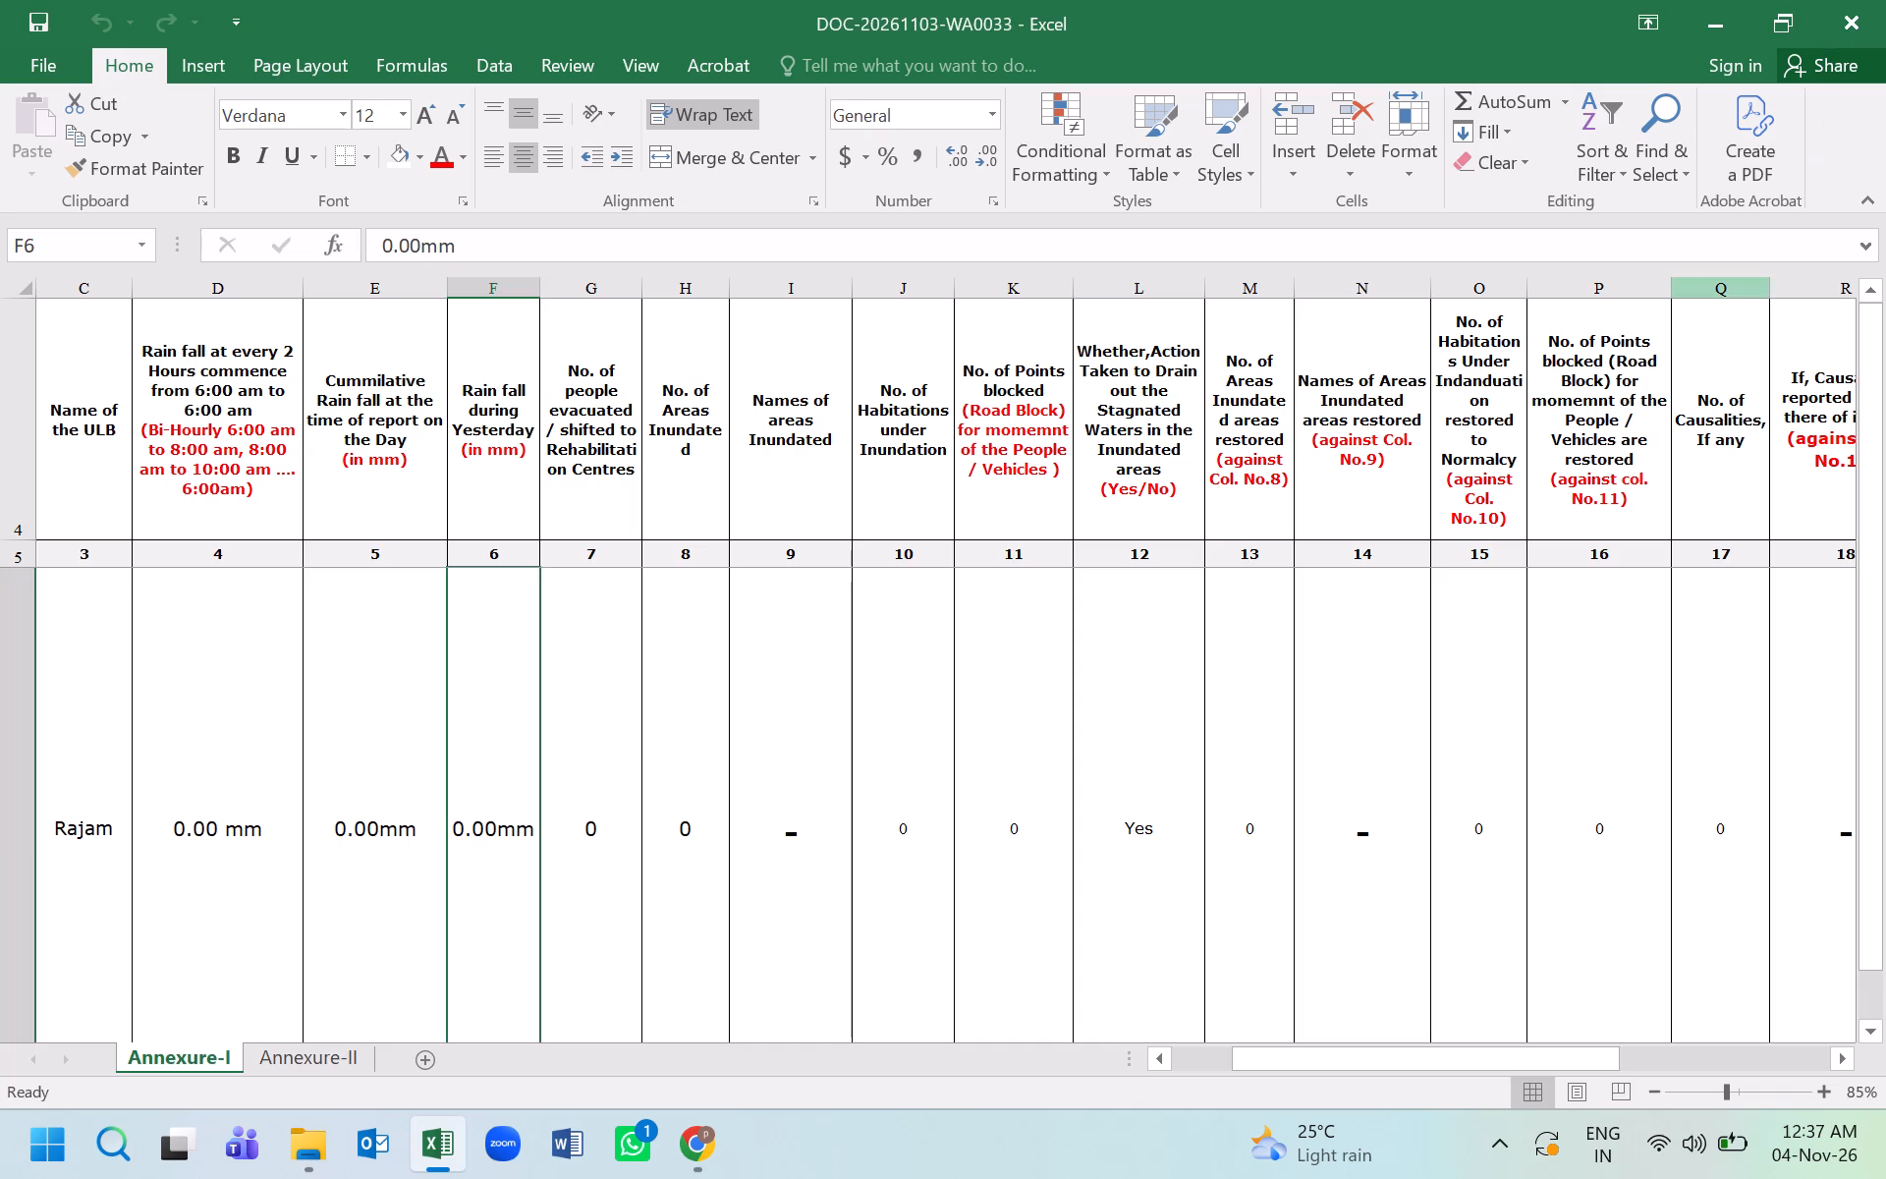
Close the DOC-20261103-WA0033 workbook containing the Rajam rainfall report.
{"action": "left_click", "coordinate": [1846, 20]}
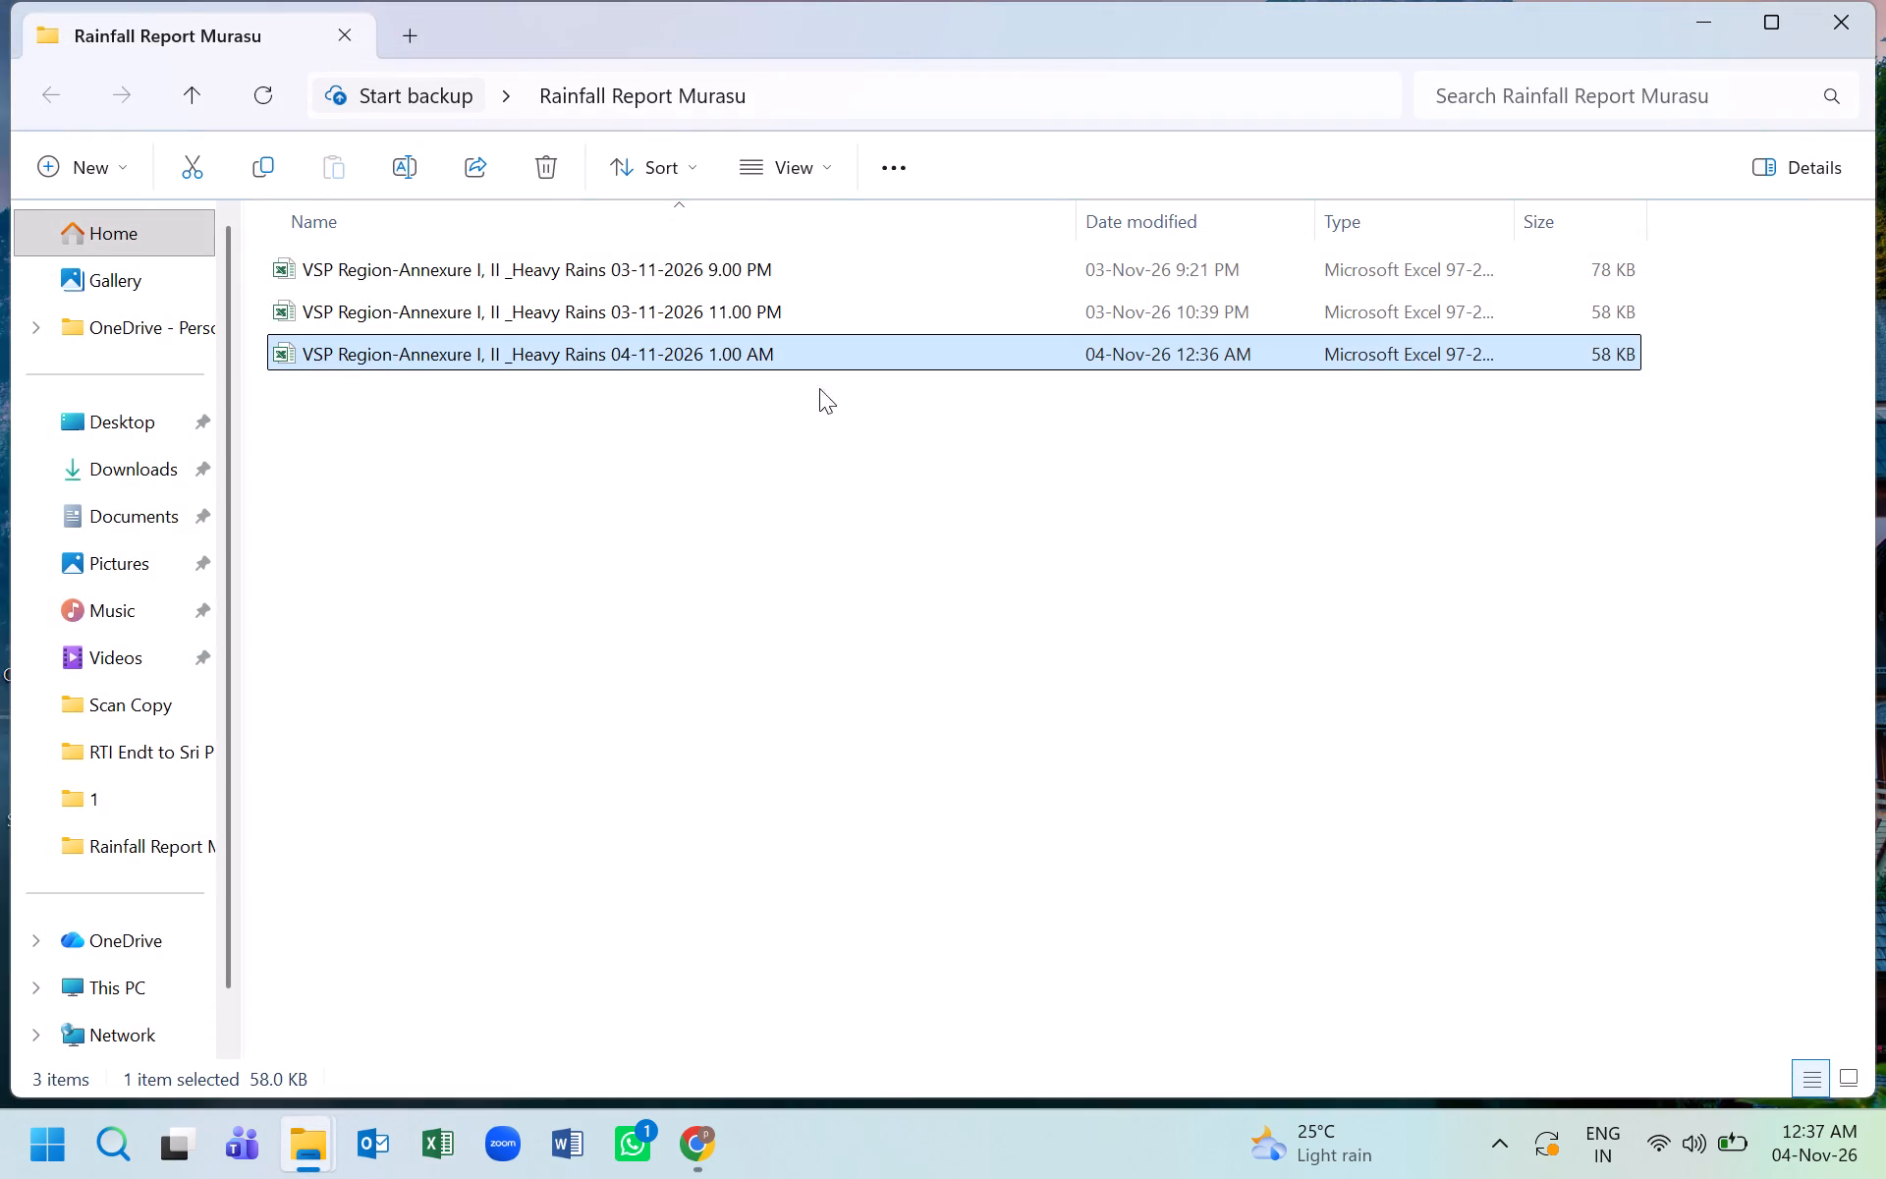
Reopen the saved 04-11-2026 1.00 AM report, recheck all Annexure-I rows through the Region Total, and close it.
{"action": "double_click", "coordinate": [683, 348]}
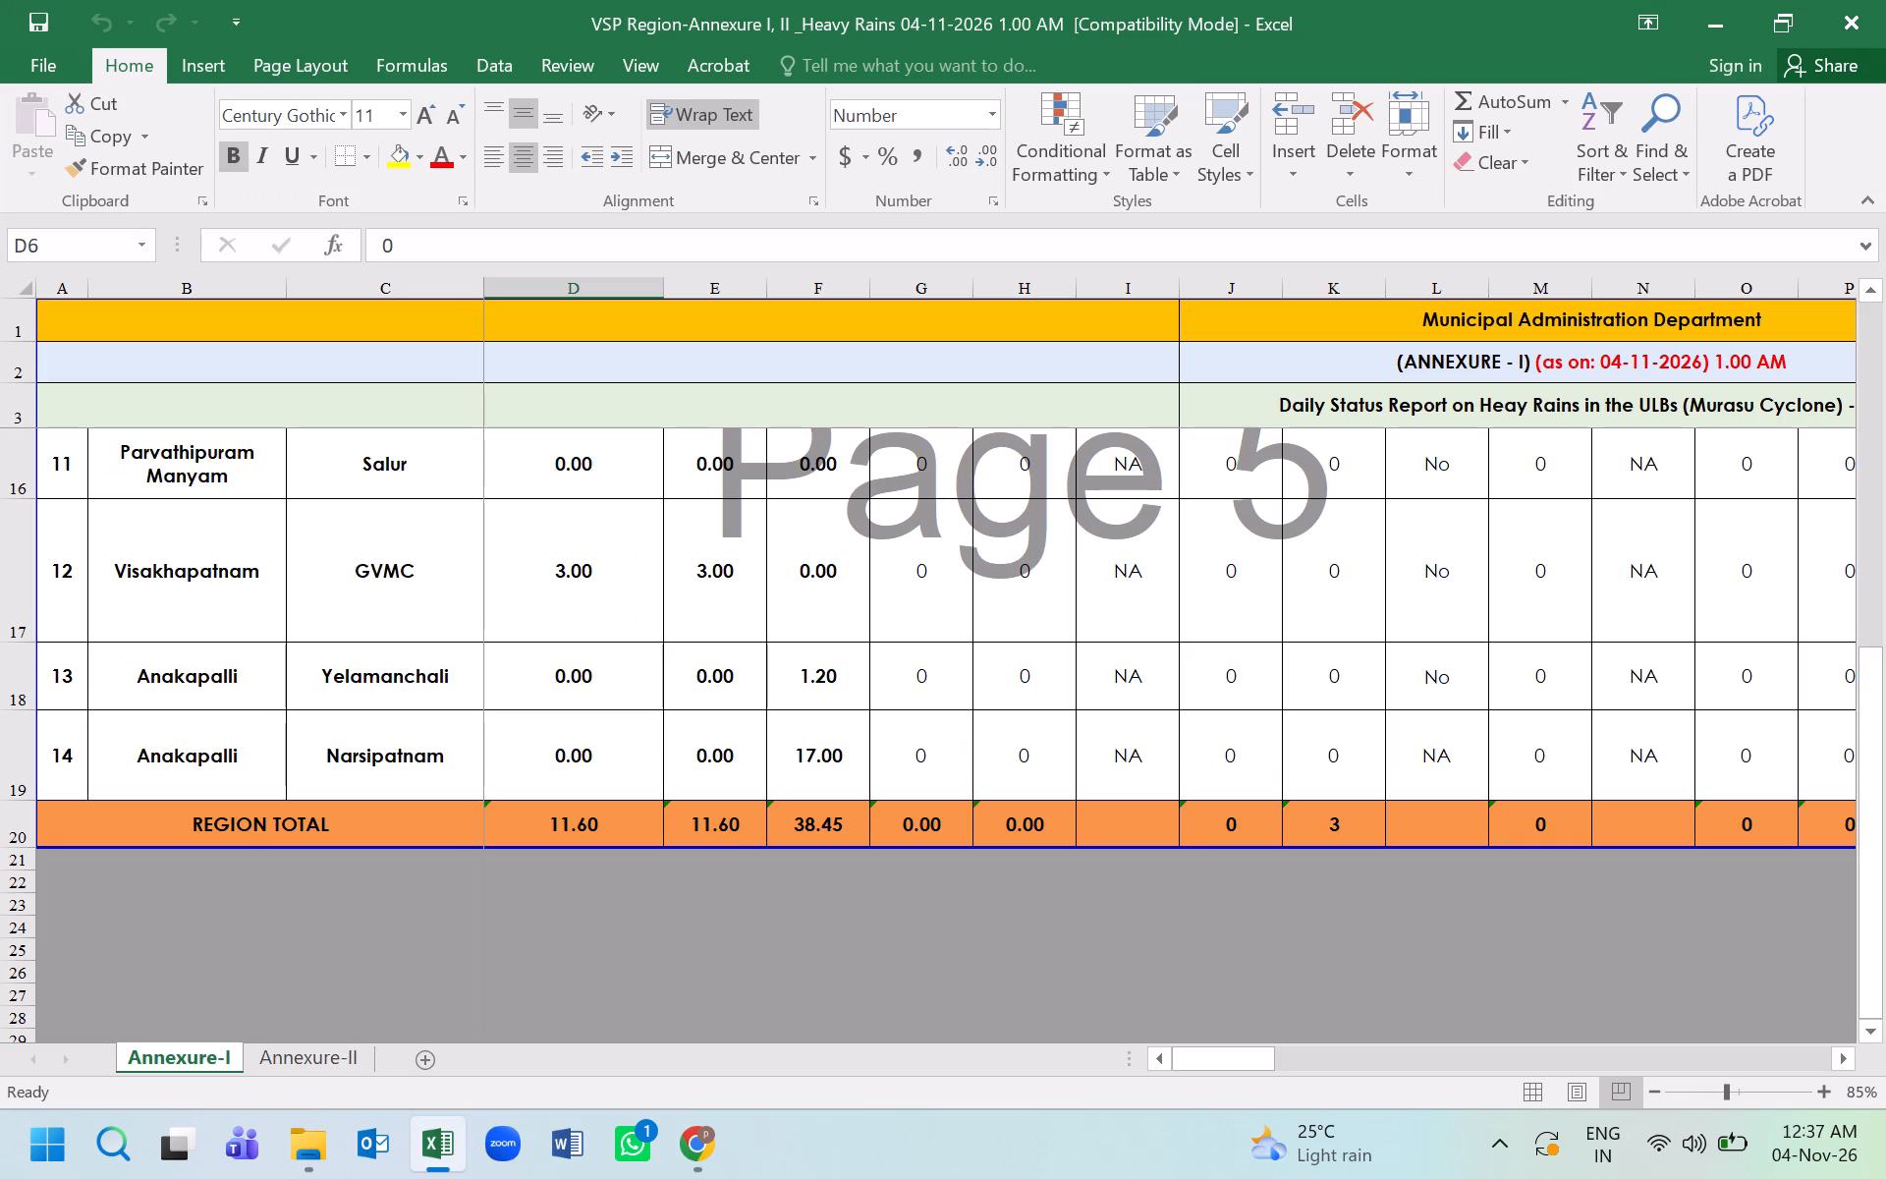
{"action": "scroll", "coordinate": [975, 600], "scroll_direction": "up", "scroll_amount": 1}
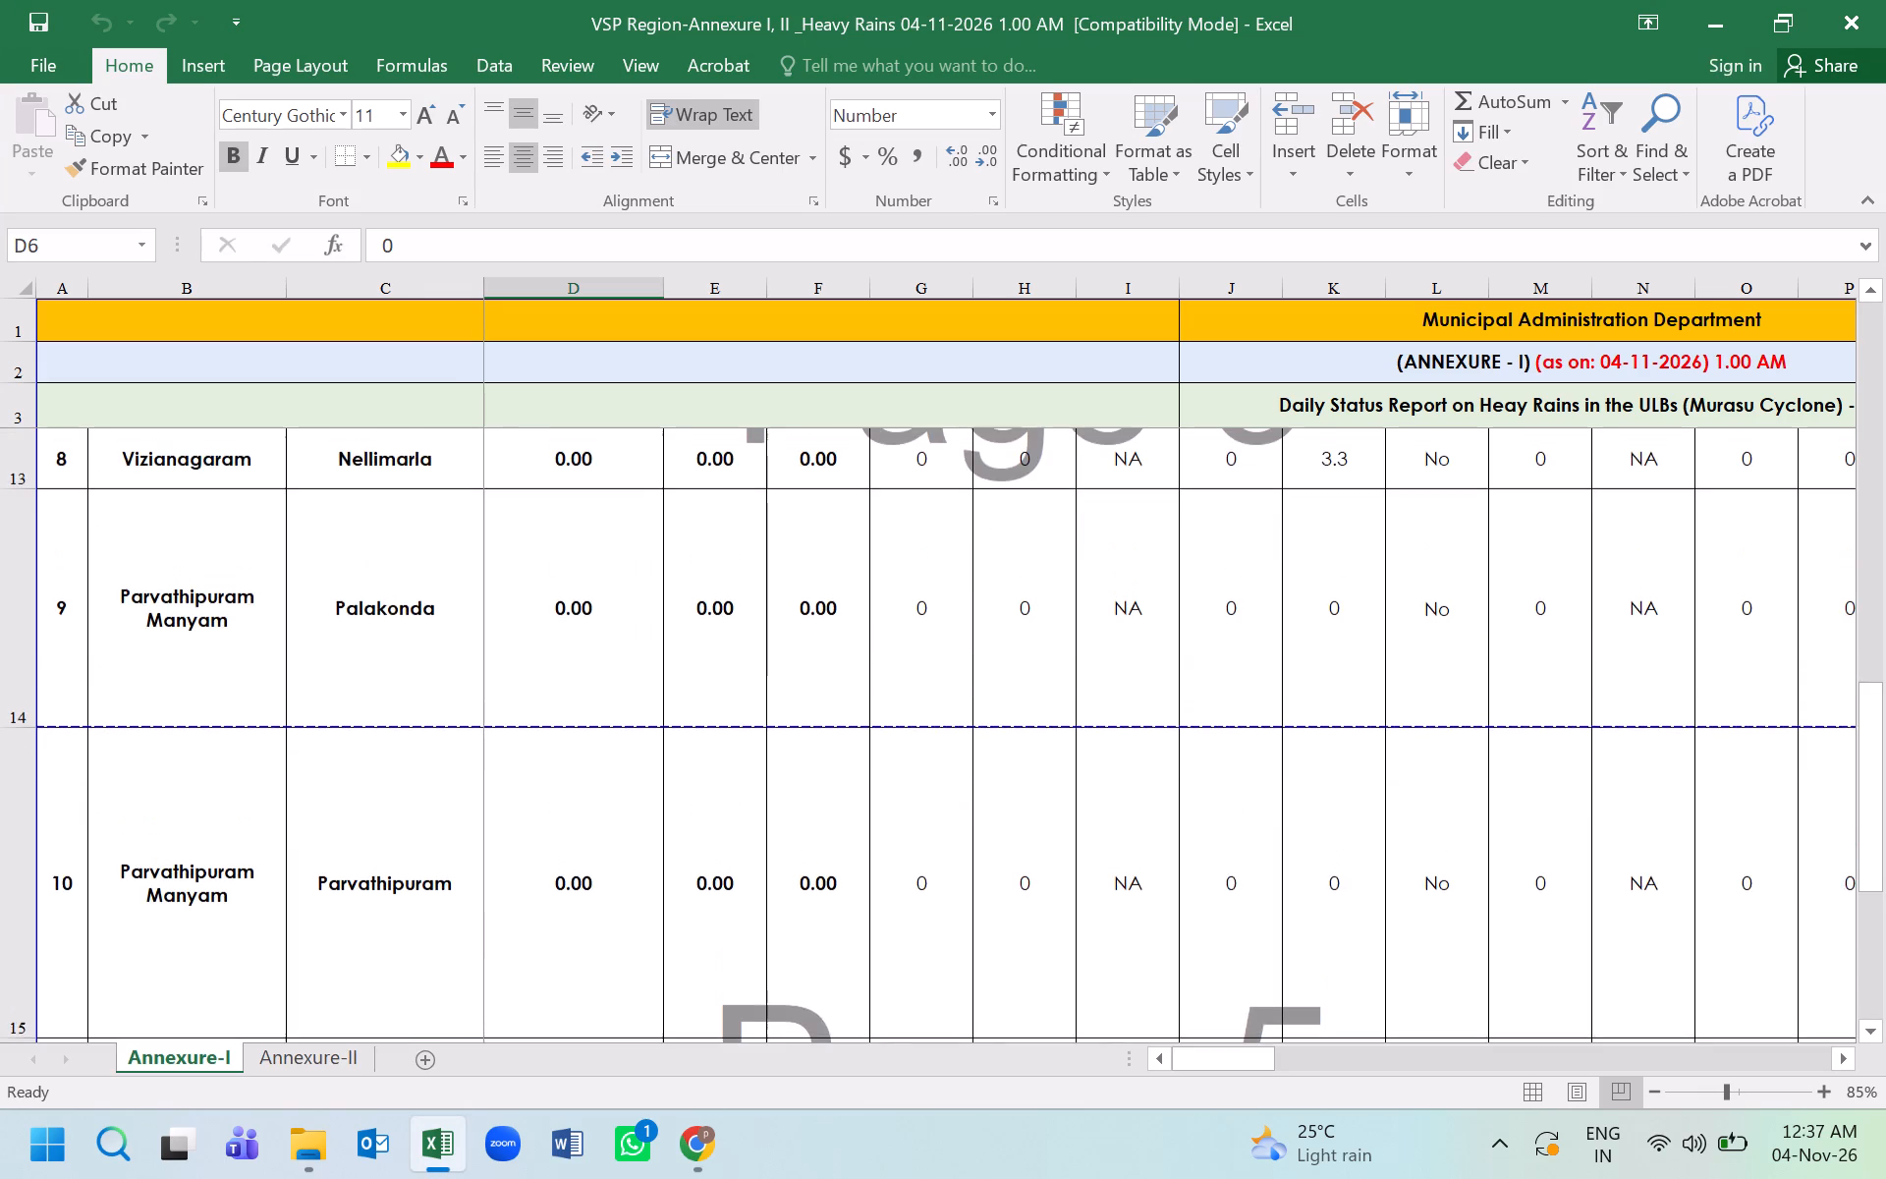
{"action": "scroll", "coordinate": [977, 600], "scroll_direction": "up", "scroll_amount": 3}
{"action": "scroll", "coordinate": [984, 599], "scroll_direction": "down", "scroll_amount": 1}
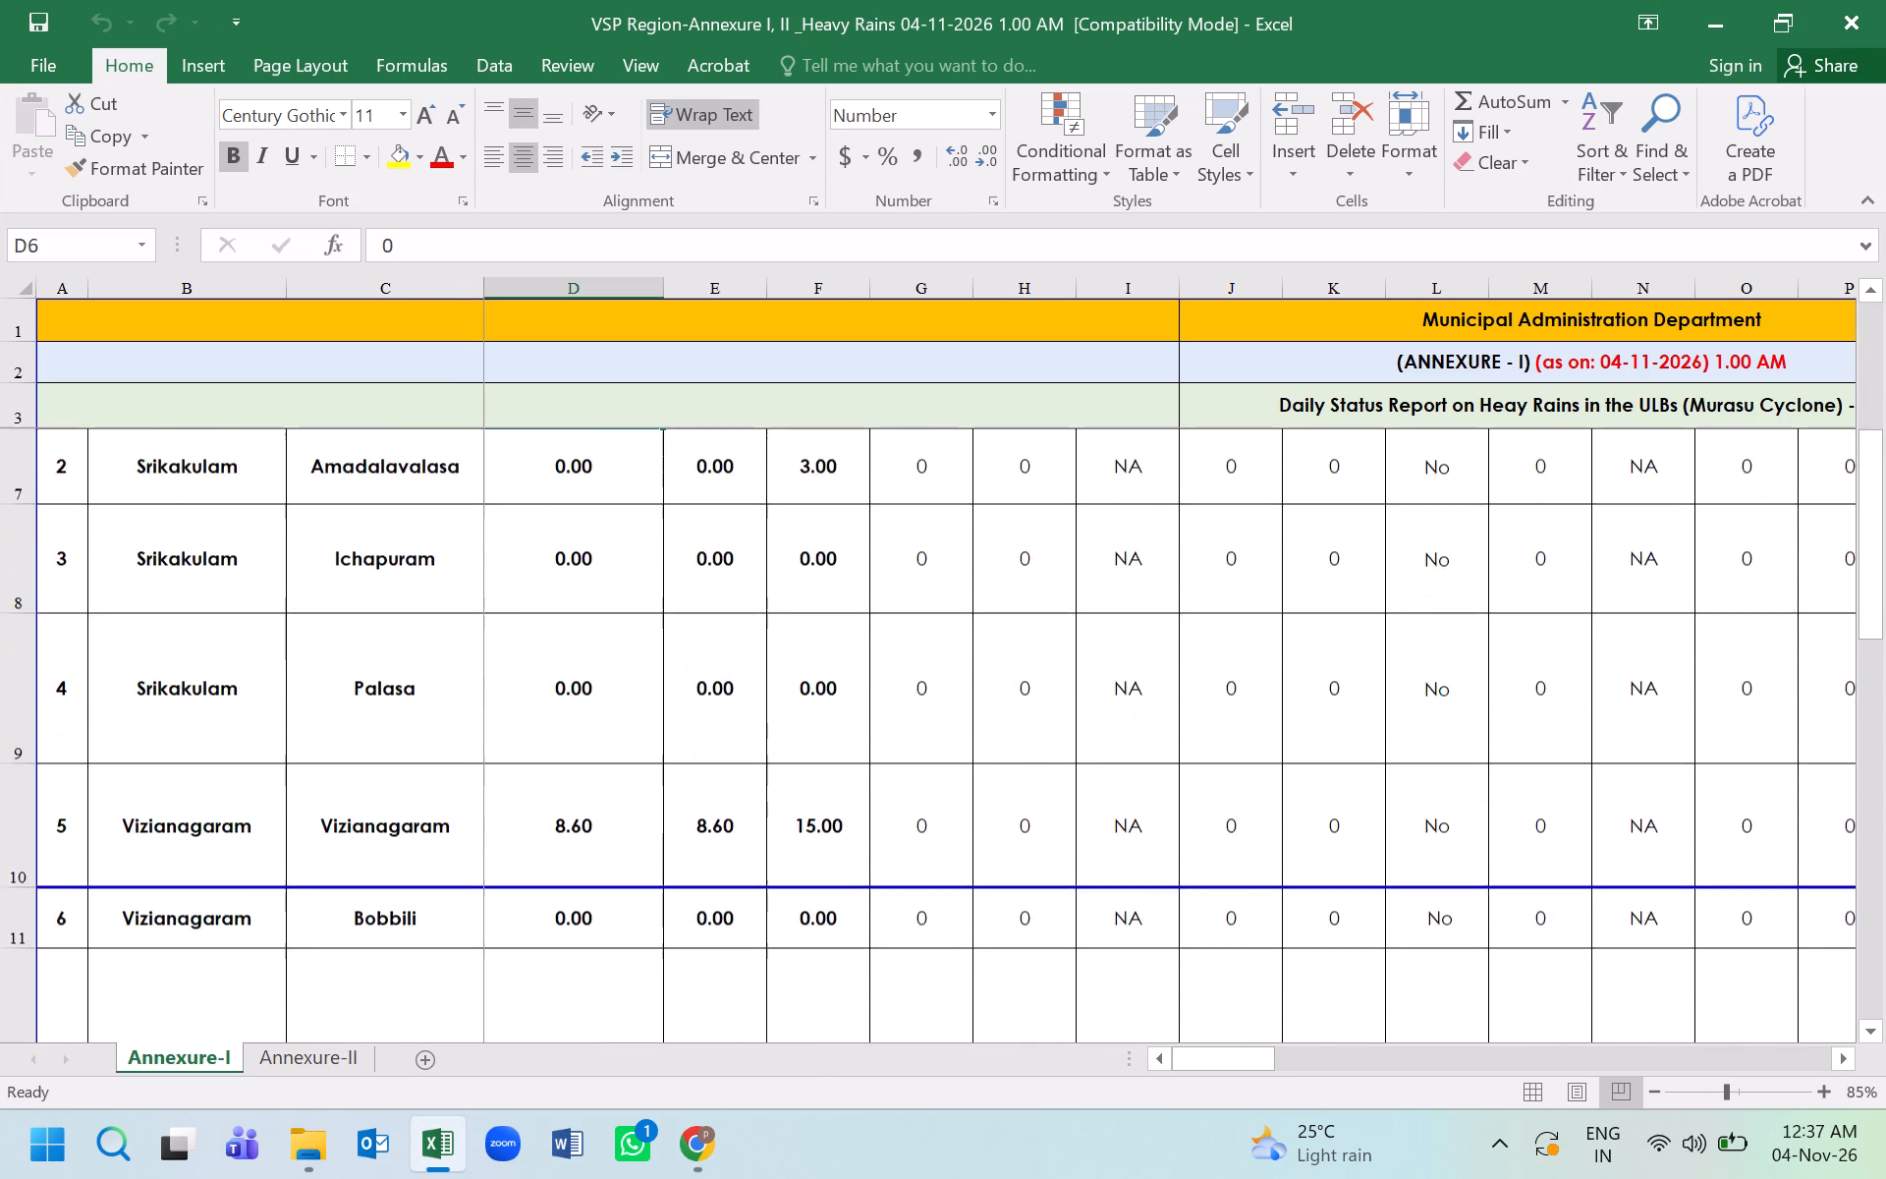
{"action": "scroll", "coordinate": [984, 599], "scroll_direction": "down", "scroll_amount": 4}
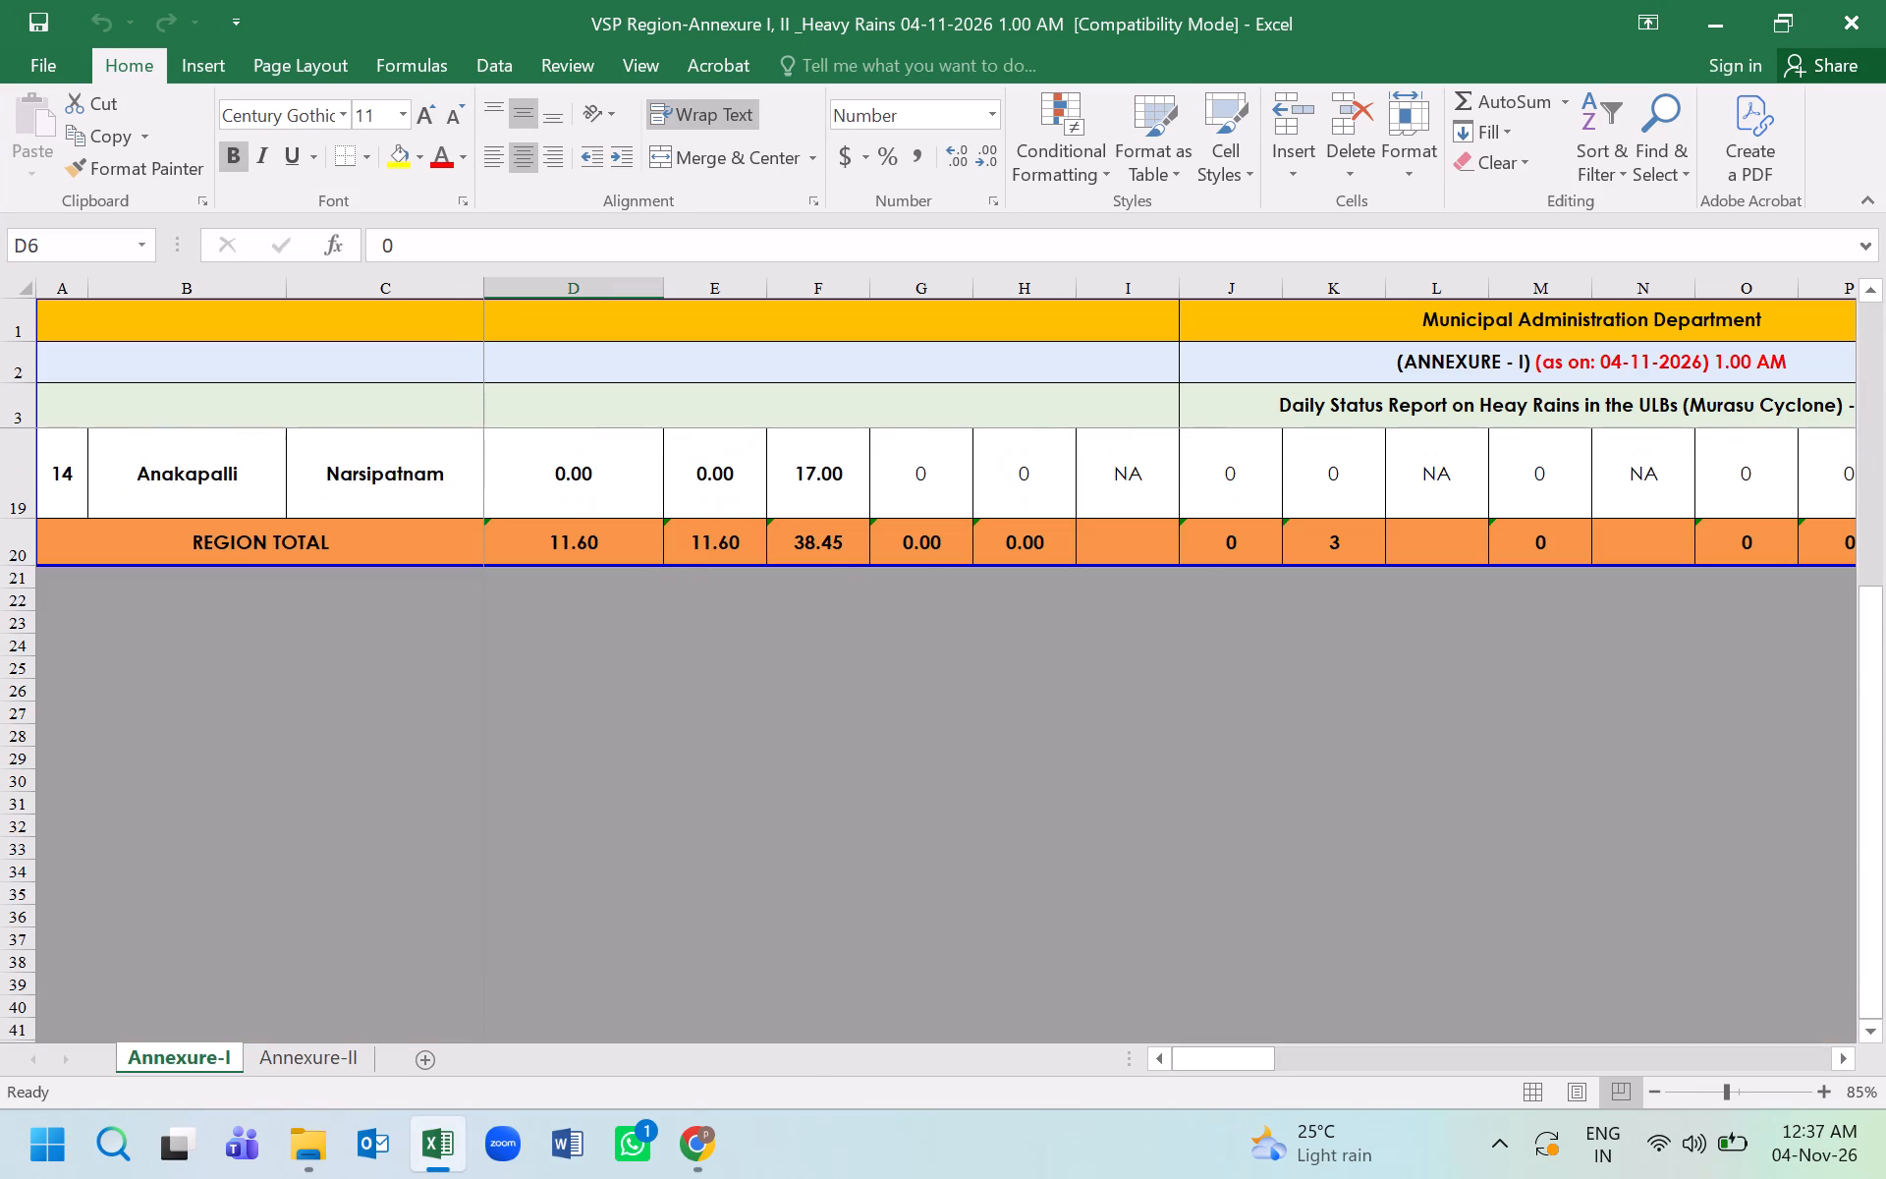
{"action": "scroll", "coordinate": [984, 599], "scroll_direction": "up", "scroll_amount": 7}
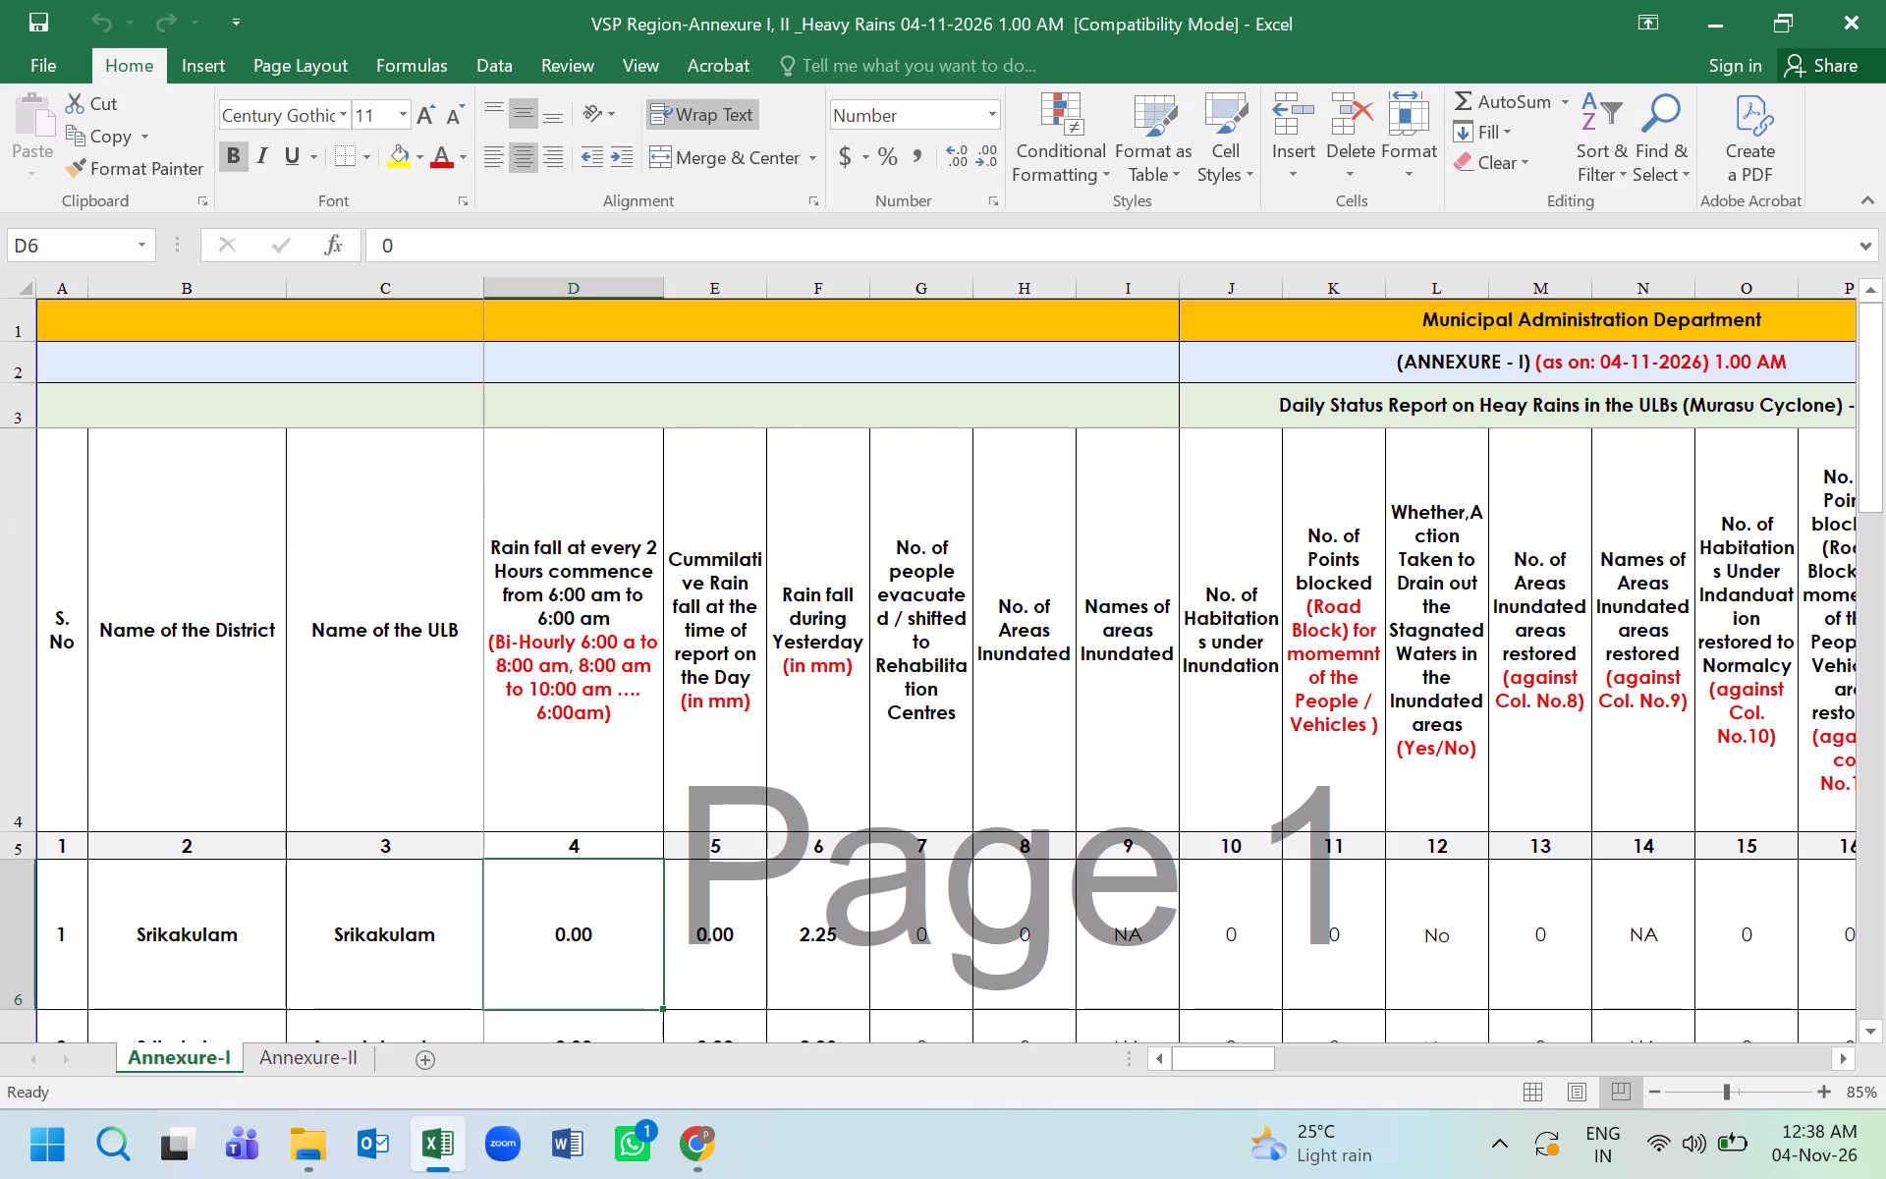
{"action": "left_click", "coordinate": [1847, 23]}
{"action": "left_click", "coordinate": [1188, 561]}
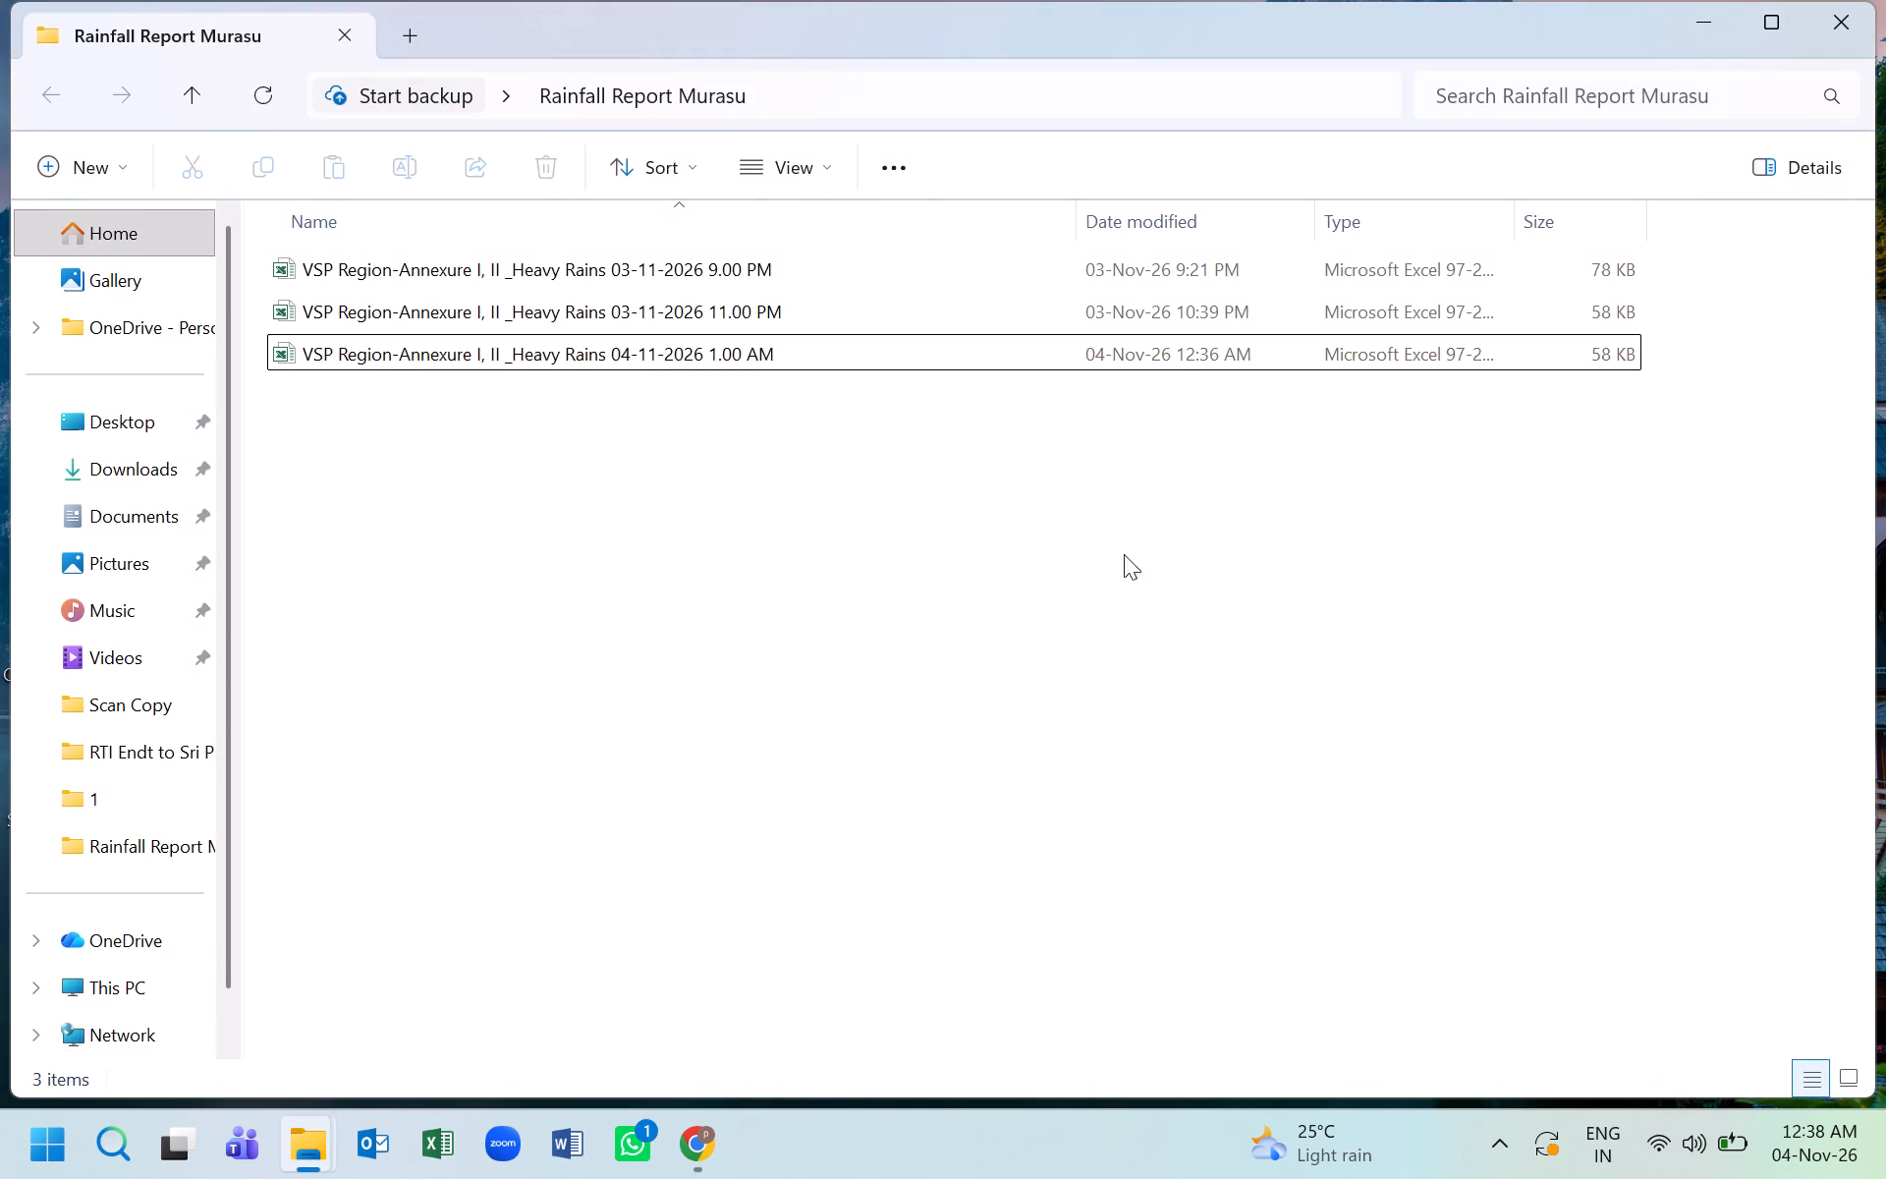
Open the 04-11-2026 1.00 AM report once more, look over Annexure-I from the Region Total up to the headers, and close it.
{"action": "double_click", "coordinate": [656, 360]}
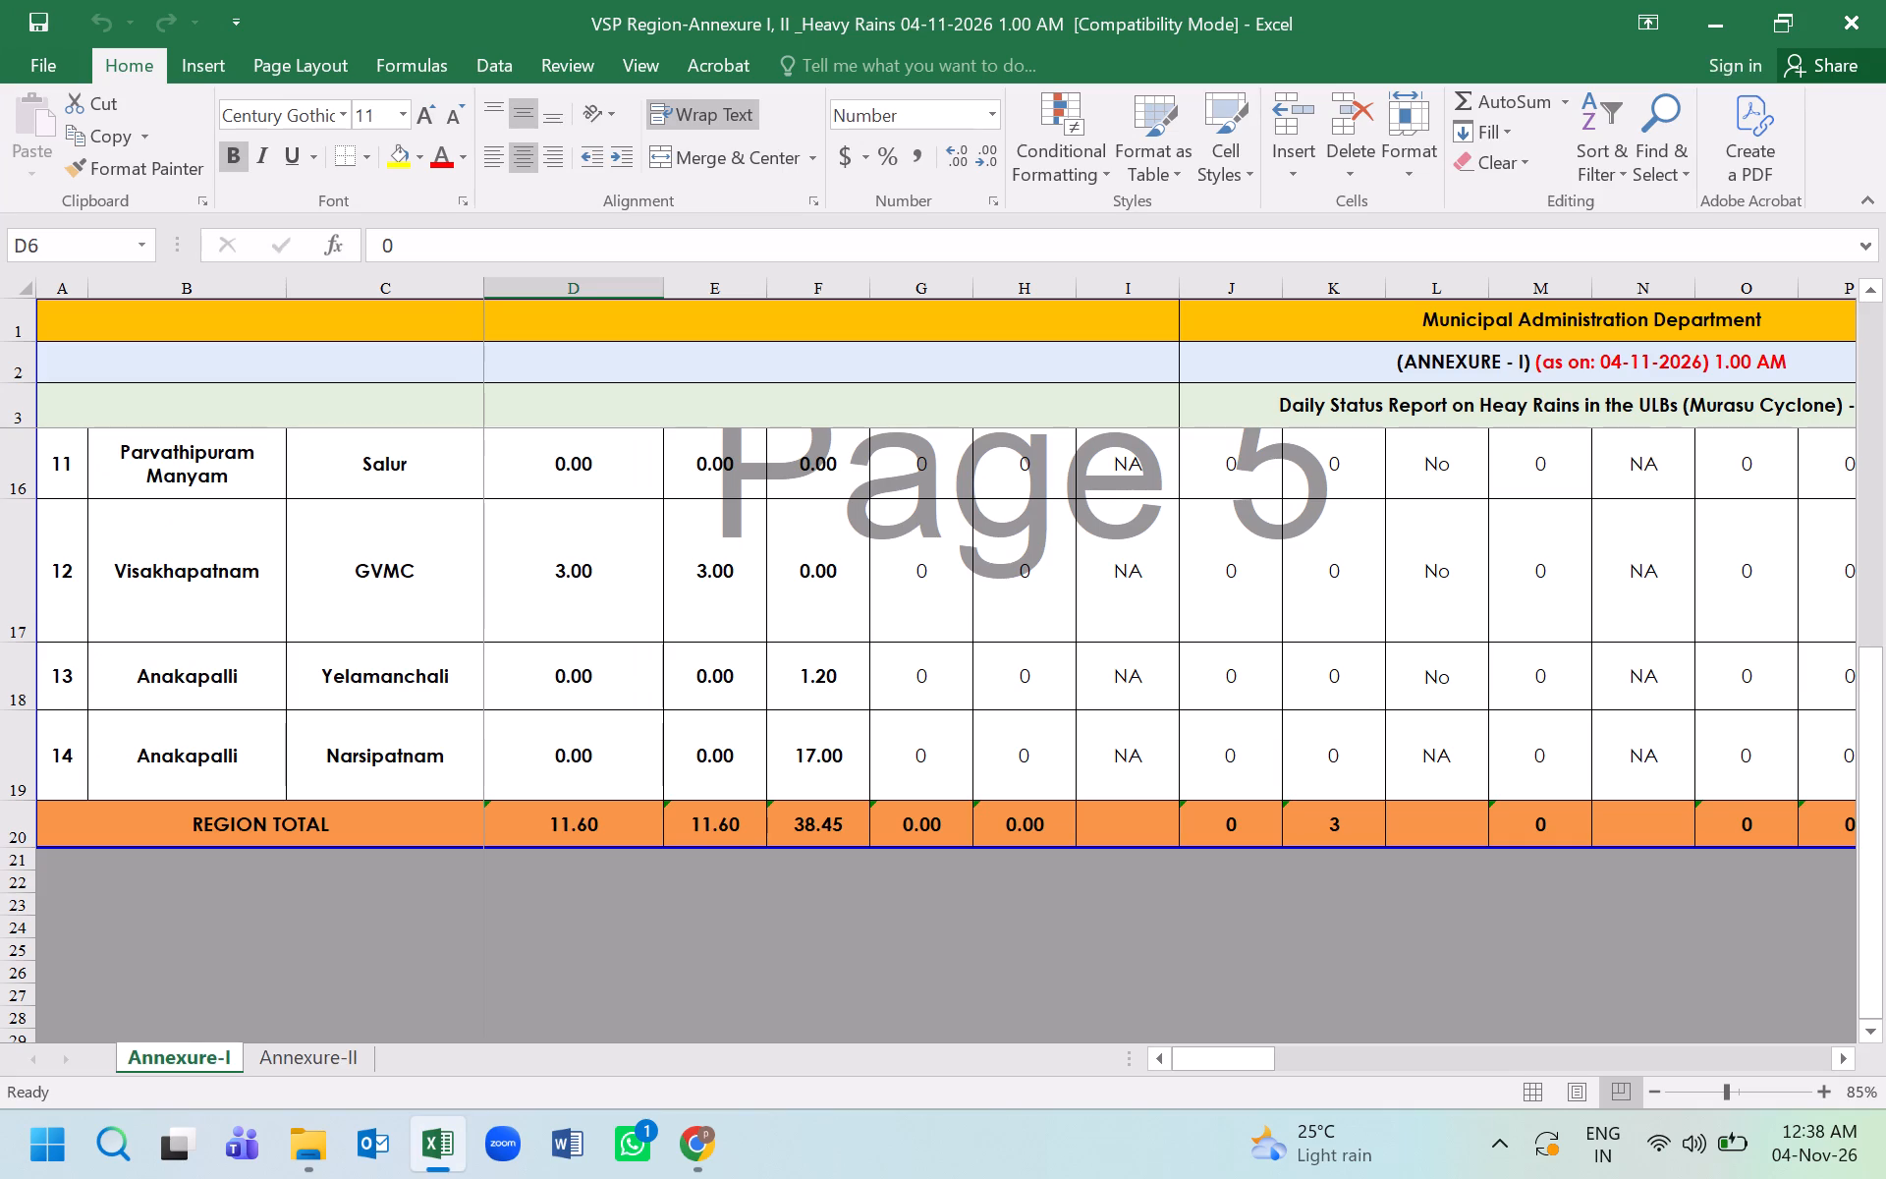
{"action": "scroll", "coordinate": [1052, 720], "scroll_direction": "up", "scroll_amount": 4}
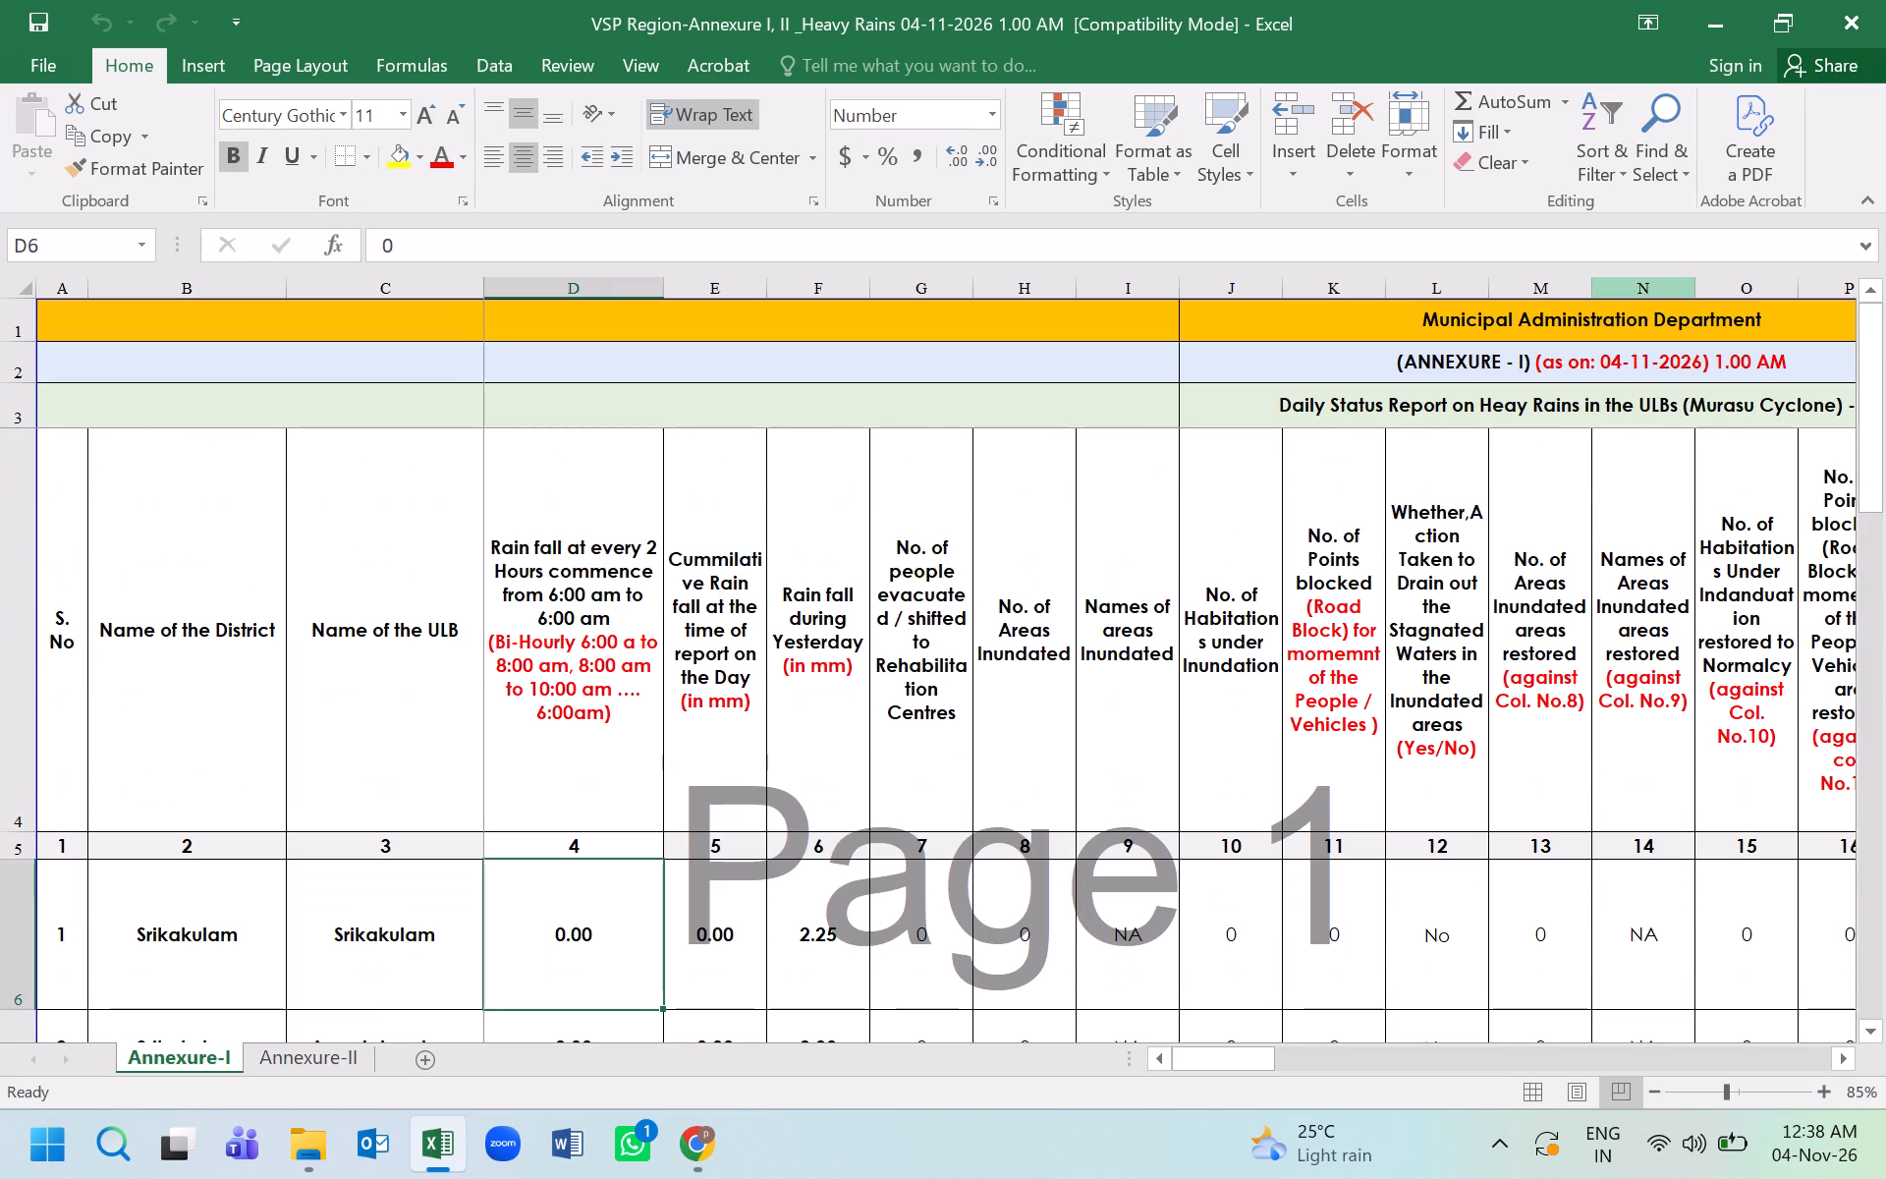
{"action": "left_click", "coordinate": [1857, 17]}
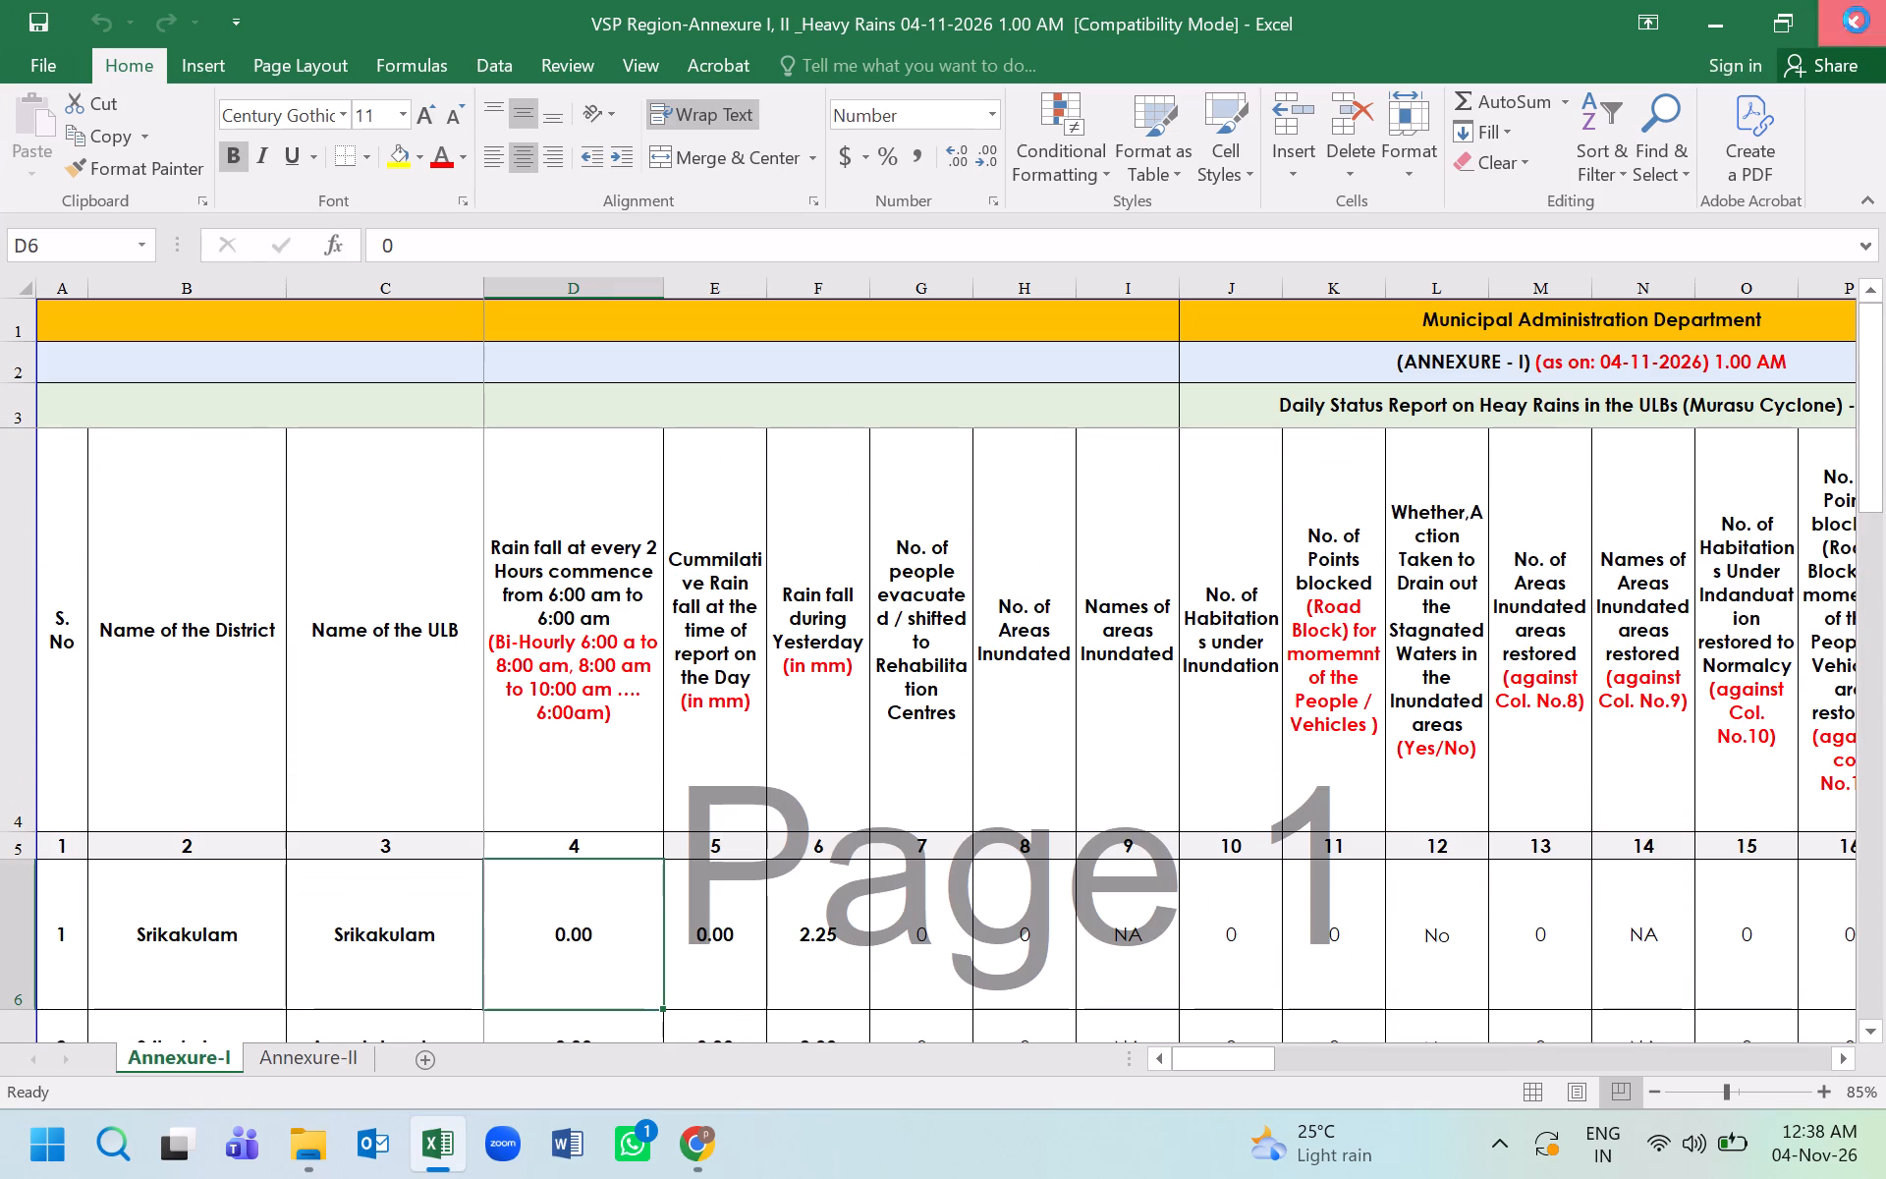
{"action": "left_click", "coordinate": [831, 598]}
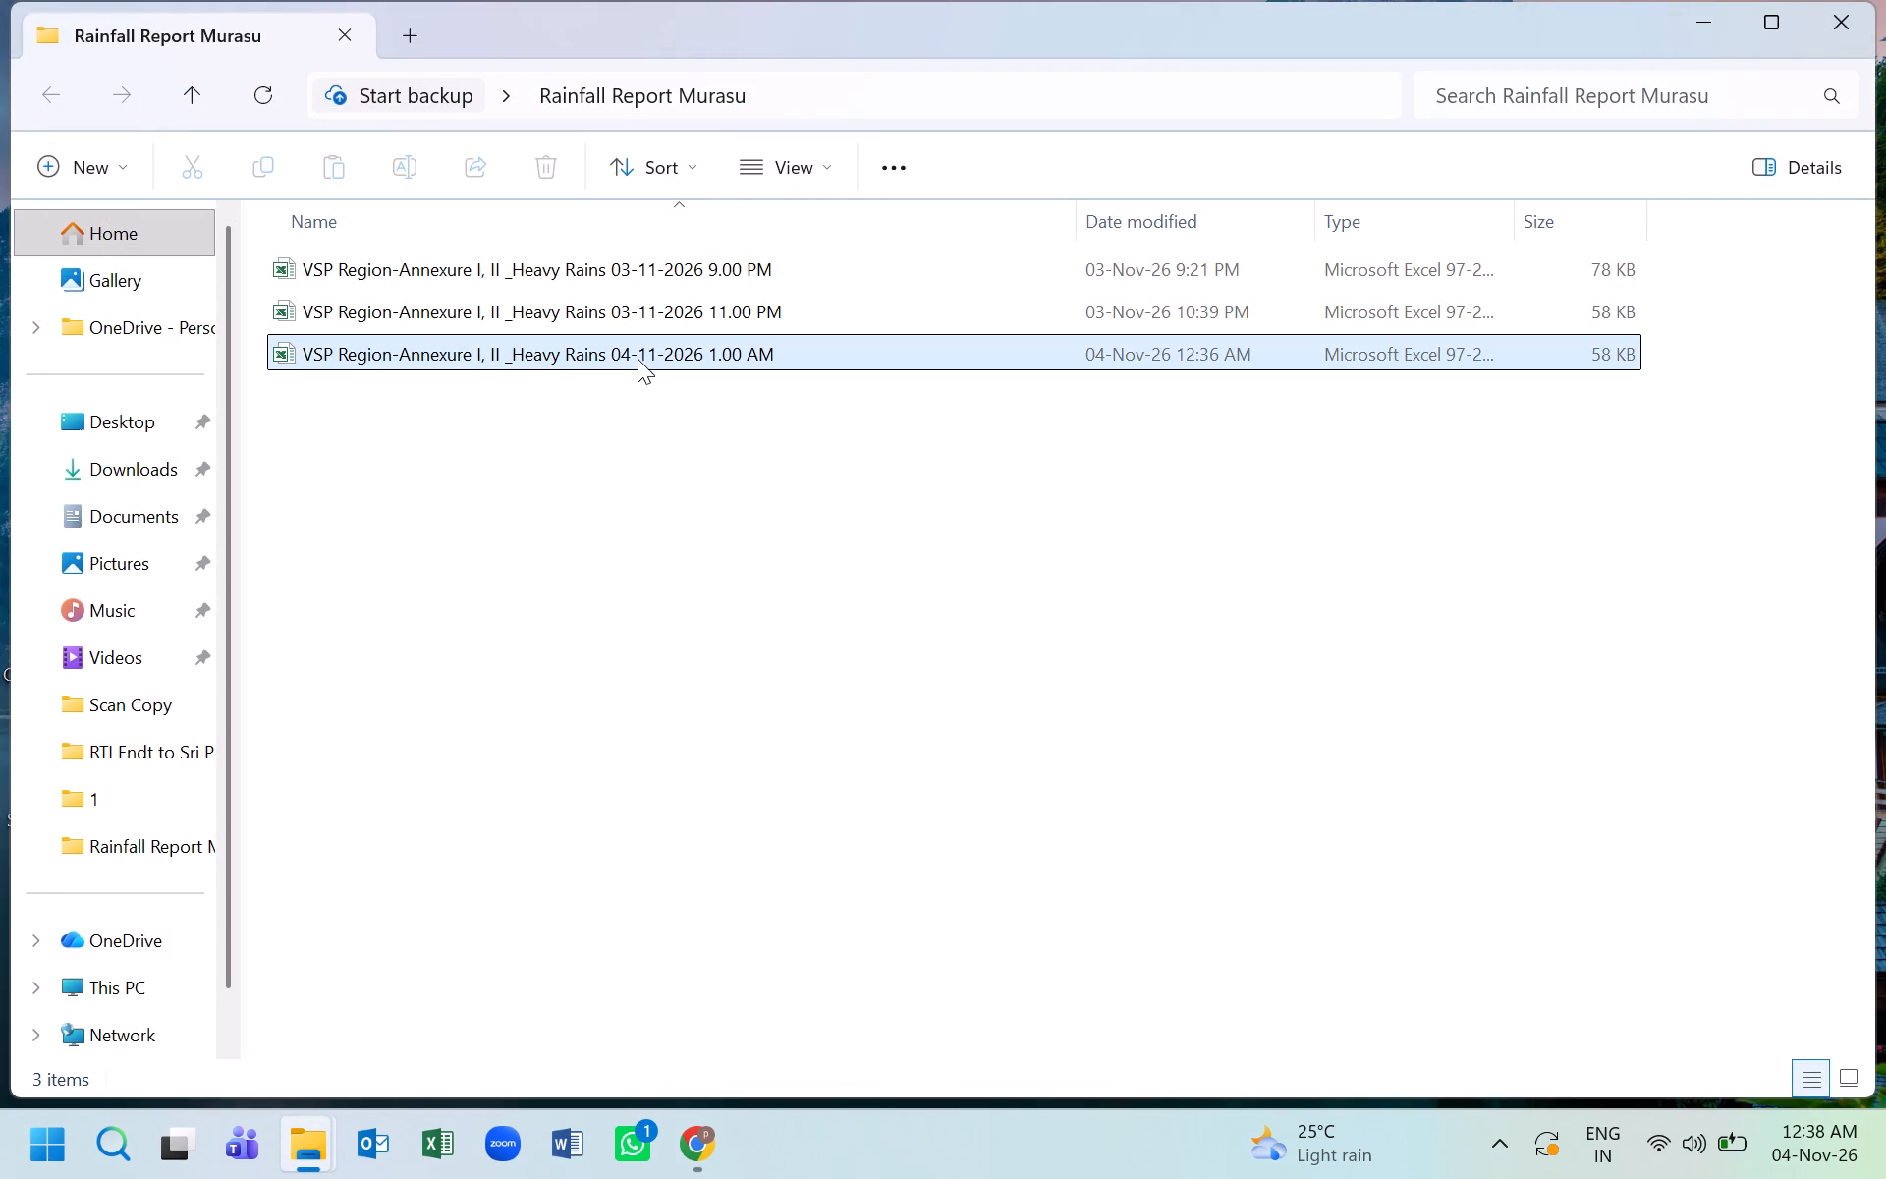
Bring up the available file actions for the VSP Region 04-11-2026 1.00 AM report in the Rainfall Report Murasu folder.
{"action": "right_click", "coordinate": [633, 357]}
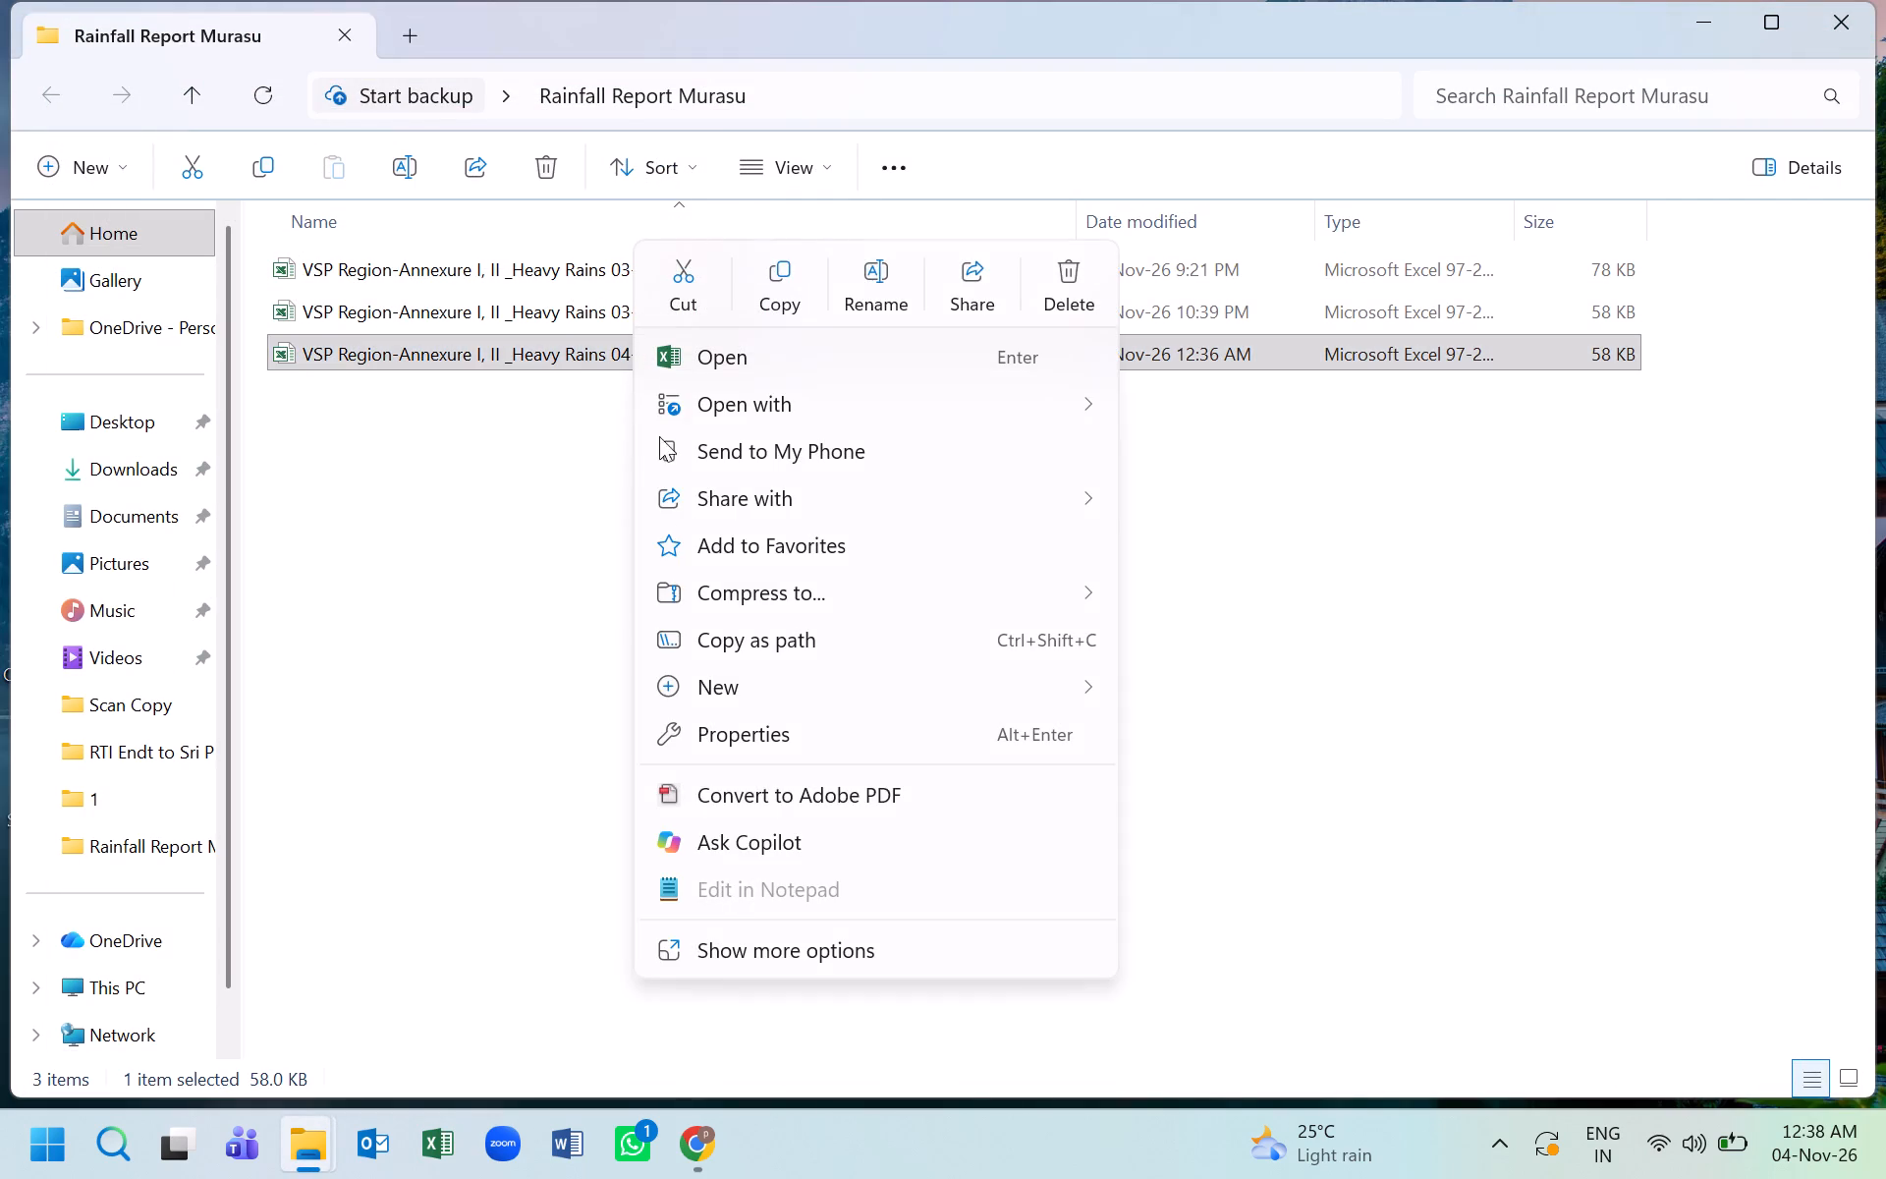
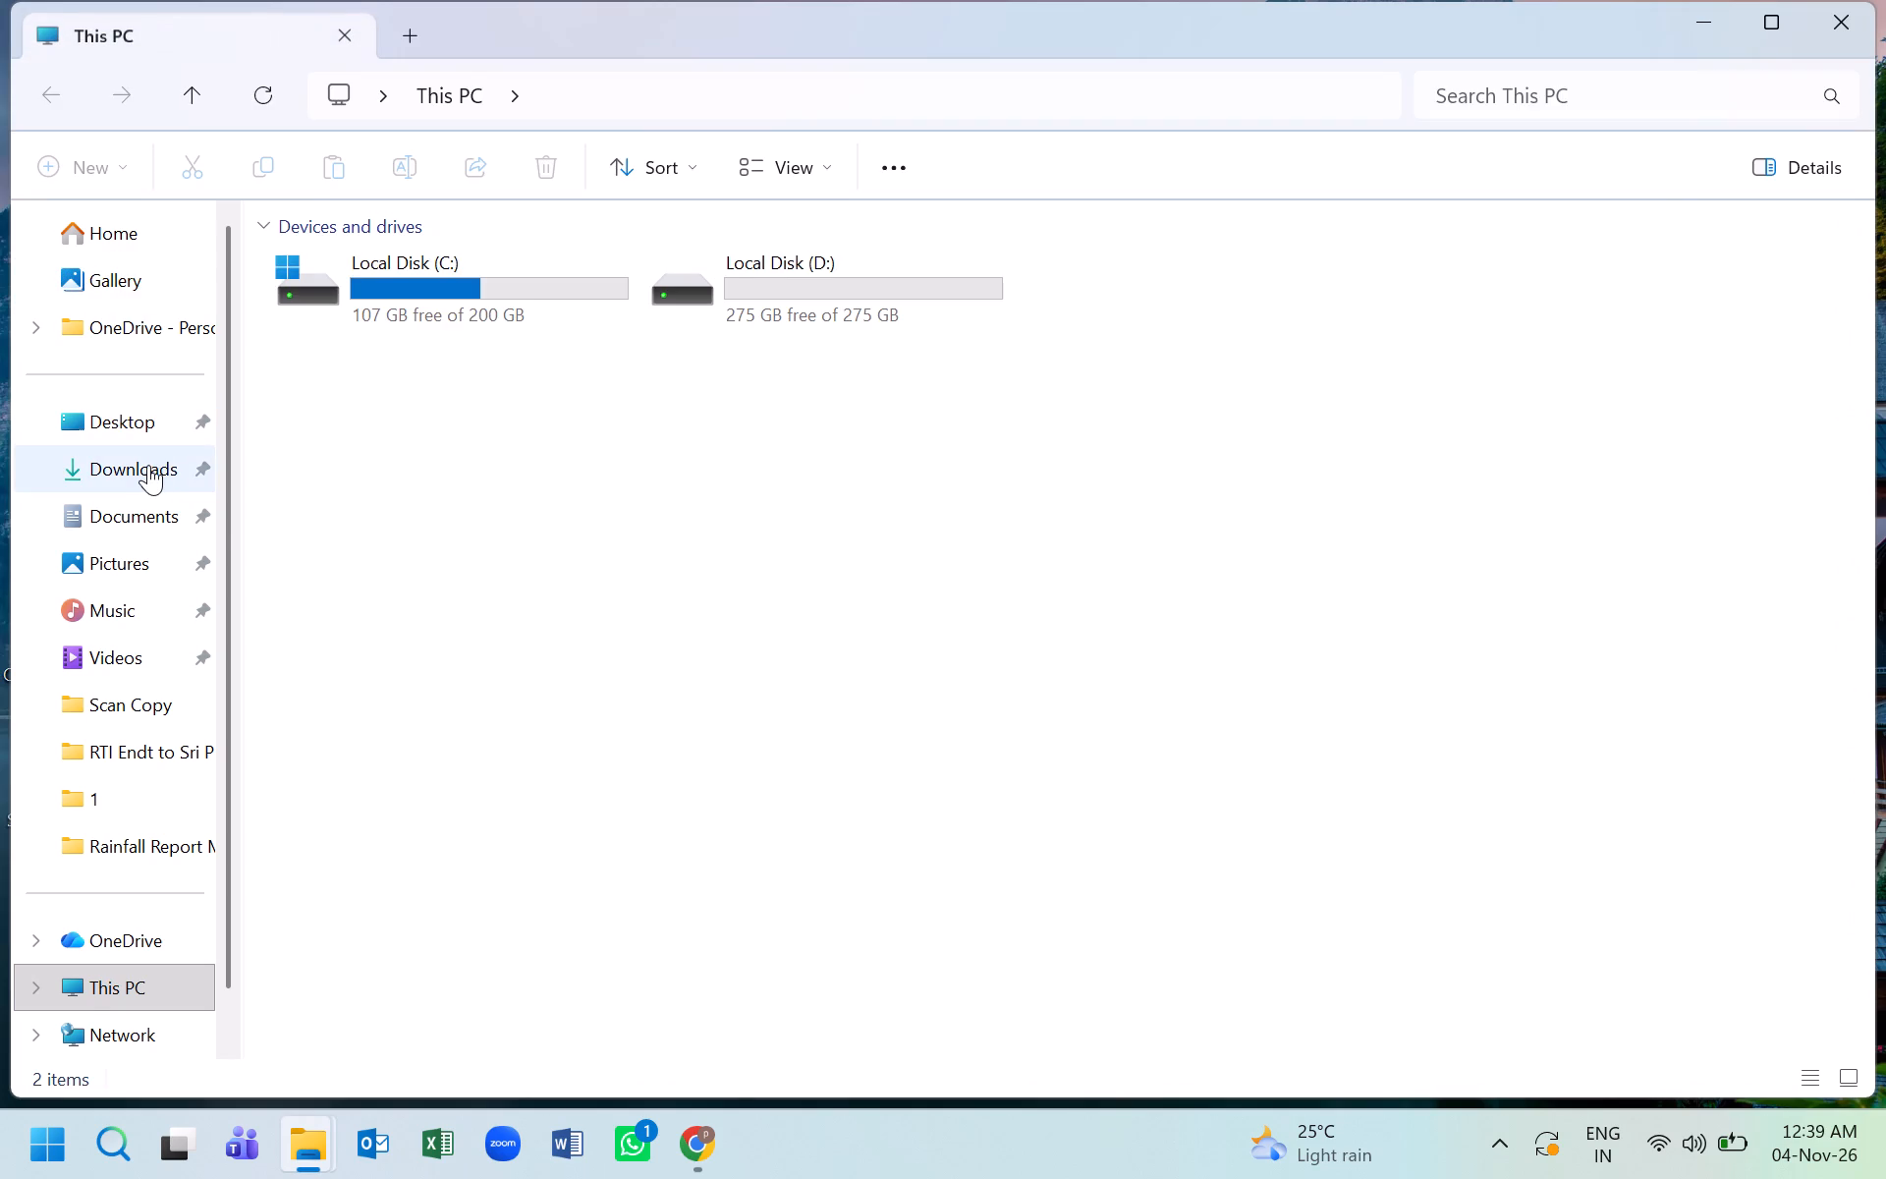
Delete all files and folders in the Downloads folder.
{"action": "left_click", "coordinate": [143, 467]}
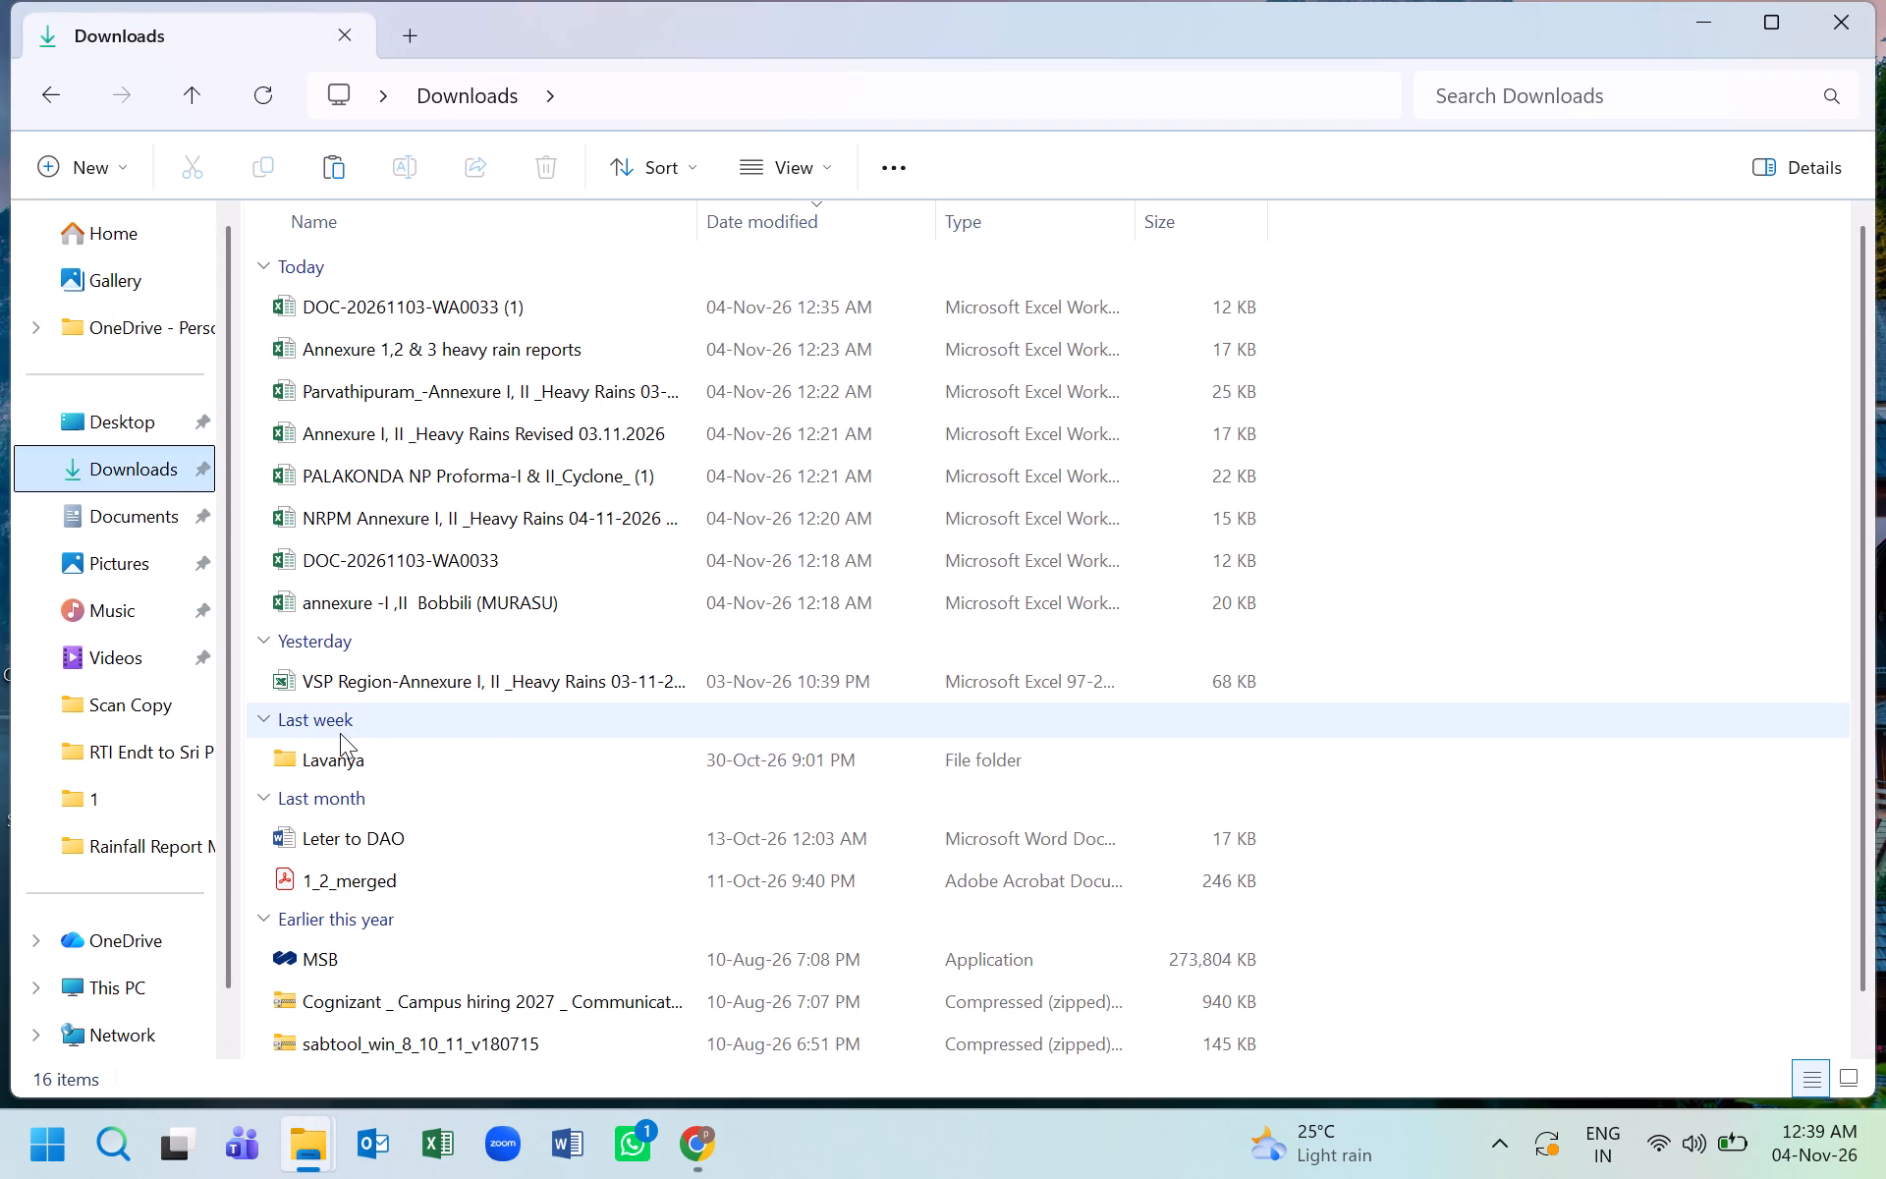
{"action": "key", "text": "ctrl+a"}
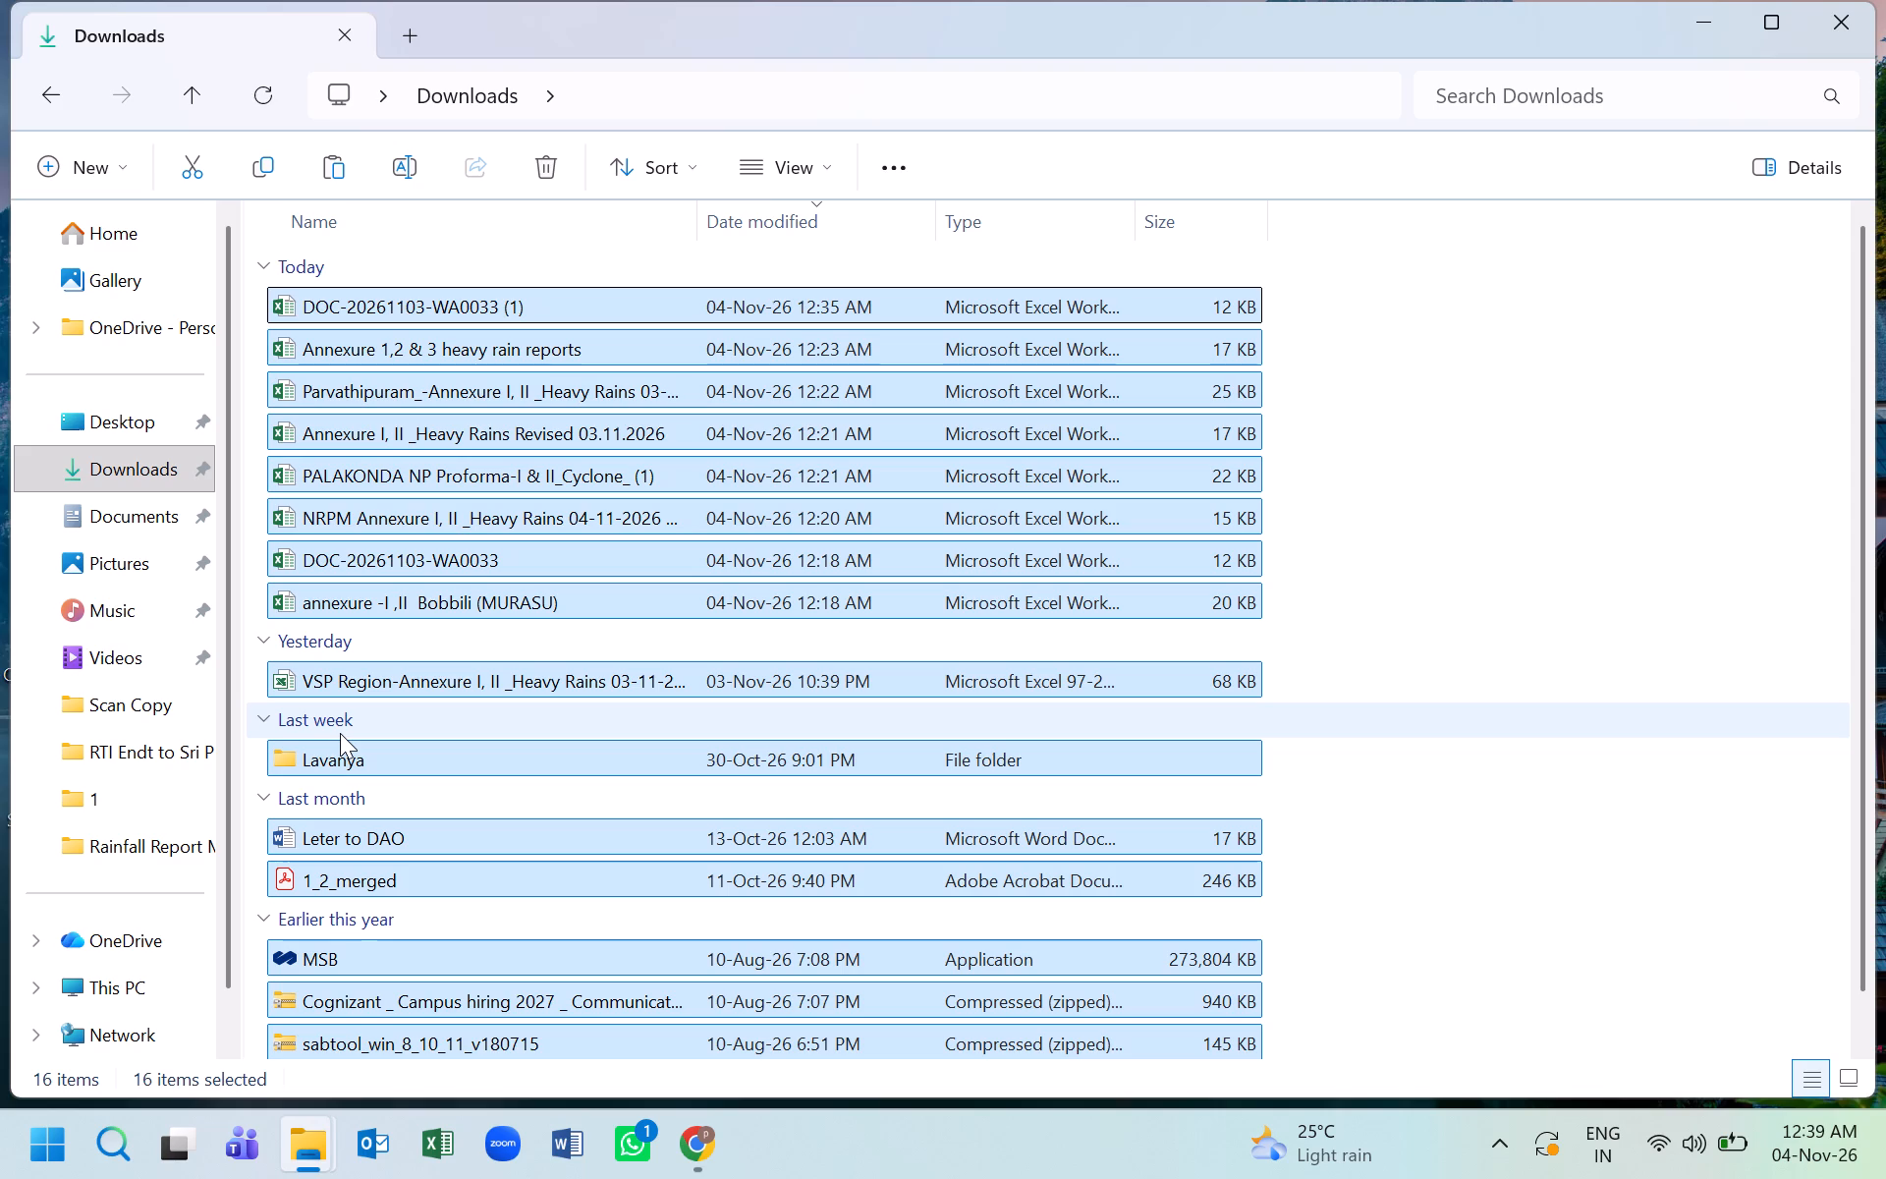
{"action": "key", "text": "Delete"}
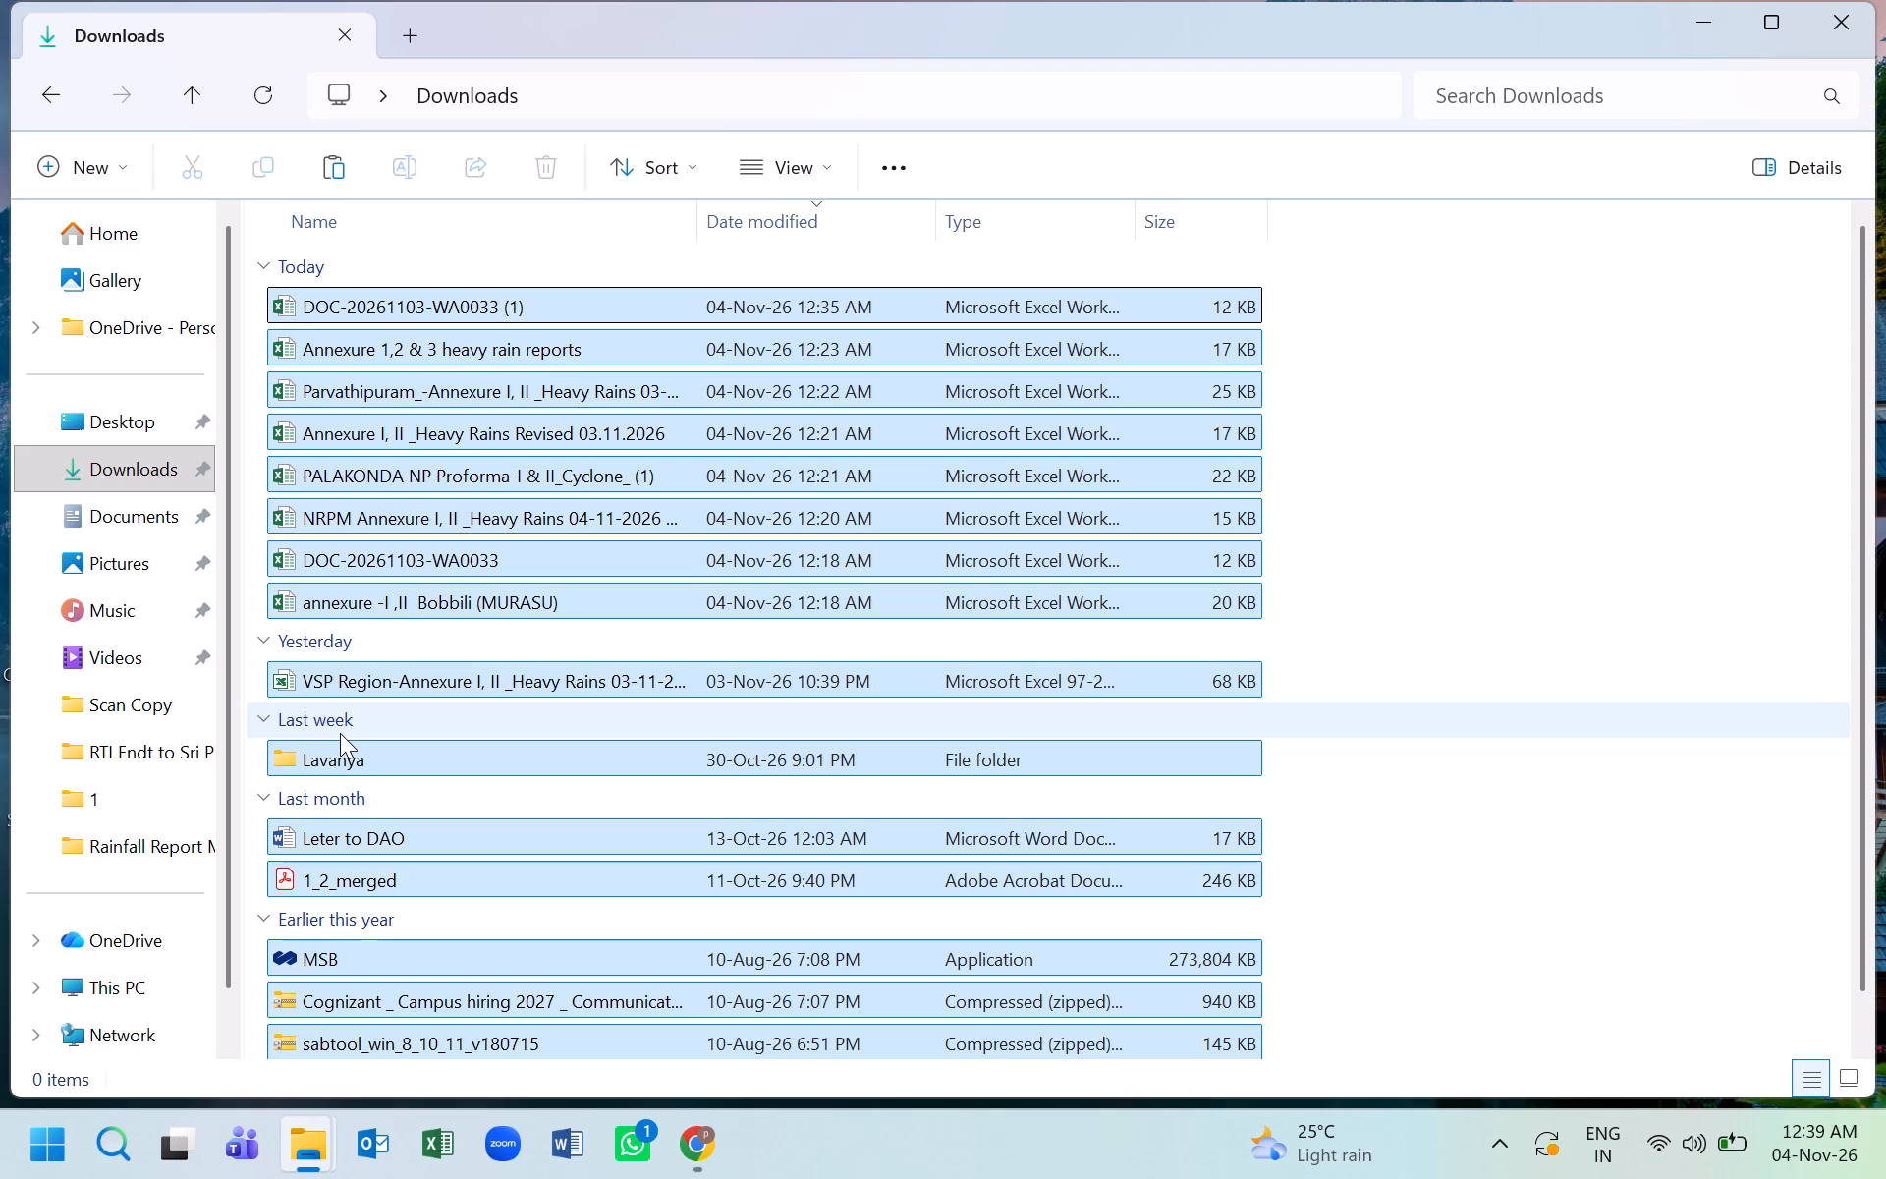
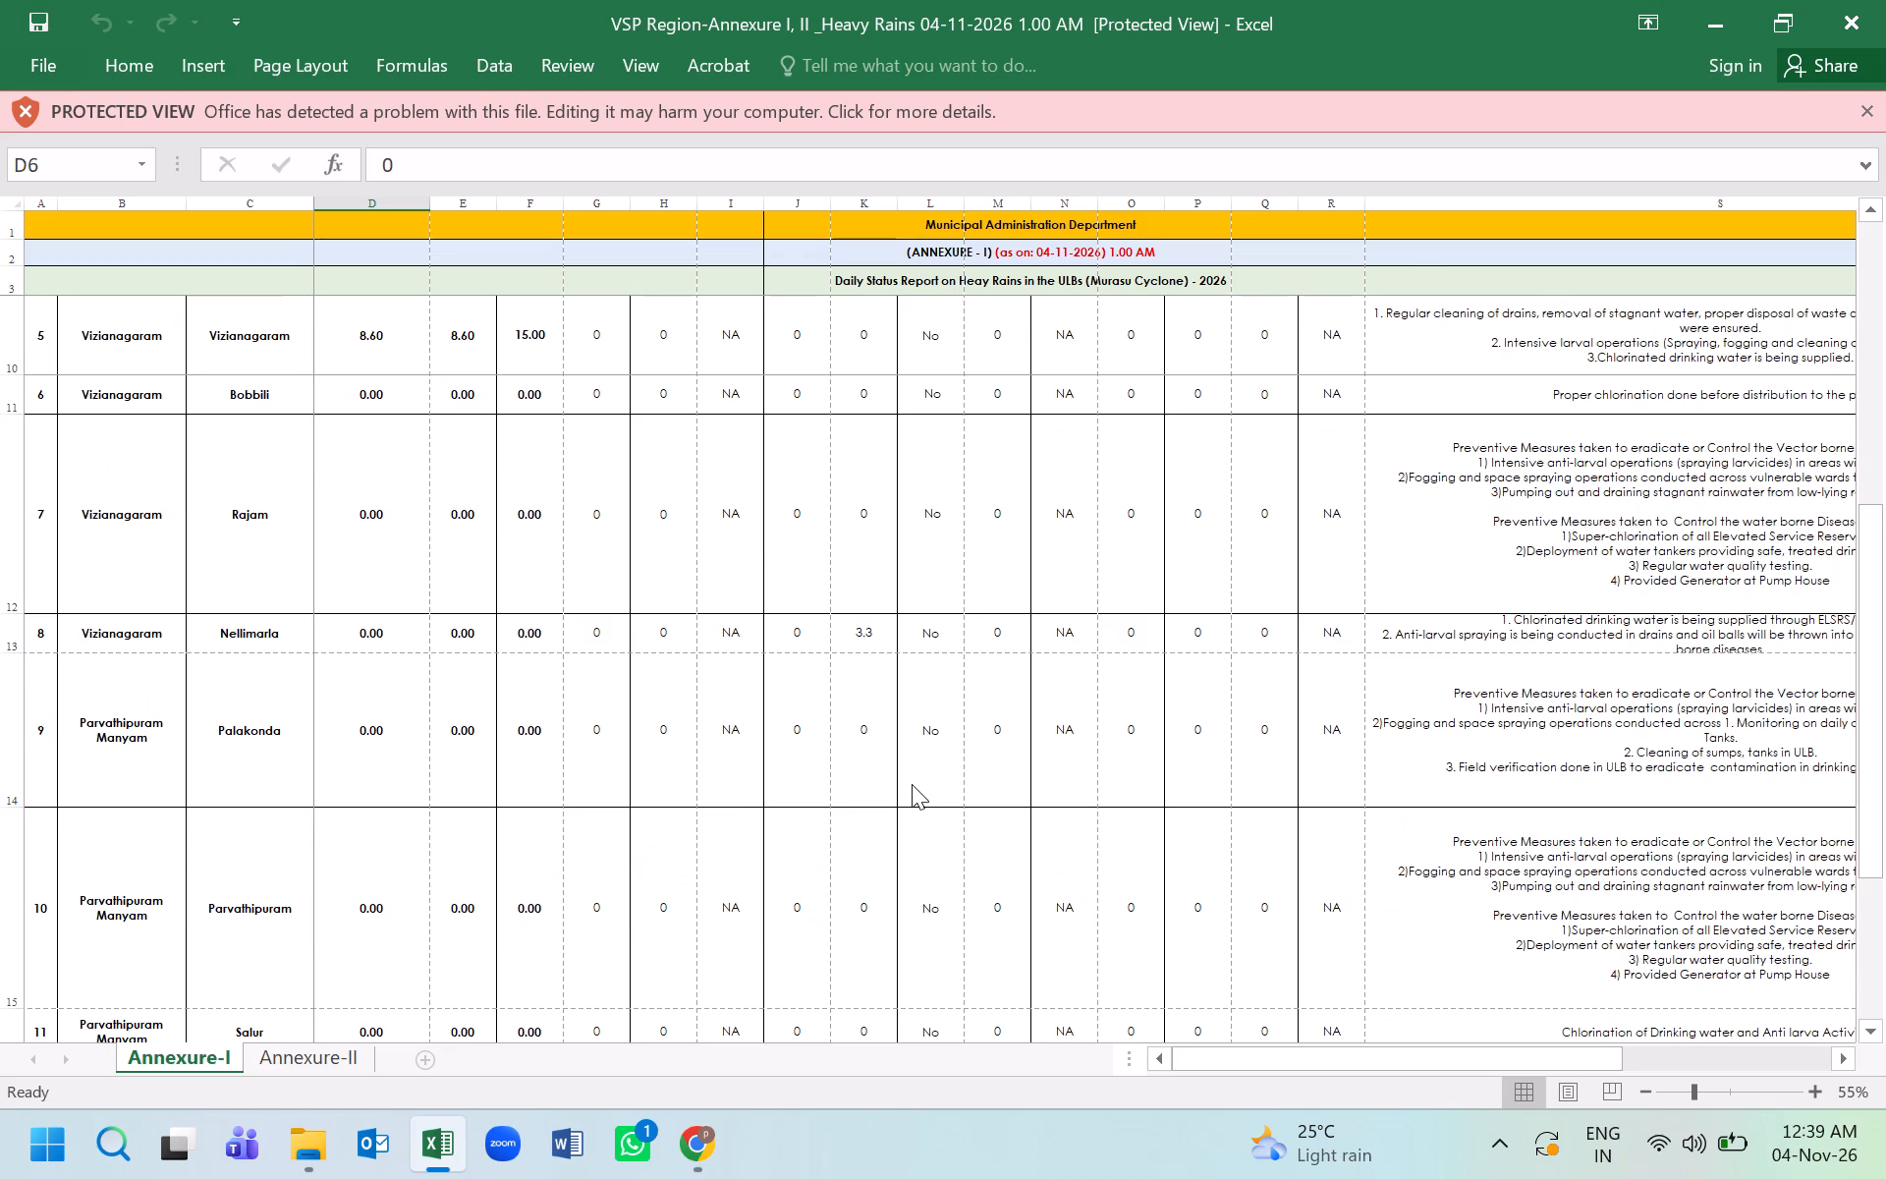
Recheck the Annexure-I rainfall entries for the Srikakulam and Vizianagaram district ULBs in the 04-11-2026 1.00 AM report.
{"action": "scroll", "coordinate": [912, 784], "scroll_direction": "up", "scroll_amount": 2, "text": "ctrl"}
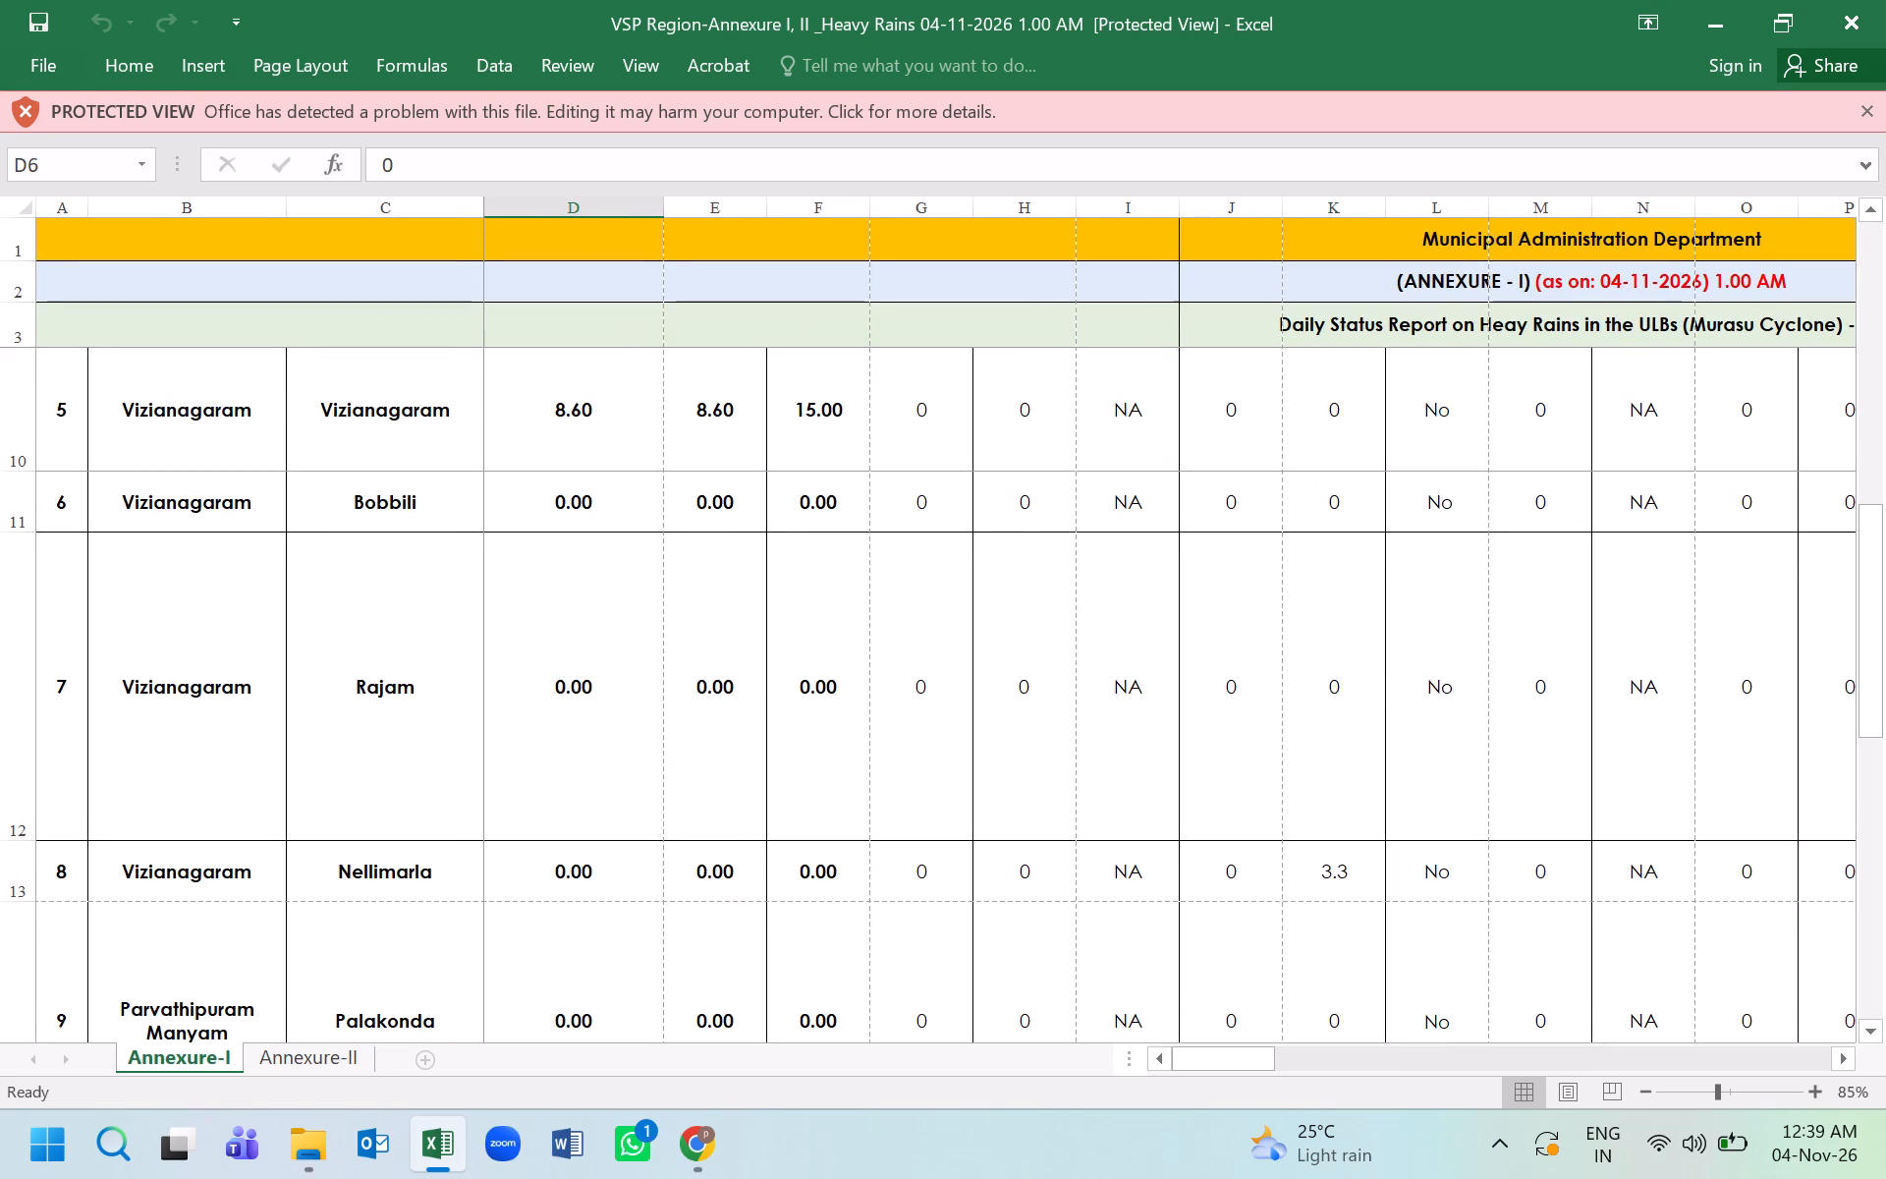
{"action": "scroll", "coordinate": [987, 744], "scroll_direction": "up", "scroll_amount": 3}
{"action": "scroll", "coordinate": [988, 744], "scroll_direction": "down", "scroll_amount": 1}
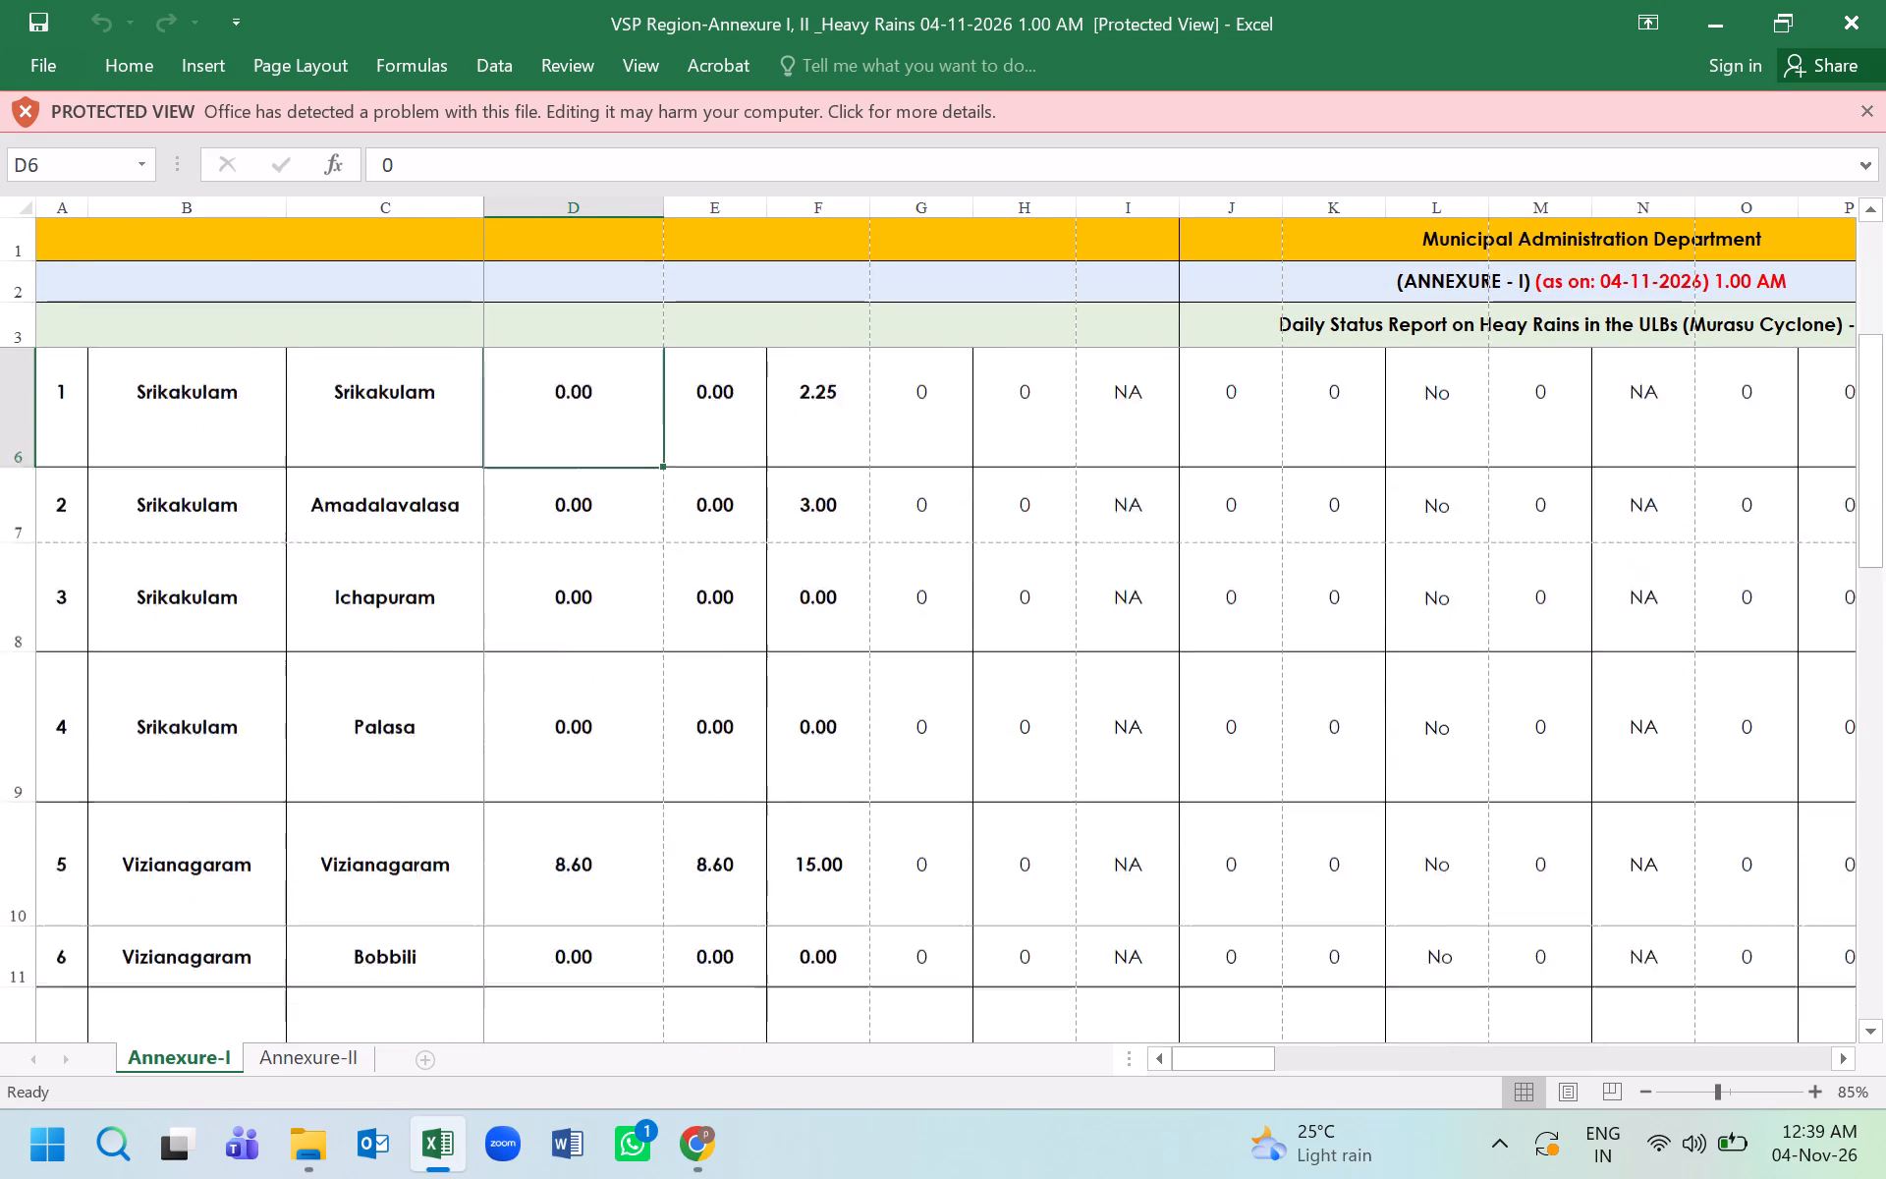
{"action": "scroll", "coordinate": [988, 748], "scroll_direction": "down", "scroll_amount": 2}
{"action": "scroll", "coordinate": [988, 752], "scroll_direction": "up", "scroll_amount": 1}
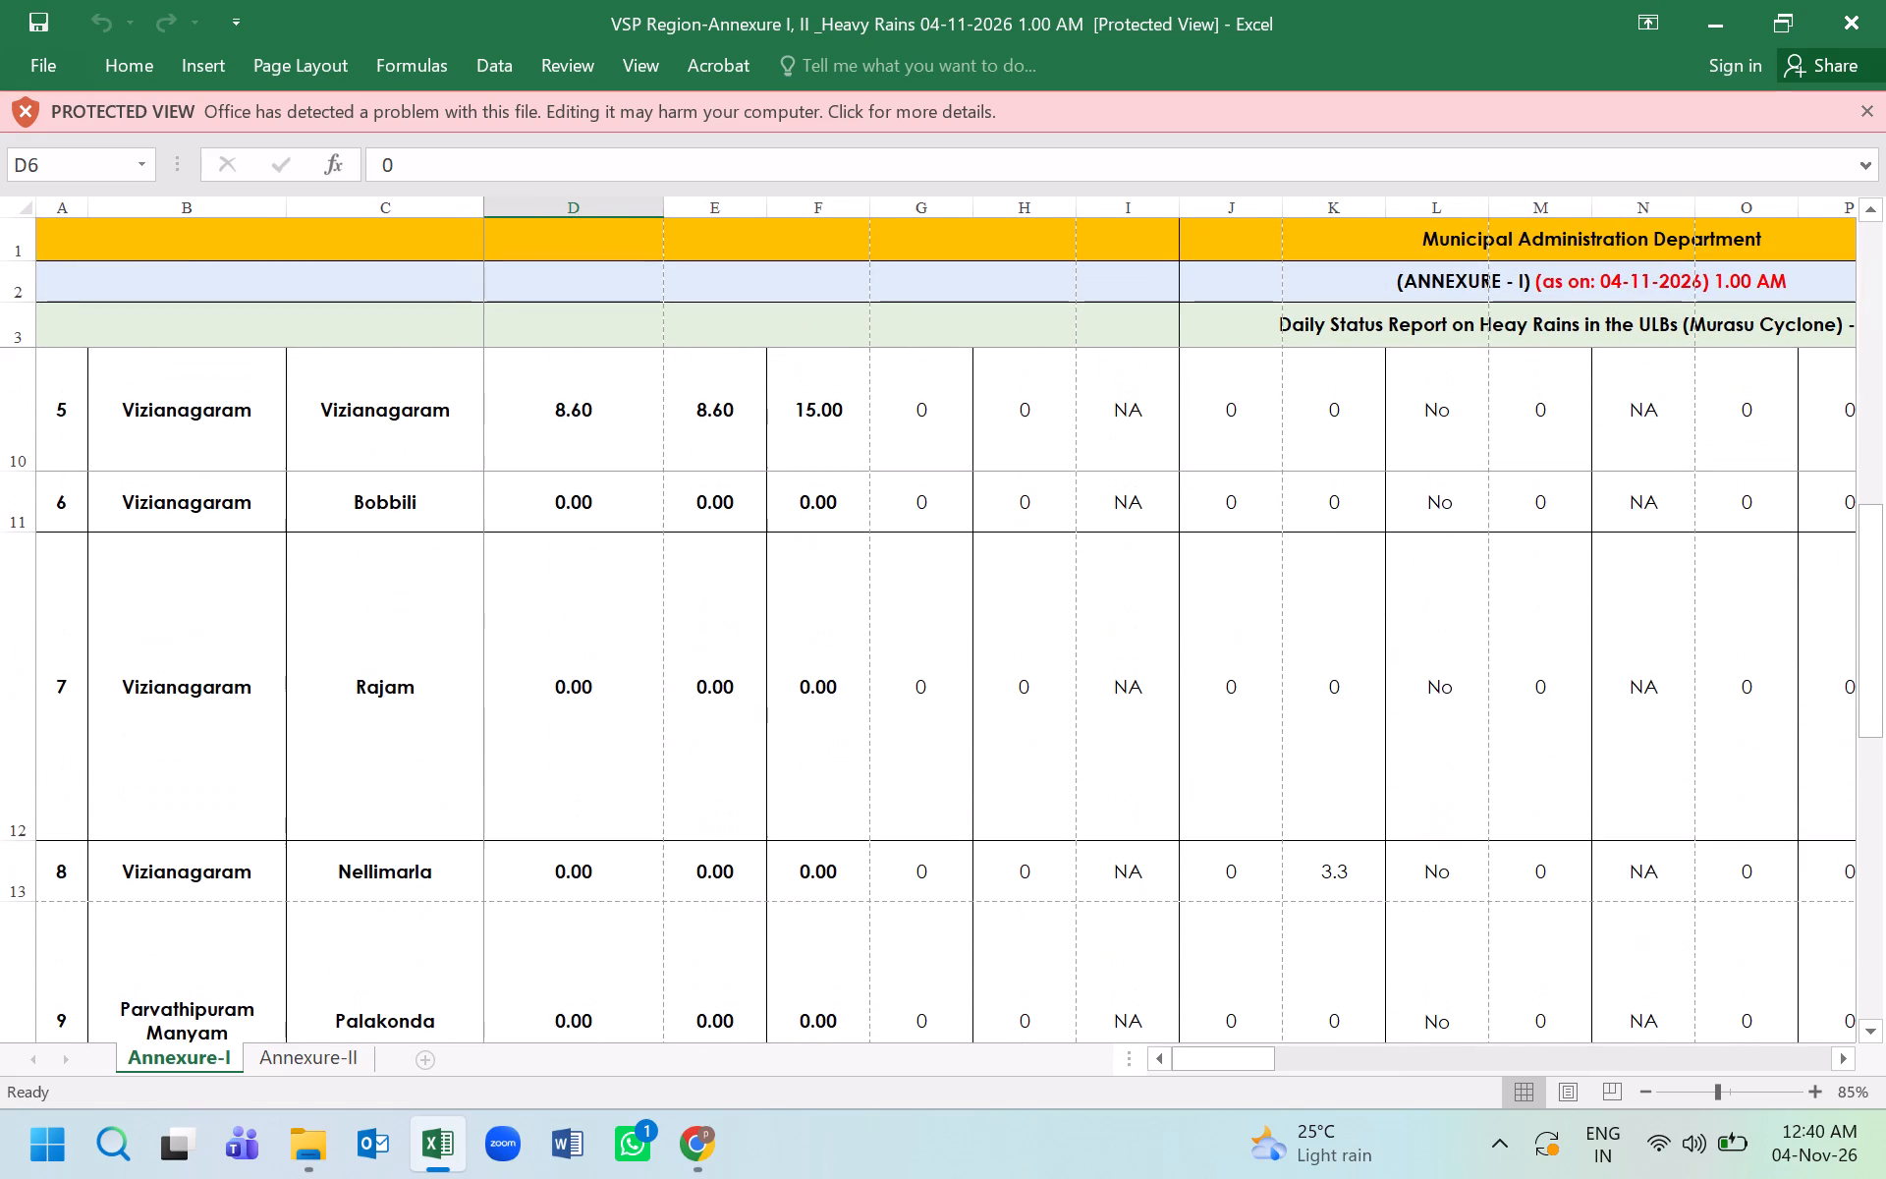
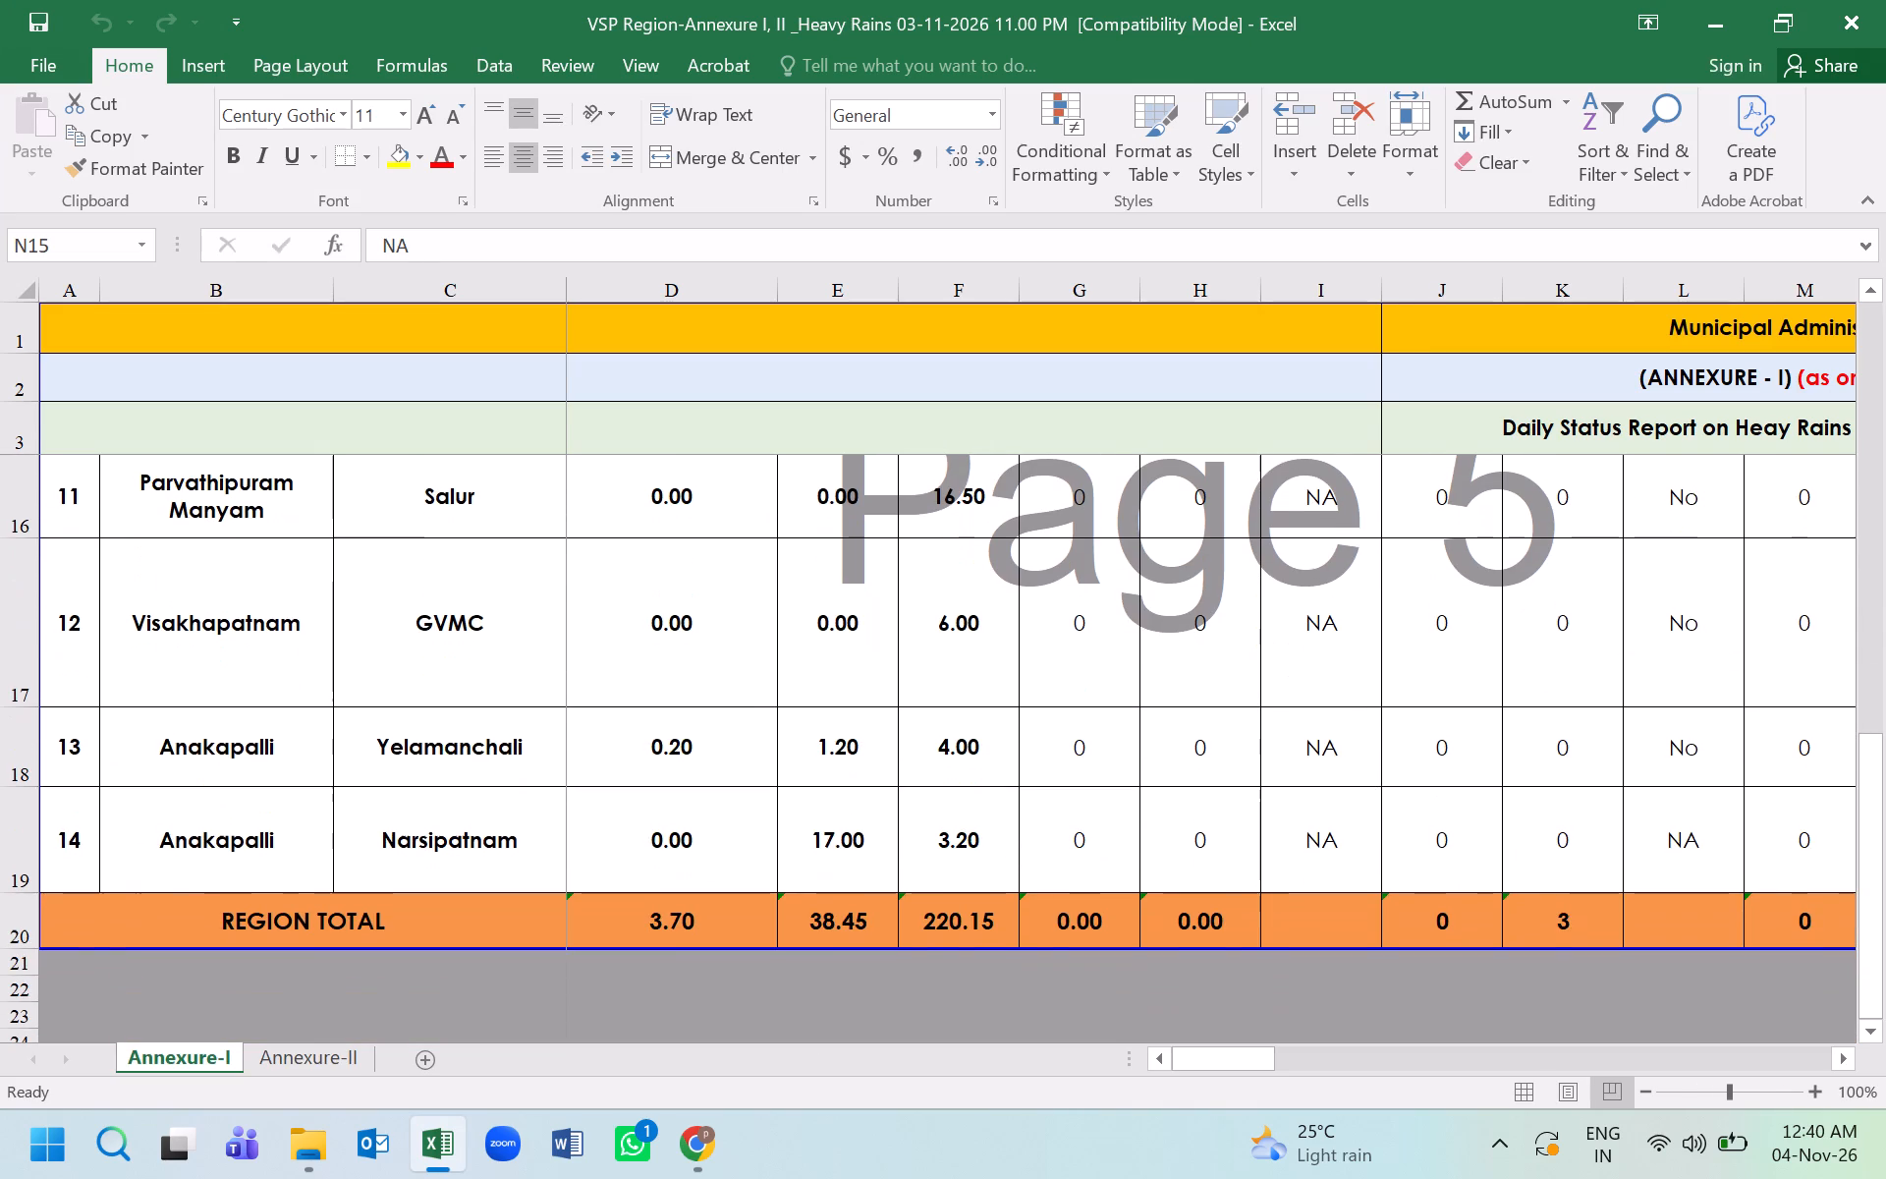
Close the VSP Region Annexure I, II heavy rains workbook for 03-11-2026 11.00 PM.
{"action": "scroll", "coordinate": [908, 530], "scroll_direction": "up", "scroll_amount": 8}
{"action": "left_click", "coordinate": [1844, 8]}
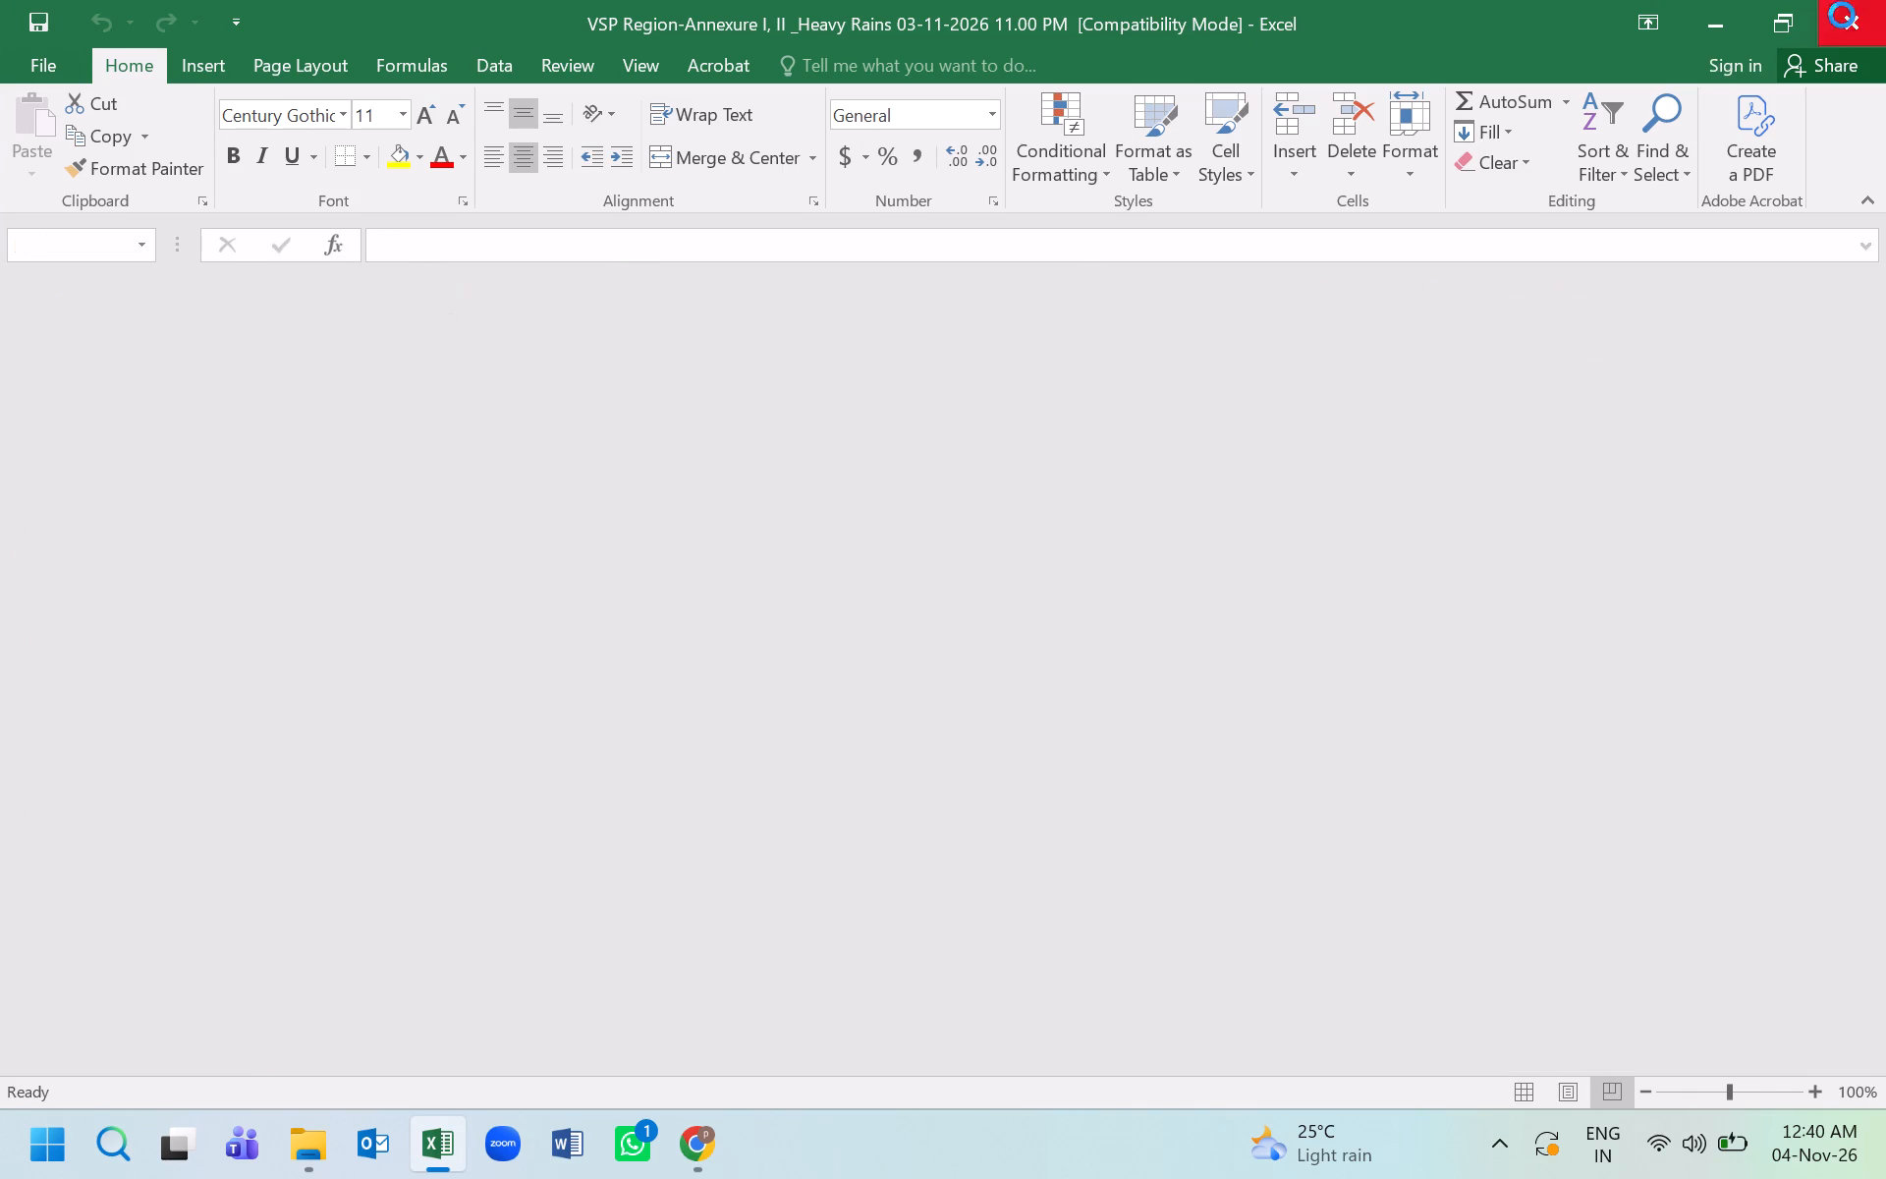
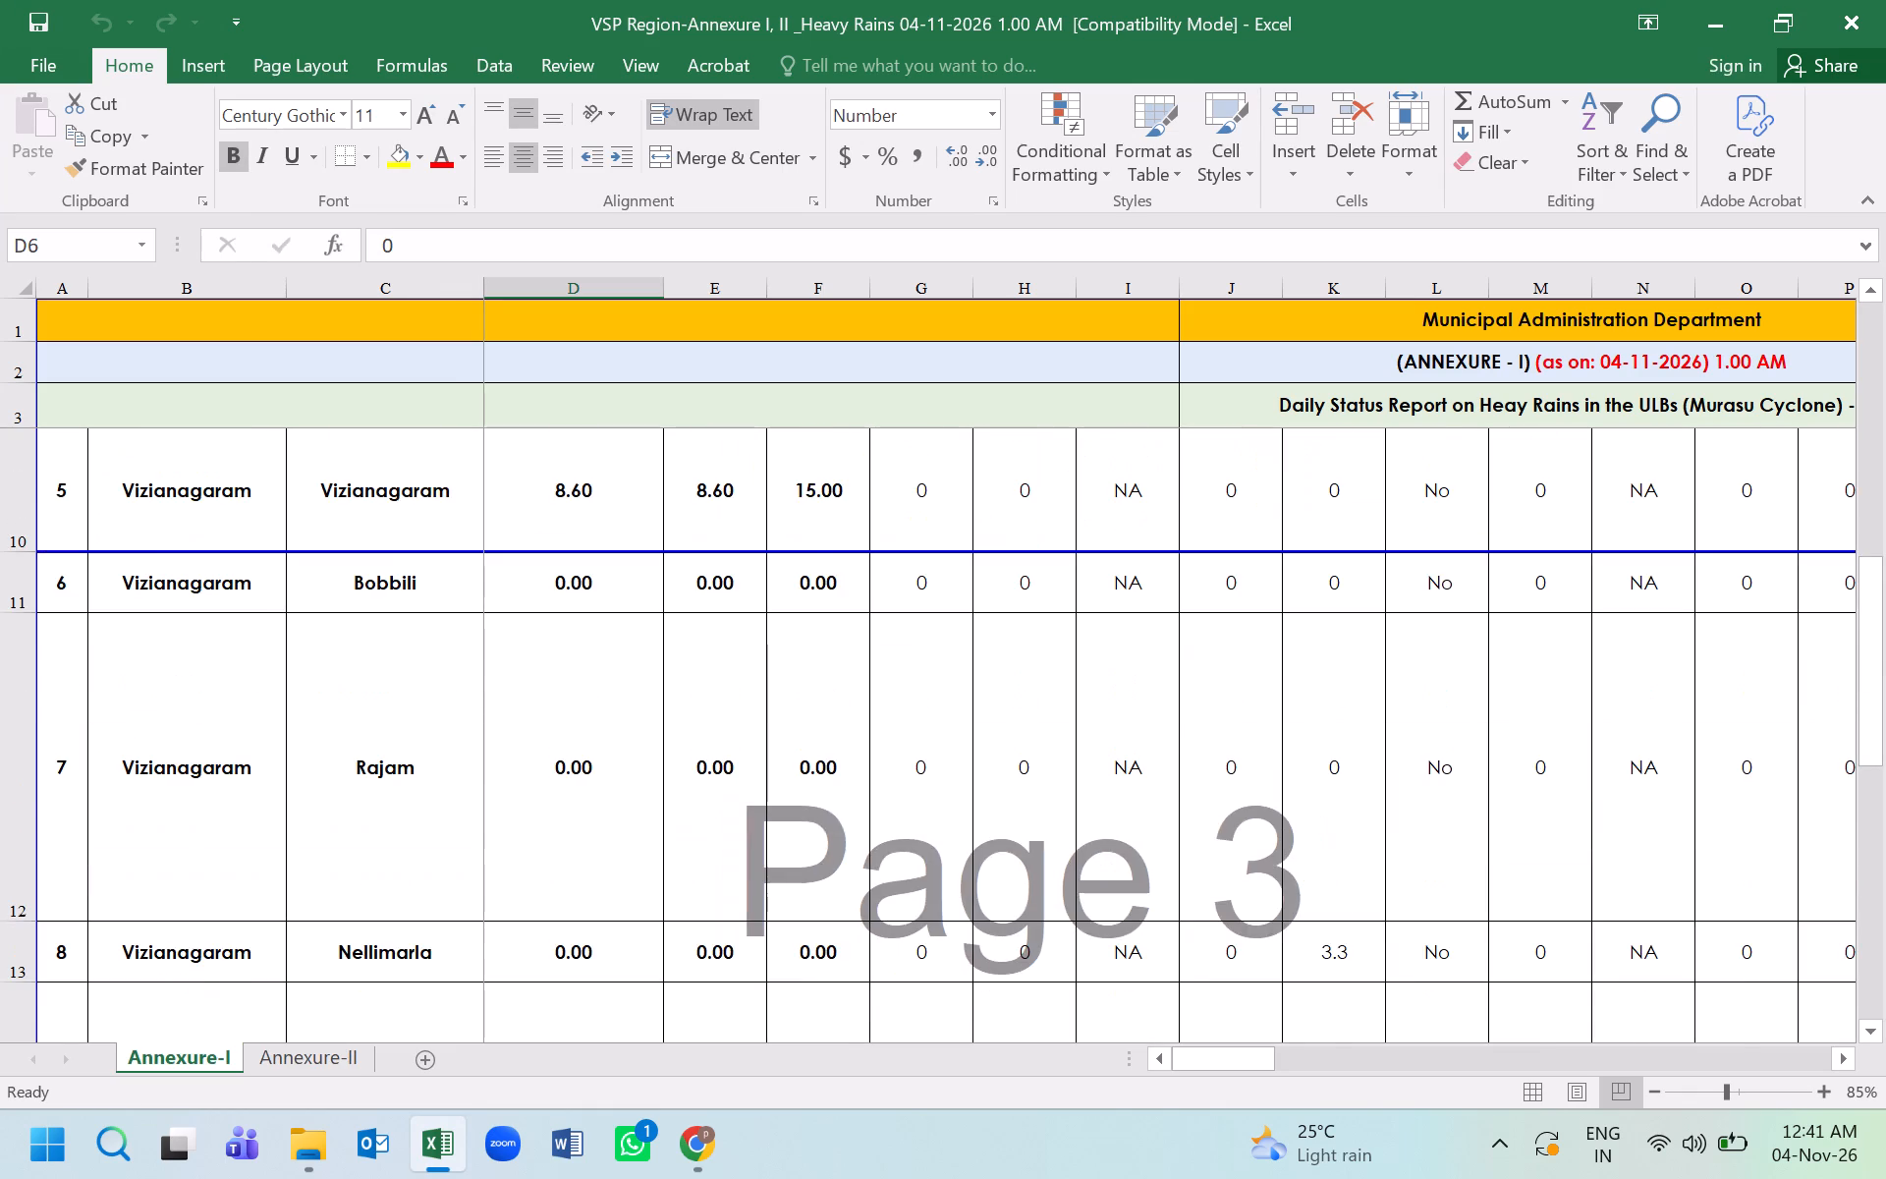
Set up printing of the Annexure-I sheet with Microsoft Print to PDF as the printer, after checking both annexure sheets.
{"action": "scroll", "coordinate": [728, 763], "scroll_direction": "up", "scroll_amount": 1}
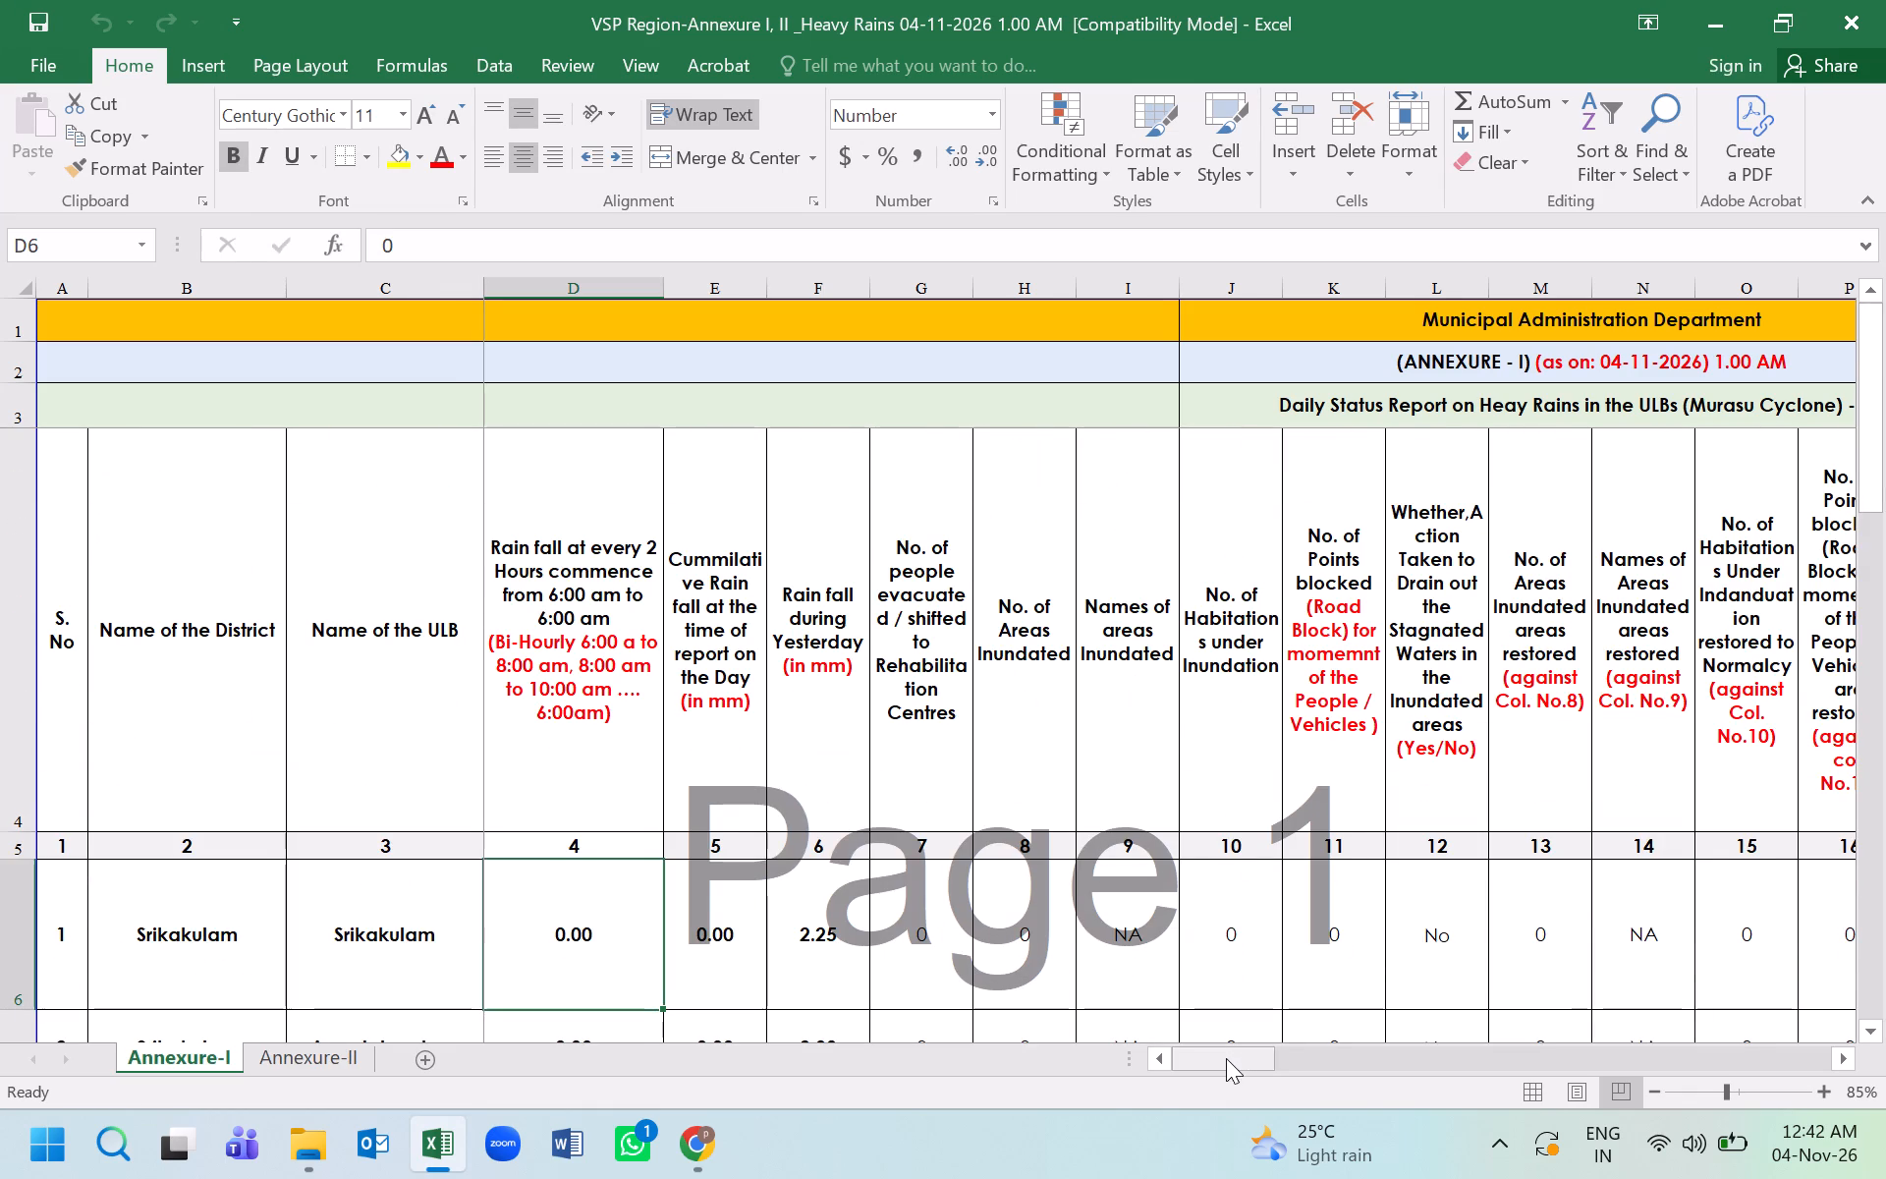
{"action": "left_click_drag", "start_coordinate": [1227, 1059], "coordinate": [1236, 1075]}
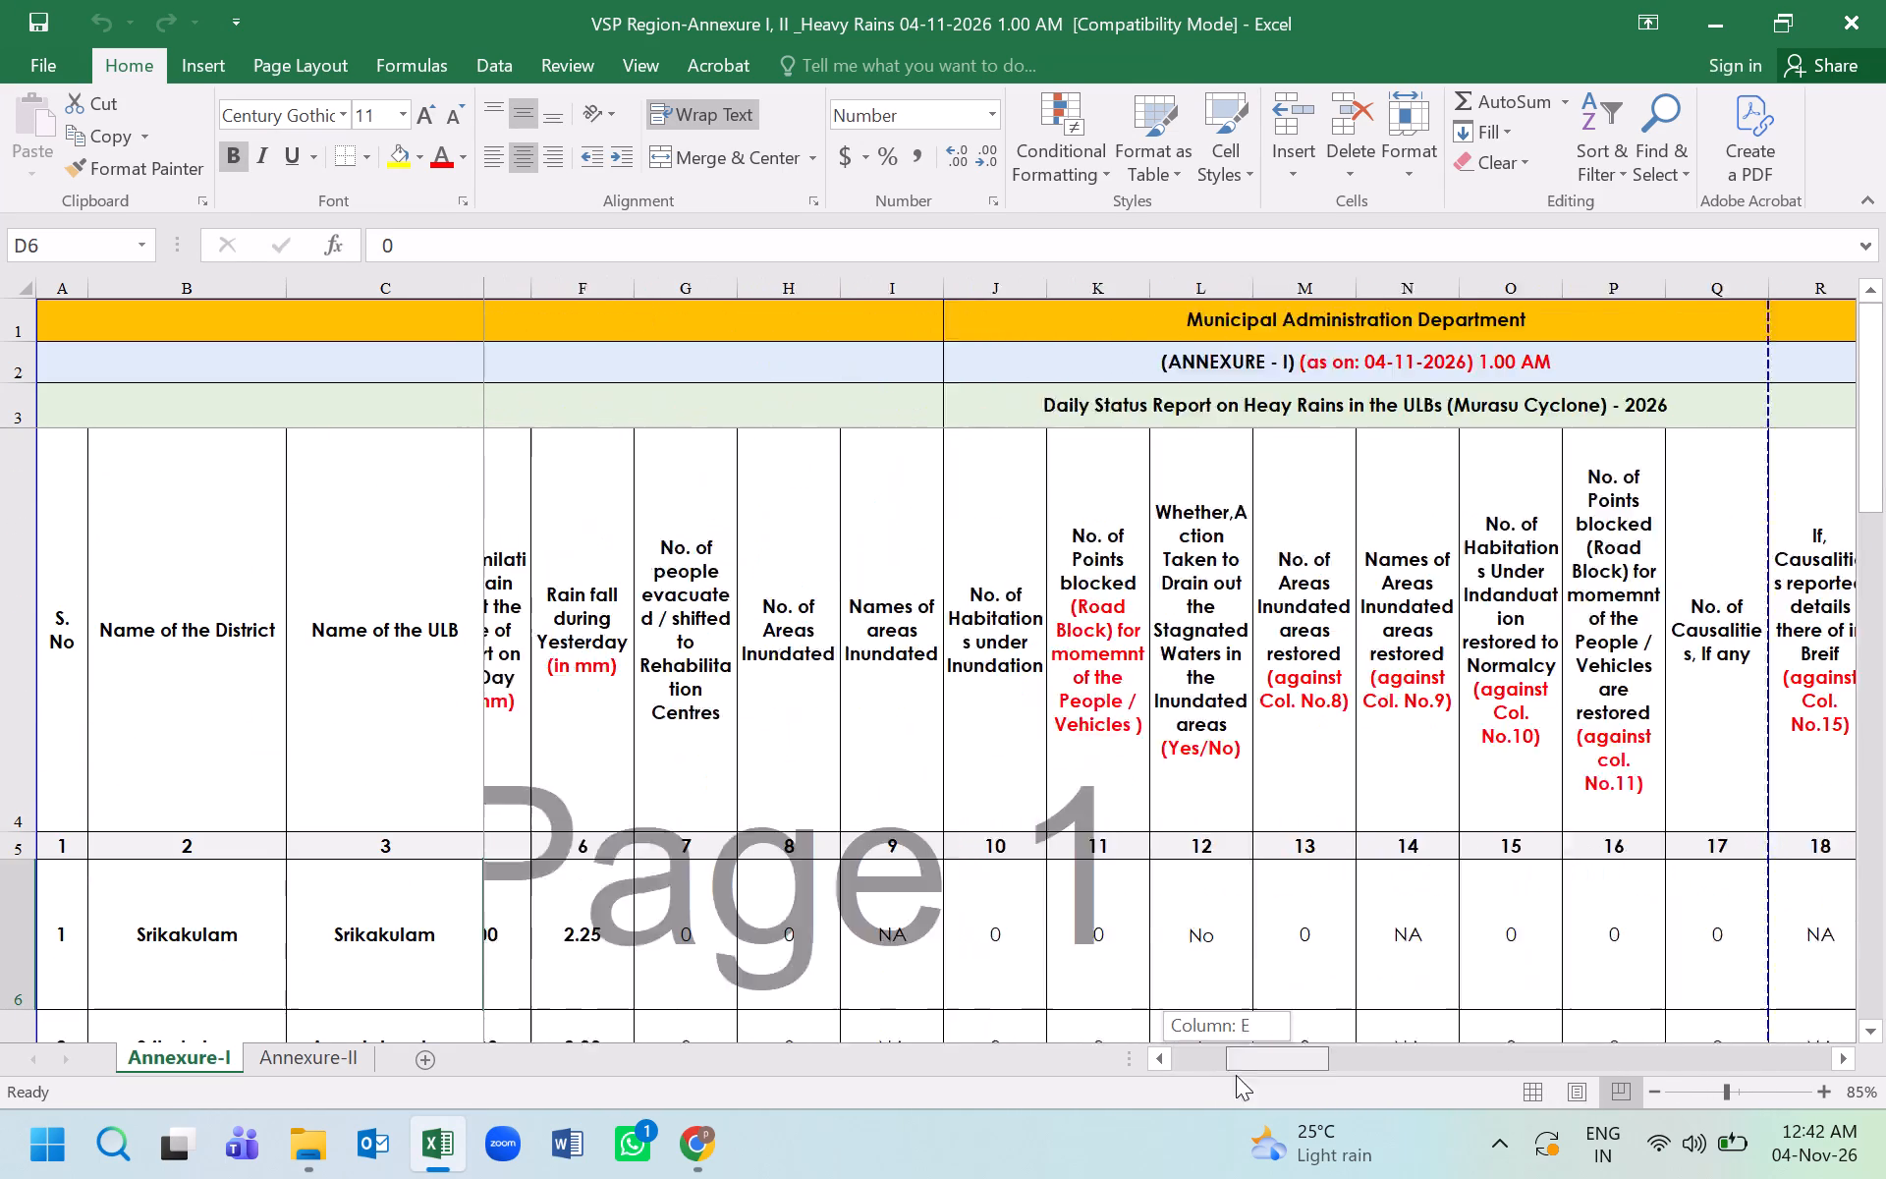
{"action": "left_click_drag", "start_coordinate": [1236, 1075], "coordinate": [831, 990]}
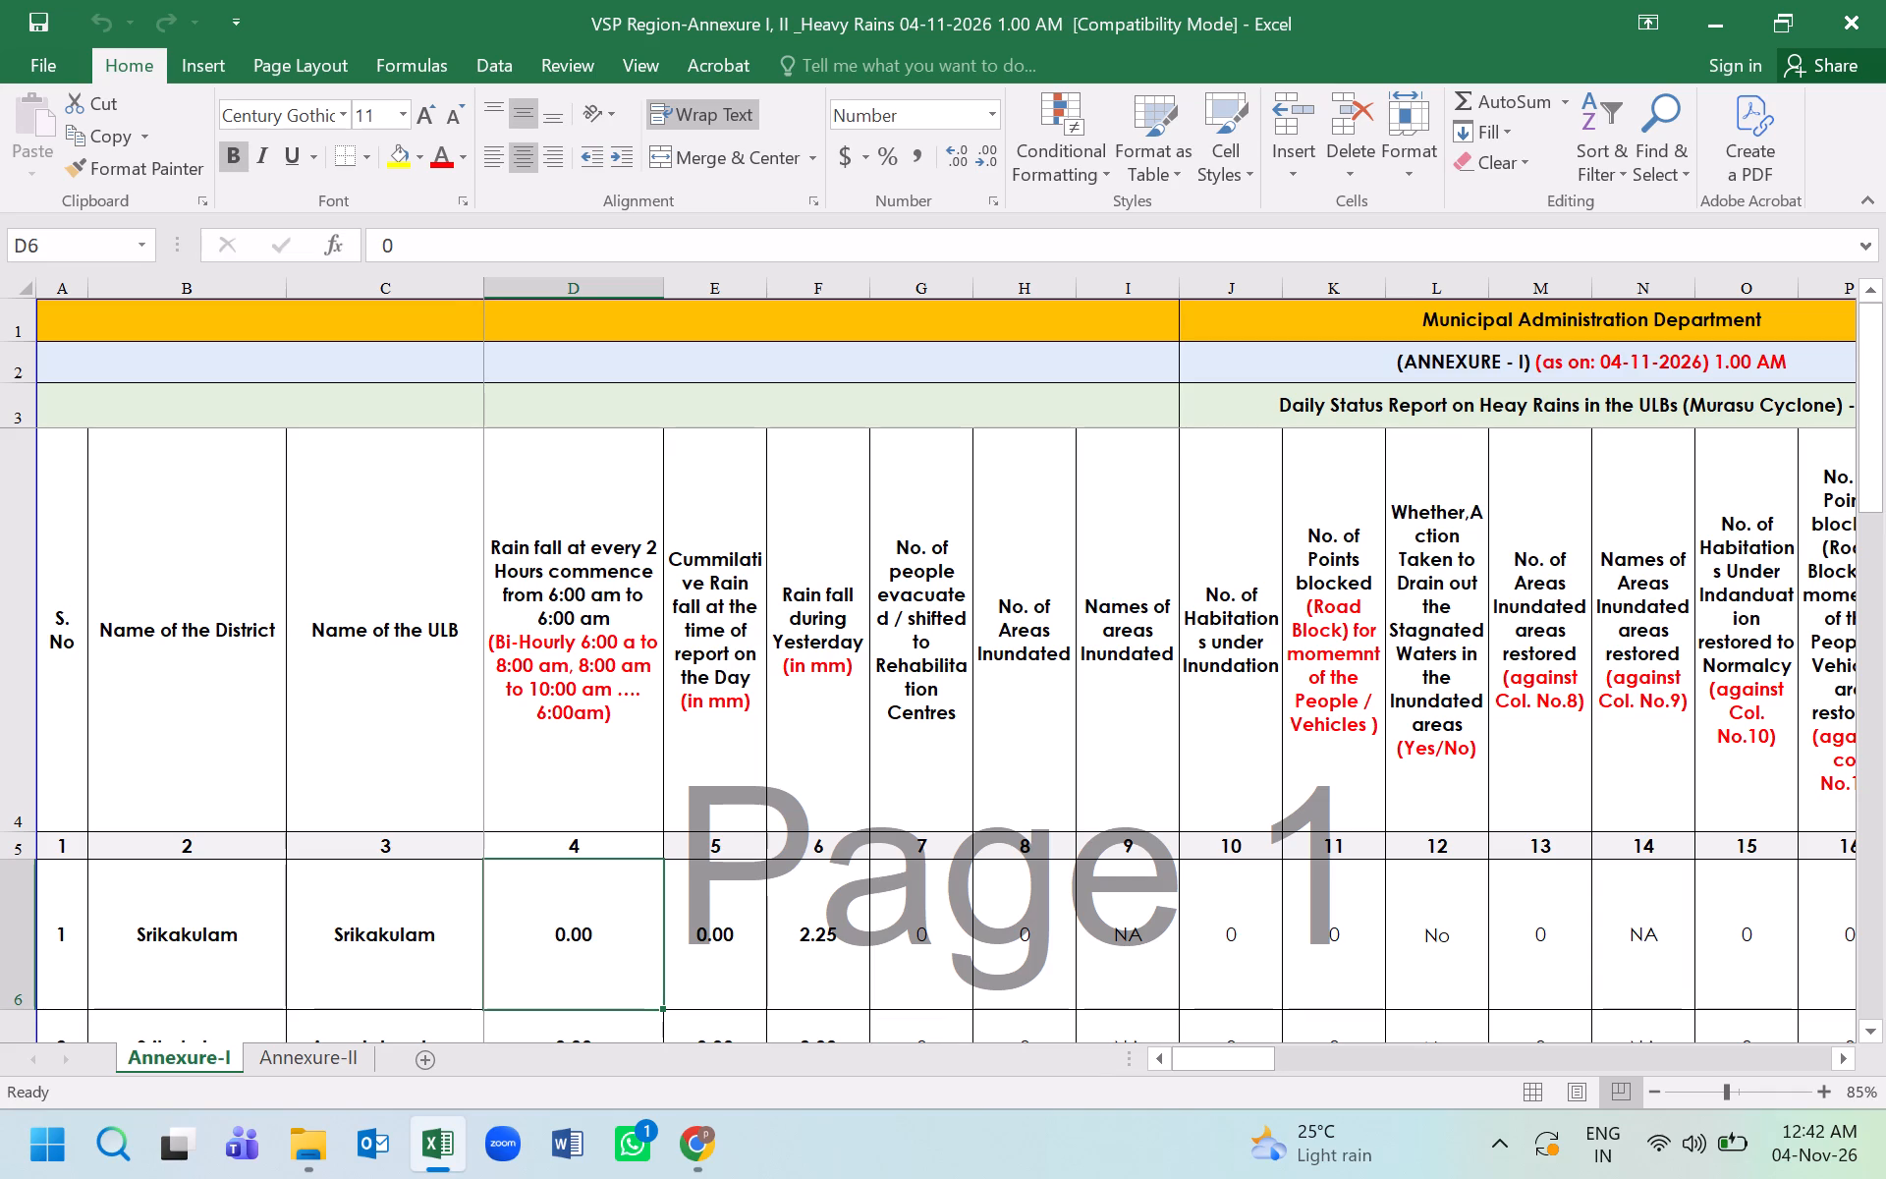
{"action": "left_click_drag", "start_coordinate": [343, 1054], "coordinate": [355, 1046]}
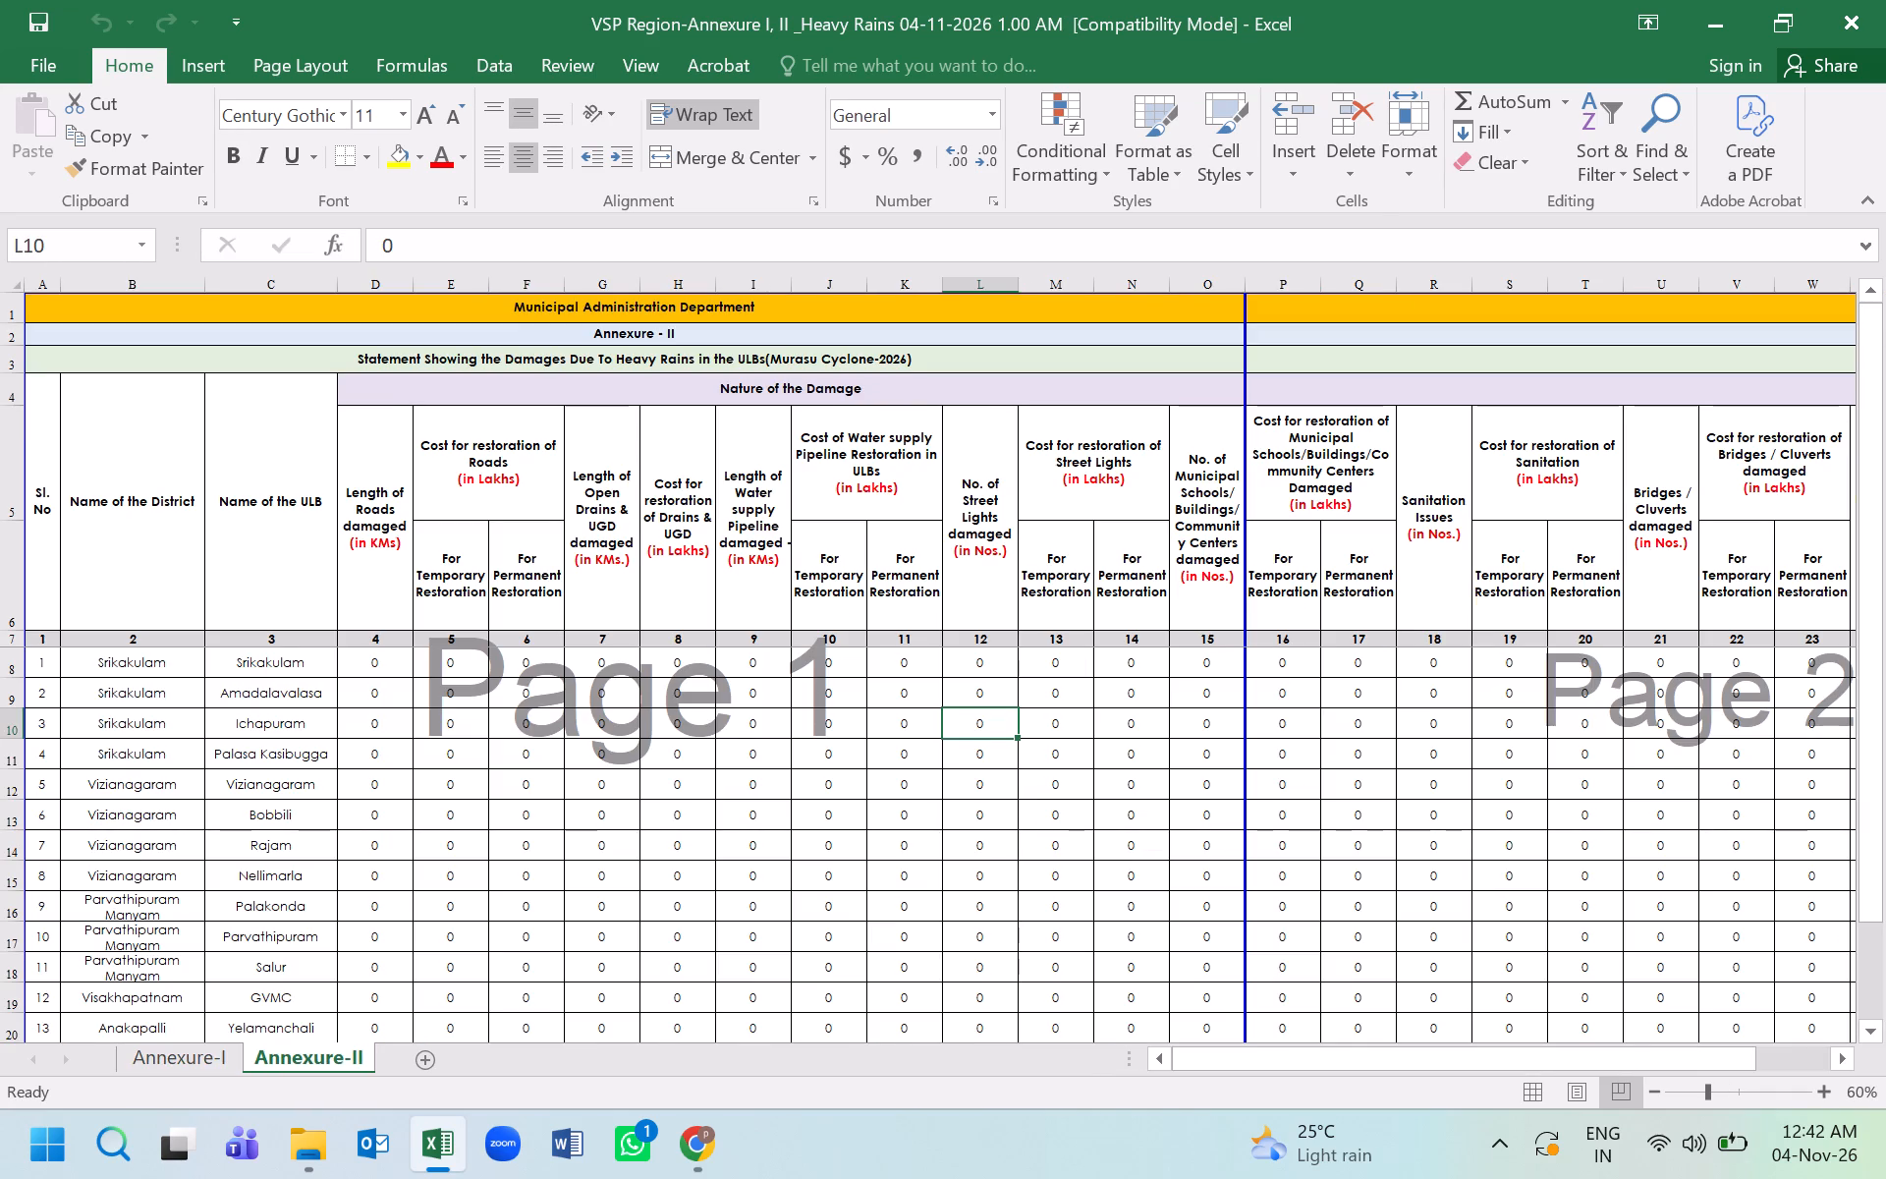
{"action": "left_click", "coordinate": [206, 1063]}
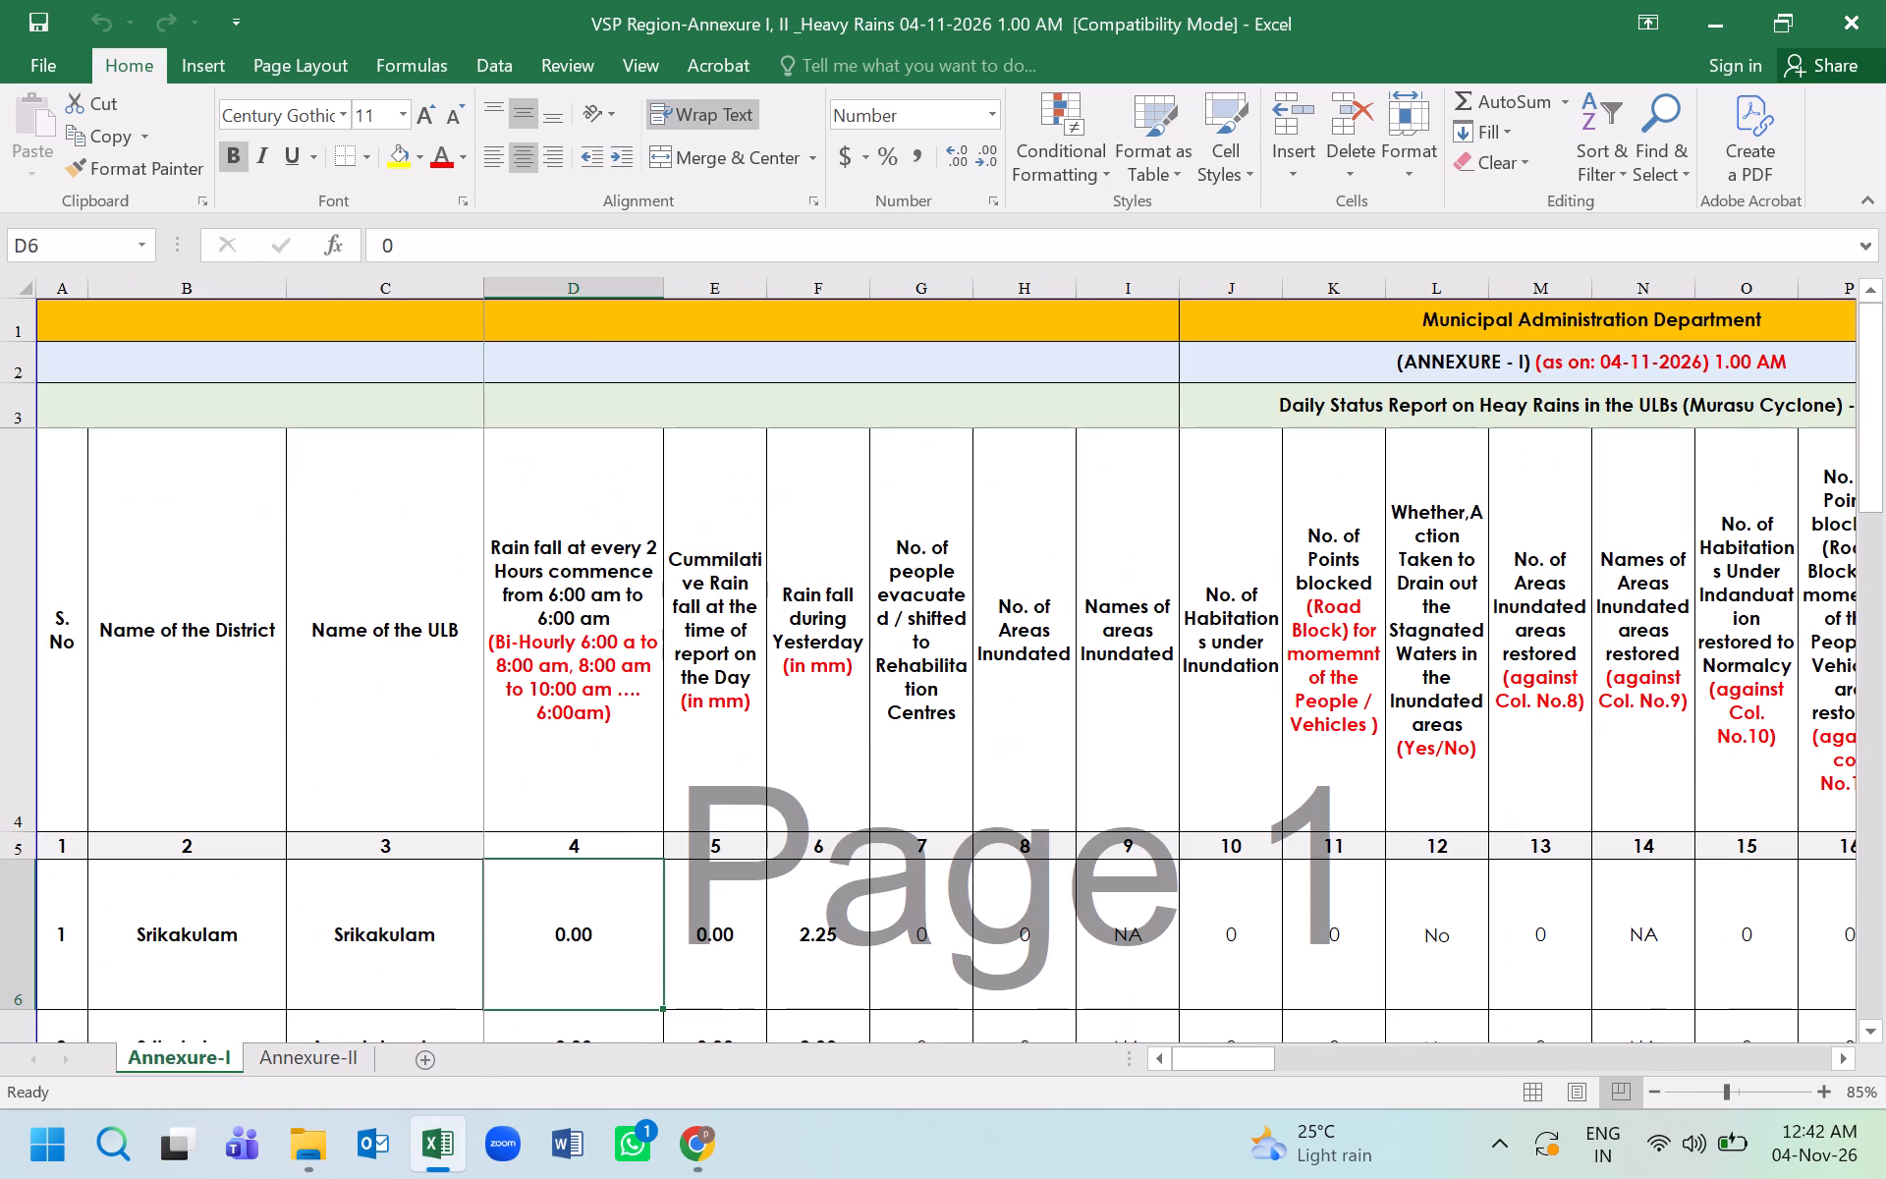
{"action": "key", "text": "ctrl+p"}
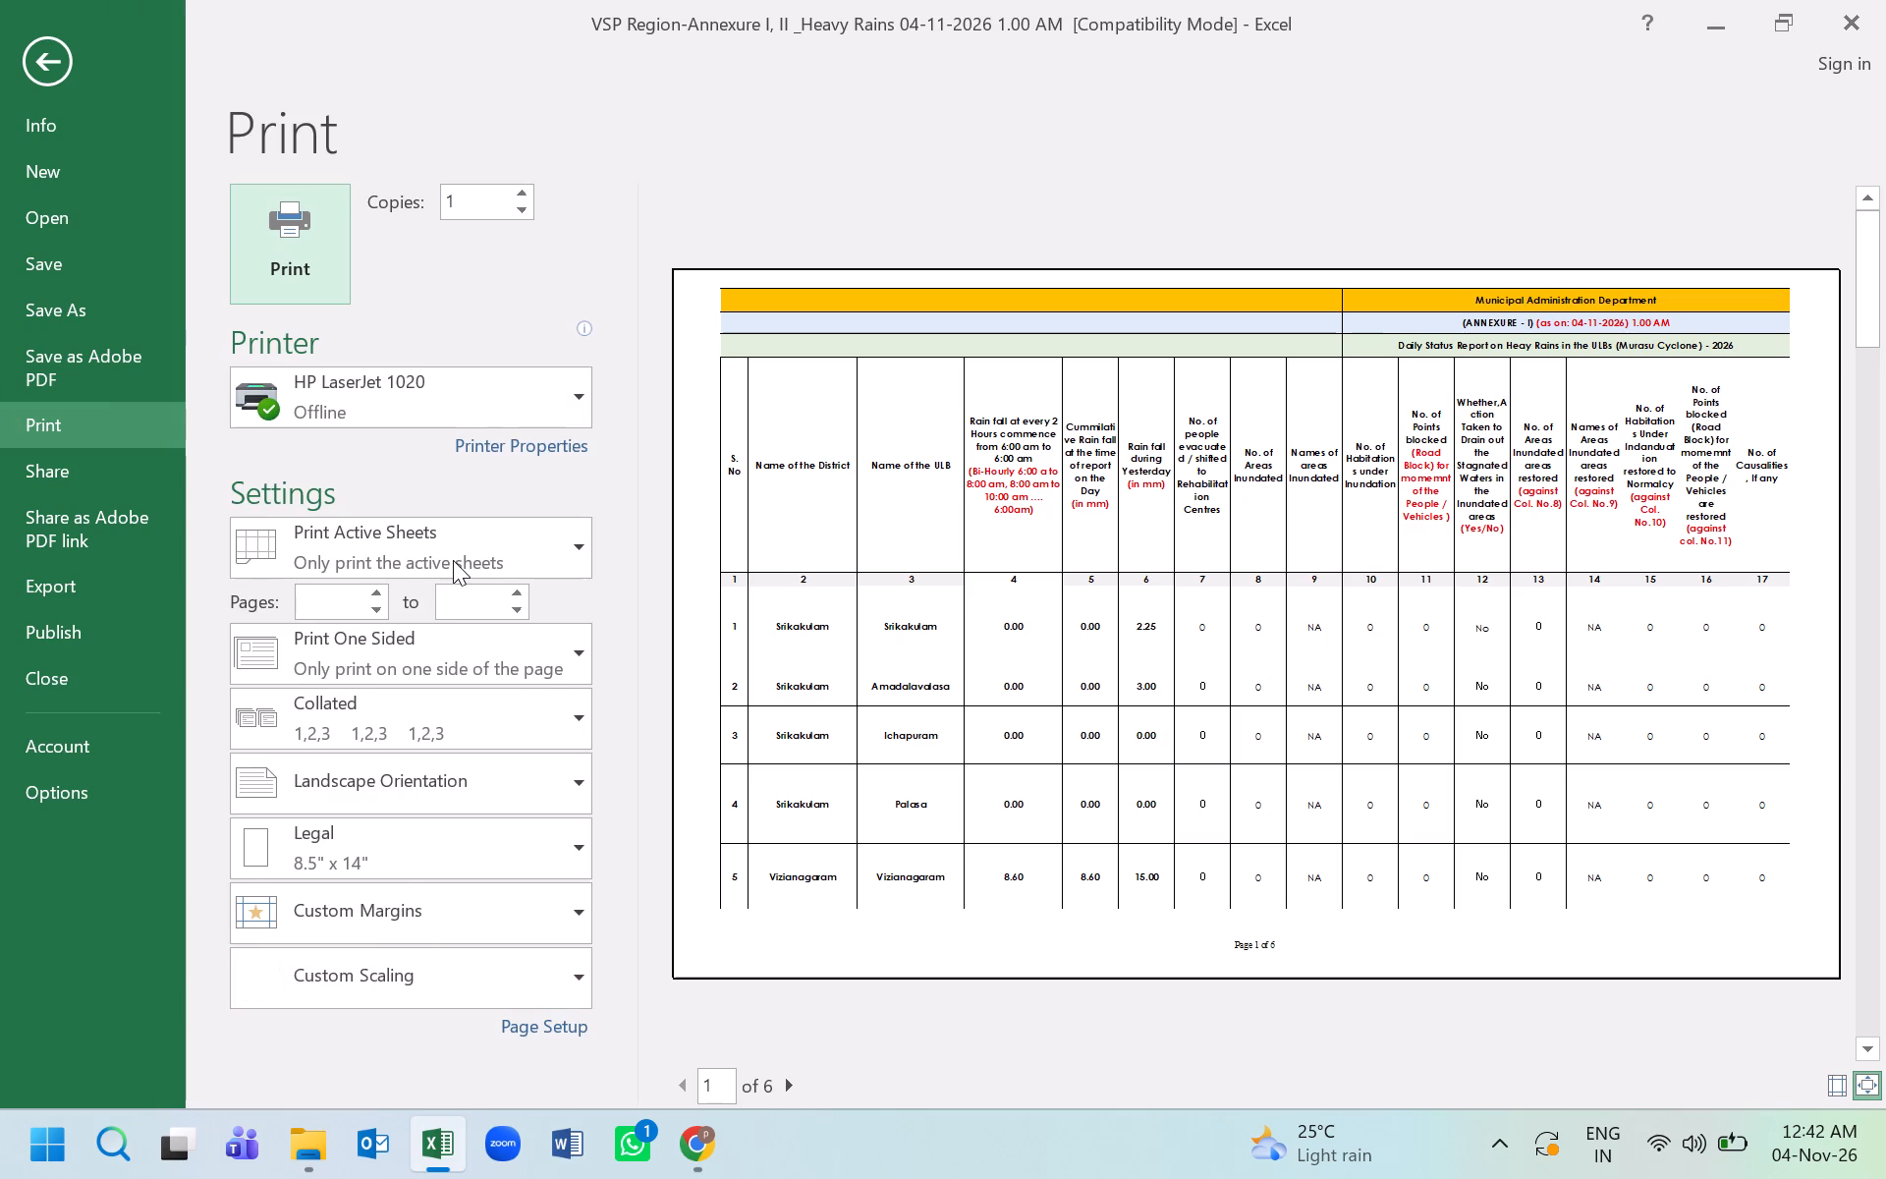
{"action": "left_click", "coordinate": [418, 408]}
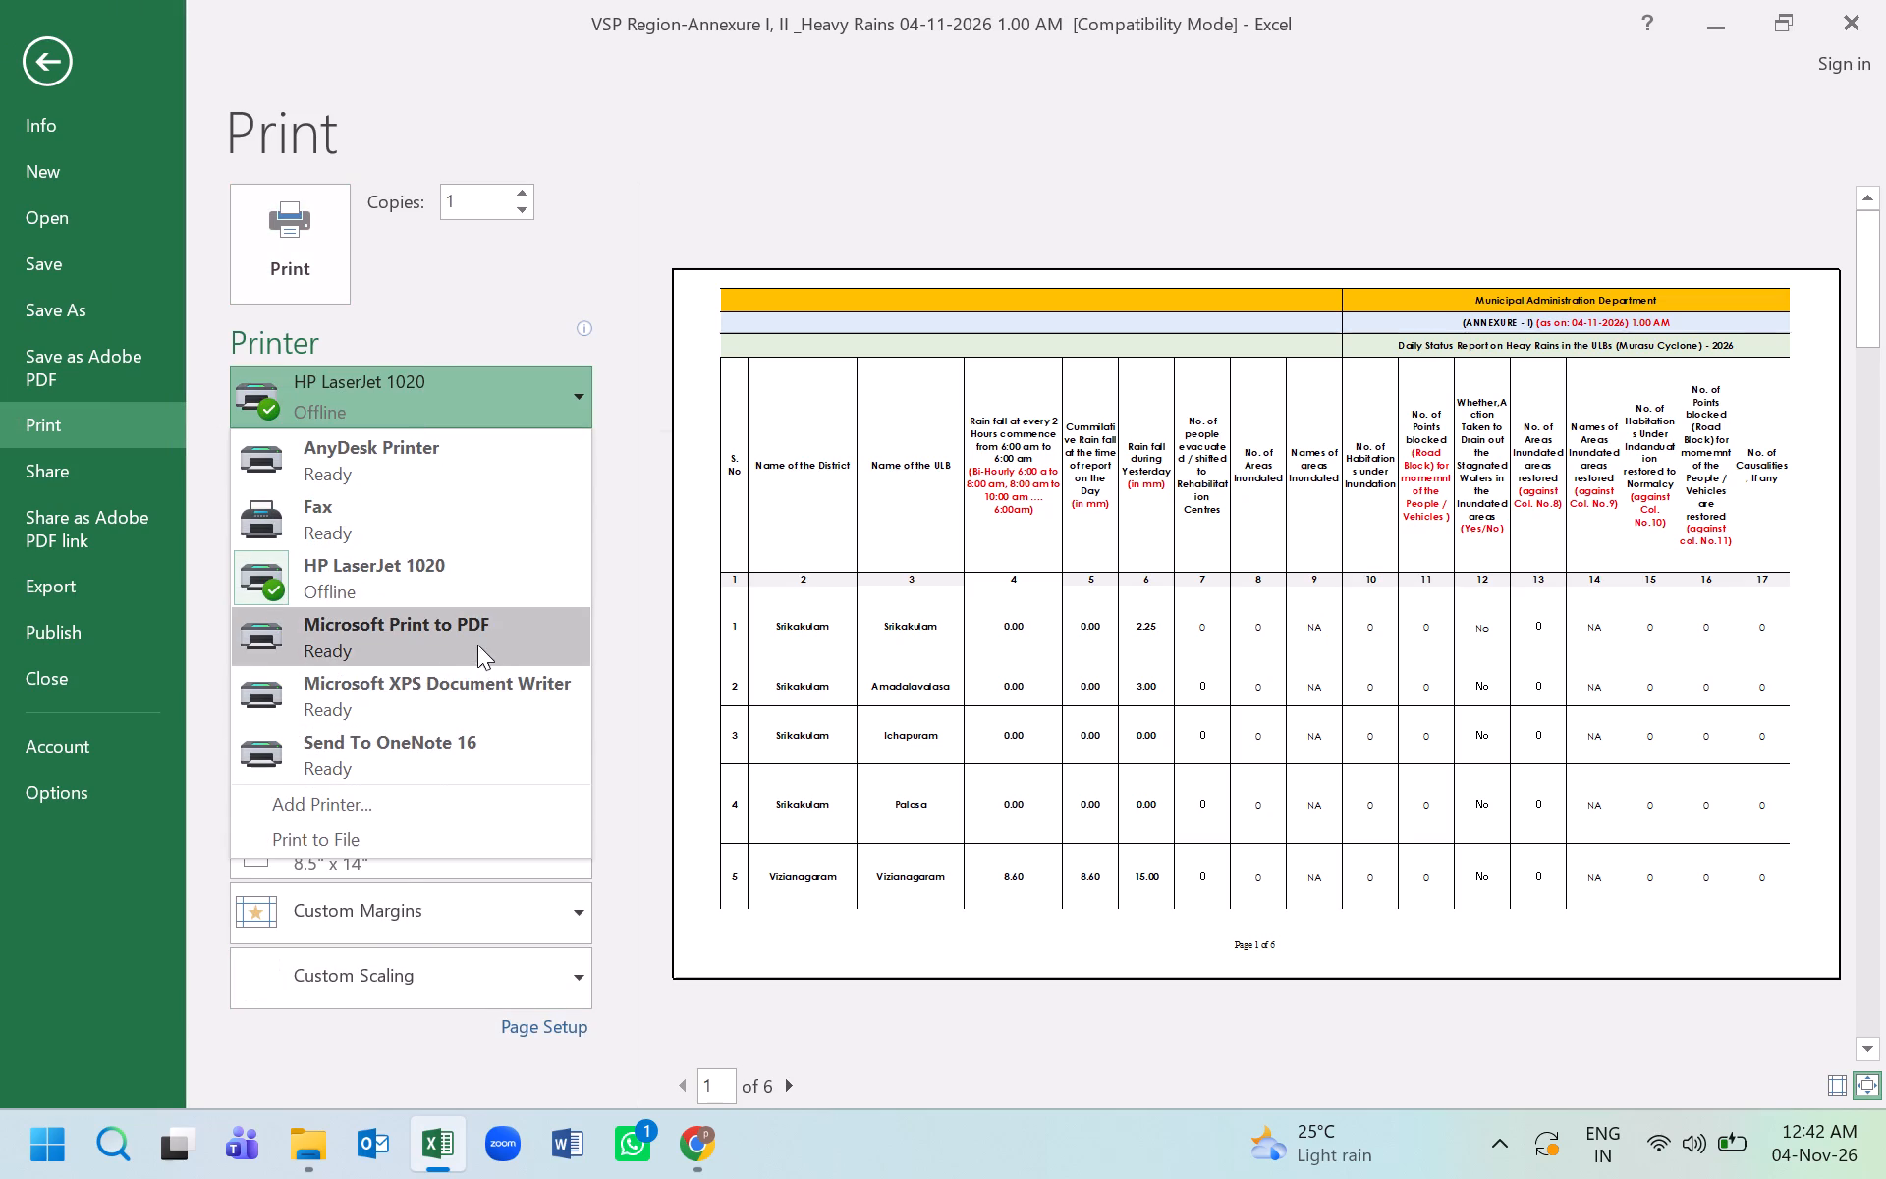
{"action": "left_click", "coordinate": [477, 639]}
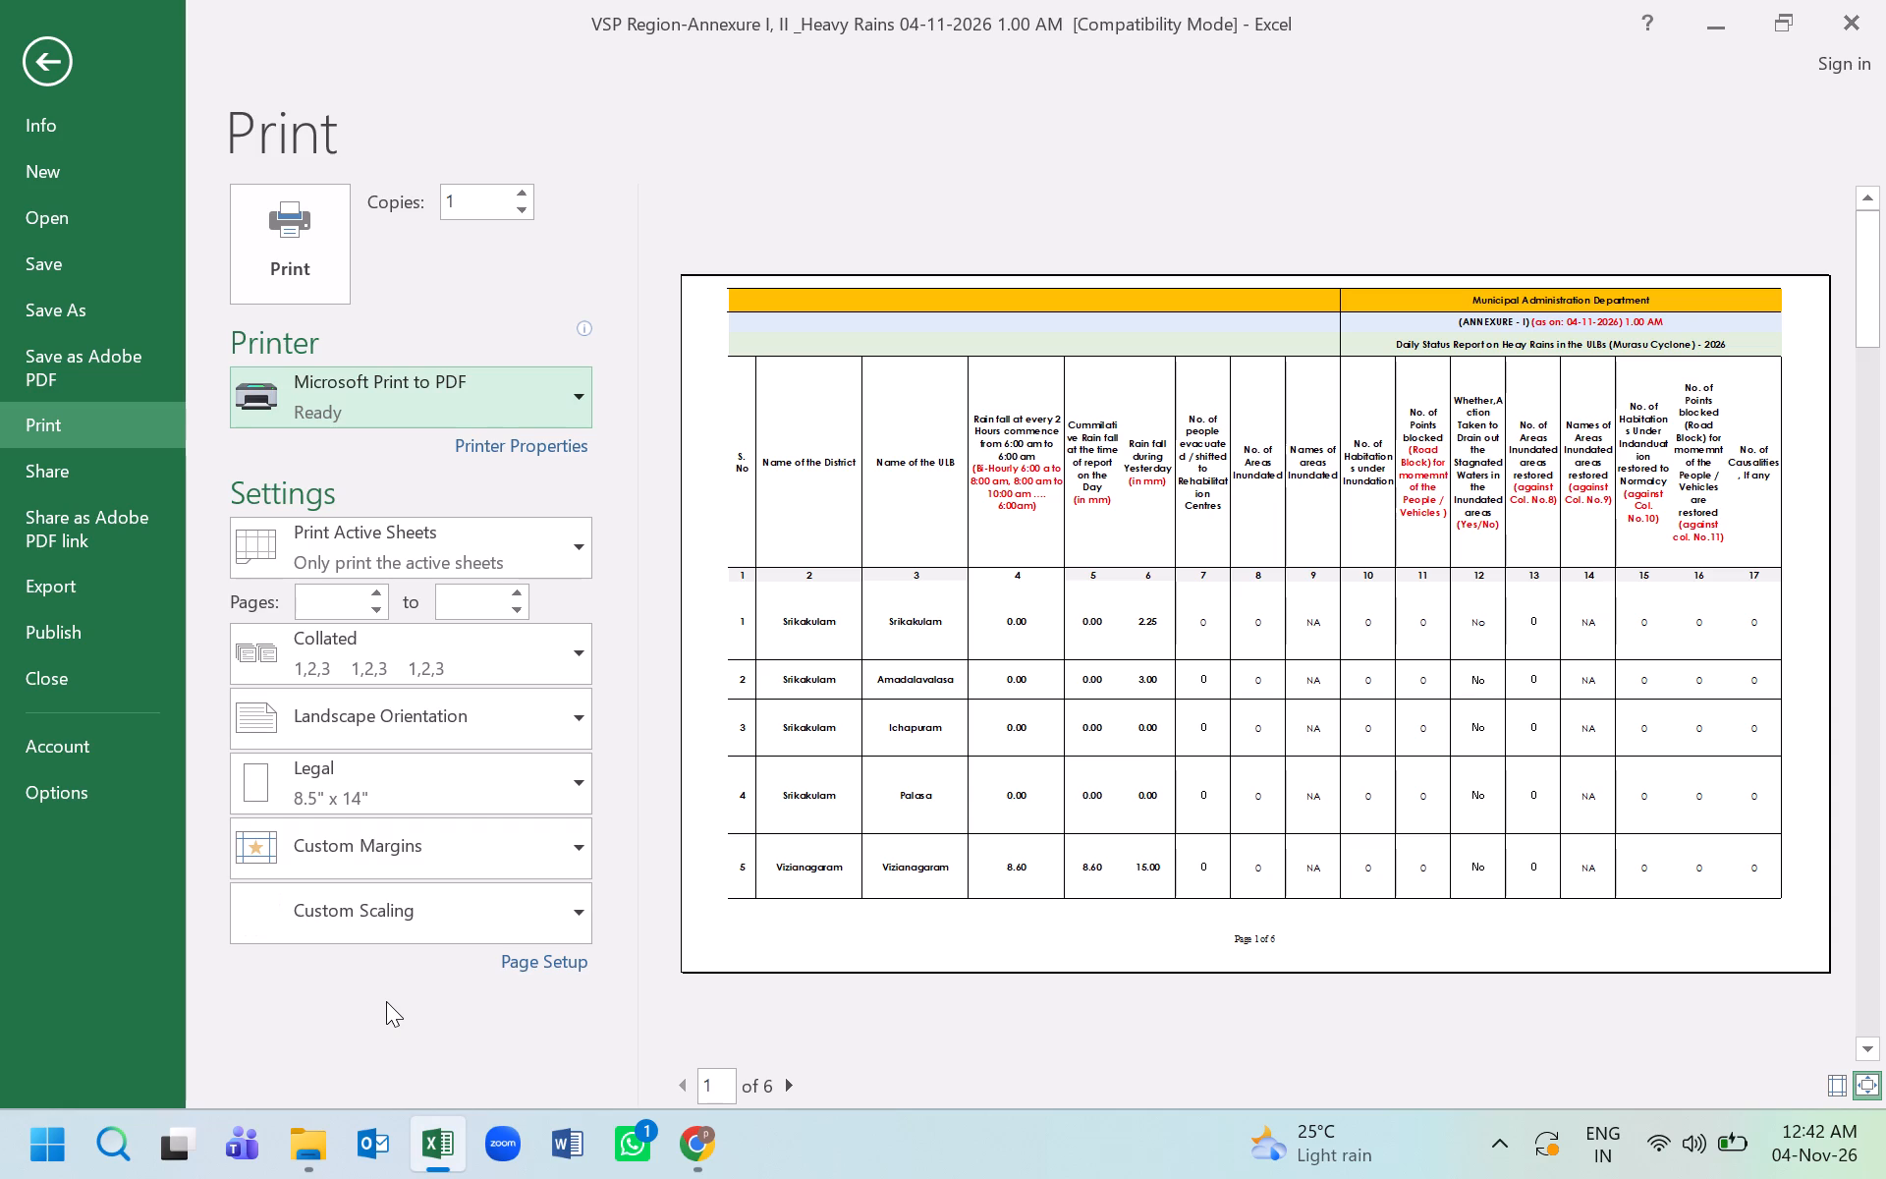
{"action": "scroll", "coordinate": [450, 968], "scroll_direction": "down", "scroll_amount": 1}
Print the Annexure-I sheet to a PDF named 444 in the Rainfall Report Murasu folder on the Desktop.
{"action": "left_click", "coordinate": [317, 275]}
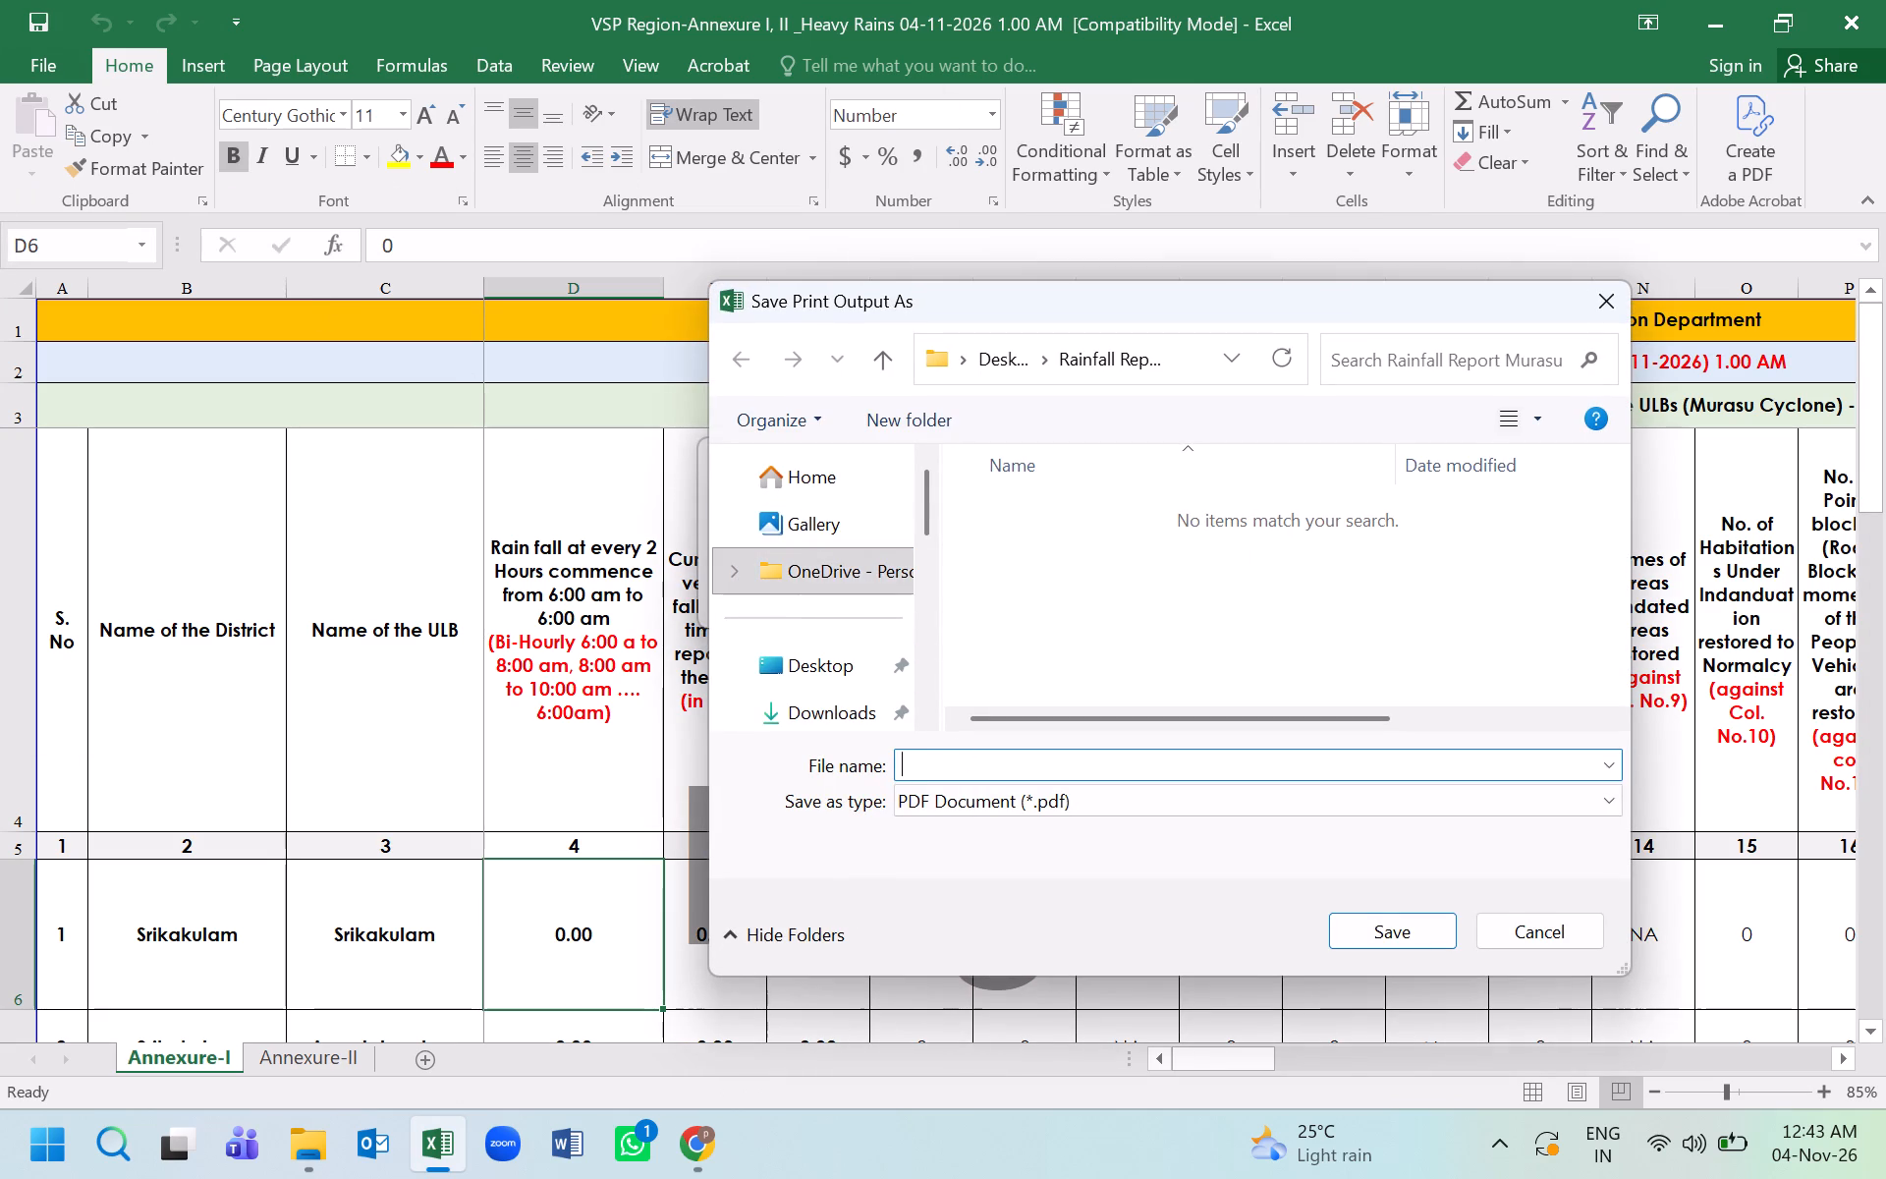
{"action": "key", "text": "4"}
{"action": "type", "text": "44"}
{"action": "left_click_drag", "start_coordinate": [925, 504], "coordinate": [945, 551]}
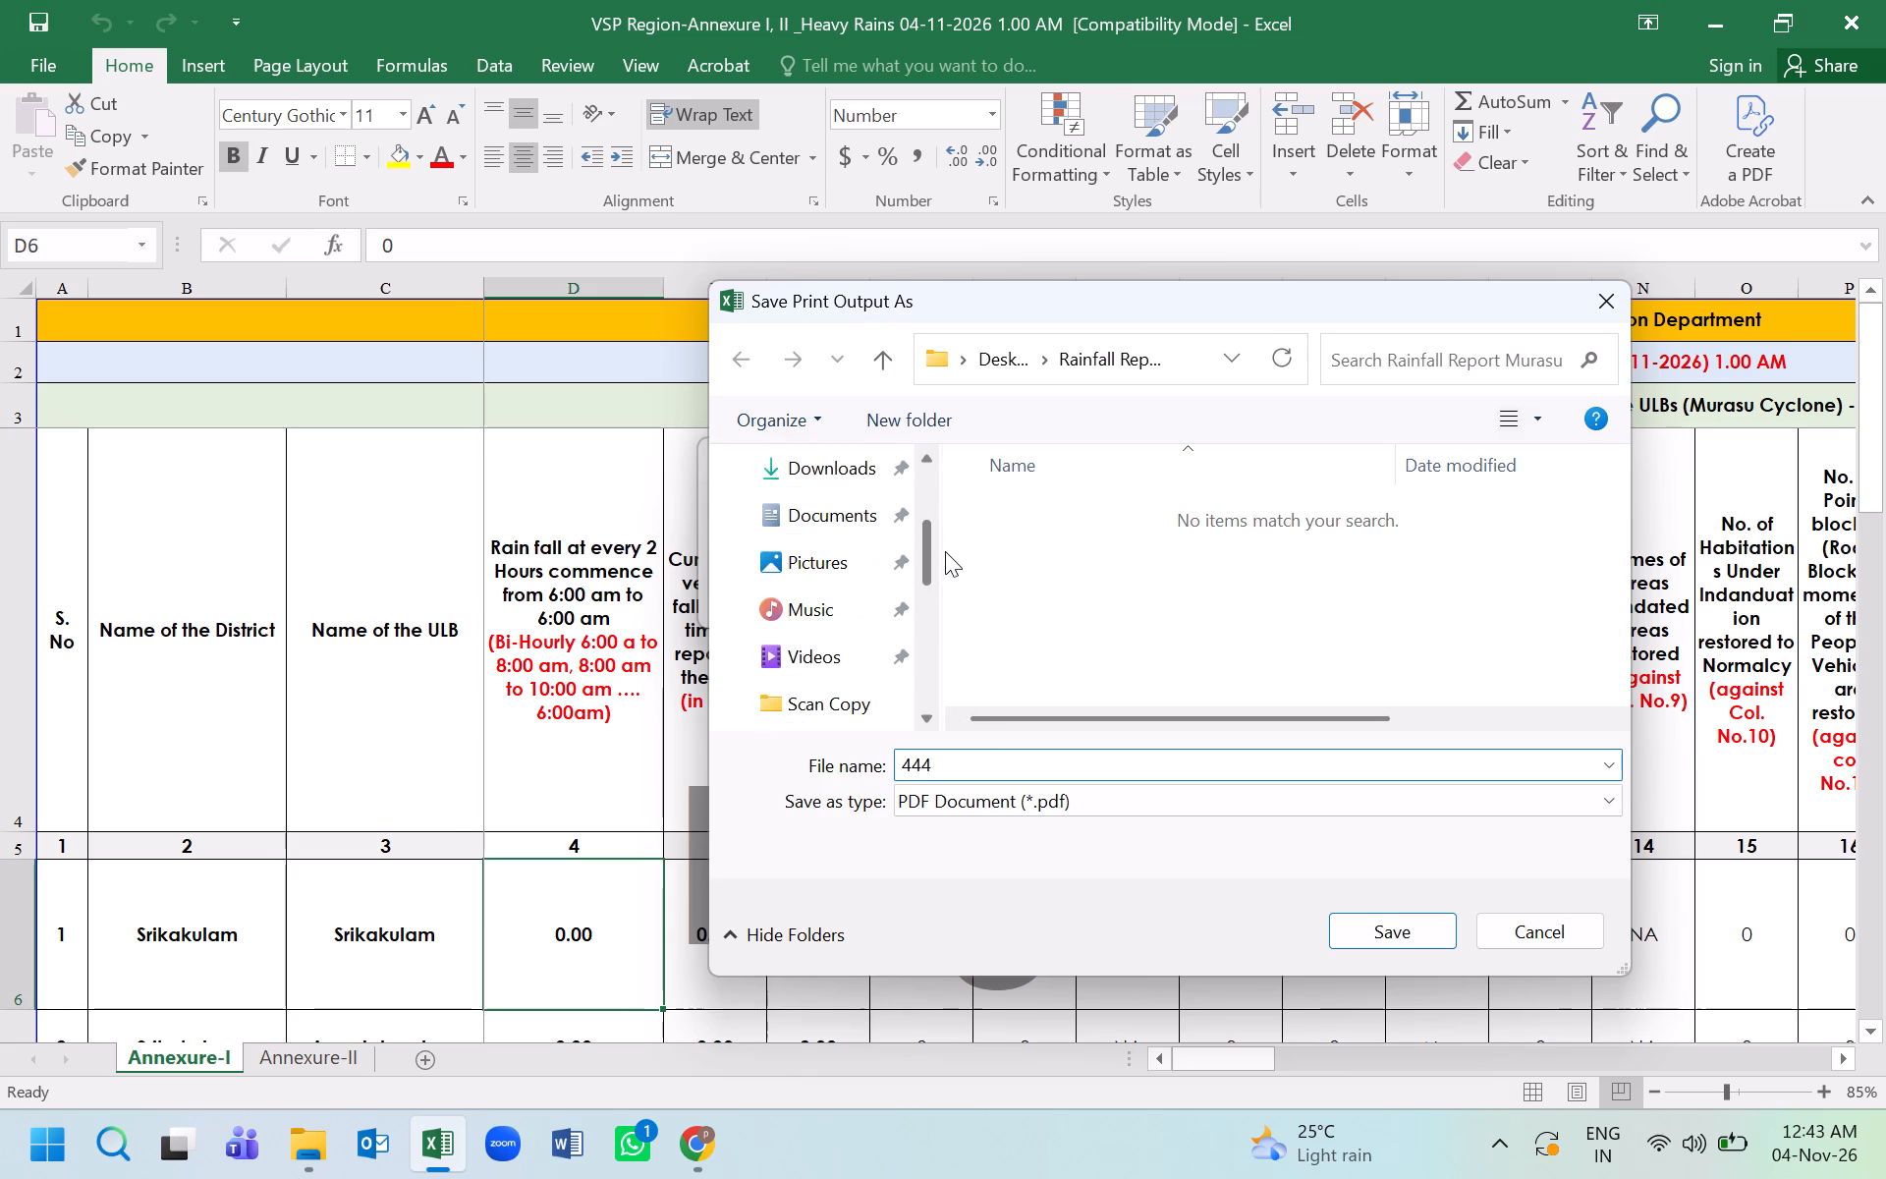
{"action": "left_click_drag", "start_coordinate": [945, 551], "coordinate": [949, 542]}
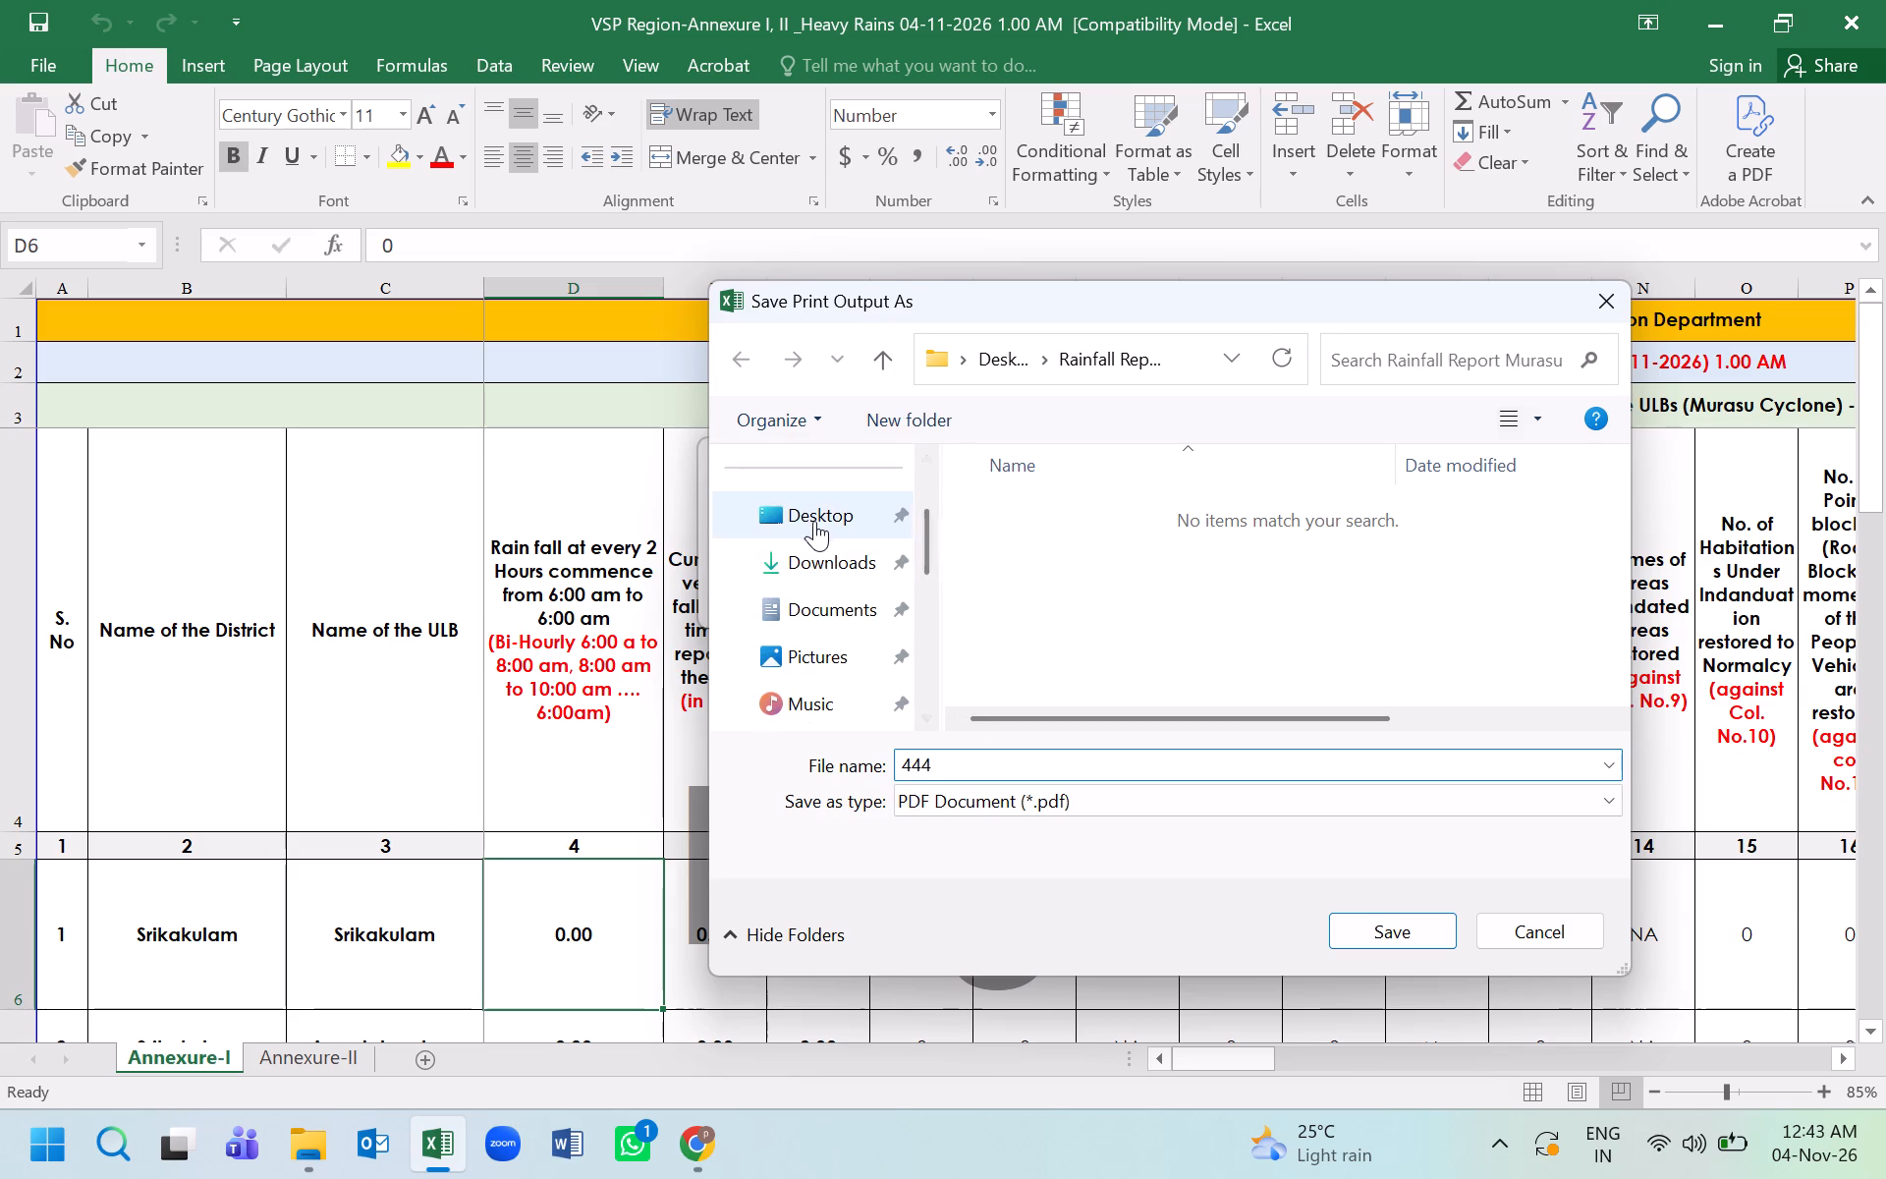
{"action": "left_click", "coordinate": [814, 514]}
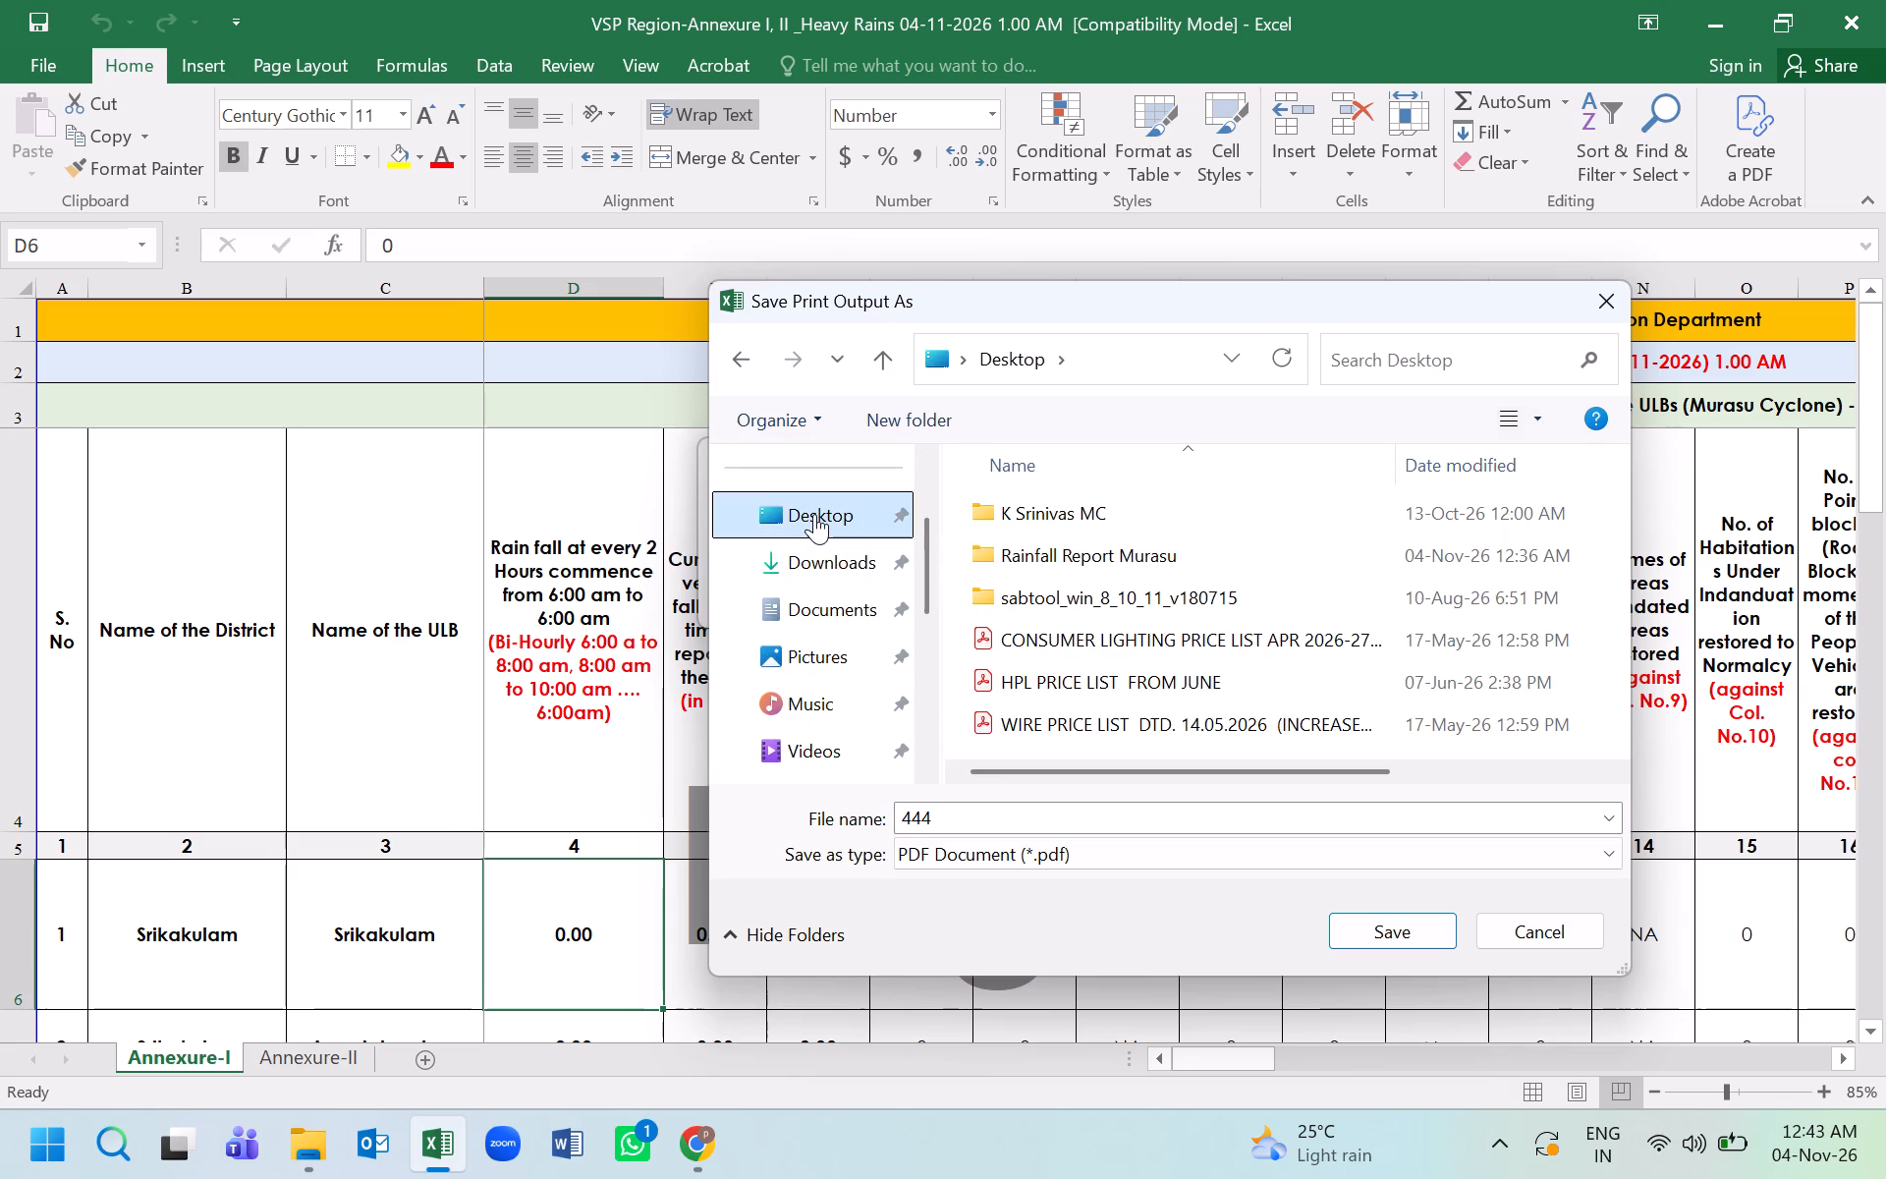
{"action": "double_click", "coordinate": [1053, 557]}
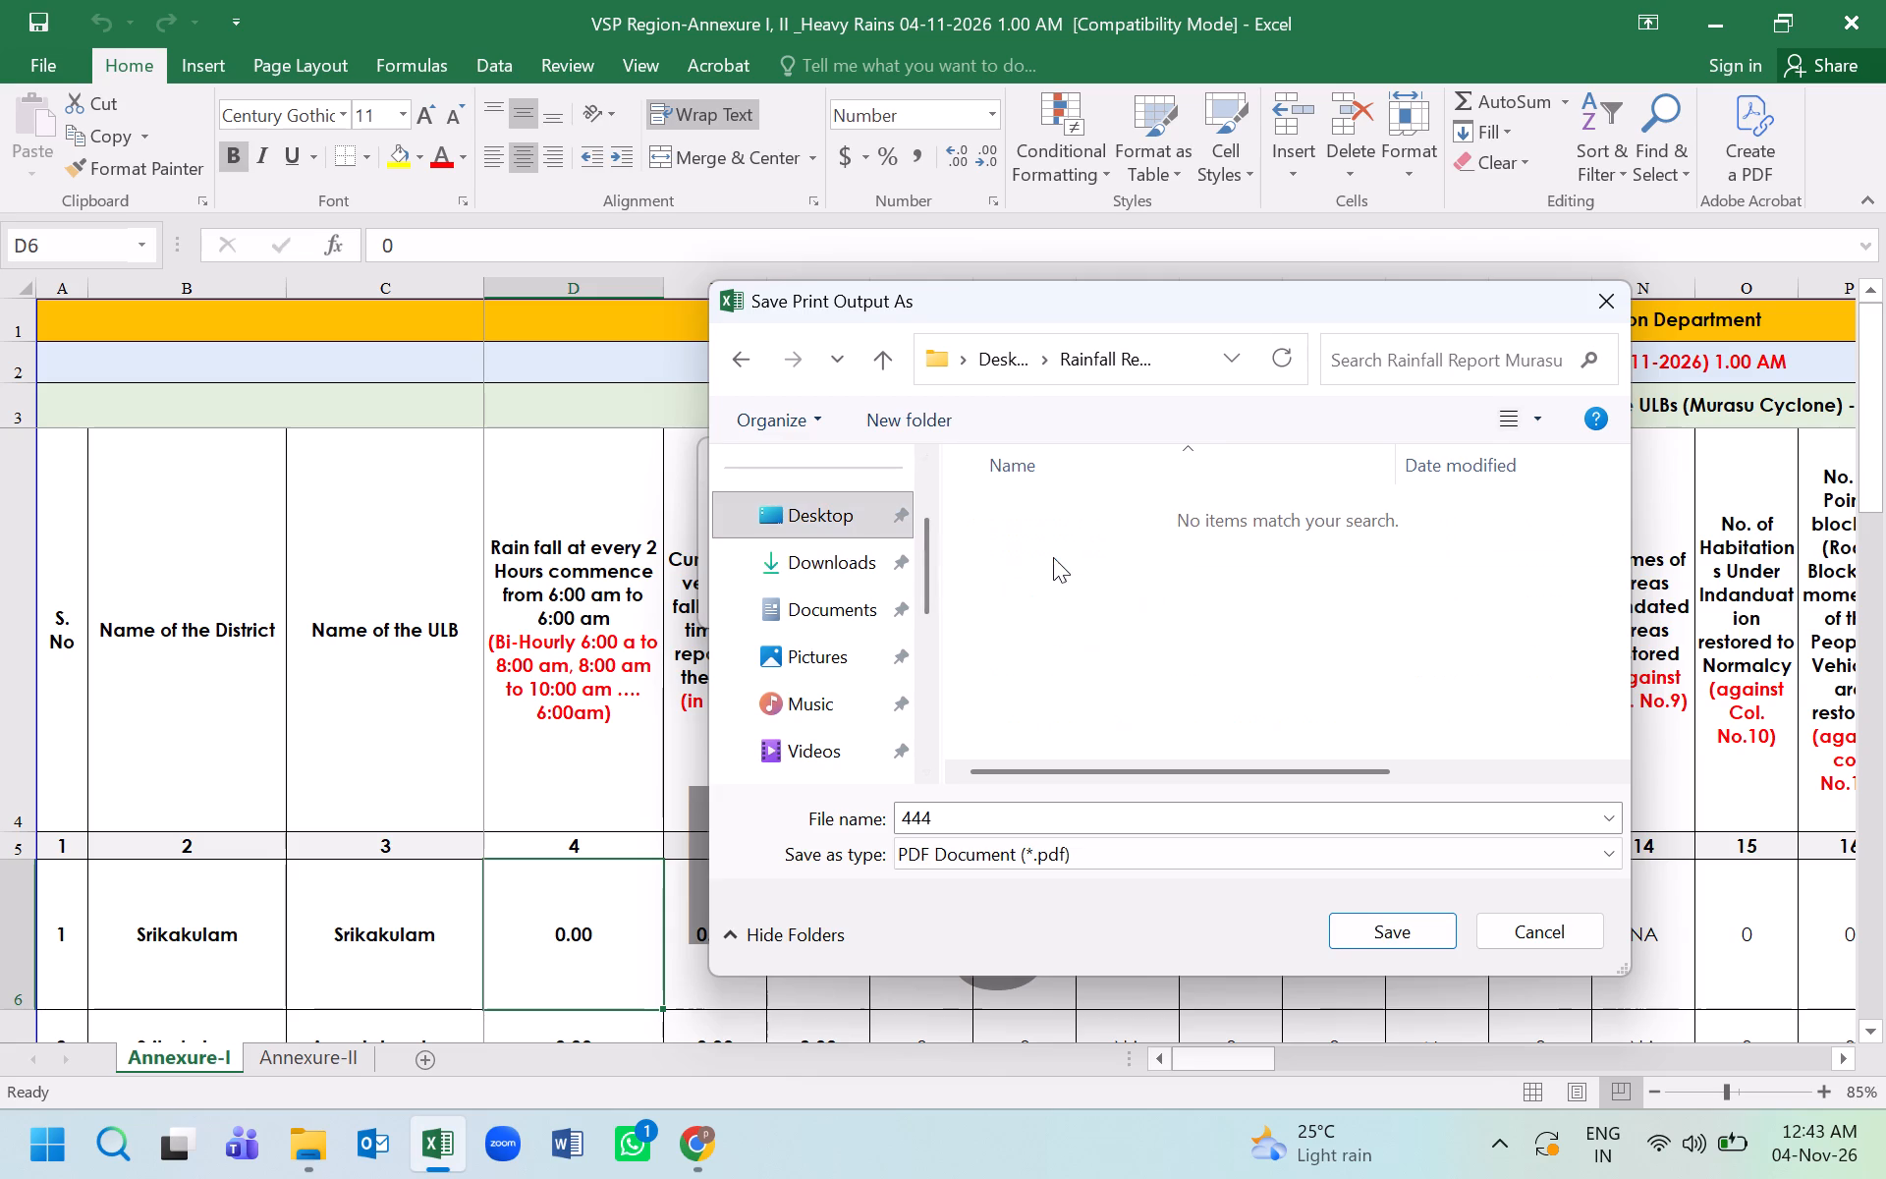
{"action": "left_click", "coordinate": [1365, 931]}
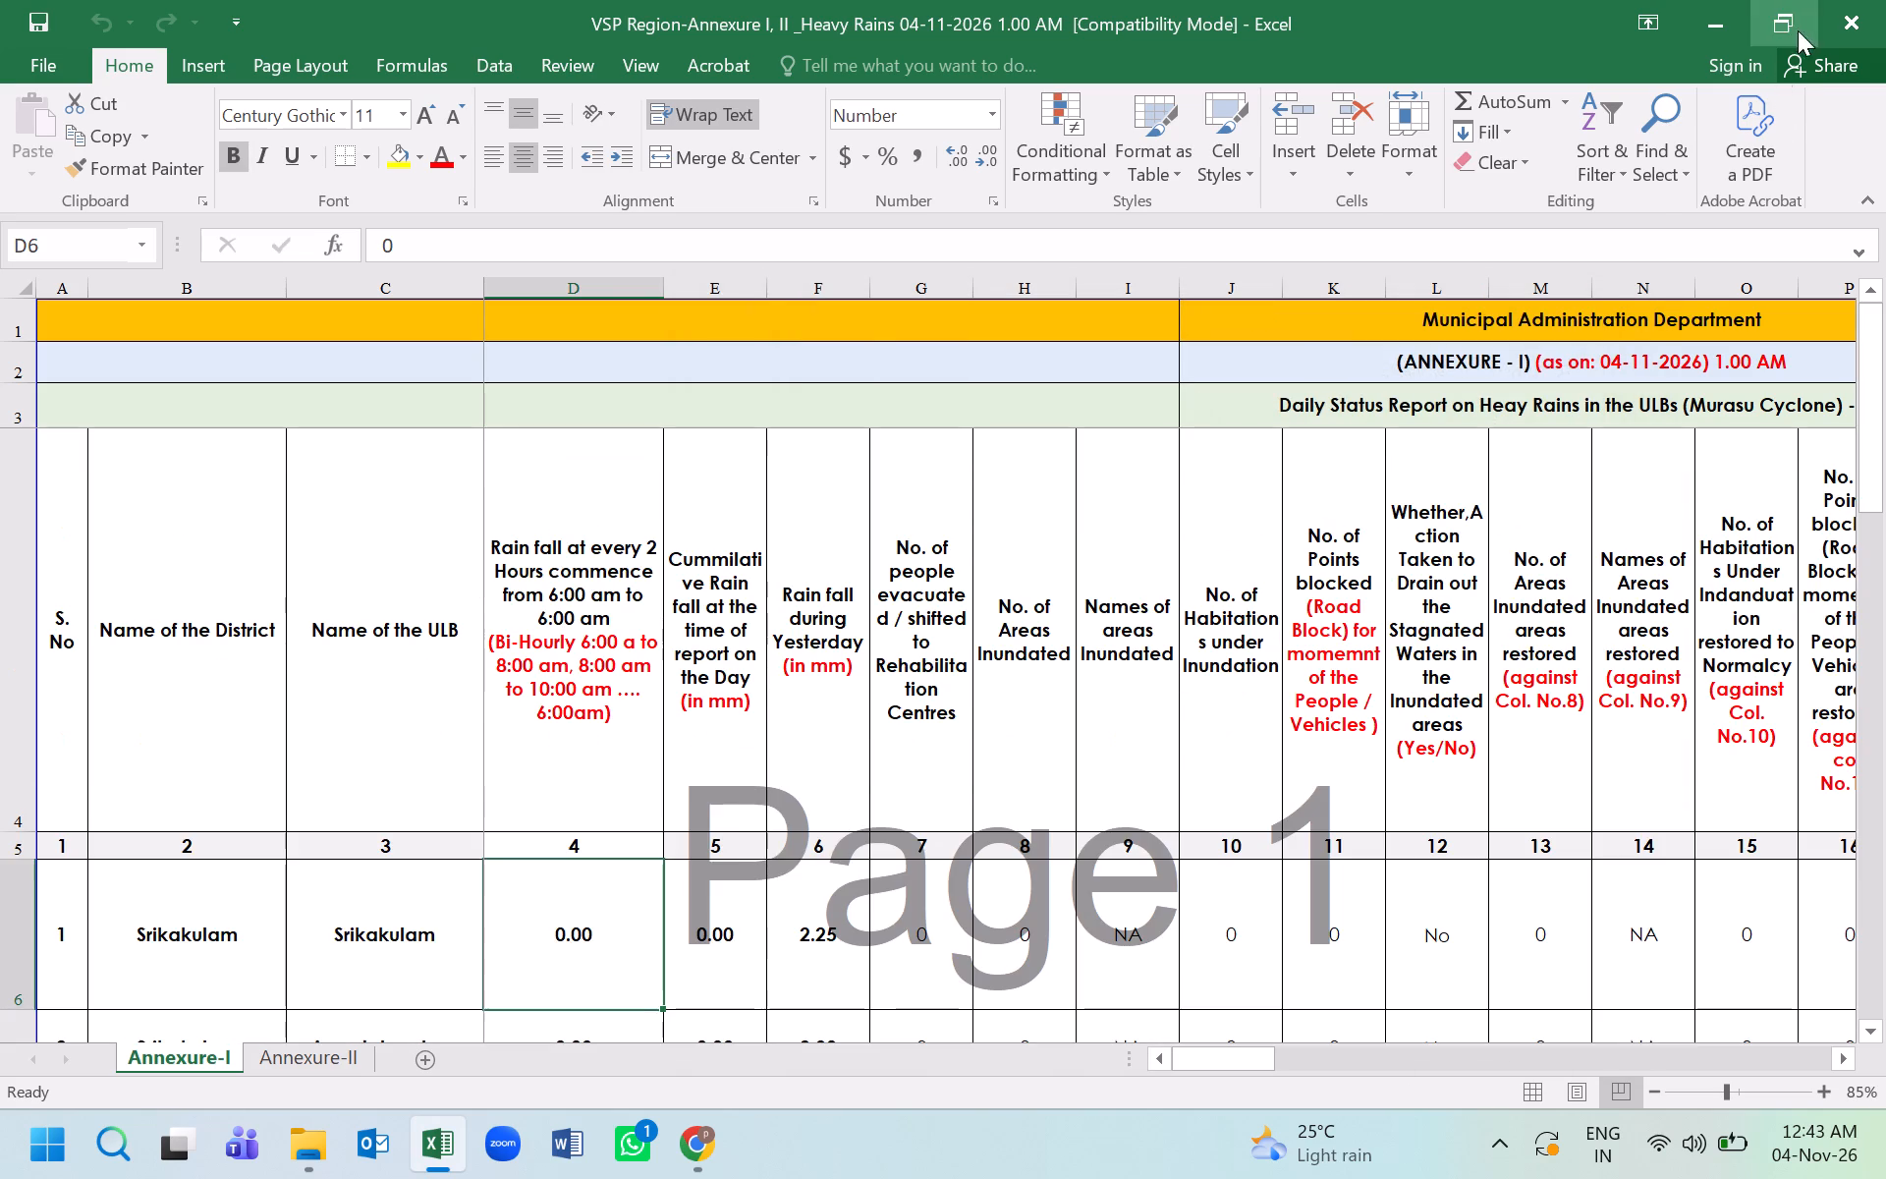
Close the VSP Region Annexure I, II heavy rains workbook for 04-11-2026 1.00 AM.
{"action": "left_click", "coordinate": [1846, 17]}
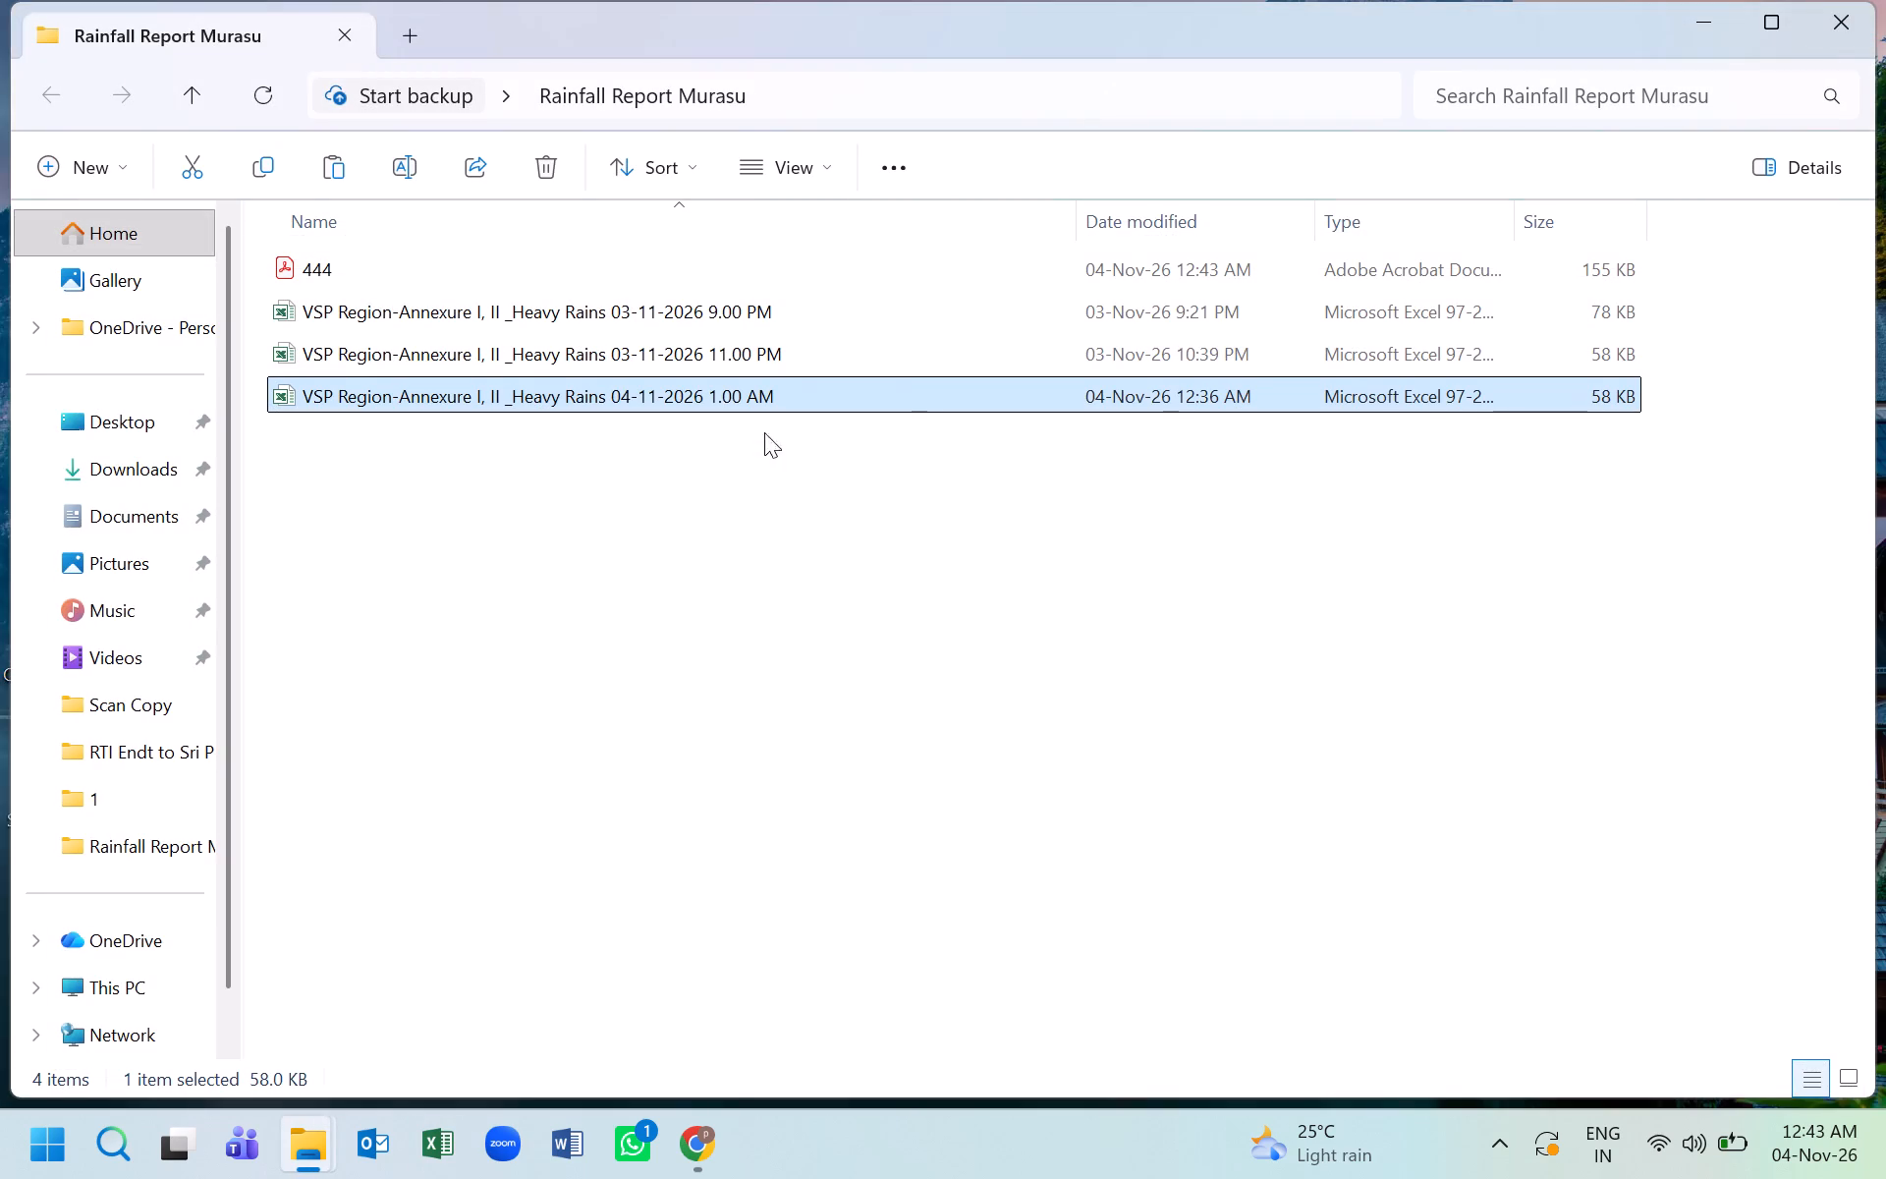
Rename the PDF 444 with the matching workbook's name, VSP Region-Annexure I, II _Heavy Rains 04-11-2026 1.00 AM.
{"action": "left_click", "coordinate": [529, 396]}
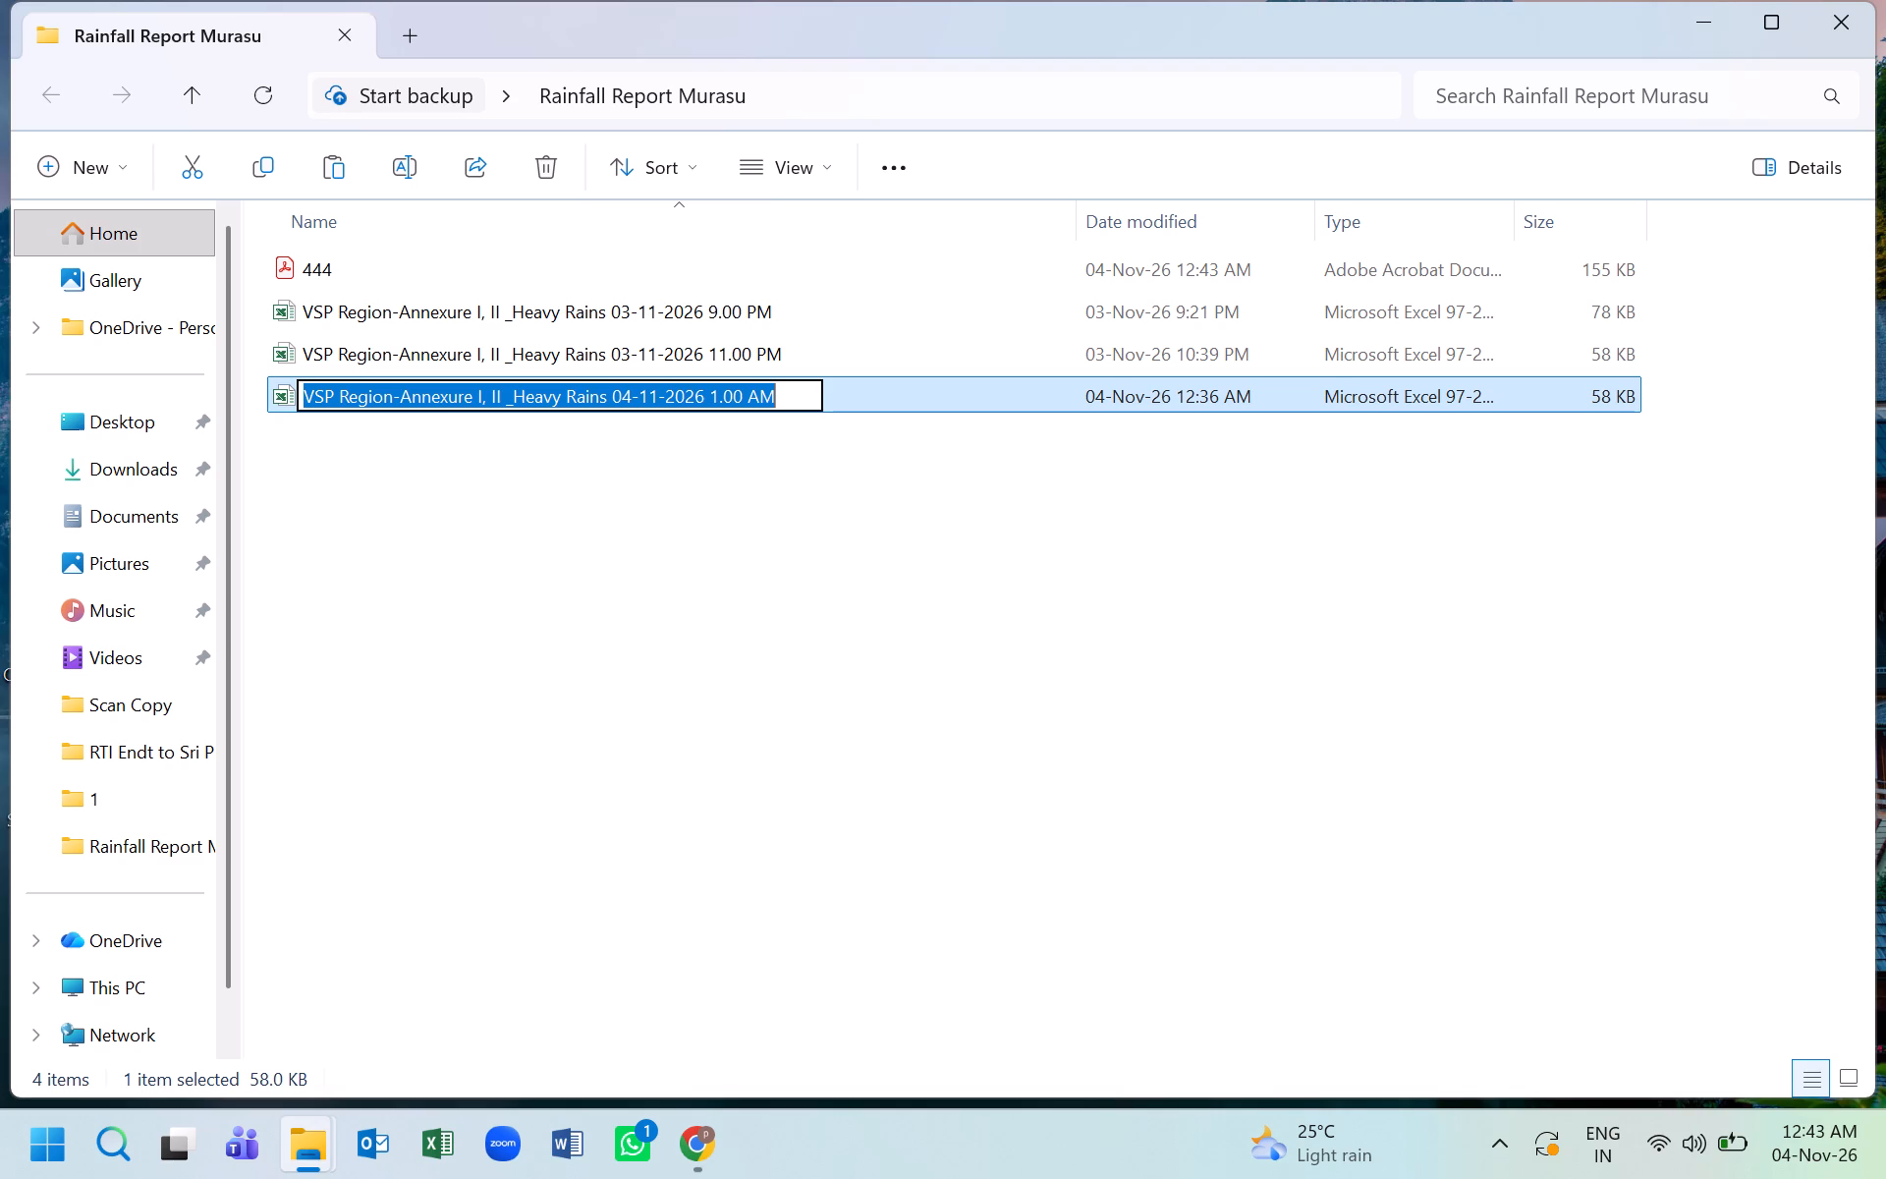
{"action": "key", "text": "ctrl+c"}
{"action": "left_click", "coordinate": [349, 268]}
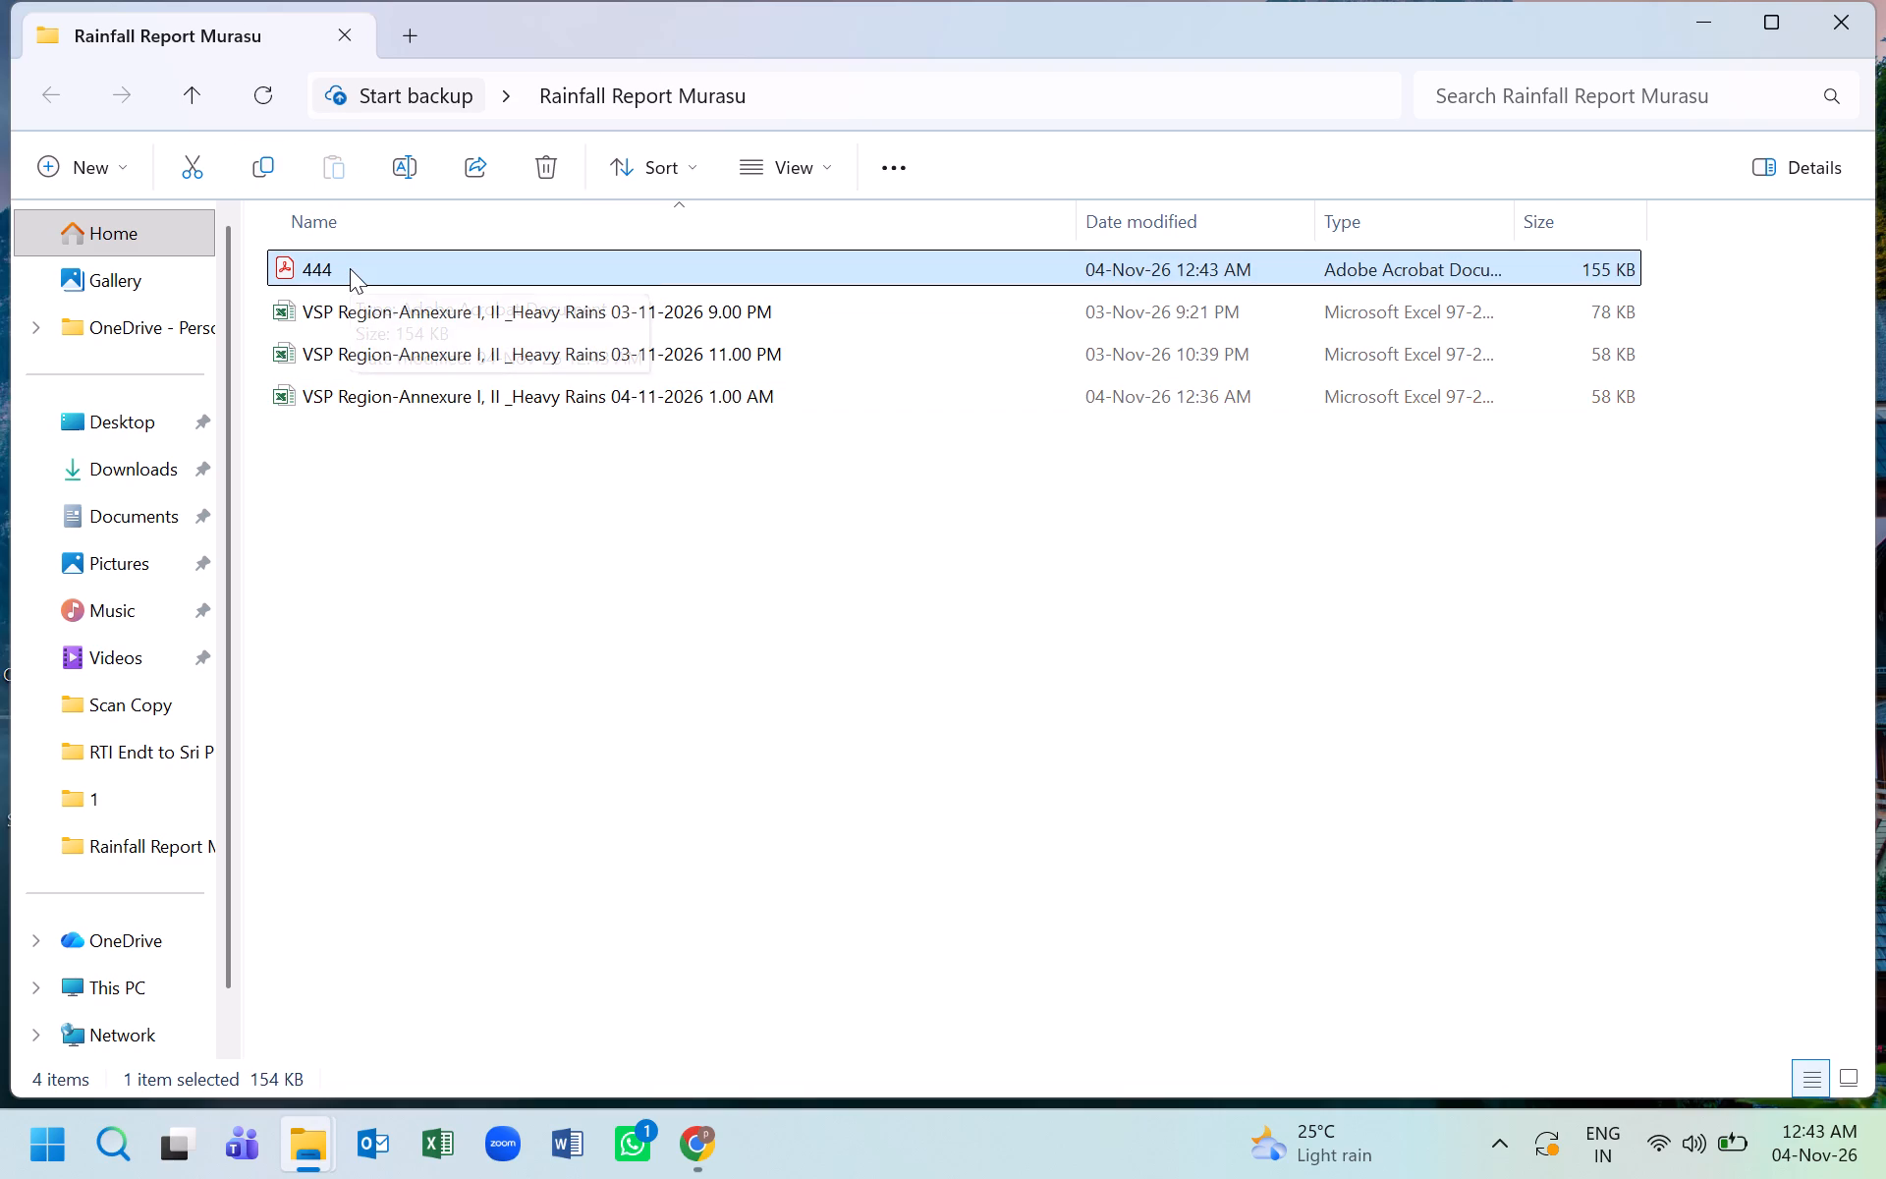
{"action": "key", "text": "ctrl+v"}
{"action": "left_click", "coordinate": [359, 265]}
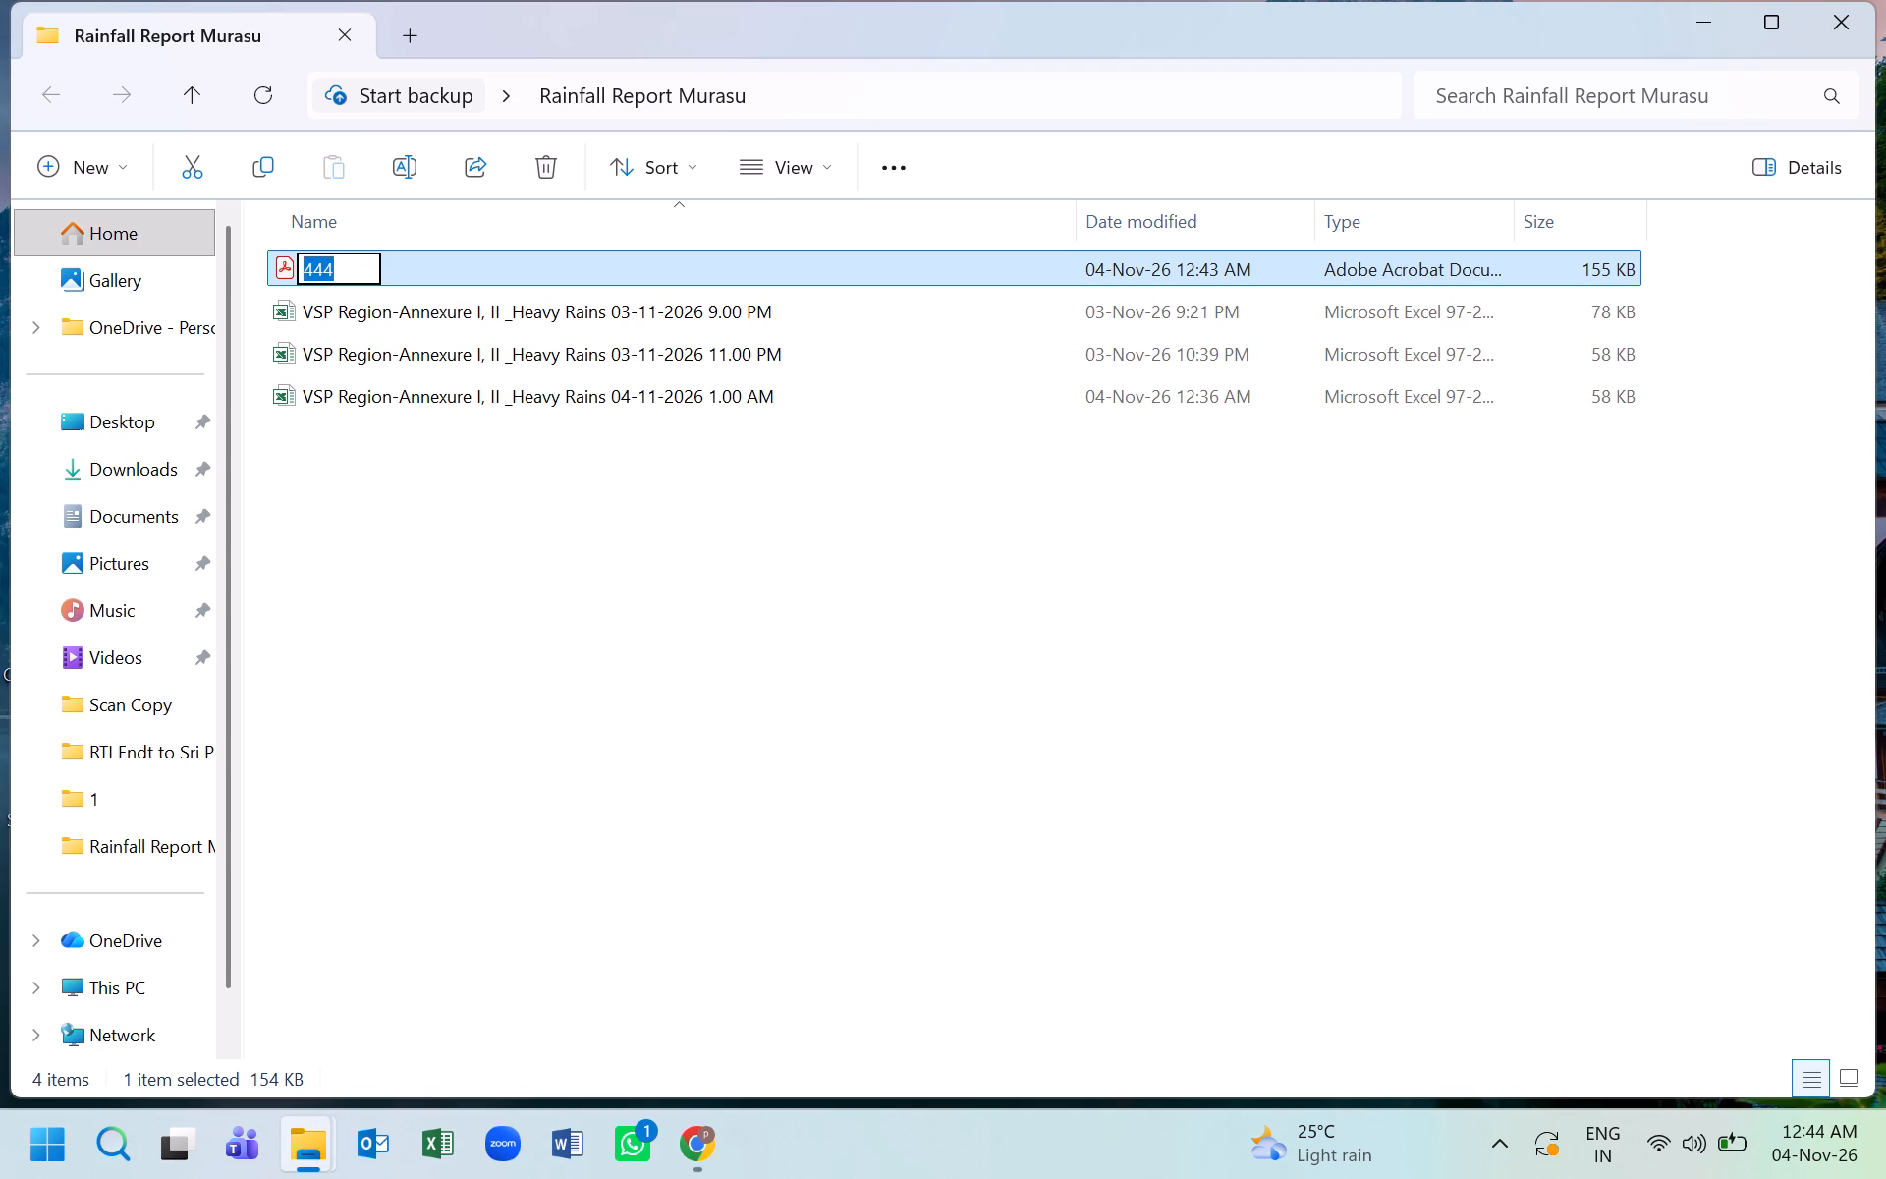
{"action": "key", "text": "F2"}
{"action": "key", "text": "ctrl+v"}
{"action": "left_click", "coordinate": [561, 609]}
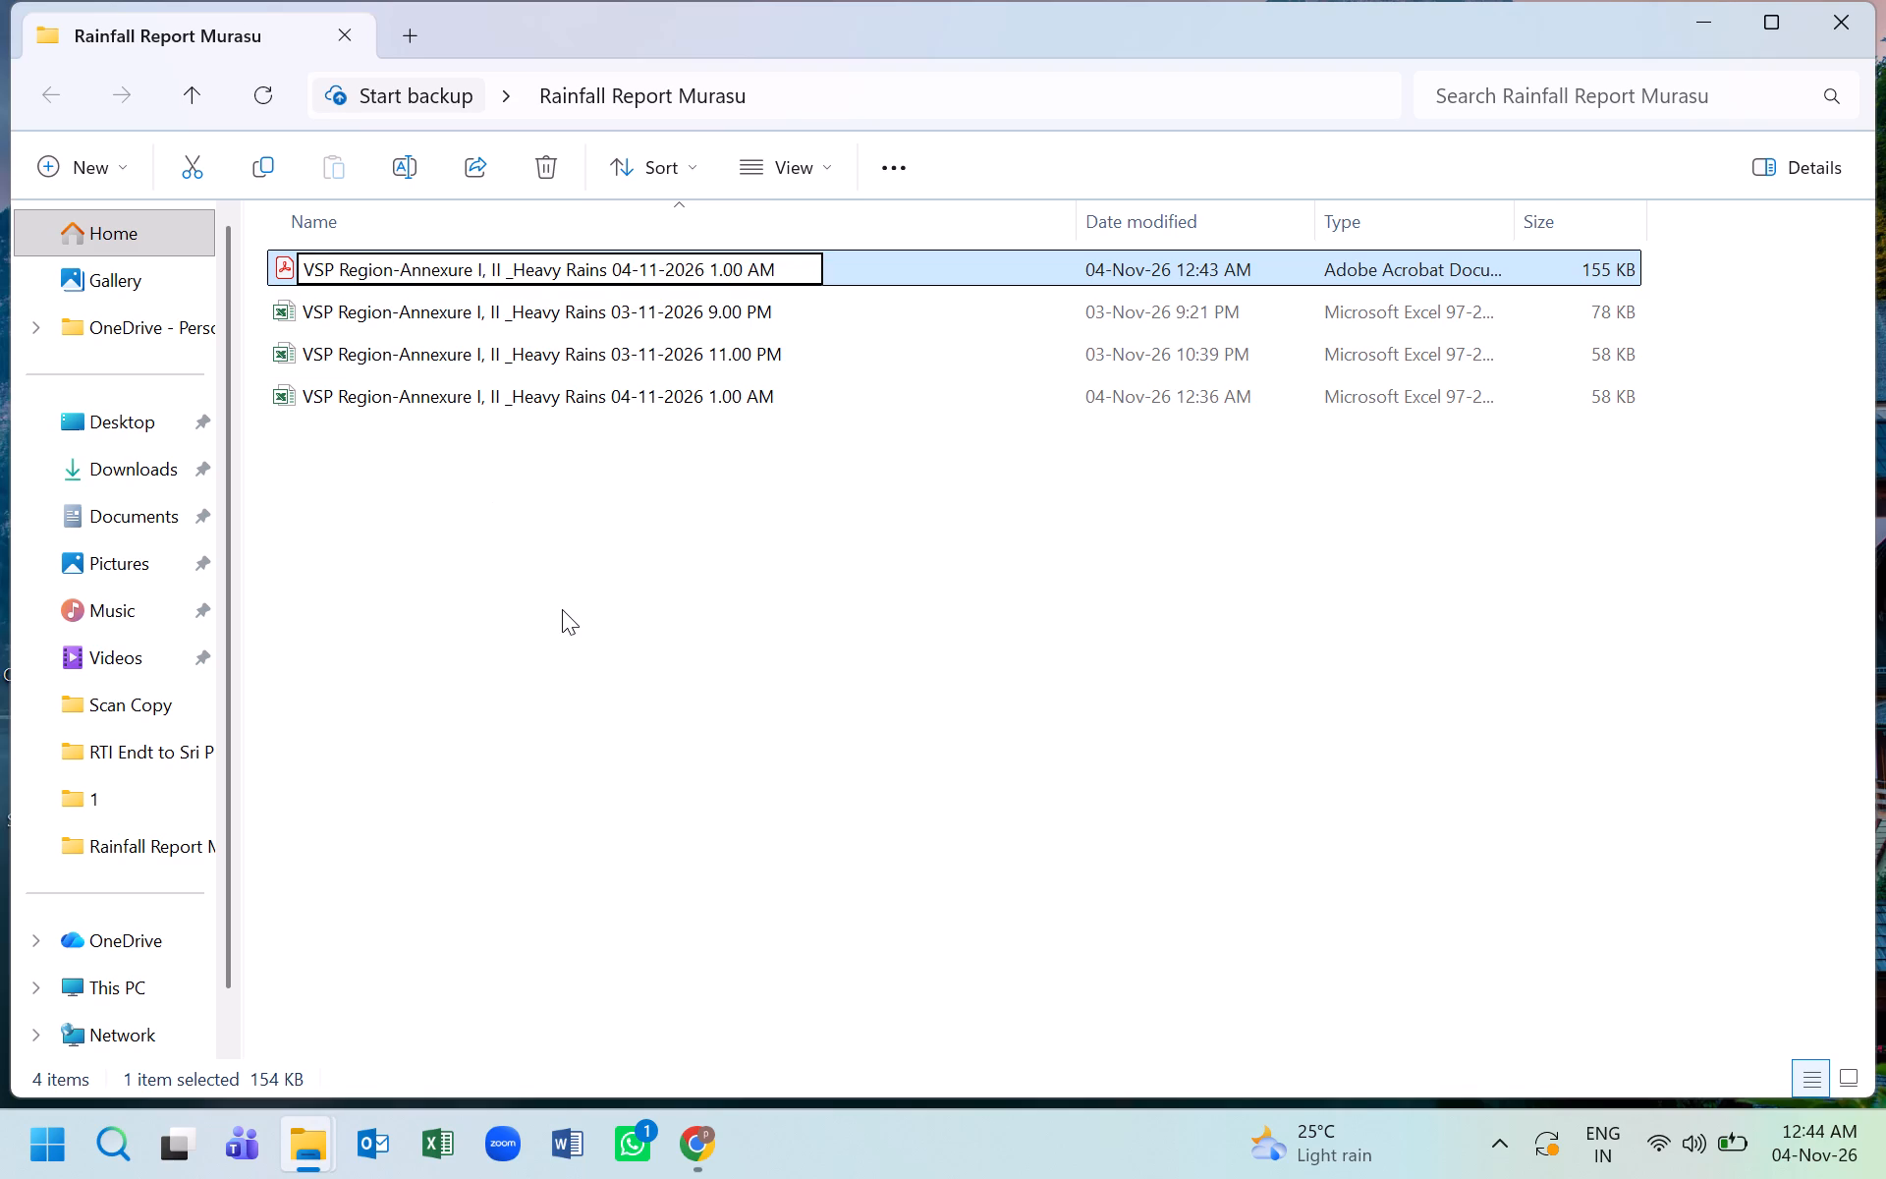
Open the PDF VSP Region-Annexure I, II _Heavy Rains 04-11-2026 1.00 AM in Adobe Acrobat, clearing the tools pane and taskbar-pin request.
{"action": "double_click", "coordinate": [584, 271]}
{"action": "double_click", "coordinate": [584, 271]}
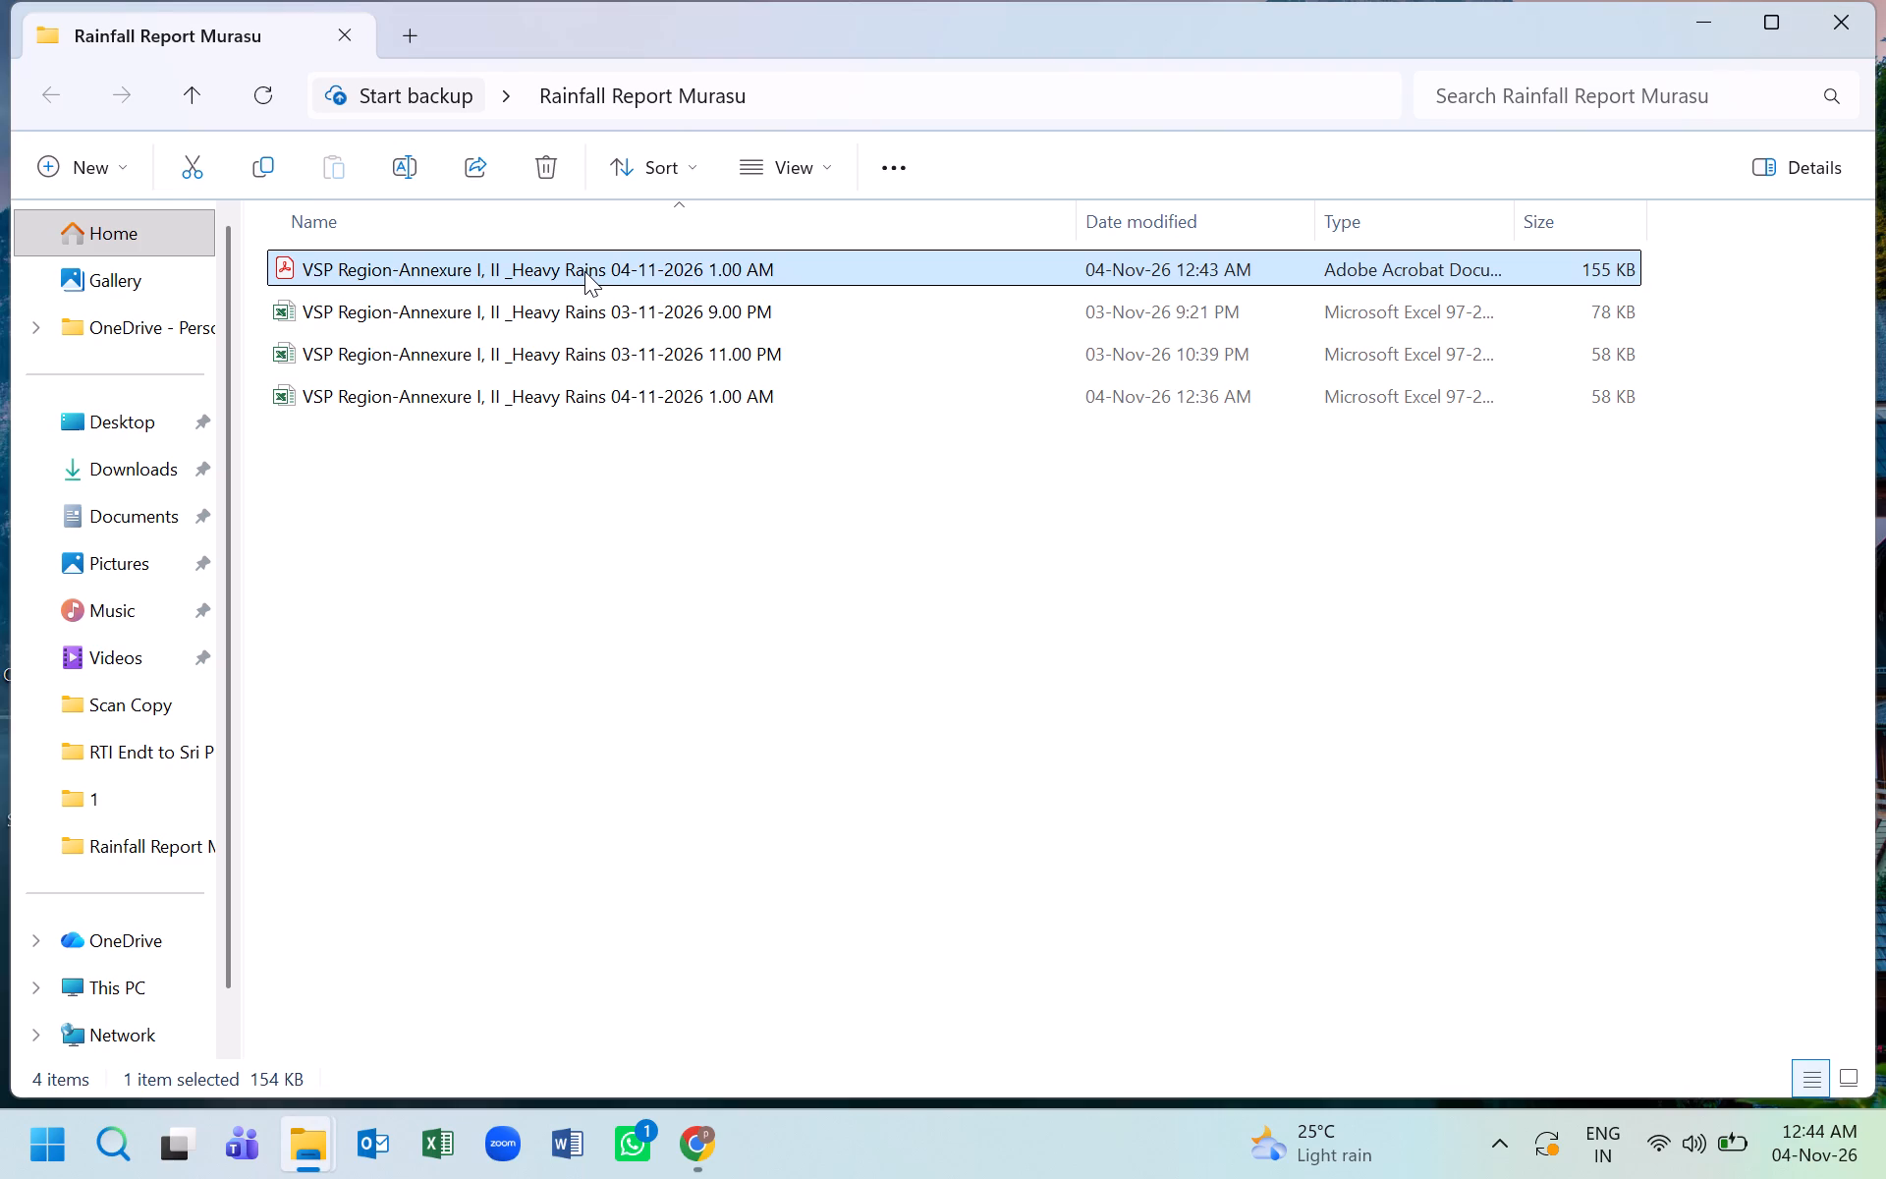
{"action": "left_click", "coordinate": [739, 568]}
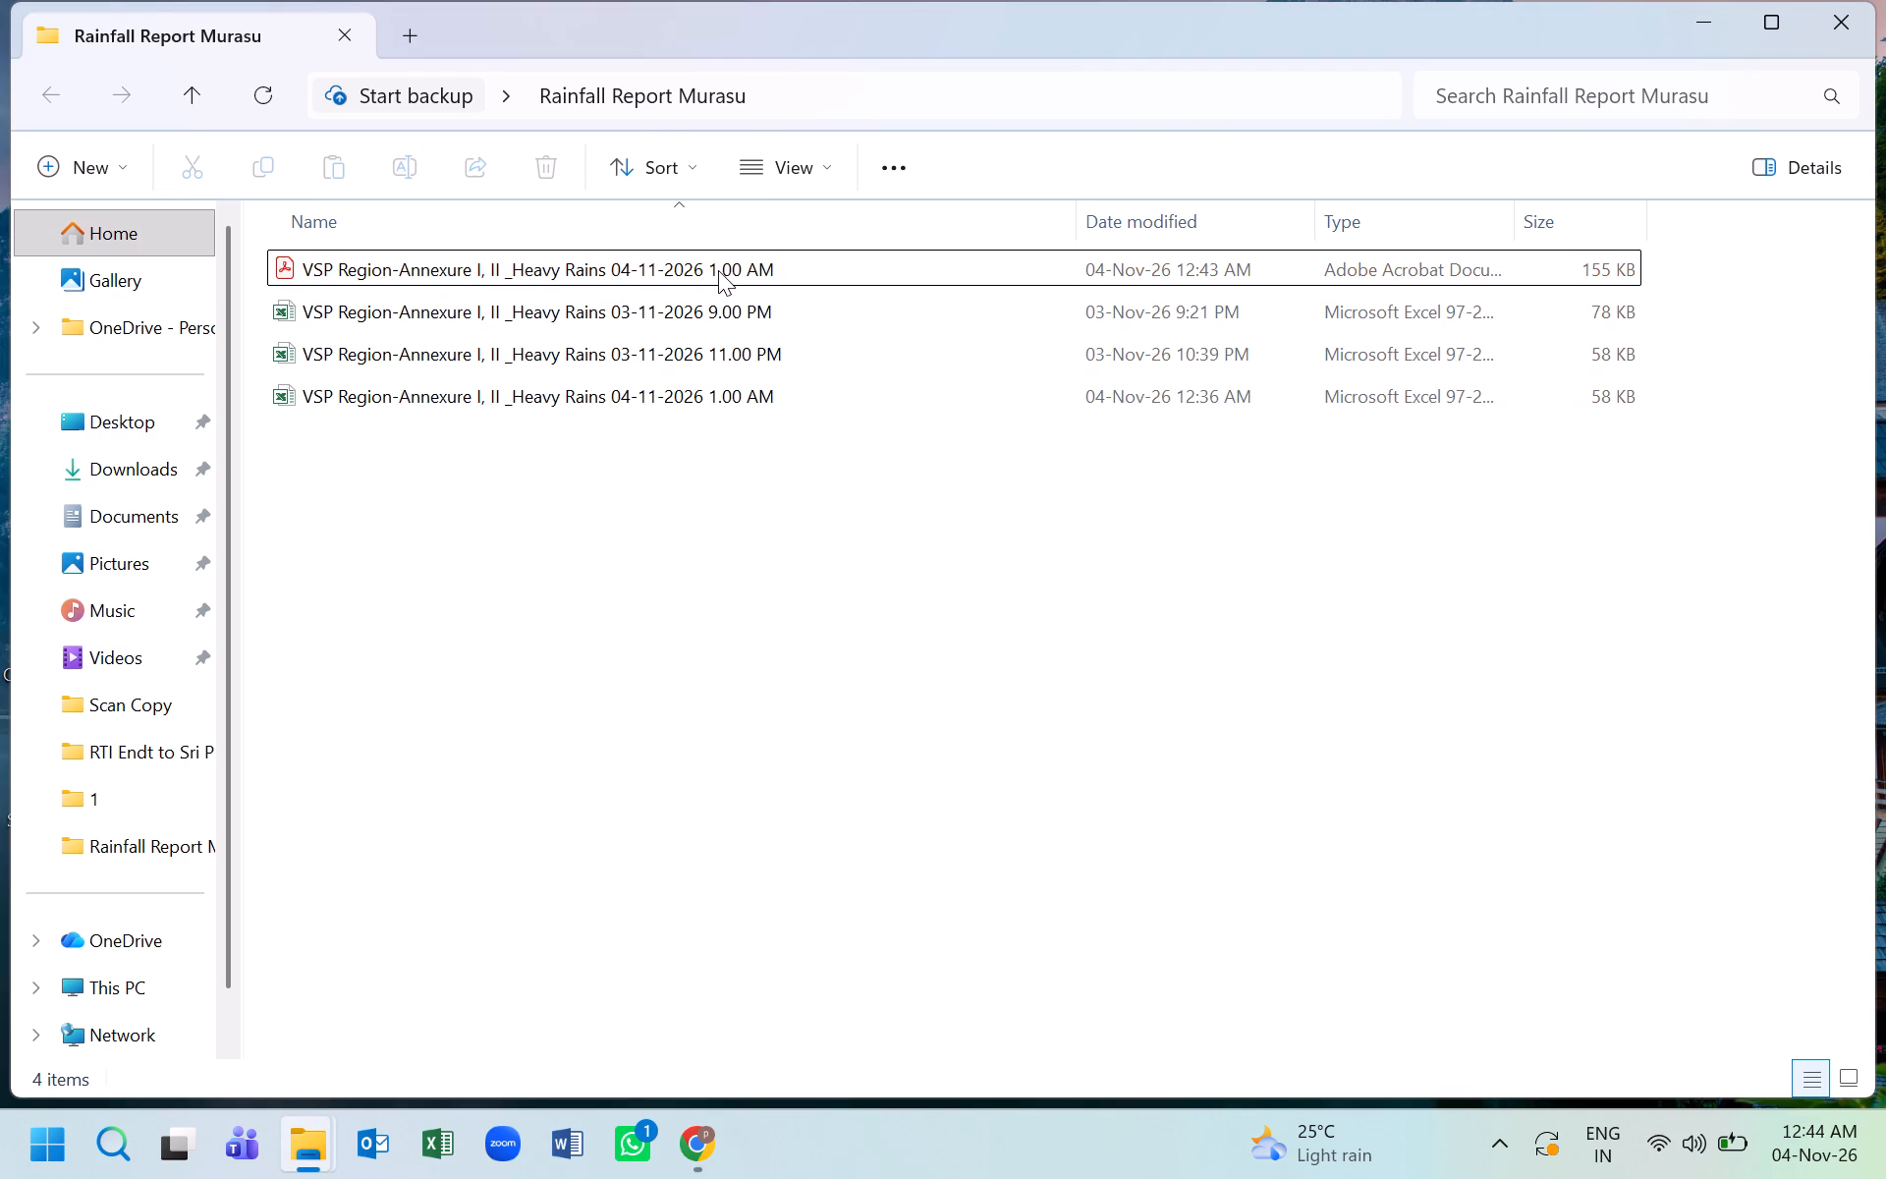
{"action": "double_click", "coordinate": [718, 270]}
{"action": "double_click", "coordinate": [633, 272]}
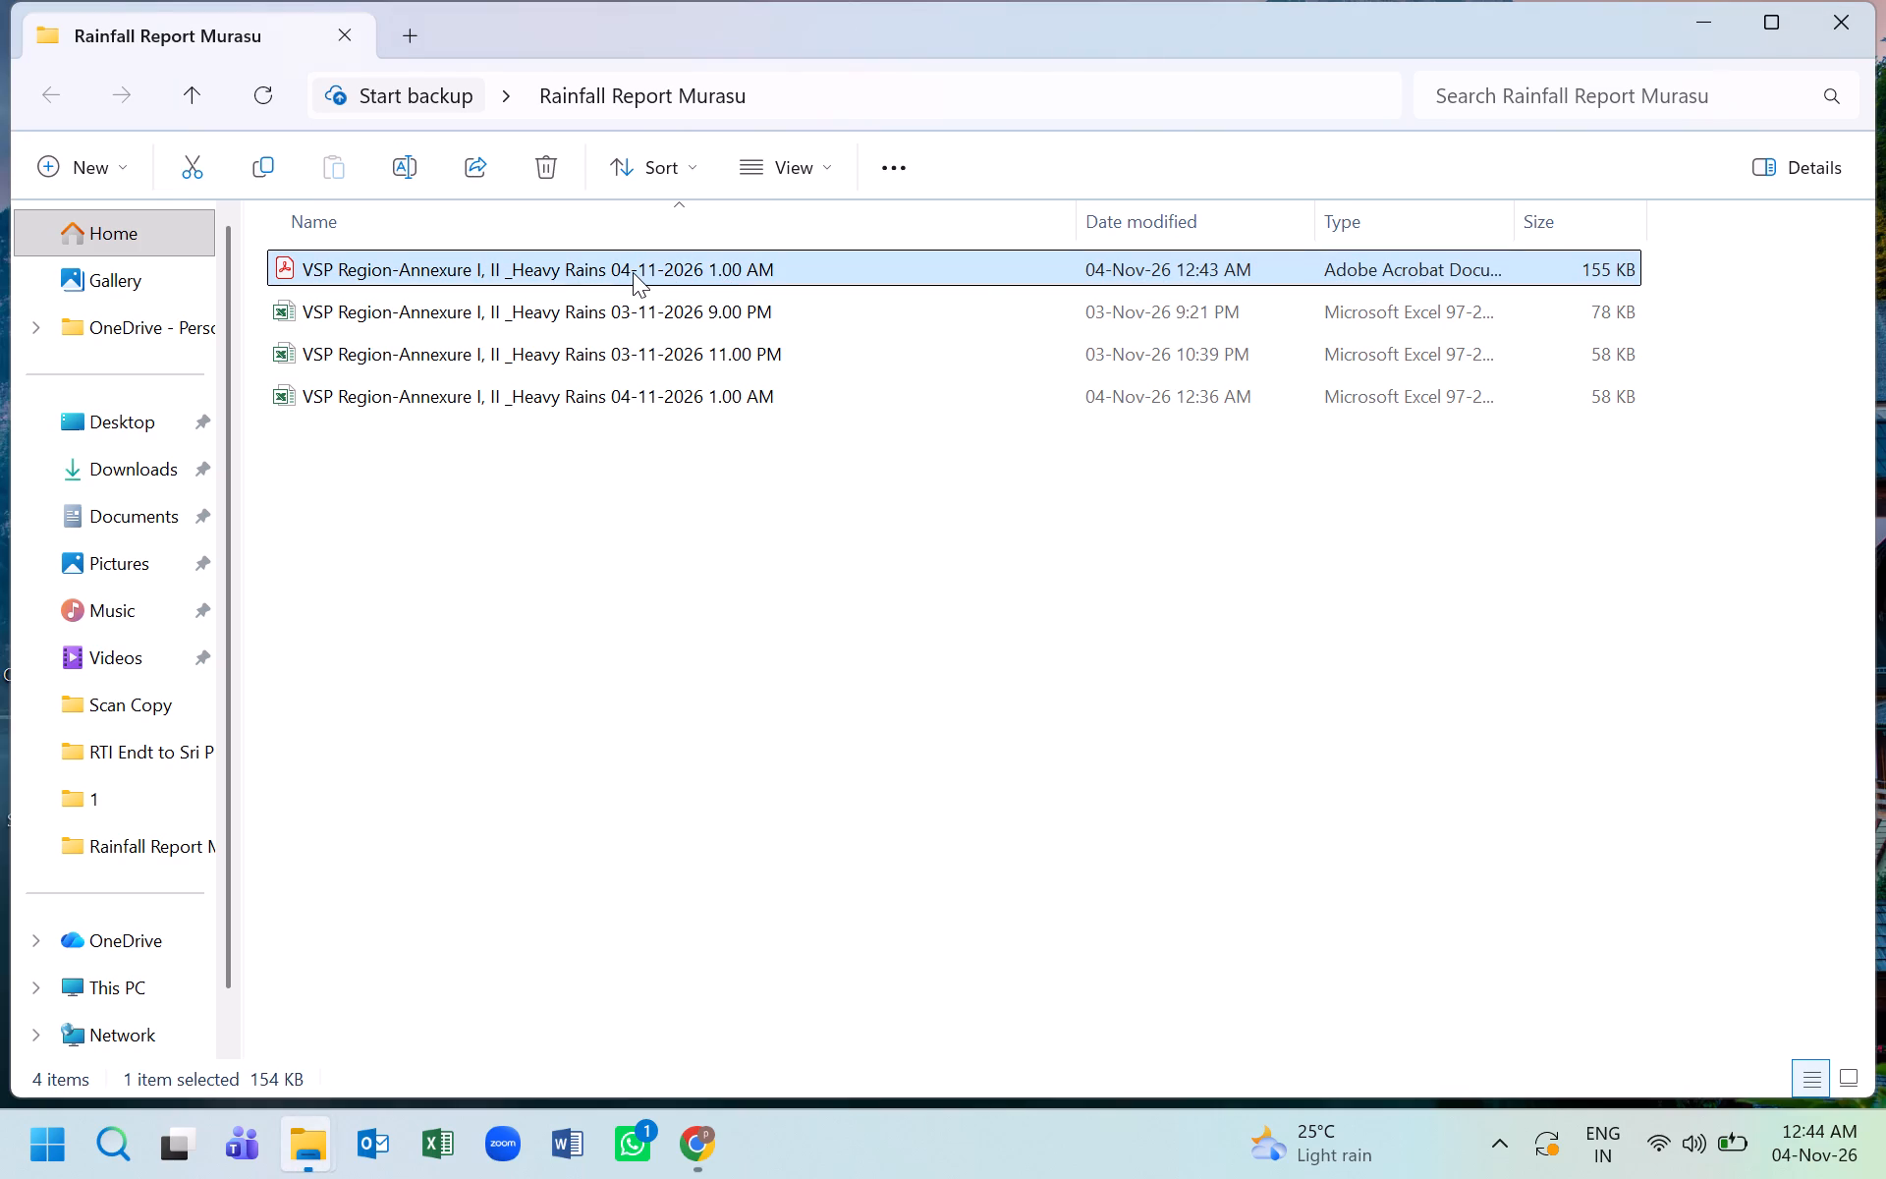
{"action": "left_click", "coordinate": [726, 757]}
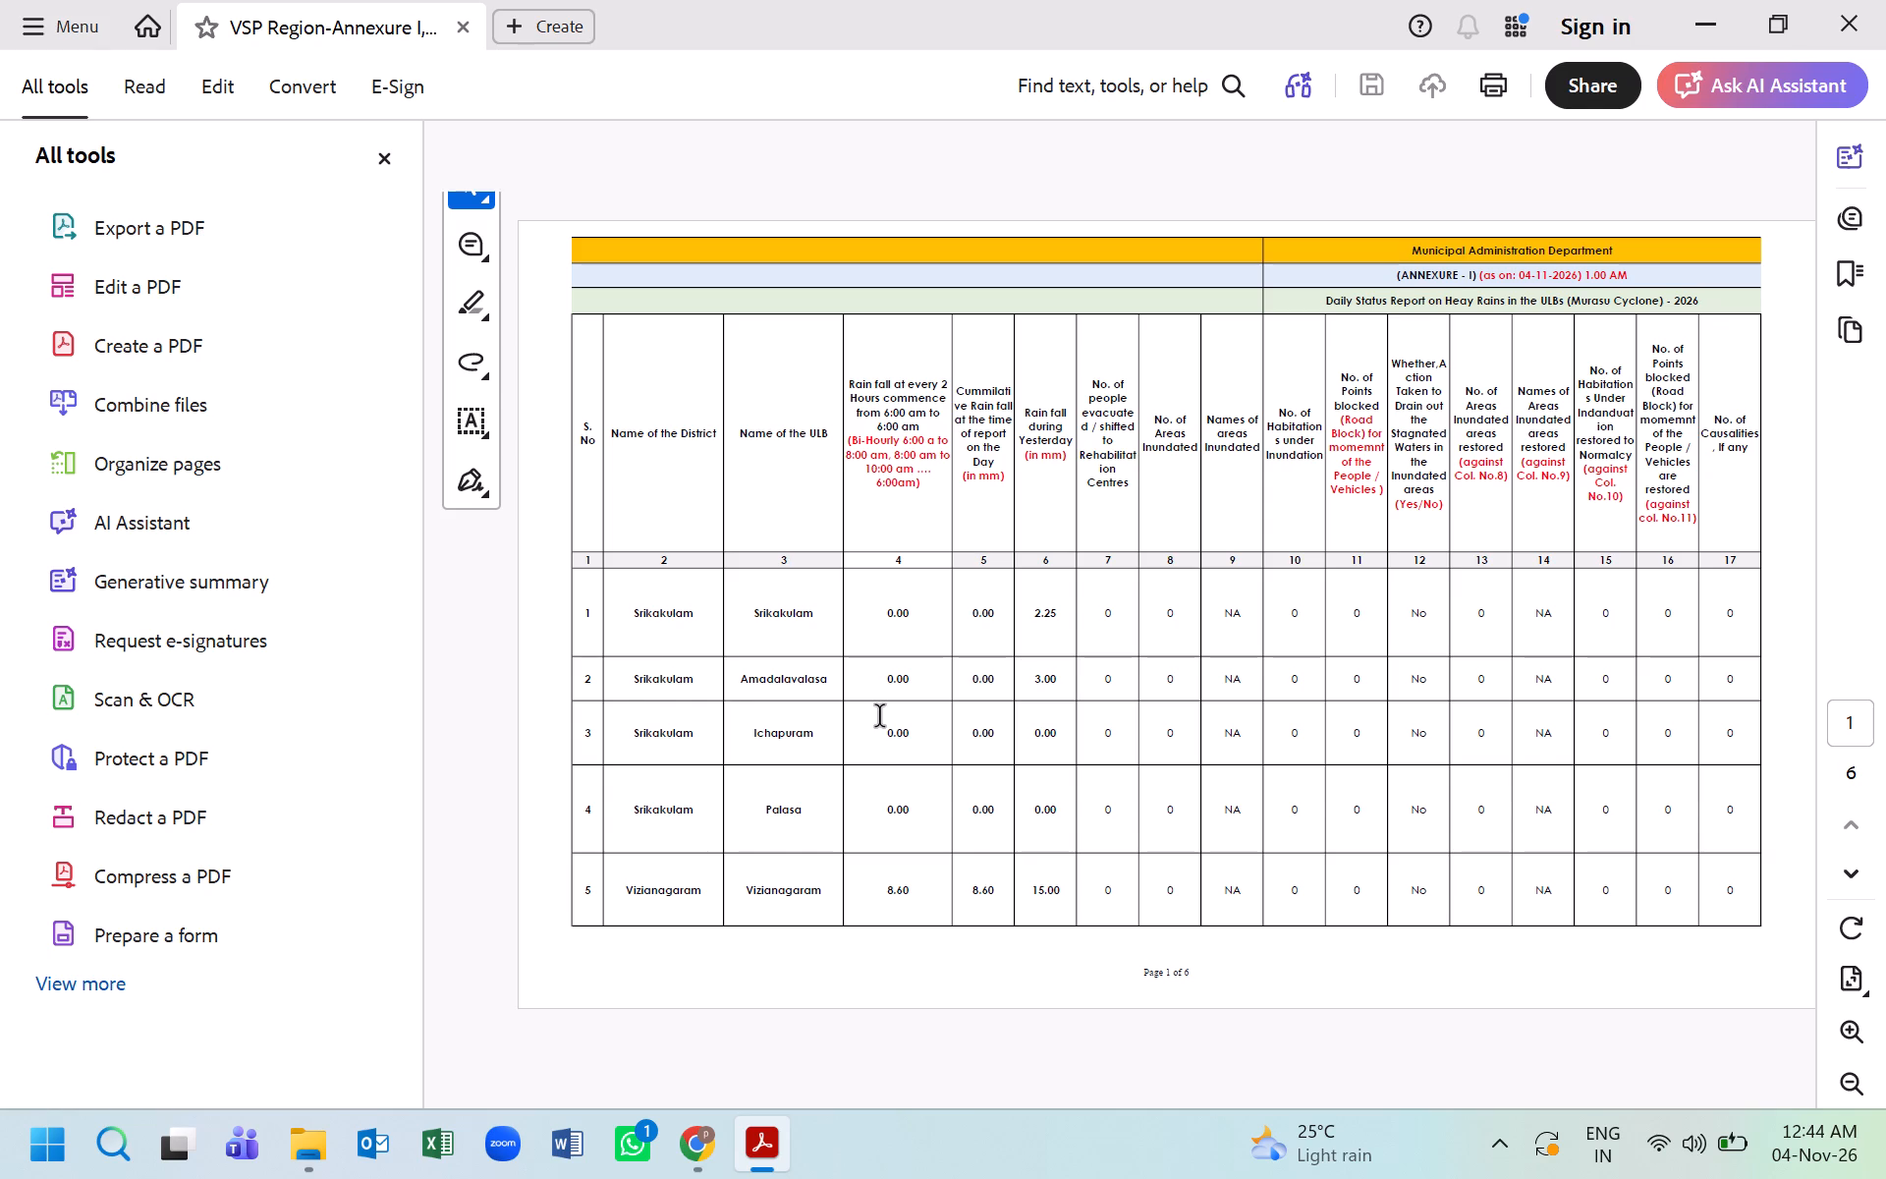
{"action": "scroll", "coordinate": [880, 719], "scroll_direction": "down", "scroll_amount": 1}
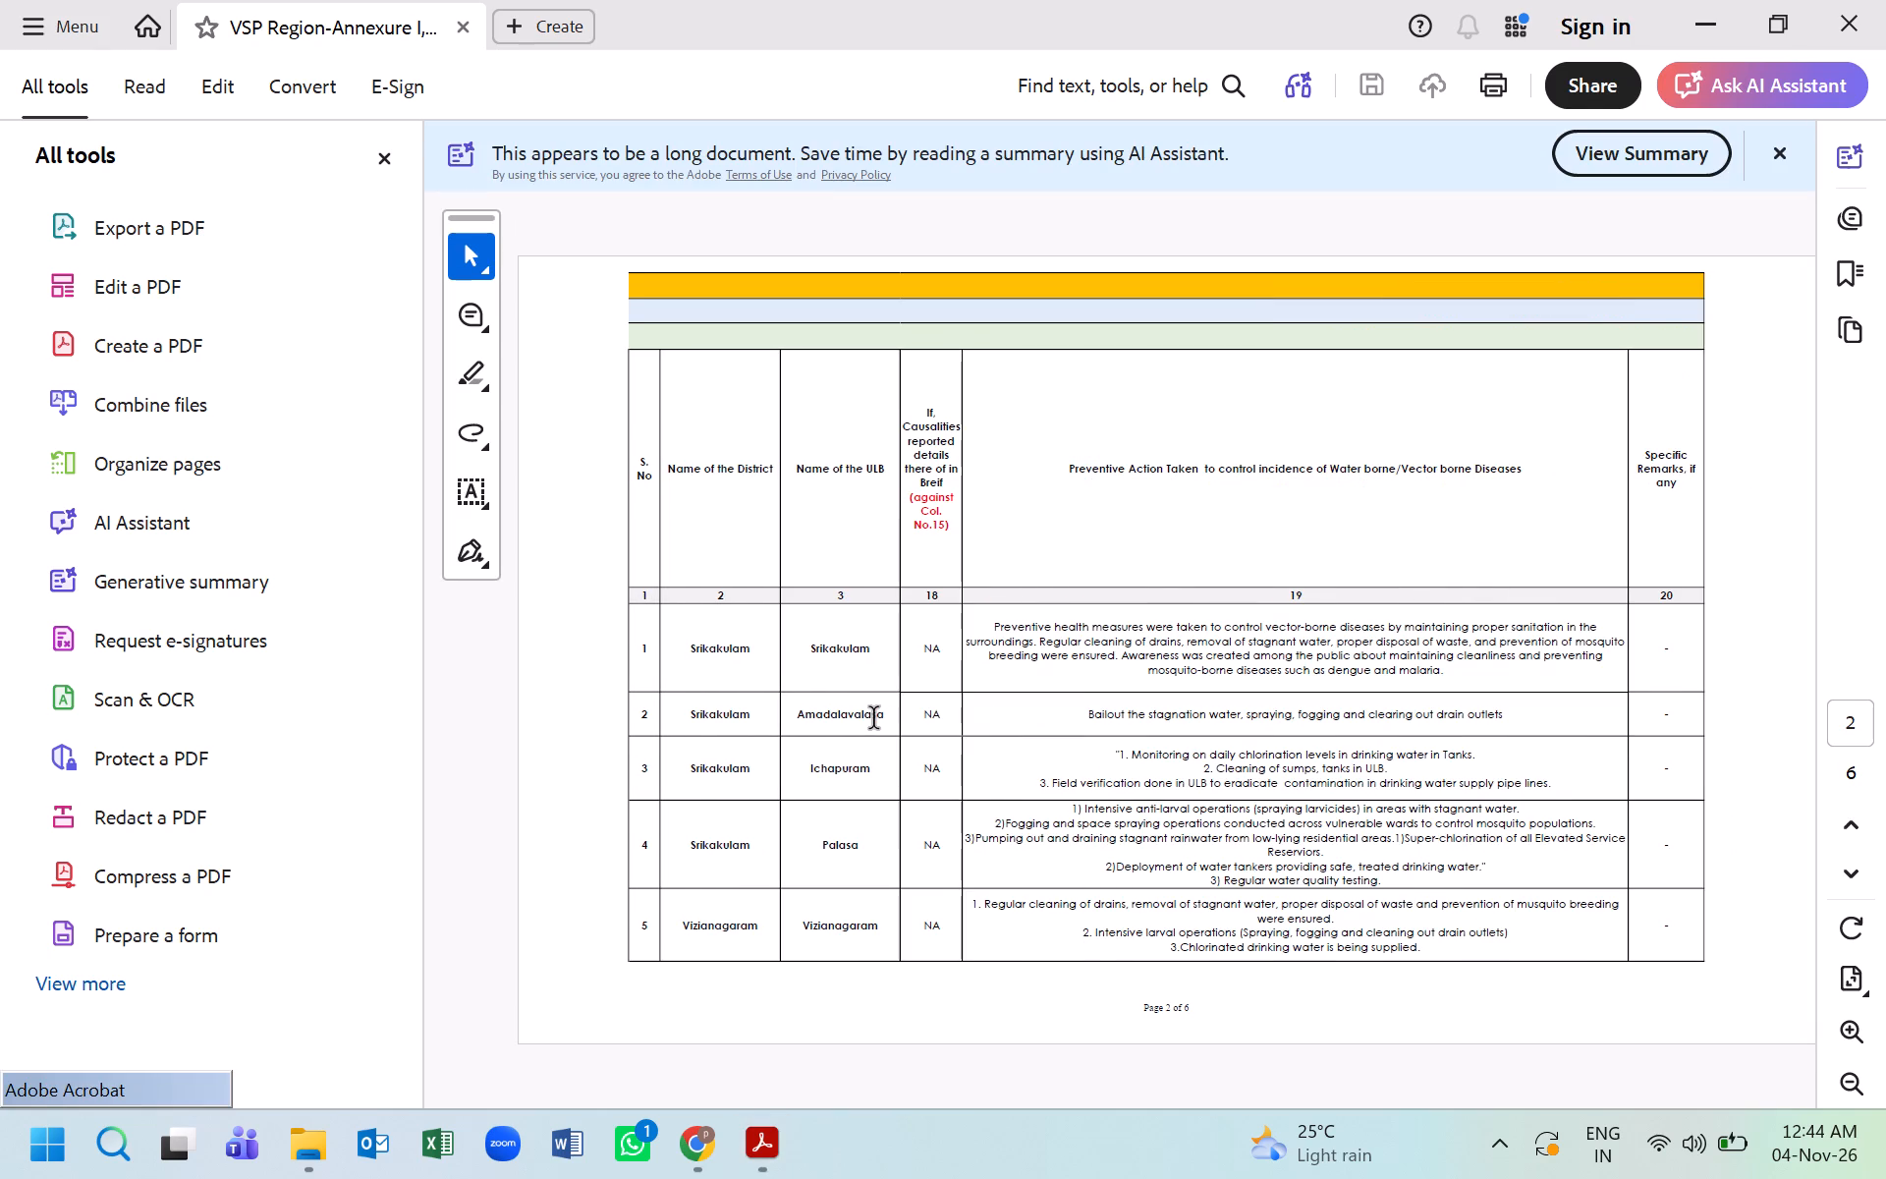
{"action": "scroll", "coordinate": [875, 719], "scroll_direction": "up", "scroll_amount": 1}
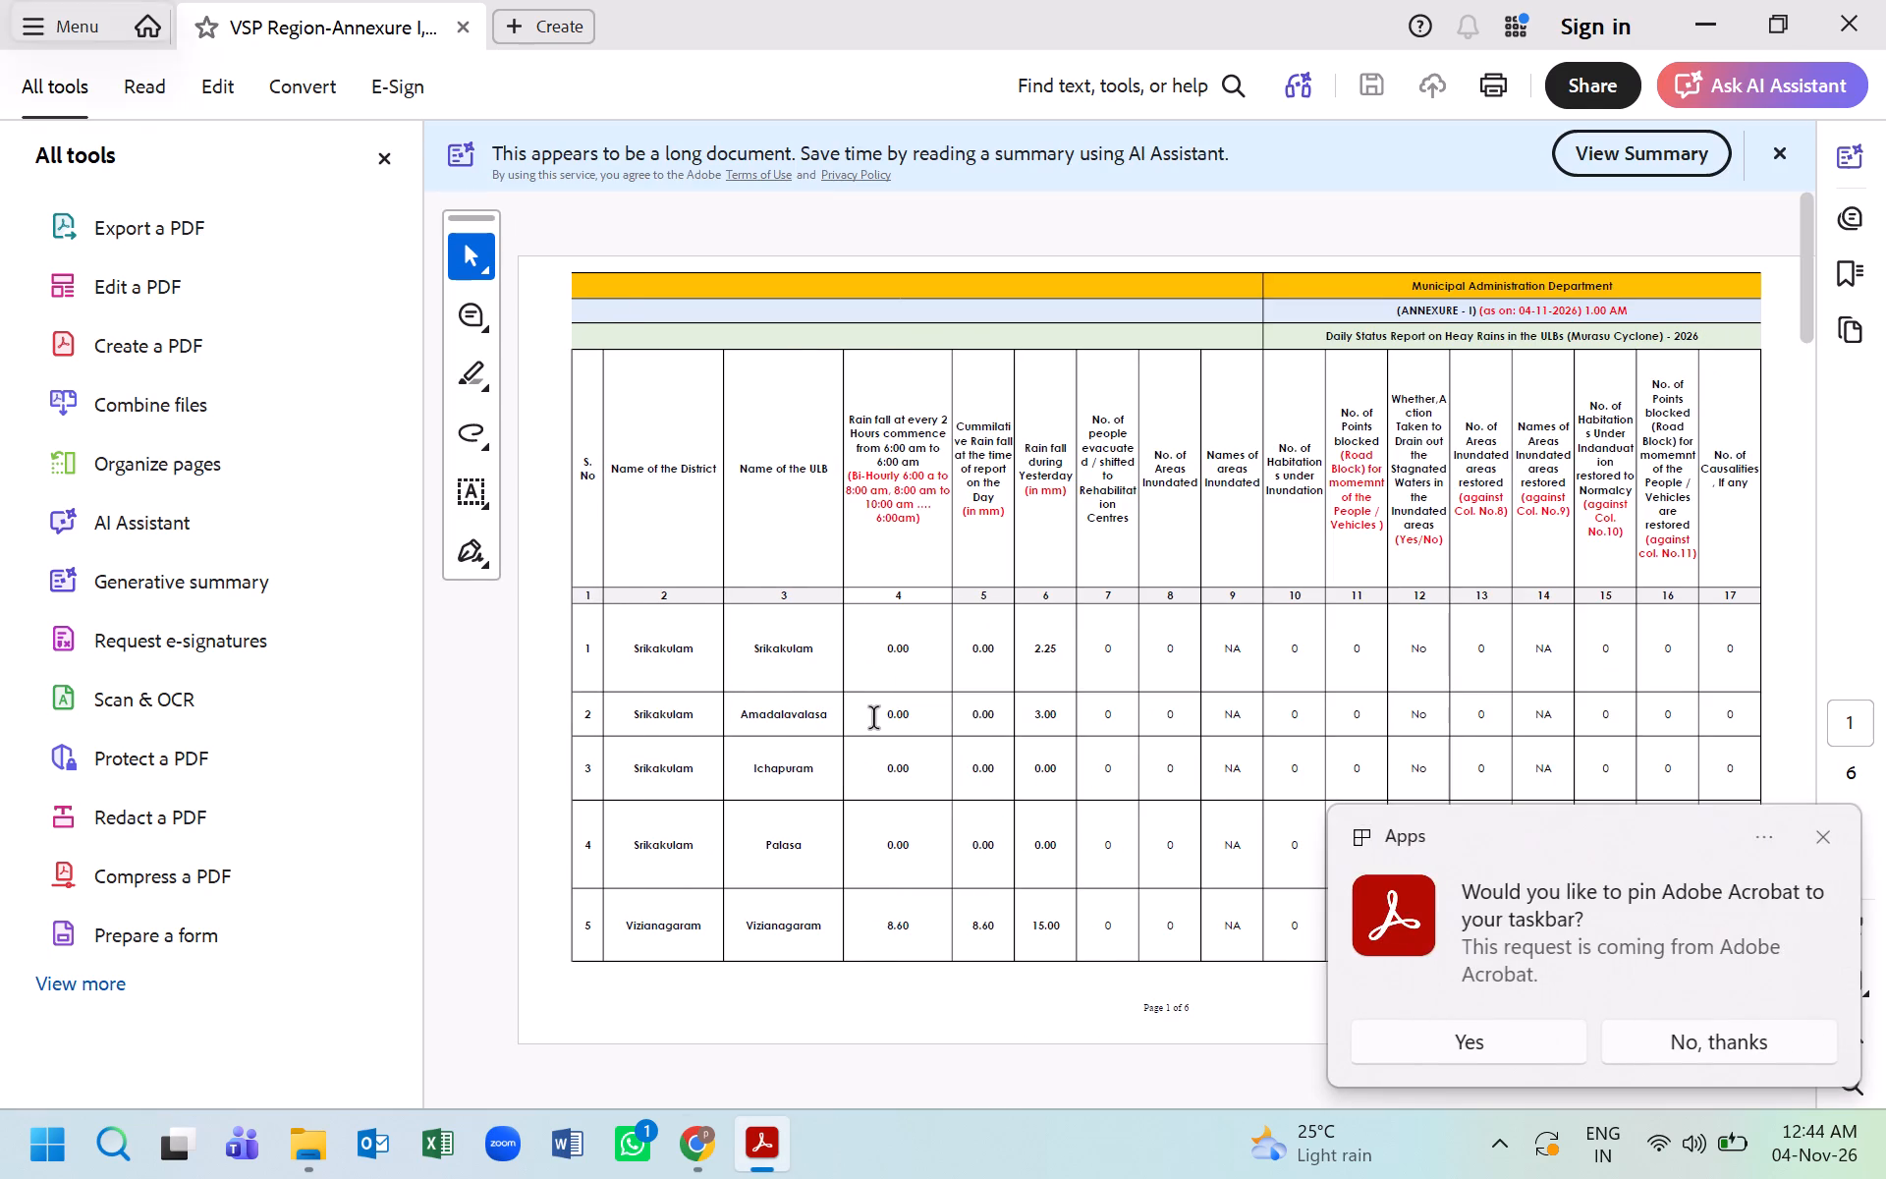
{"action": "left_click", "coordinate": [380, 159]}
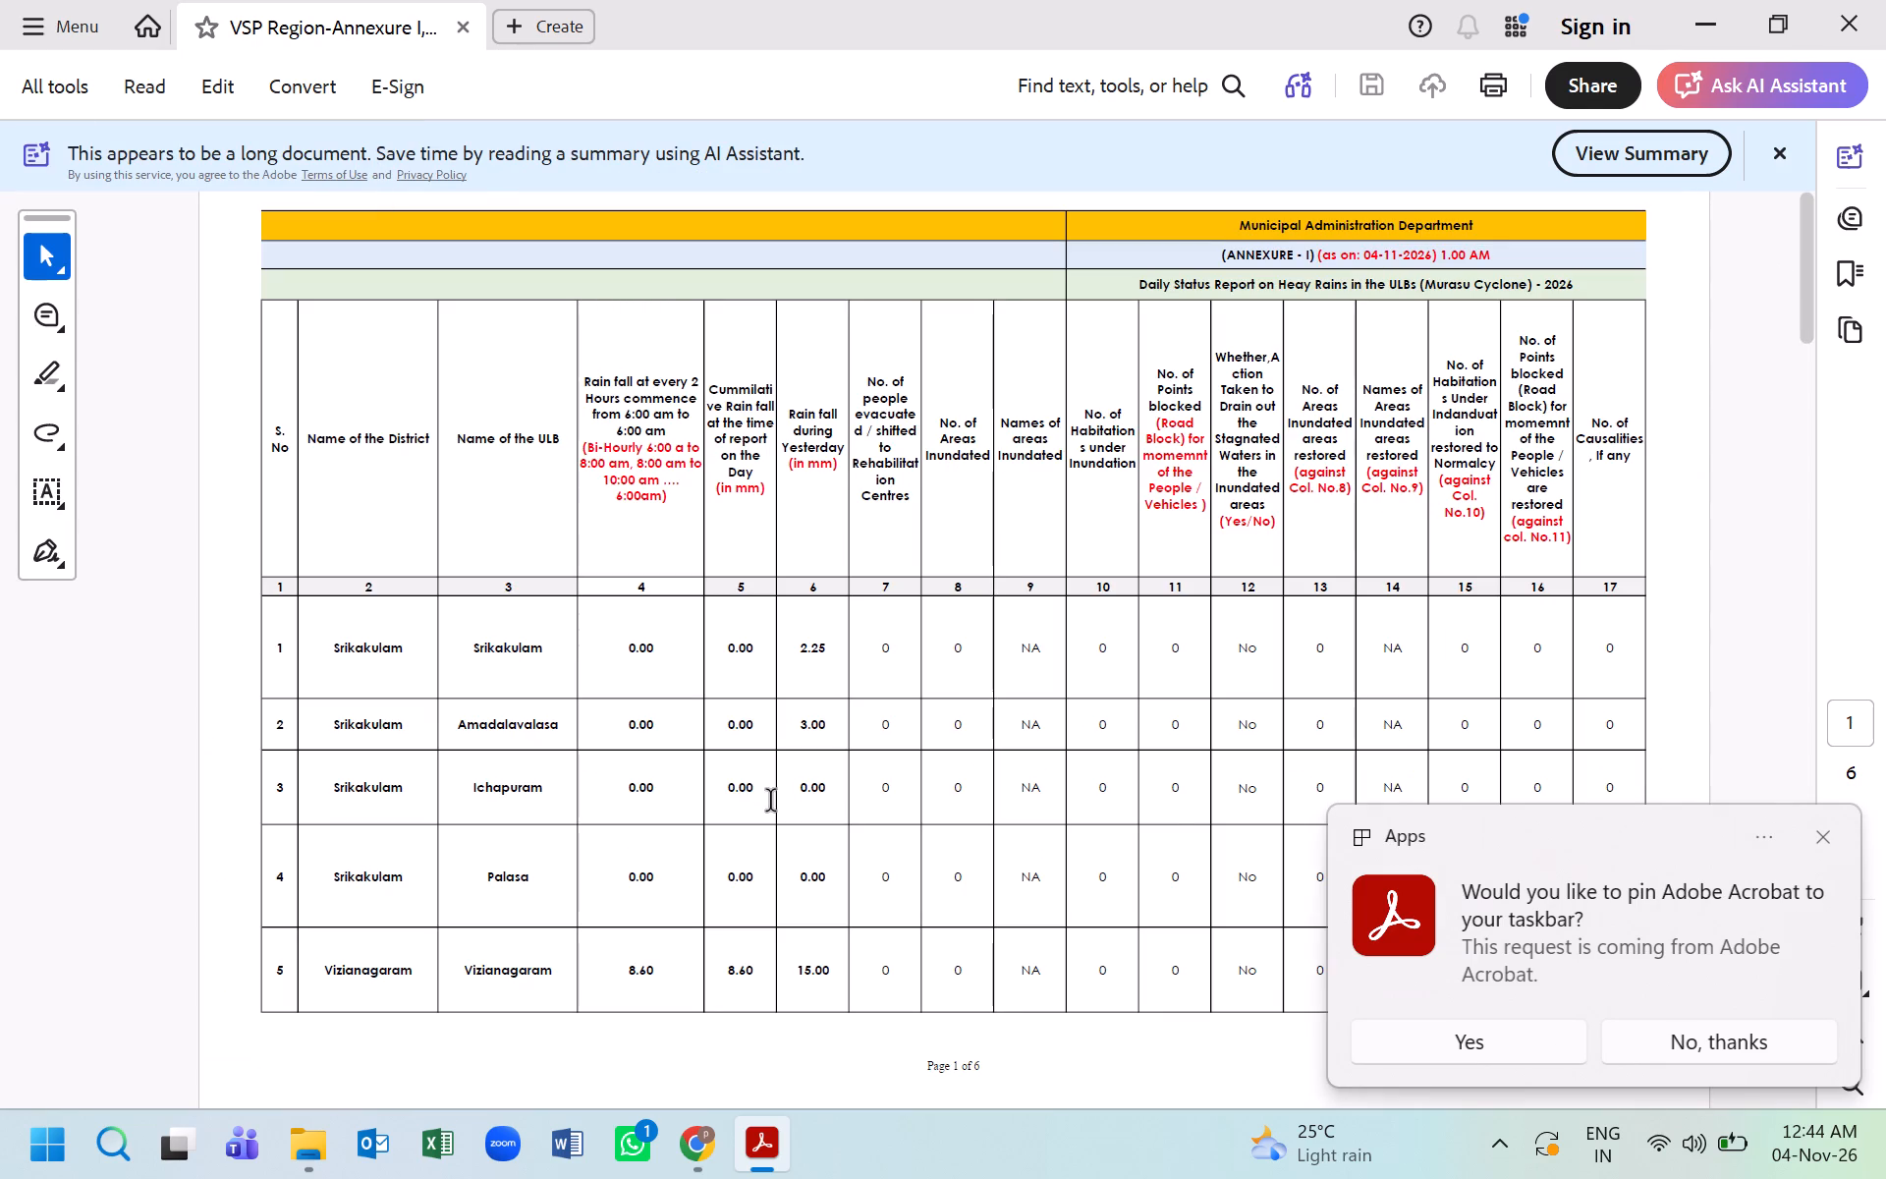
{"action": "left_click", "coordinate": [1823, 840]}
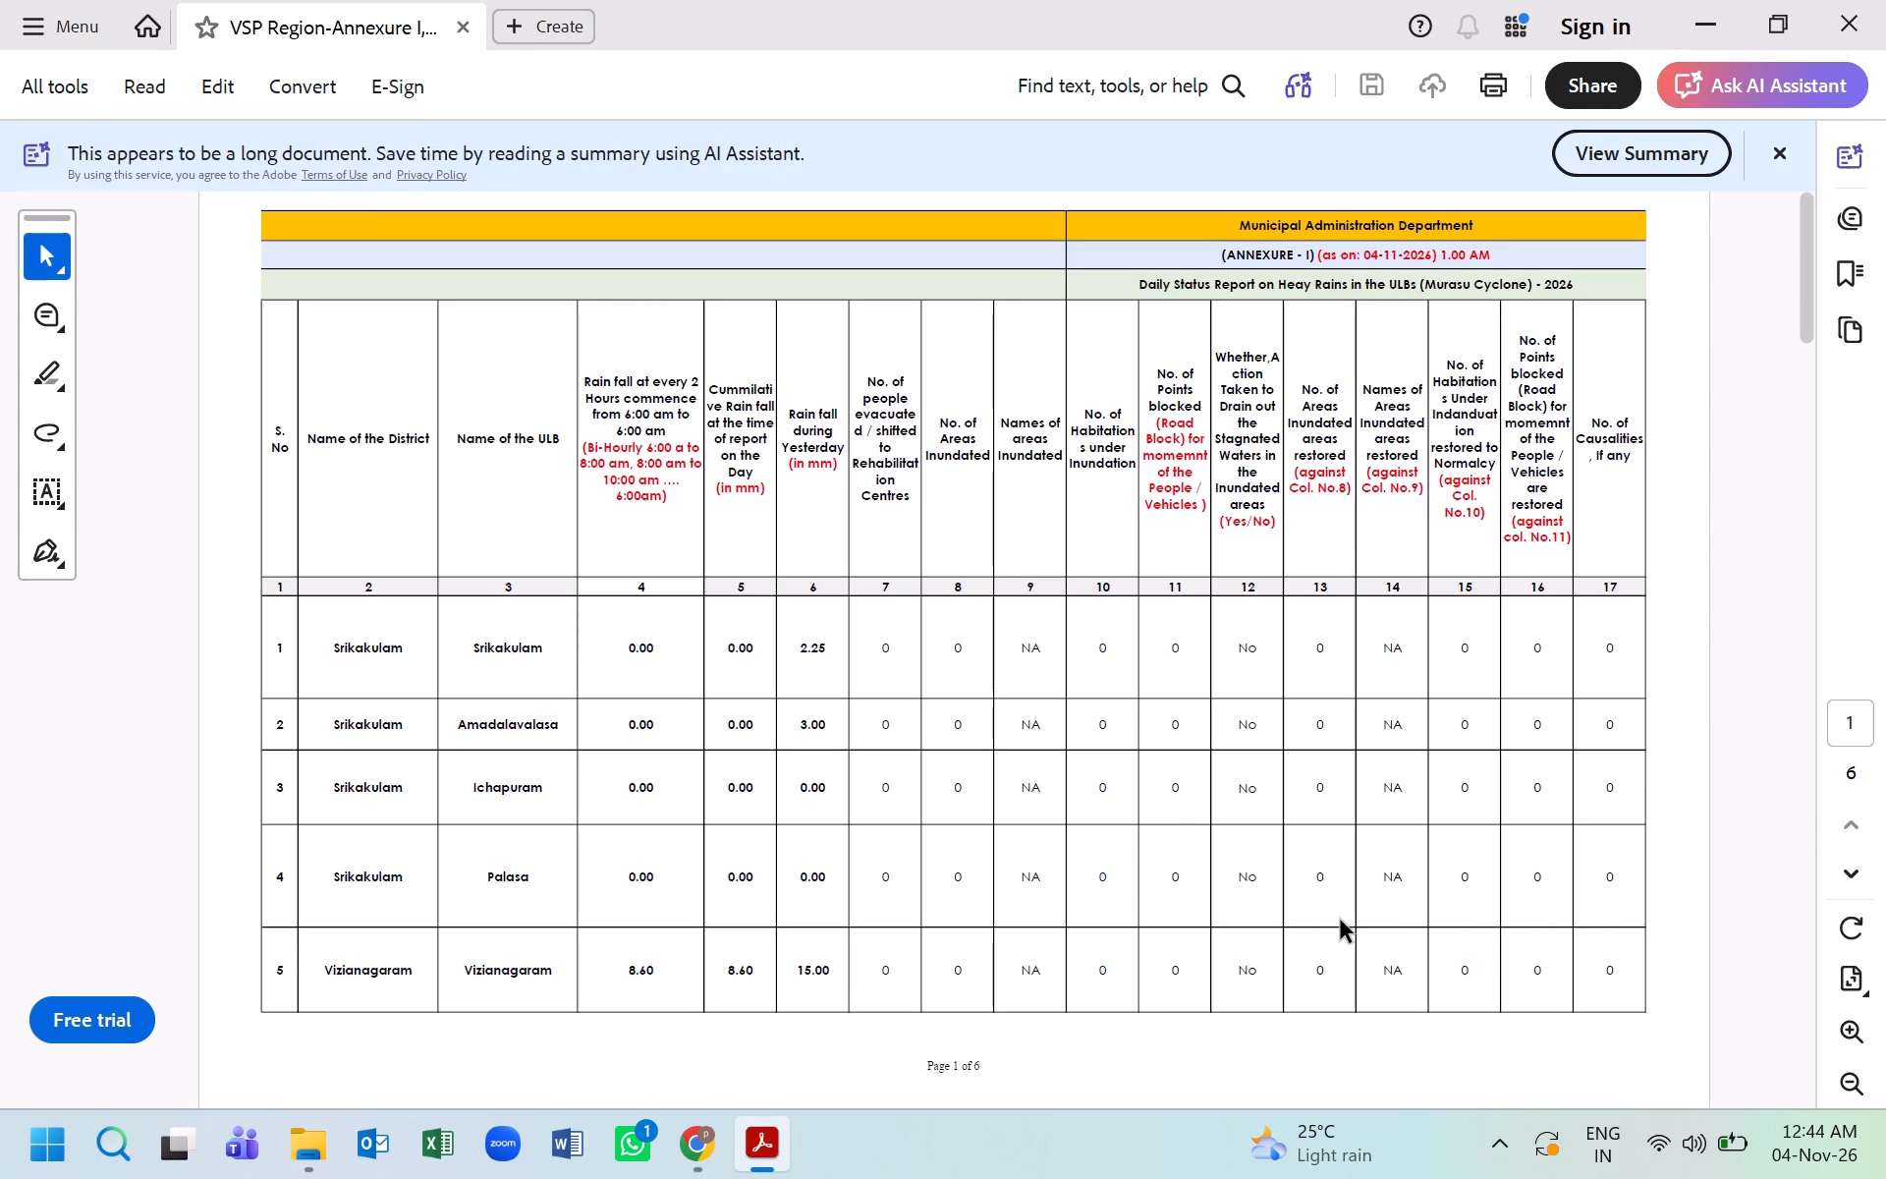
Examine the Annexure-I PDF's pages, checking the heading date and time, ULB rainfall rows, preventive-action columns and region total.
{"action": "scroll", "coordinate": [1341, 921], "scroll_direction": "up", "scroll_amount": 1, "text": "ctrl"}
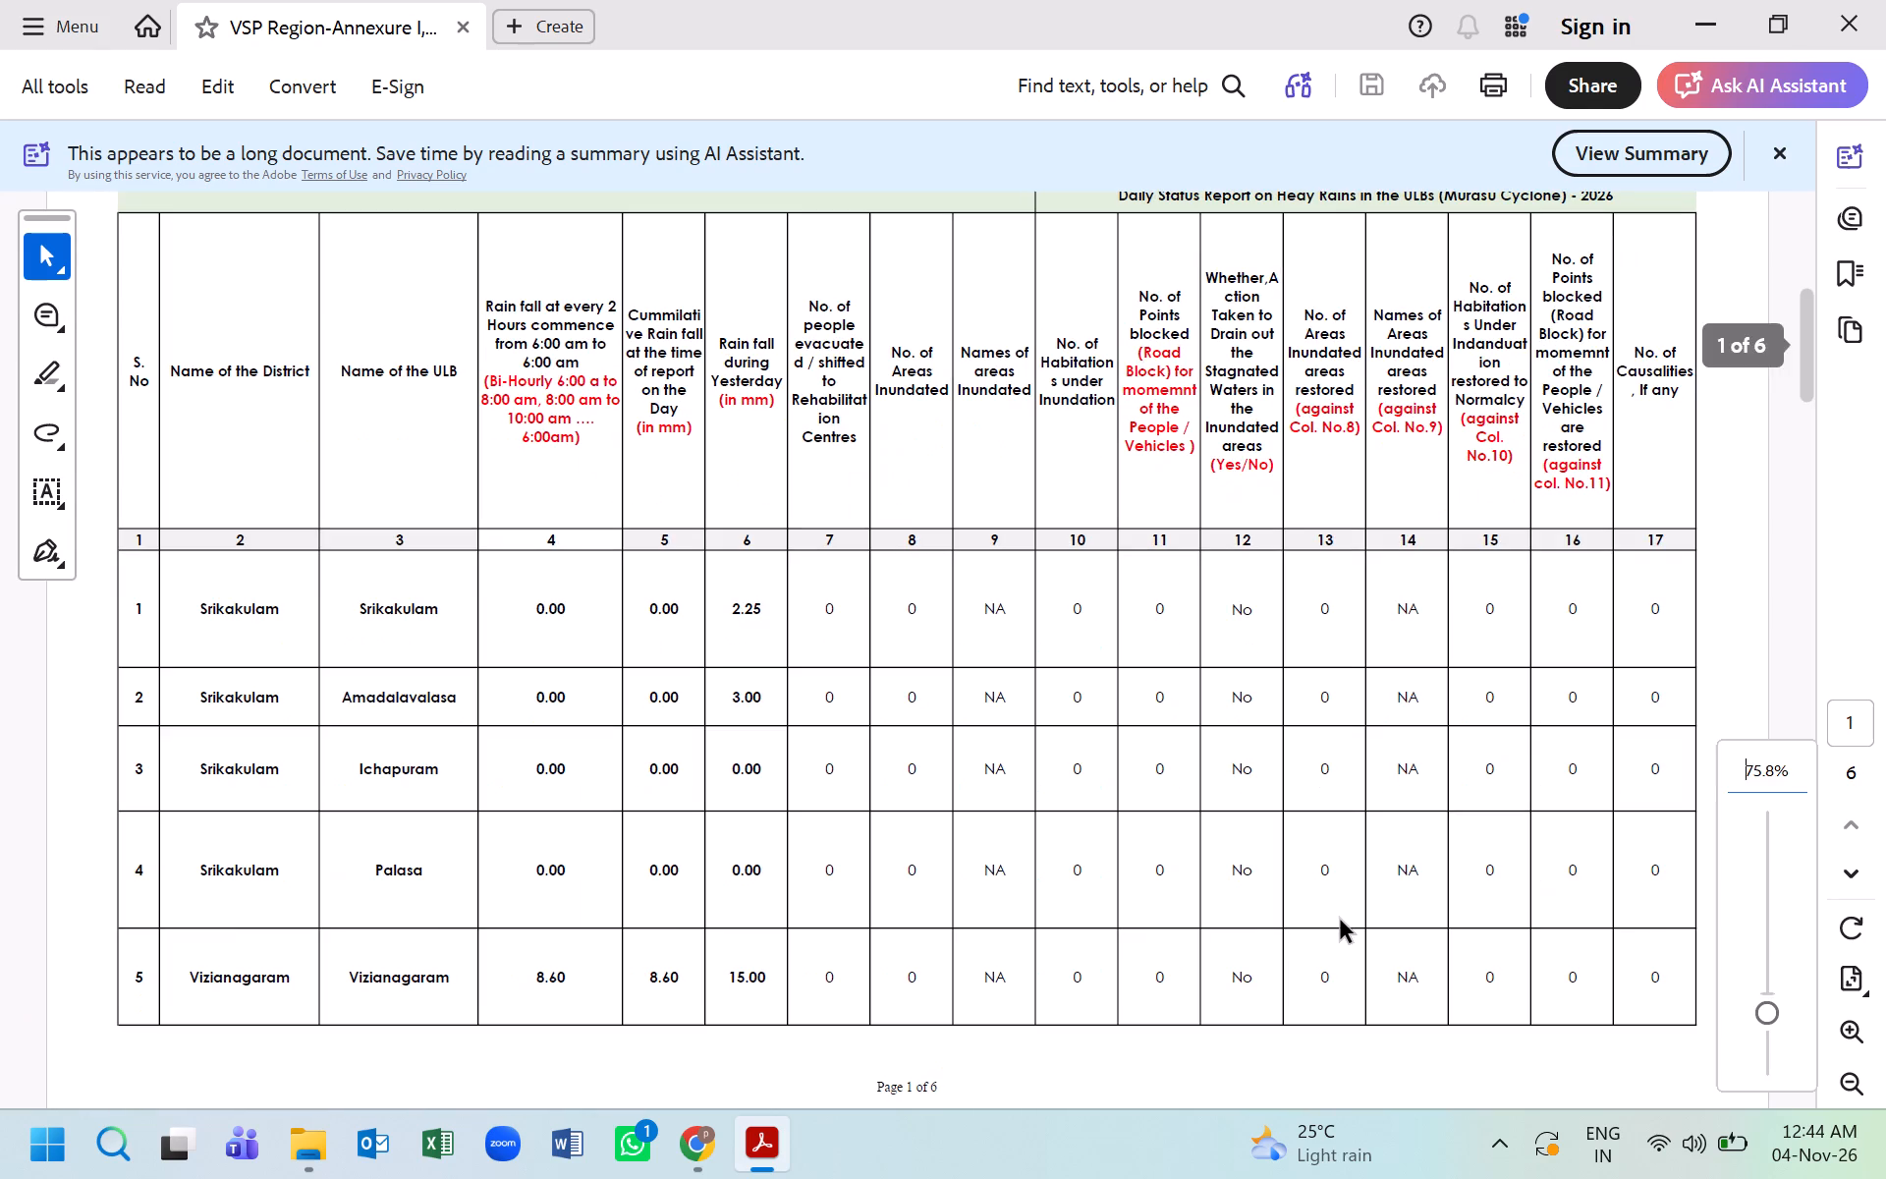
{"action": "scroll", "coordinate": [1341, 921], "scroll_direction": "up", "scroll_amount": 1}
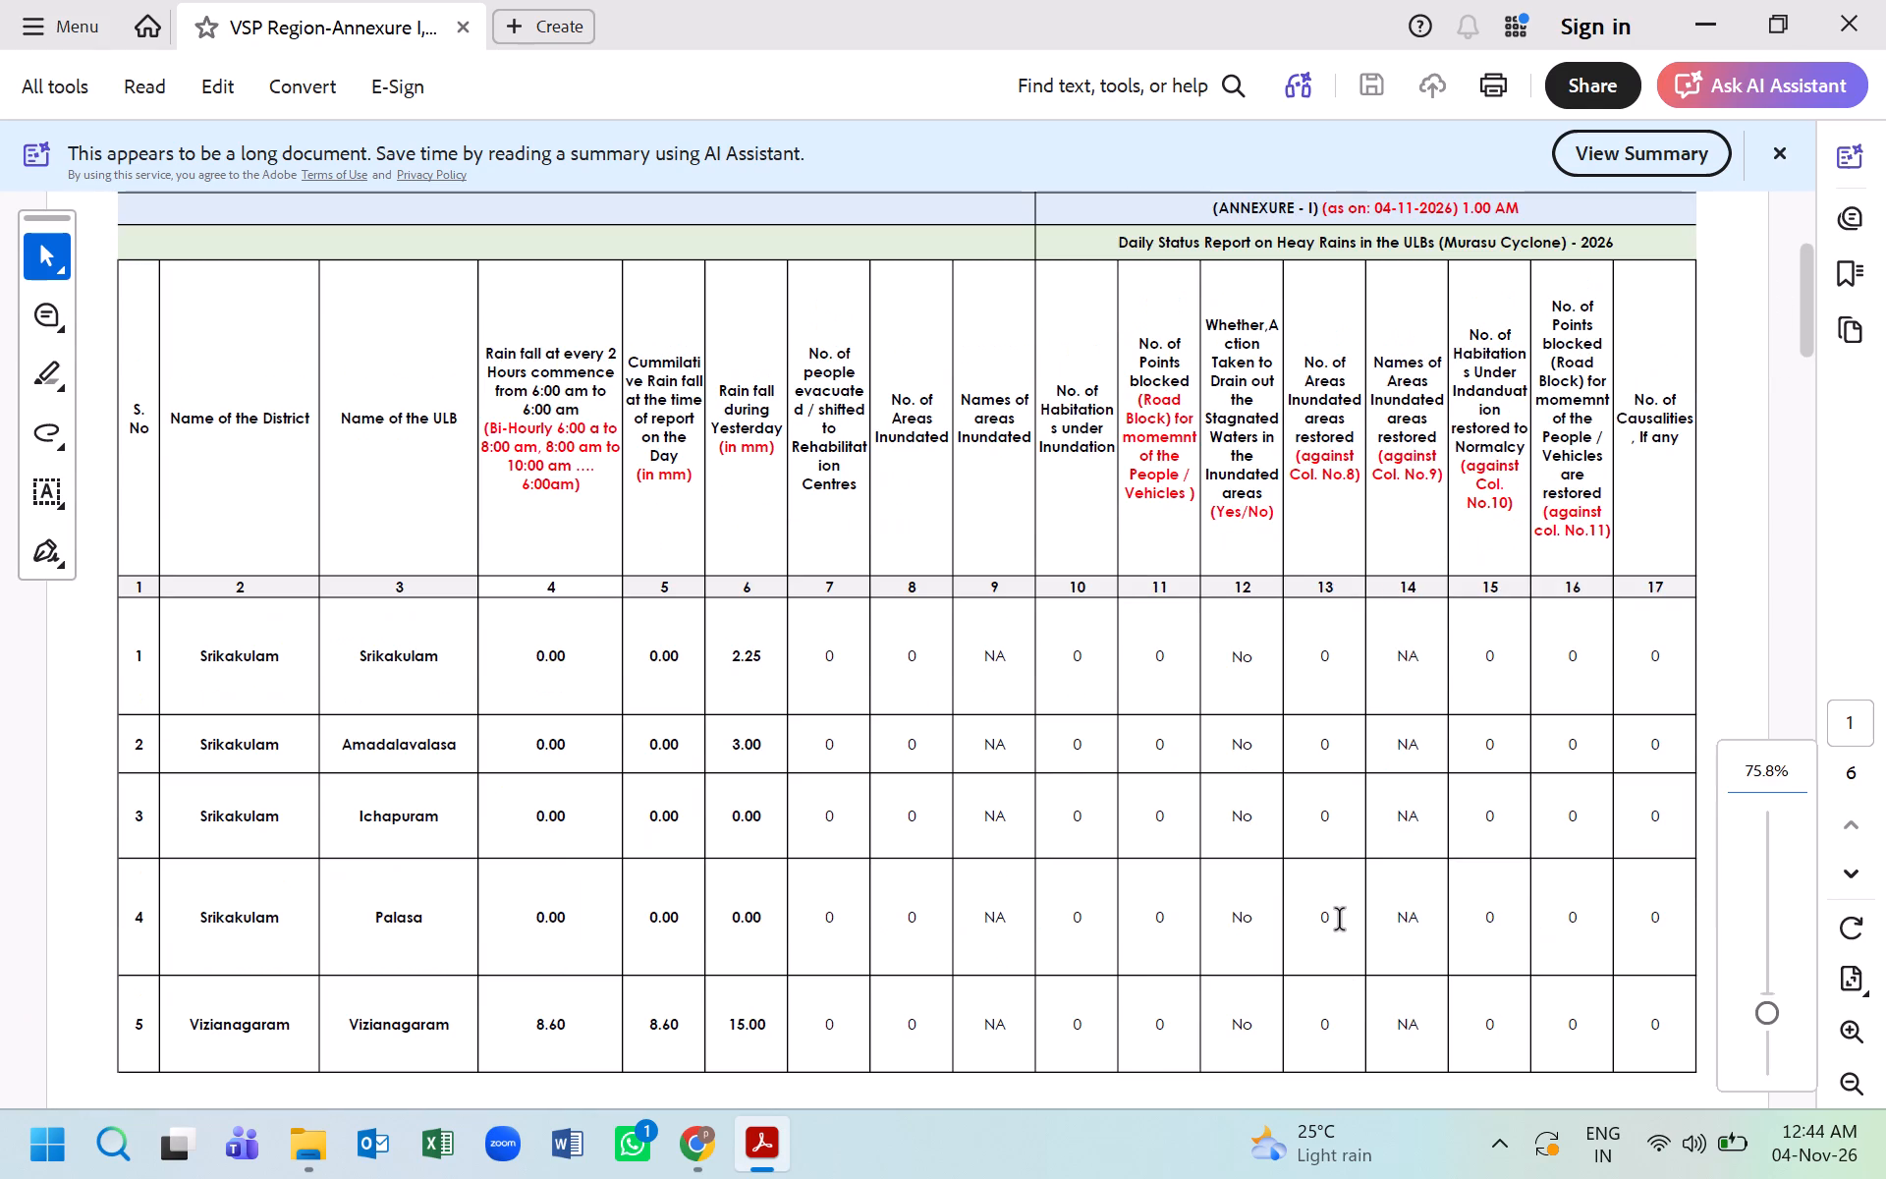
{"action": "scroll", "coordinate": [1336, 922], "scroll_direction": "down", "scroll_amount": 1}
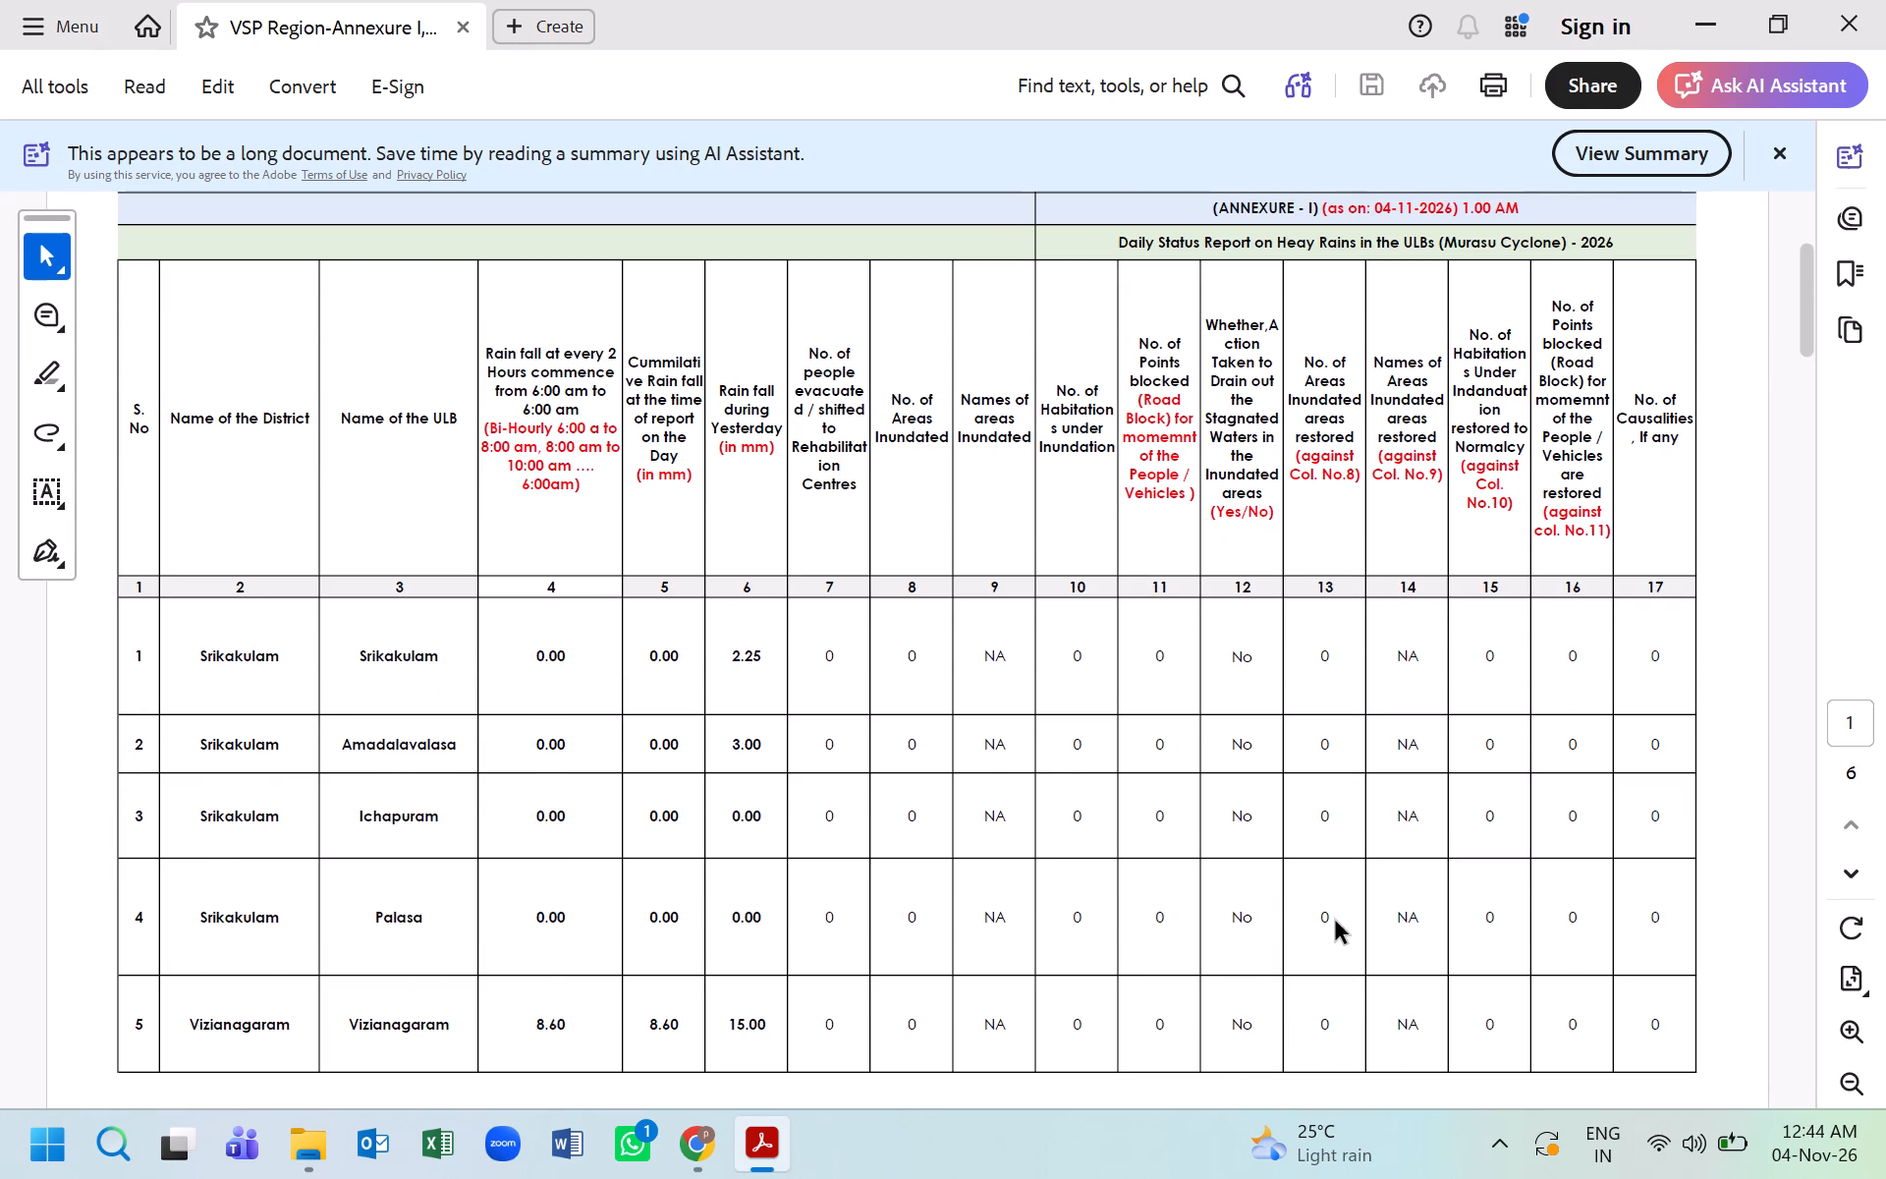
{"action": "scroll", "coordinate": [1336, 922], "scroll_direction": "down", "scroll_amount": 2}
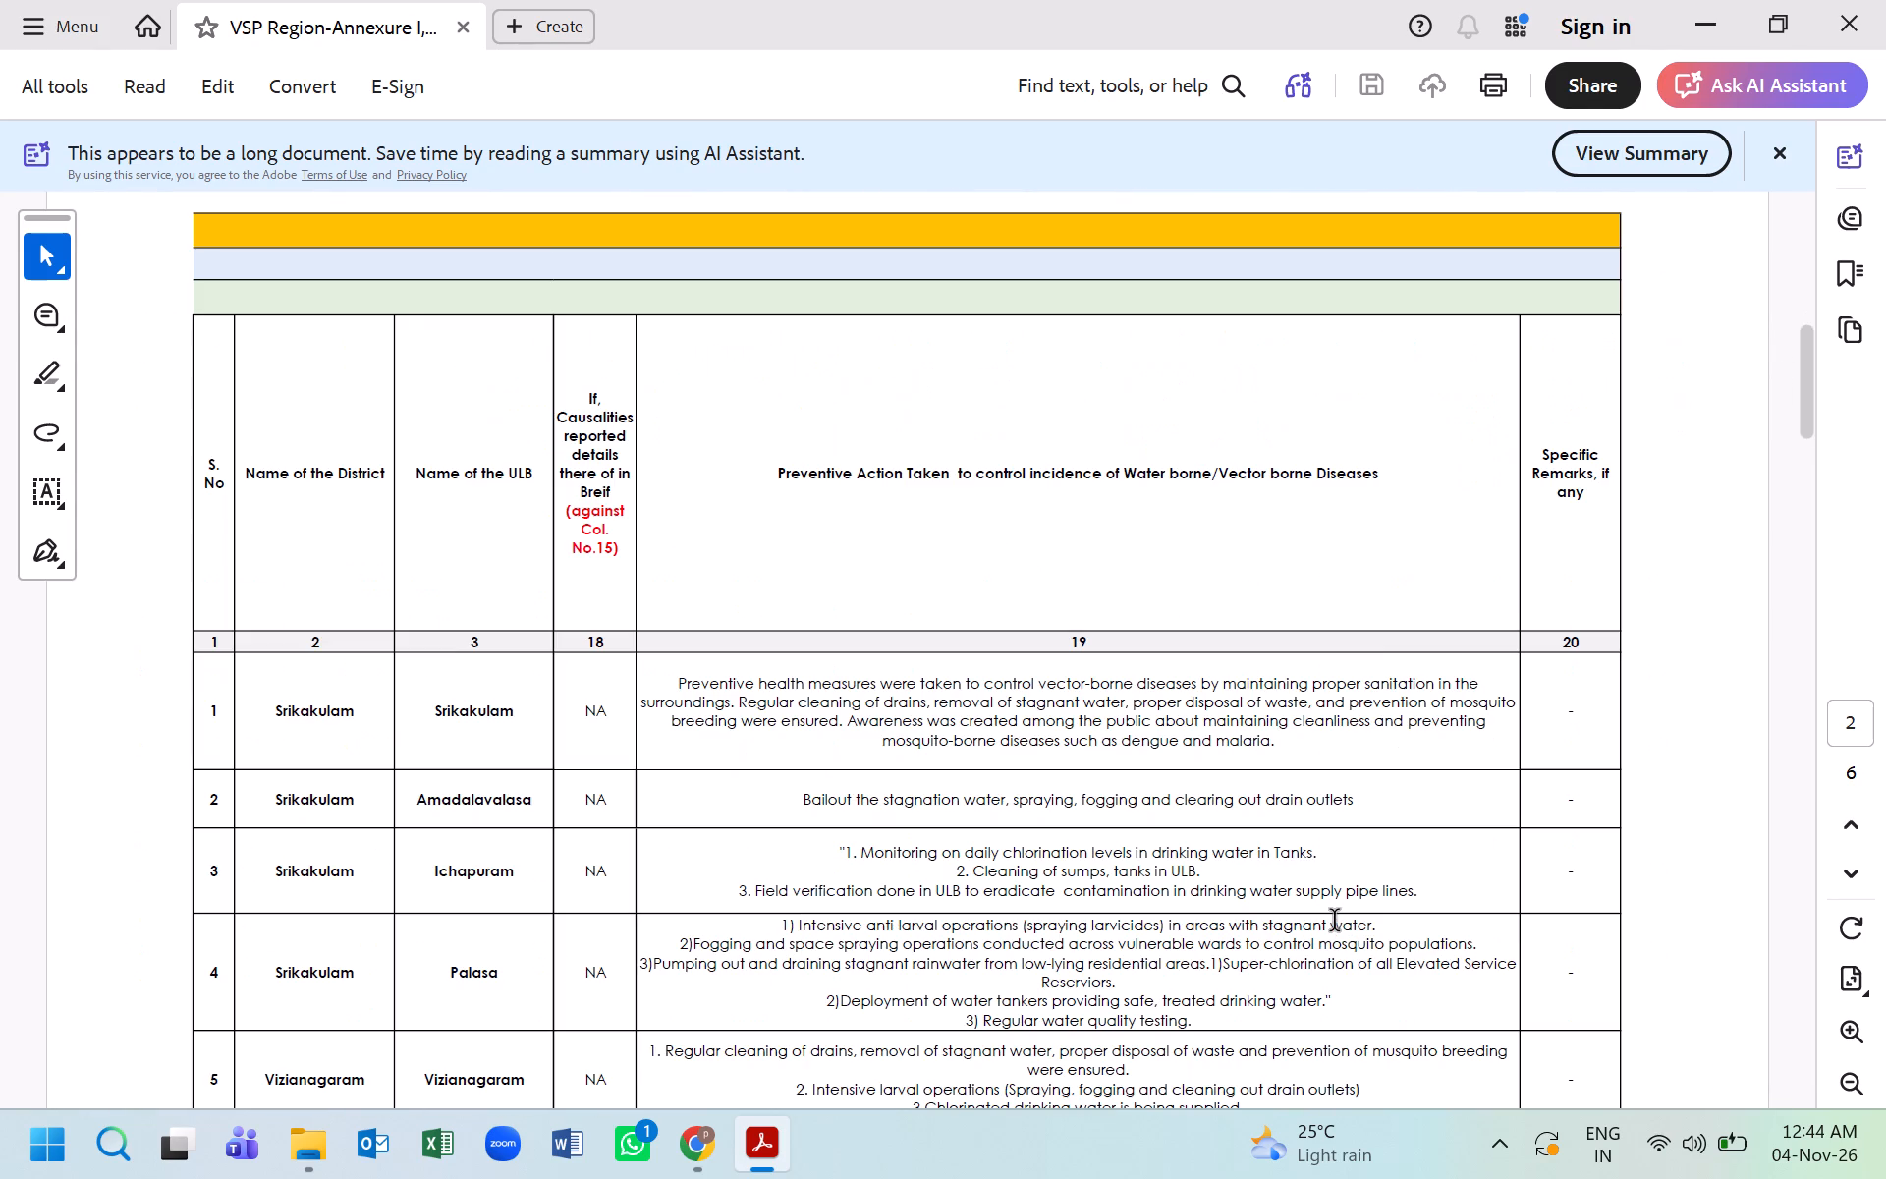
{"action": "scroll", "coordinate": [1336, 922], "scroll_direction": "down", "scroll_amount": 5}
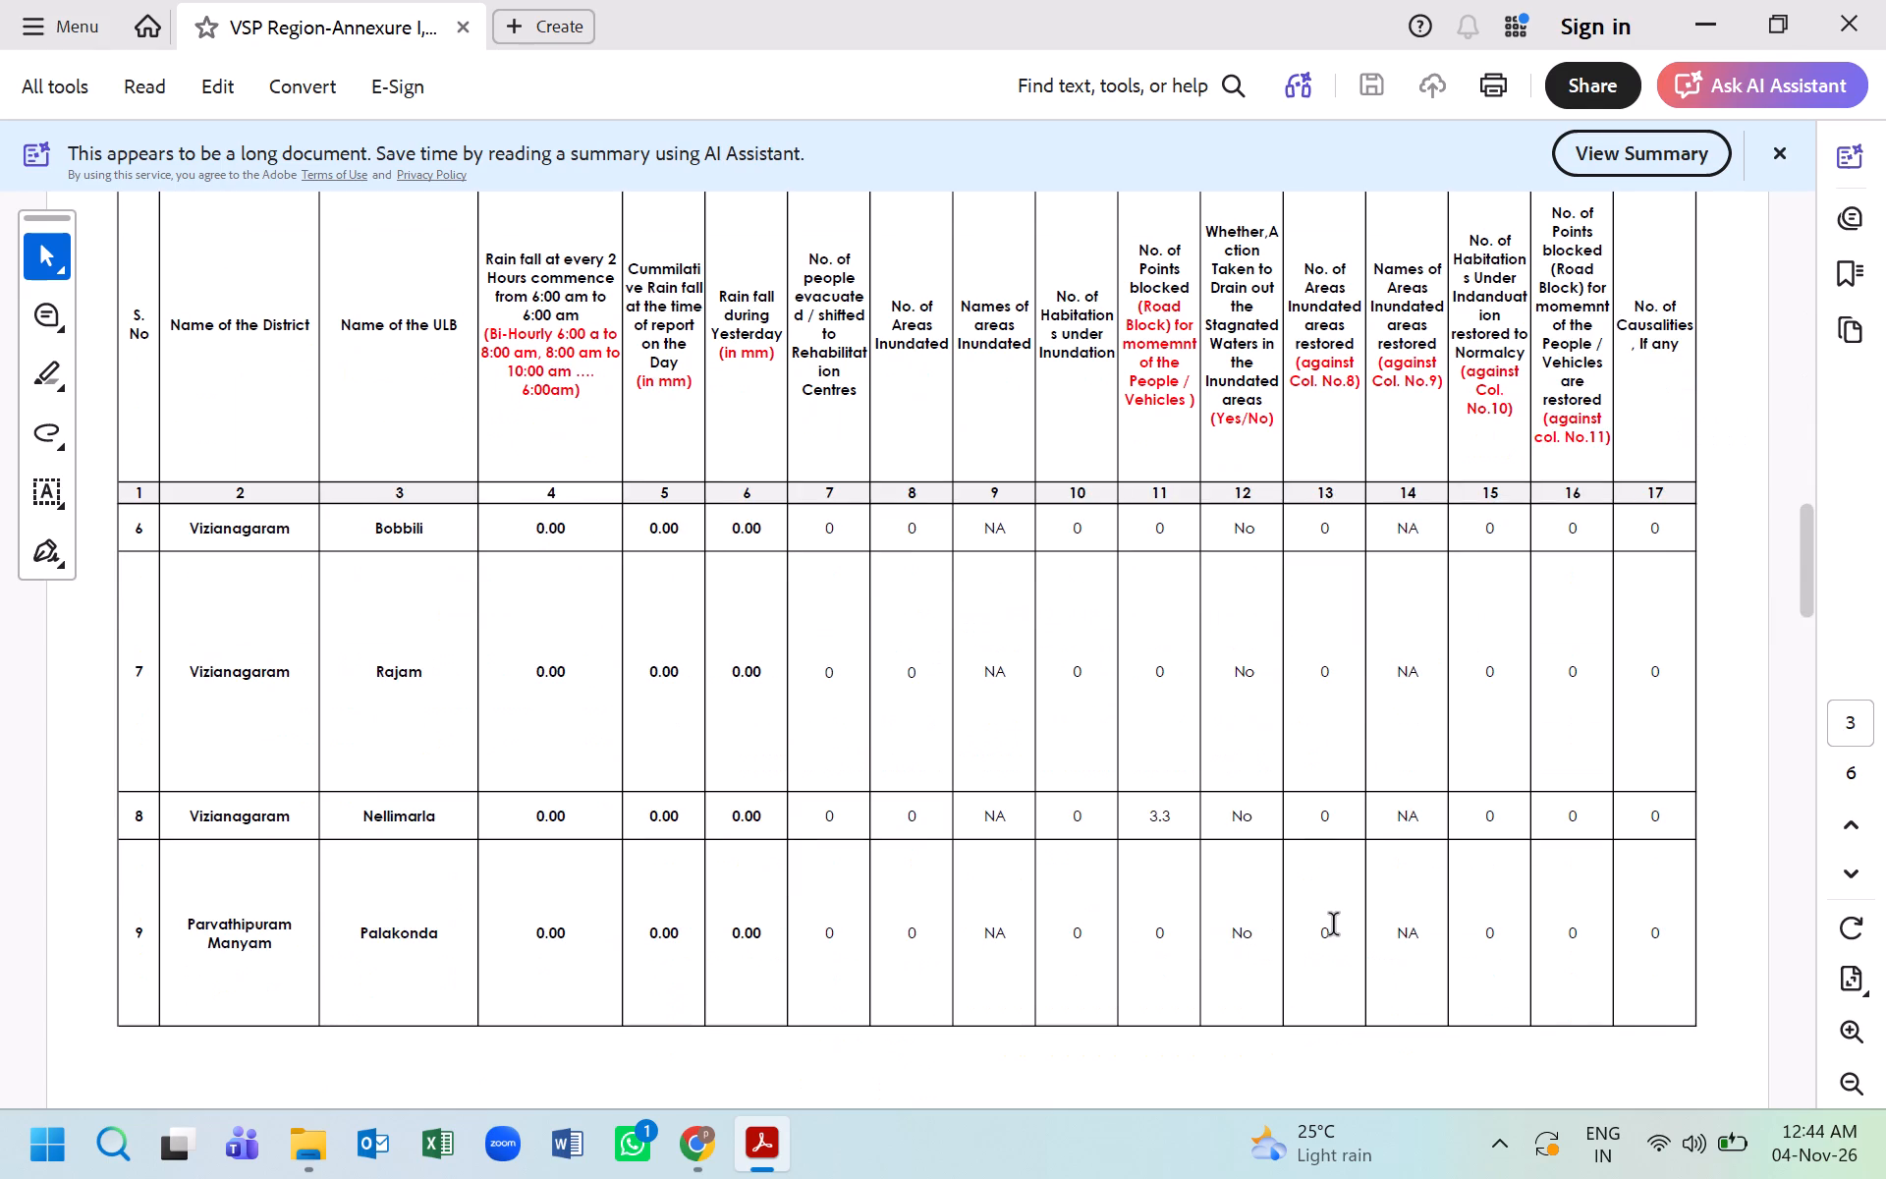
{"action": "scroll", "coordinate": [1335, 926], "scroll_direction": "down", "scroll_amount": 3}
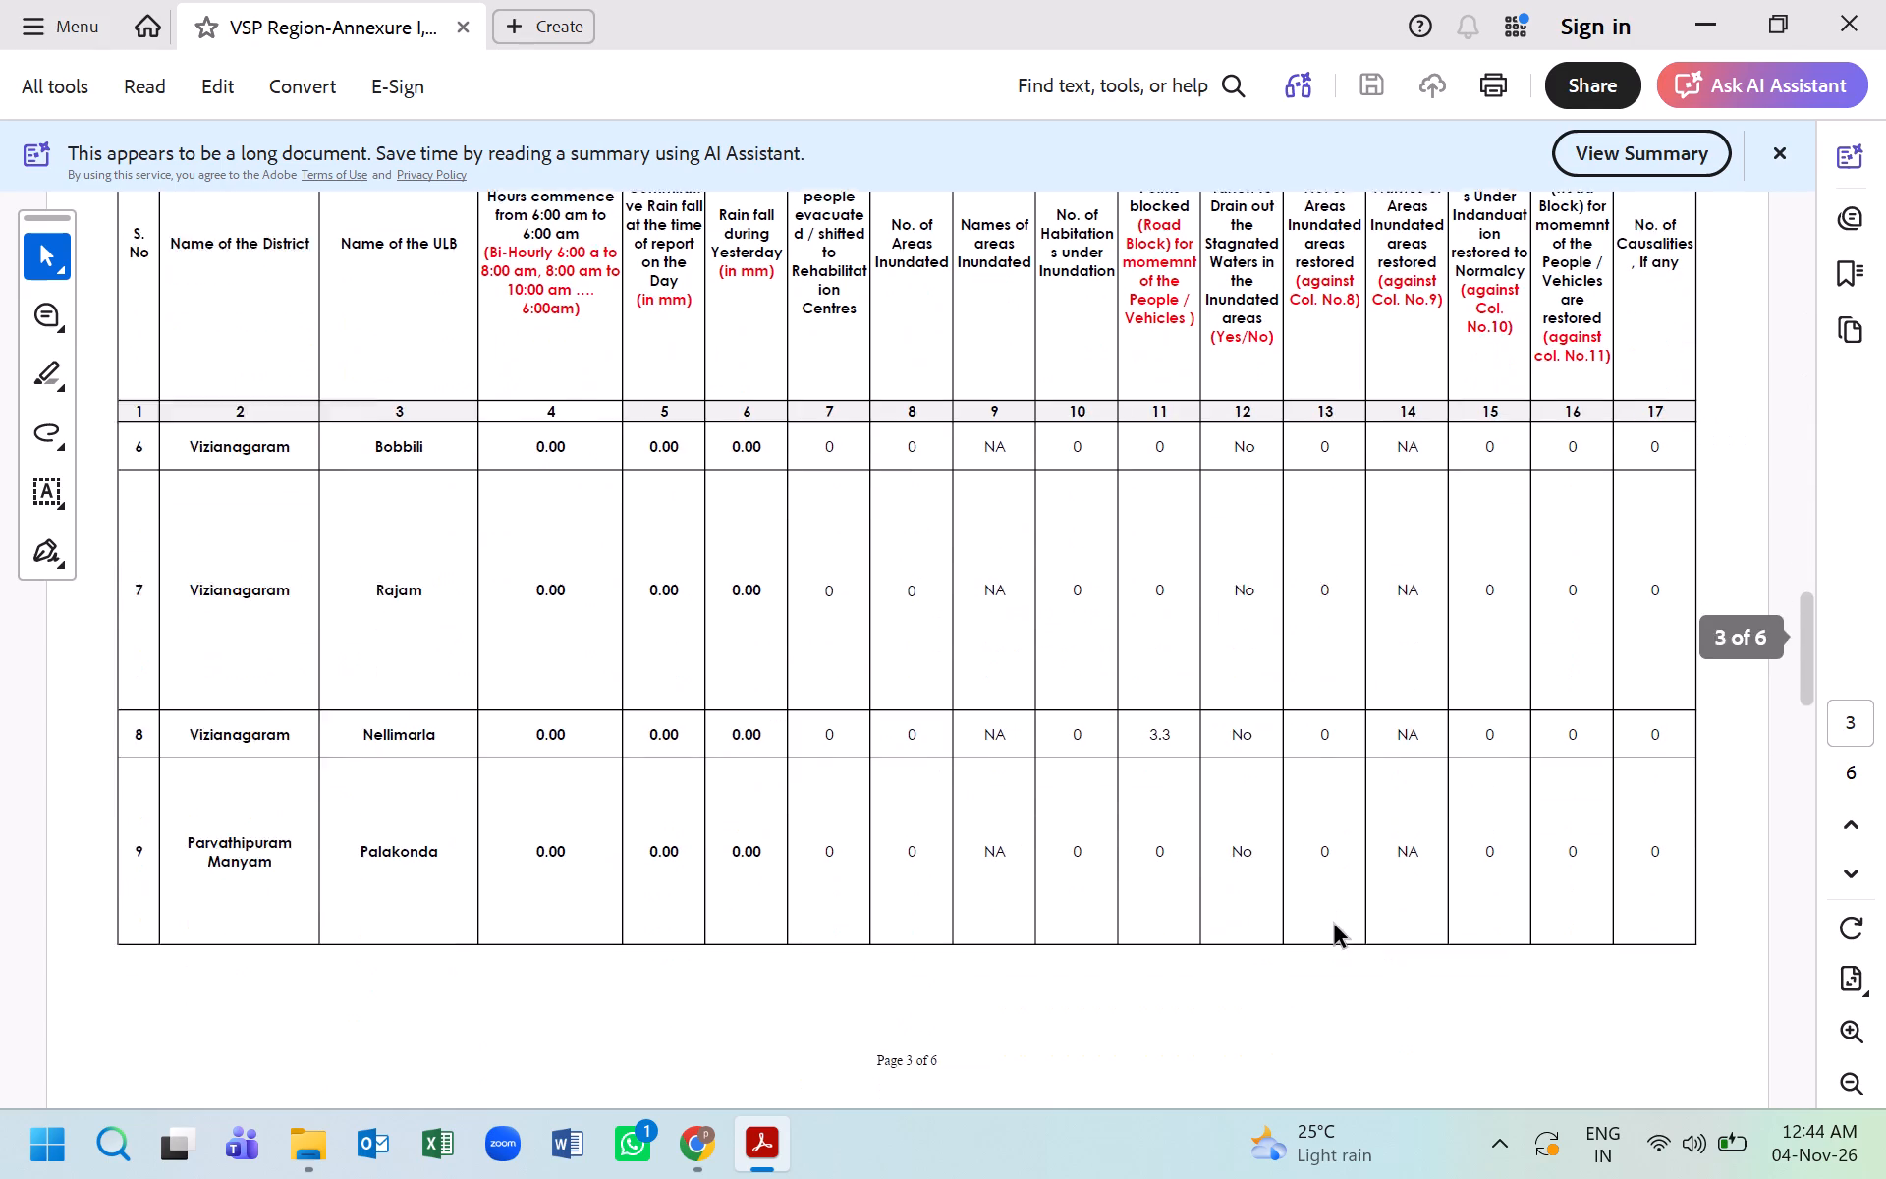
{"action": "scroll", "coordinate": [1335, 926], "scroll_direction": "down", "scroll_amount": 5}
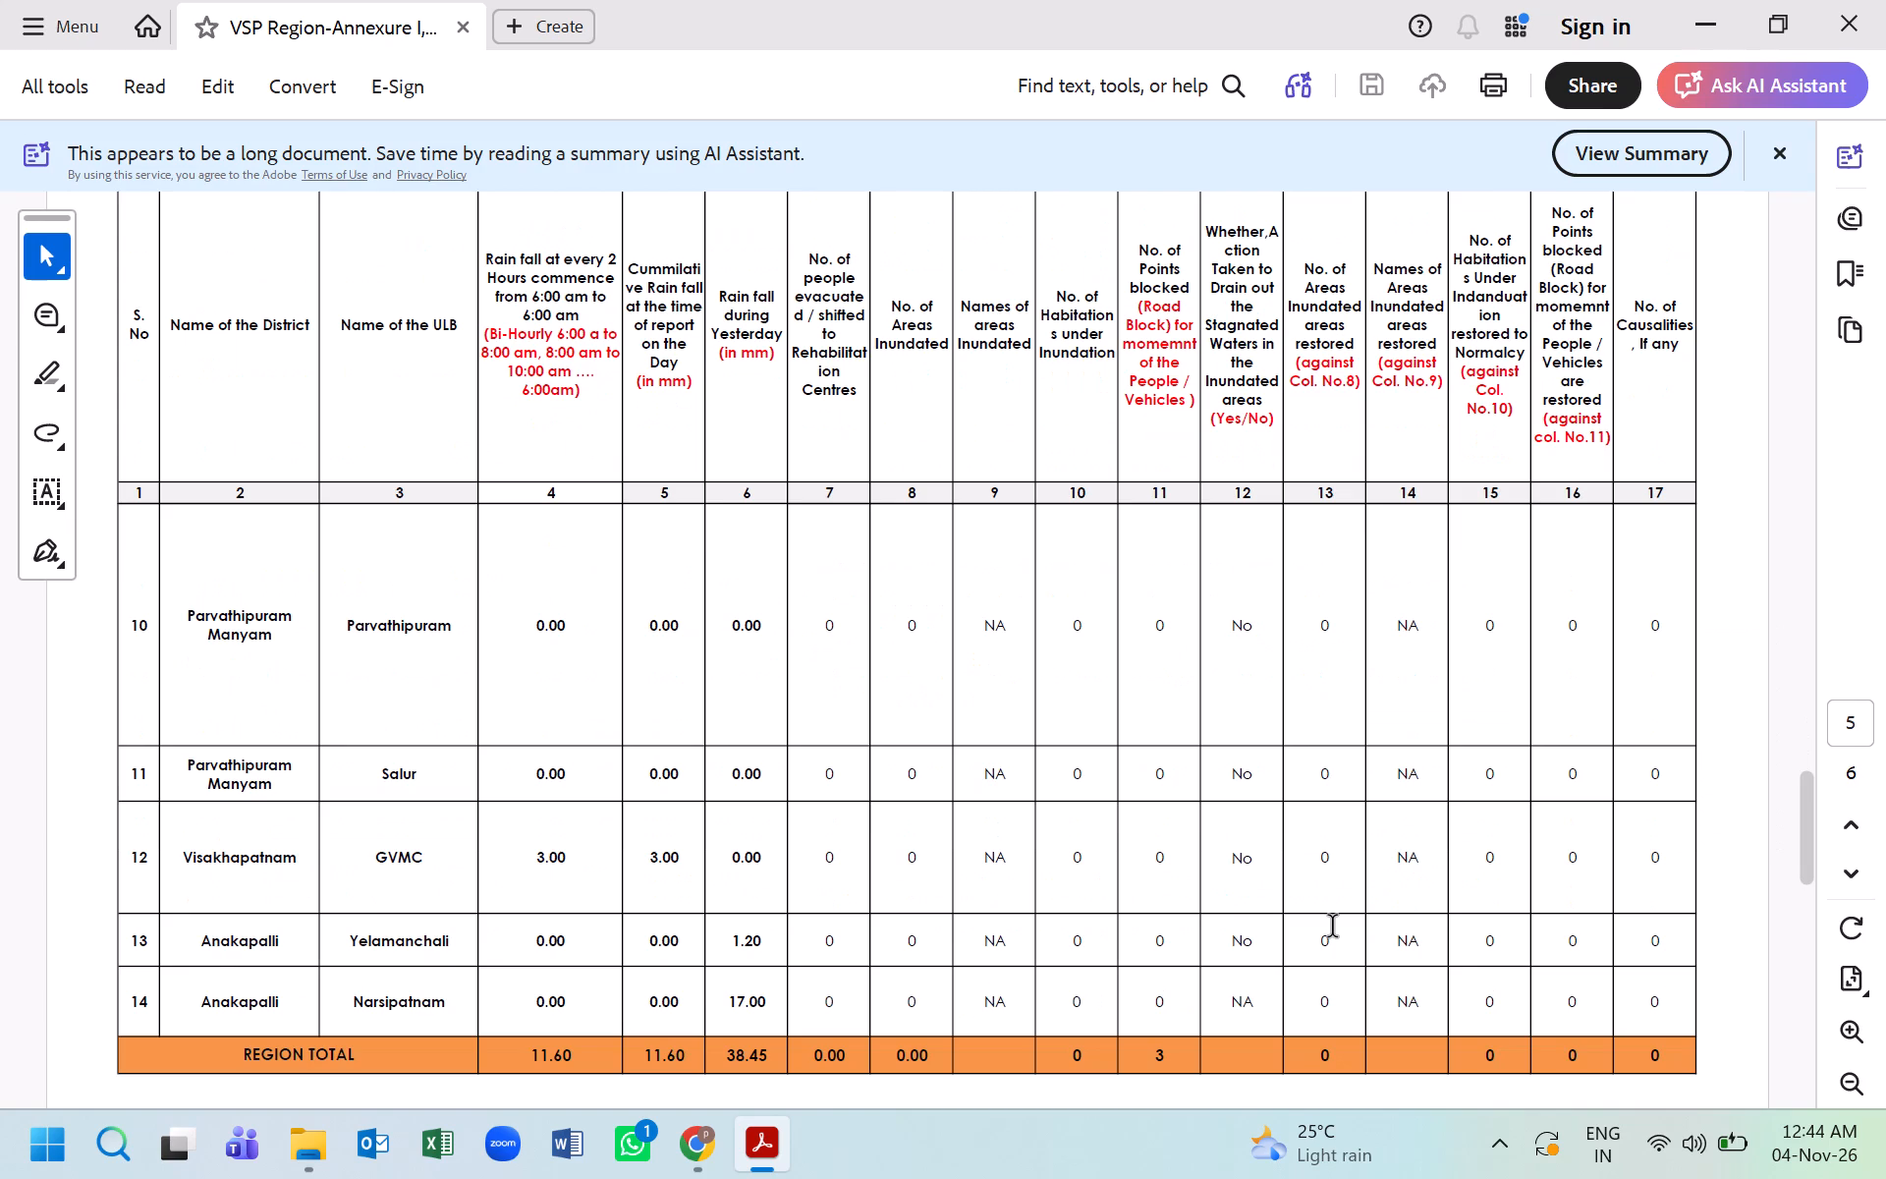
{"action": "scroll", "coordinate": [1334, 927], "scroll_direction": "up", "scroll_amount": 4}
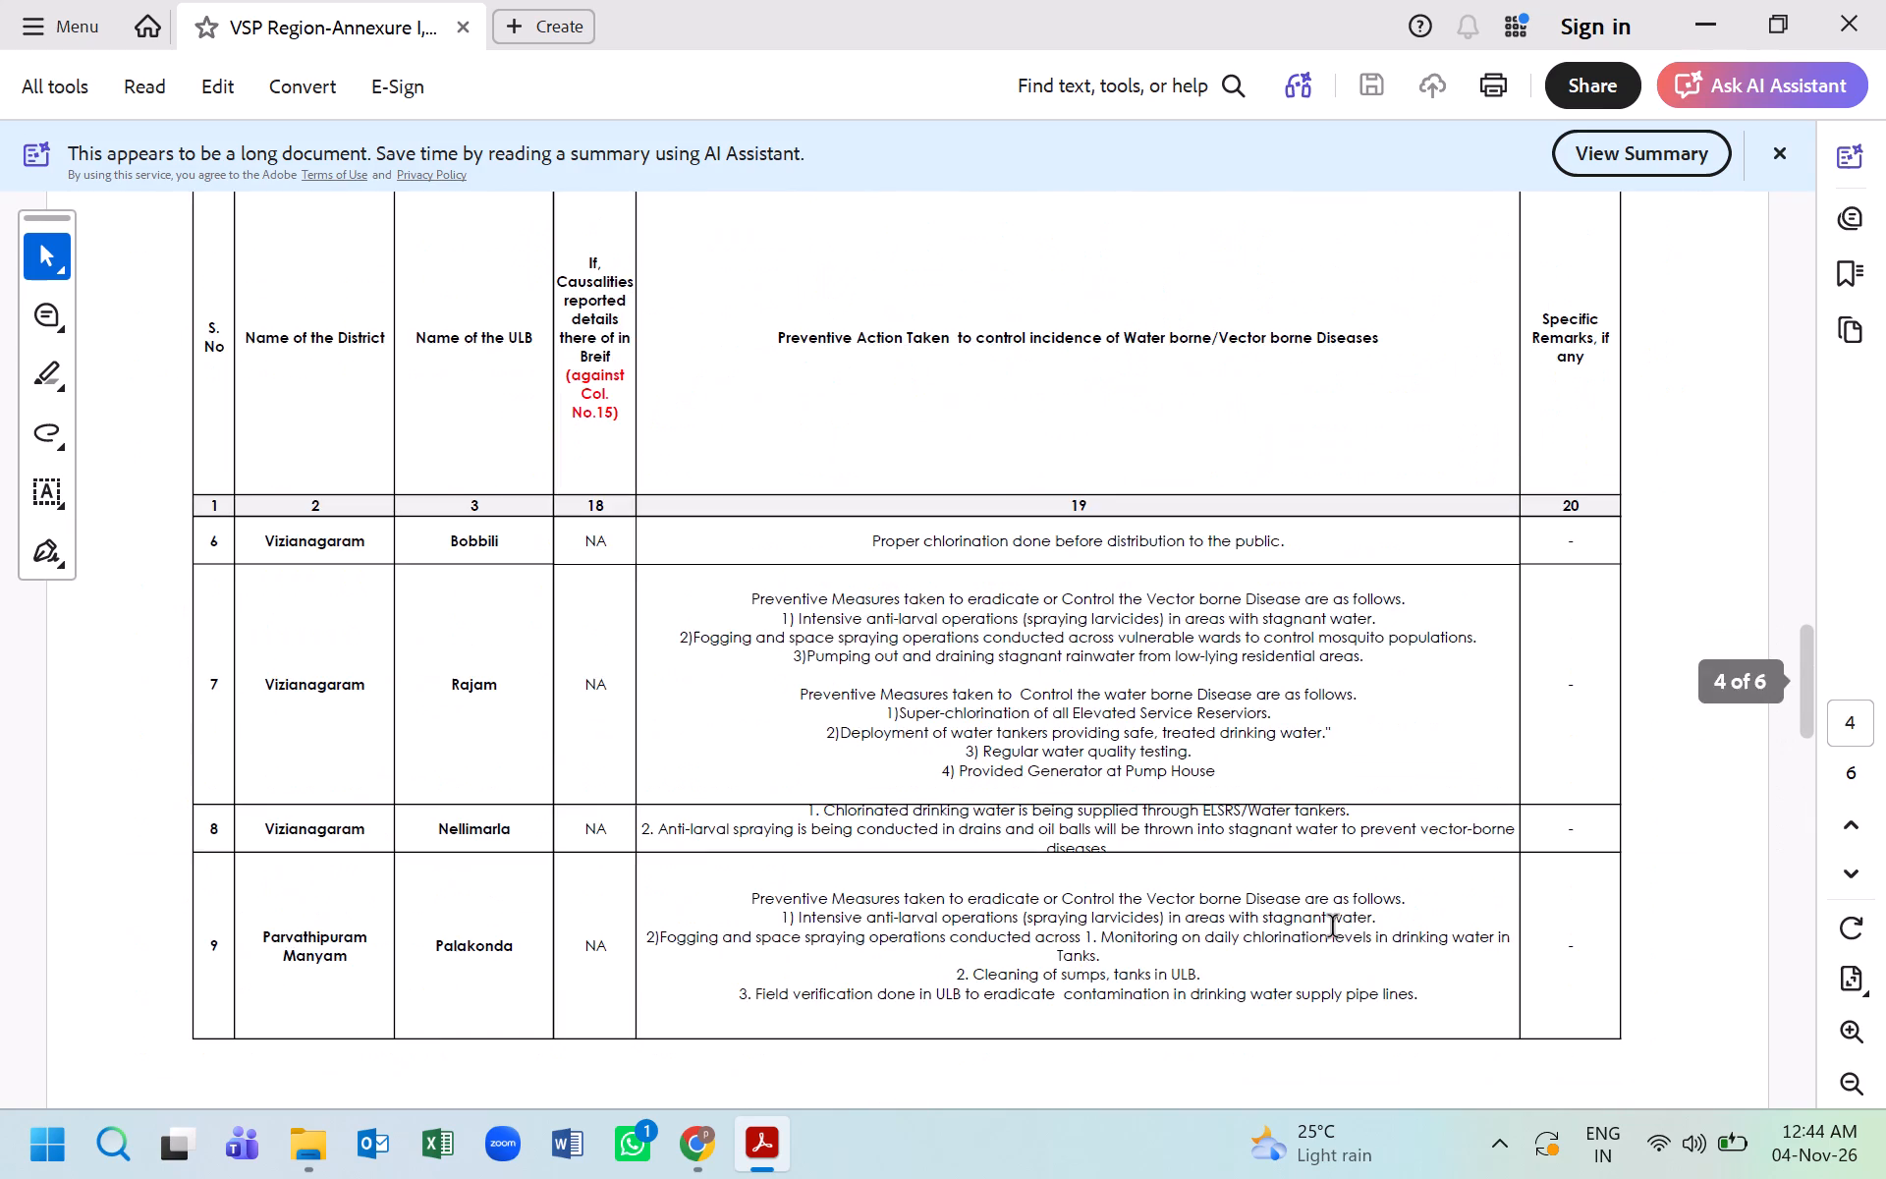
{"action": "scroll", "coordinate": [1334, 927], "scroll_direction": "up", "scroll_amount": 10}
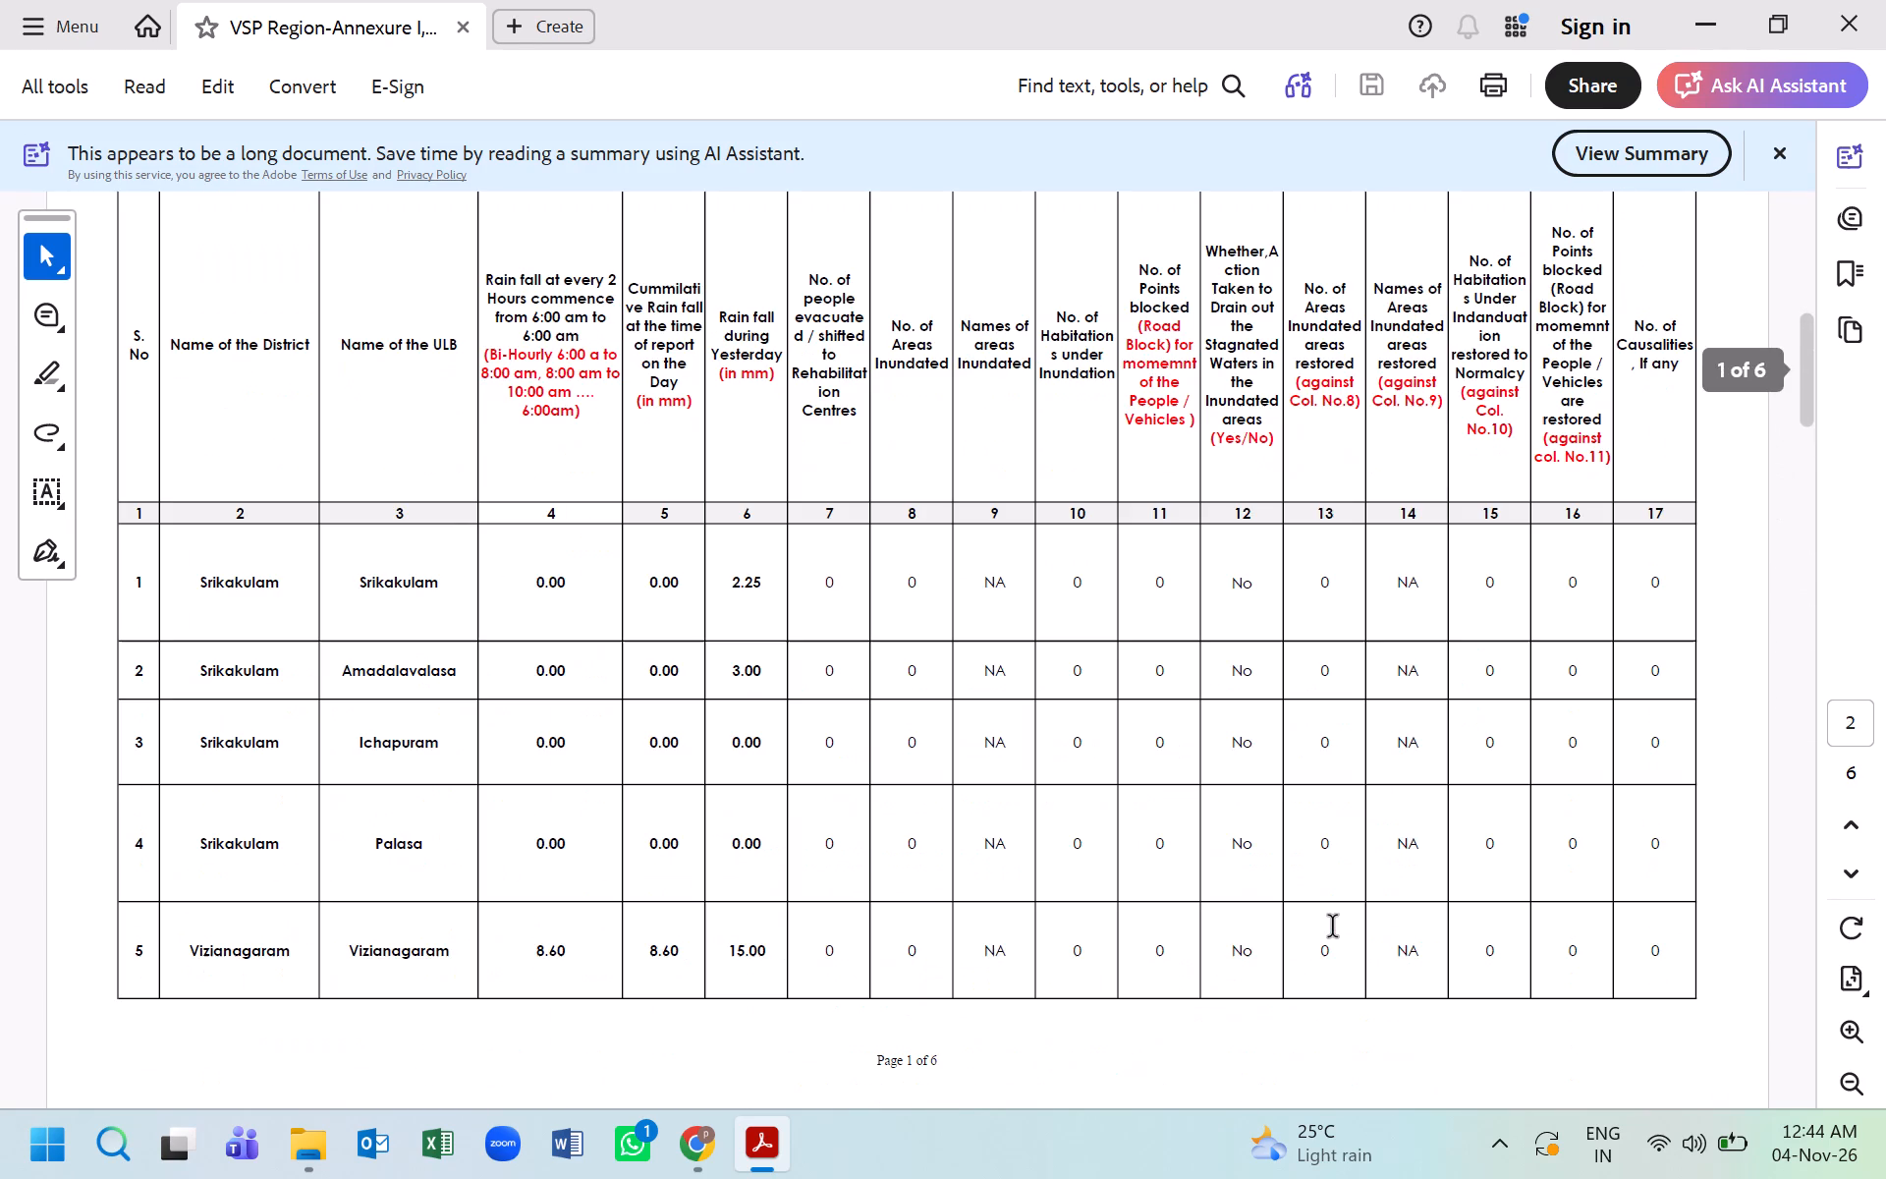
{"action": "scroll", "coordinate": [1334, 927], "scroll_direction": "up", "scroll_amount": 2}
{"action": "scroll", "coordinate": [1334, 927], "scroll_direction": "down", "scroll_amount": 1}
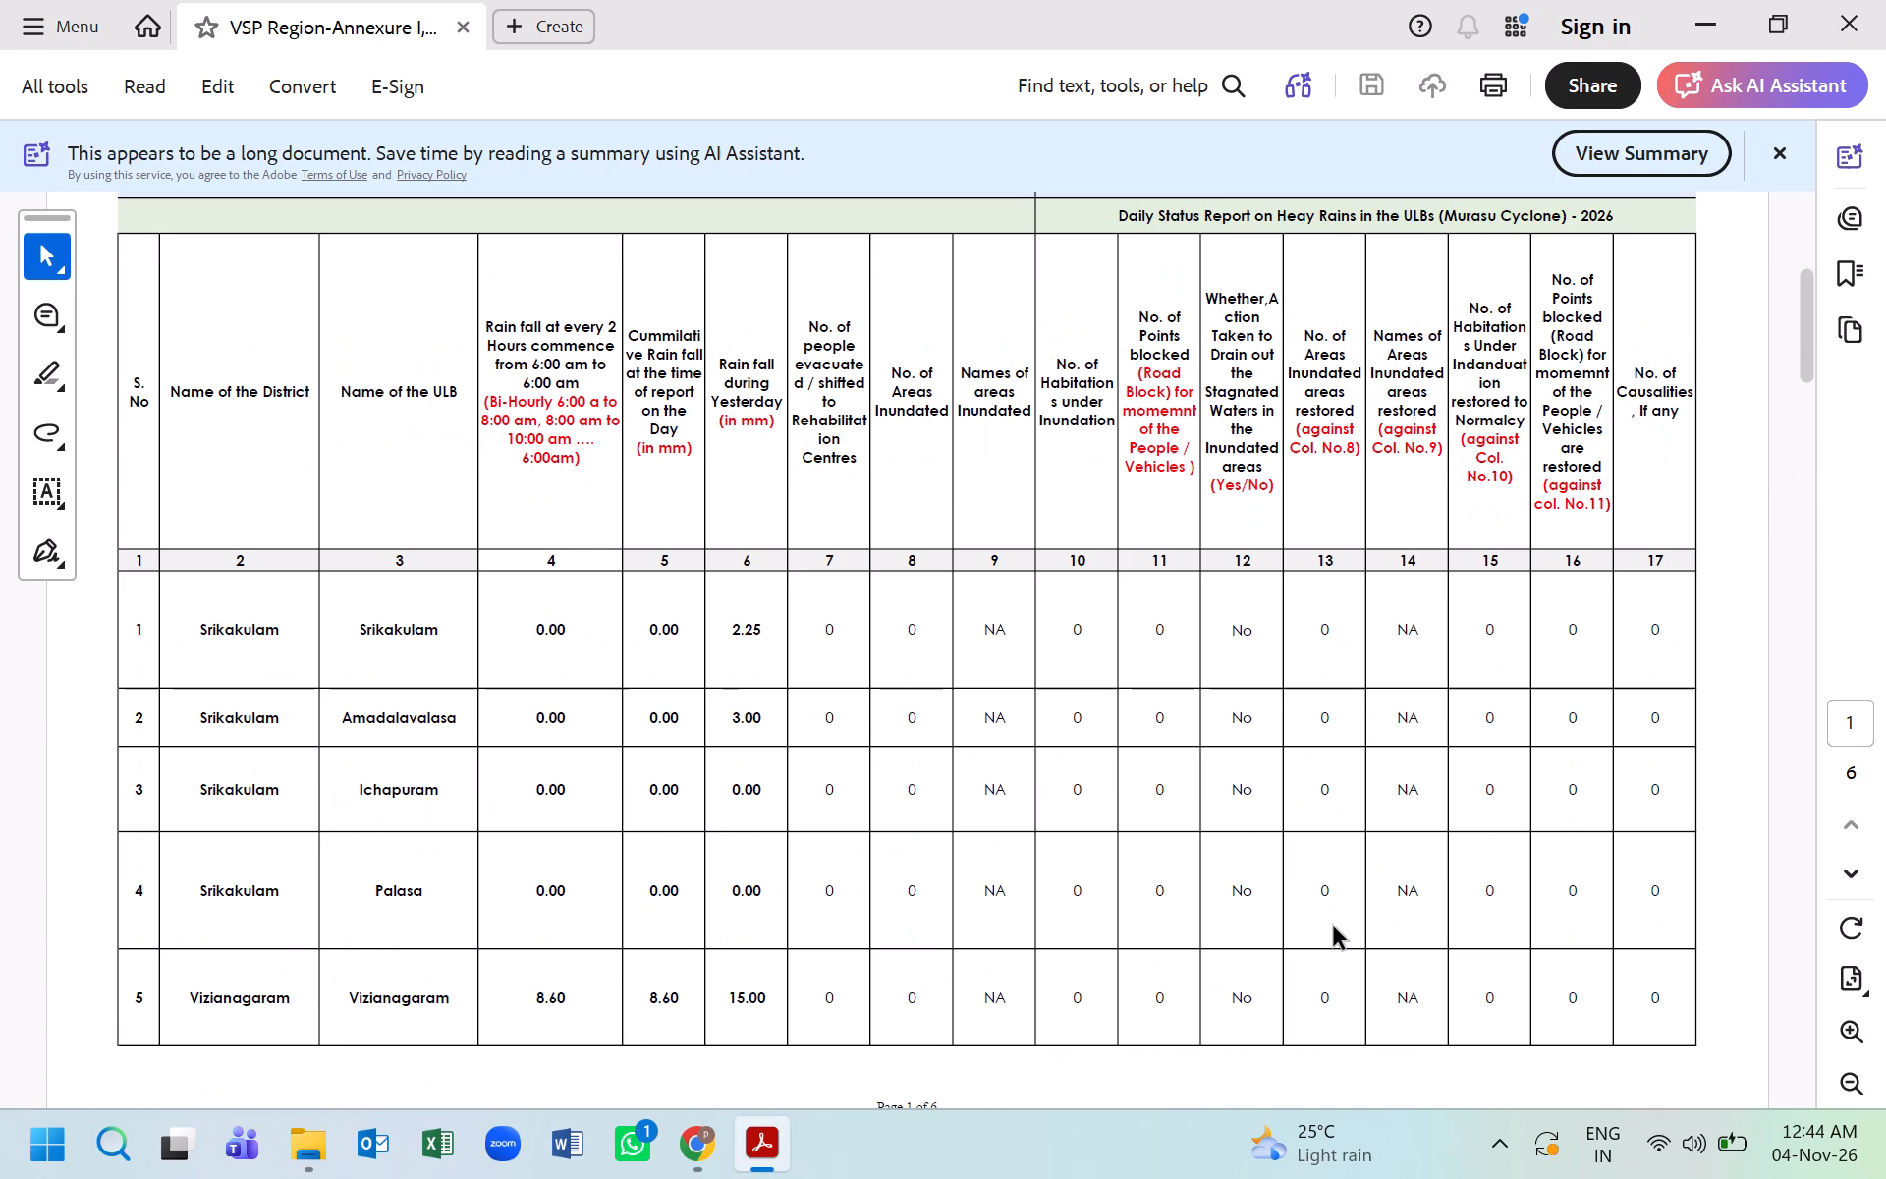
{"action": "scroll", "coordinate": [1334, 927], "scroll_direction": "up", "scroll_amount": 5}
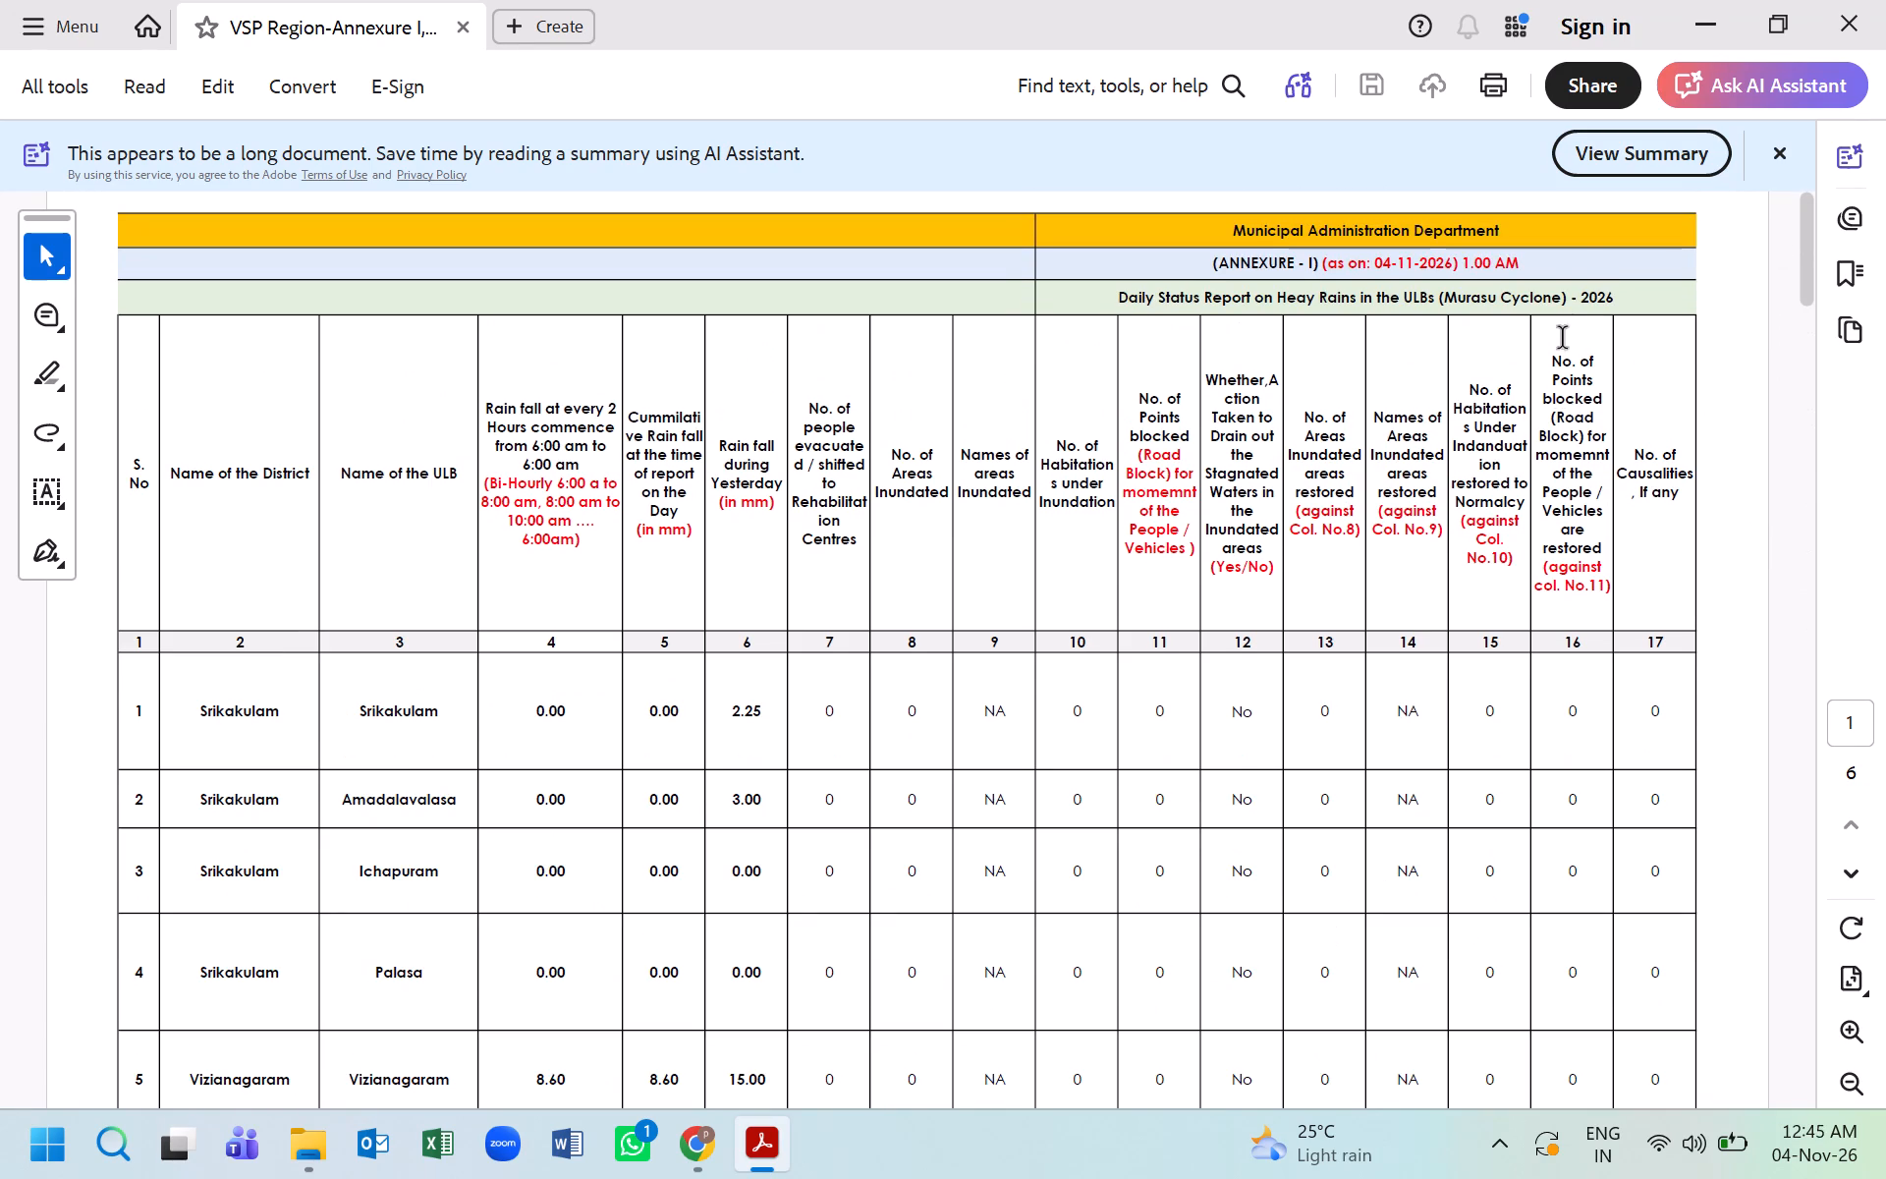
Close the Annexure-I PDF and return to the Rainfall Report Murasu folder.
{"action": "left_click", "coordinate": [1840, 18]}
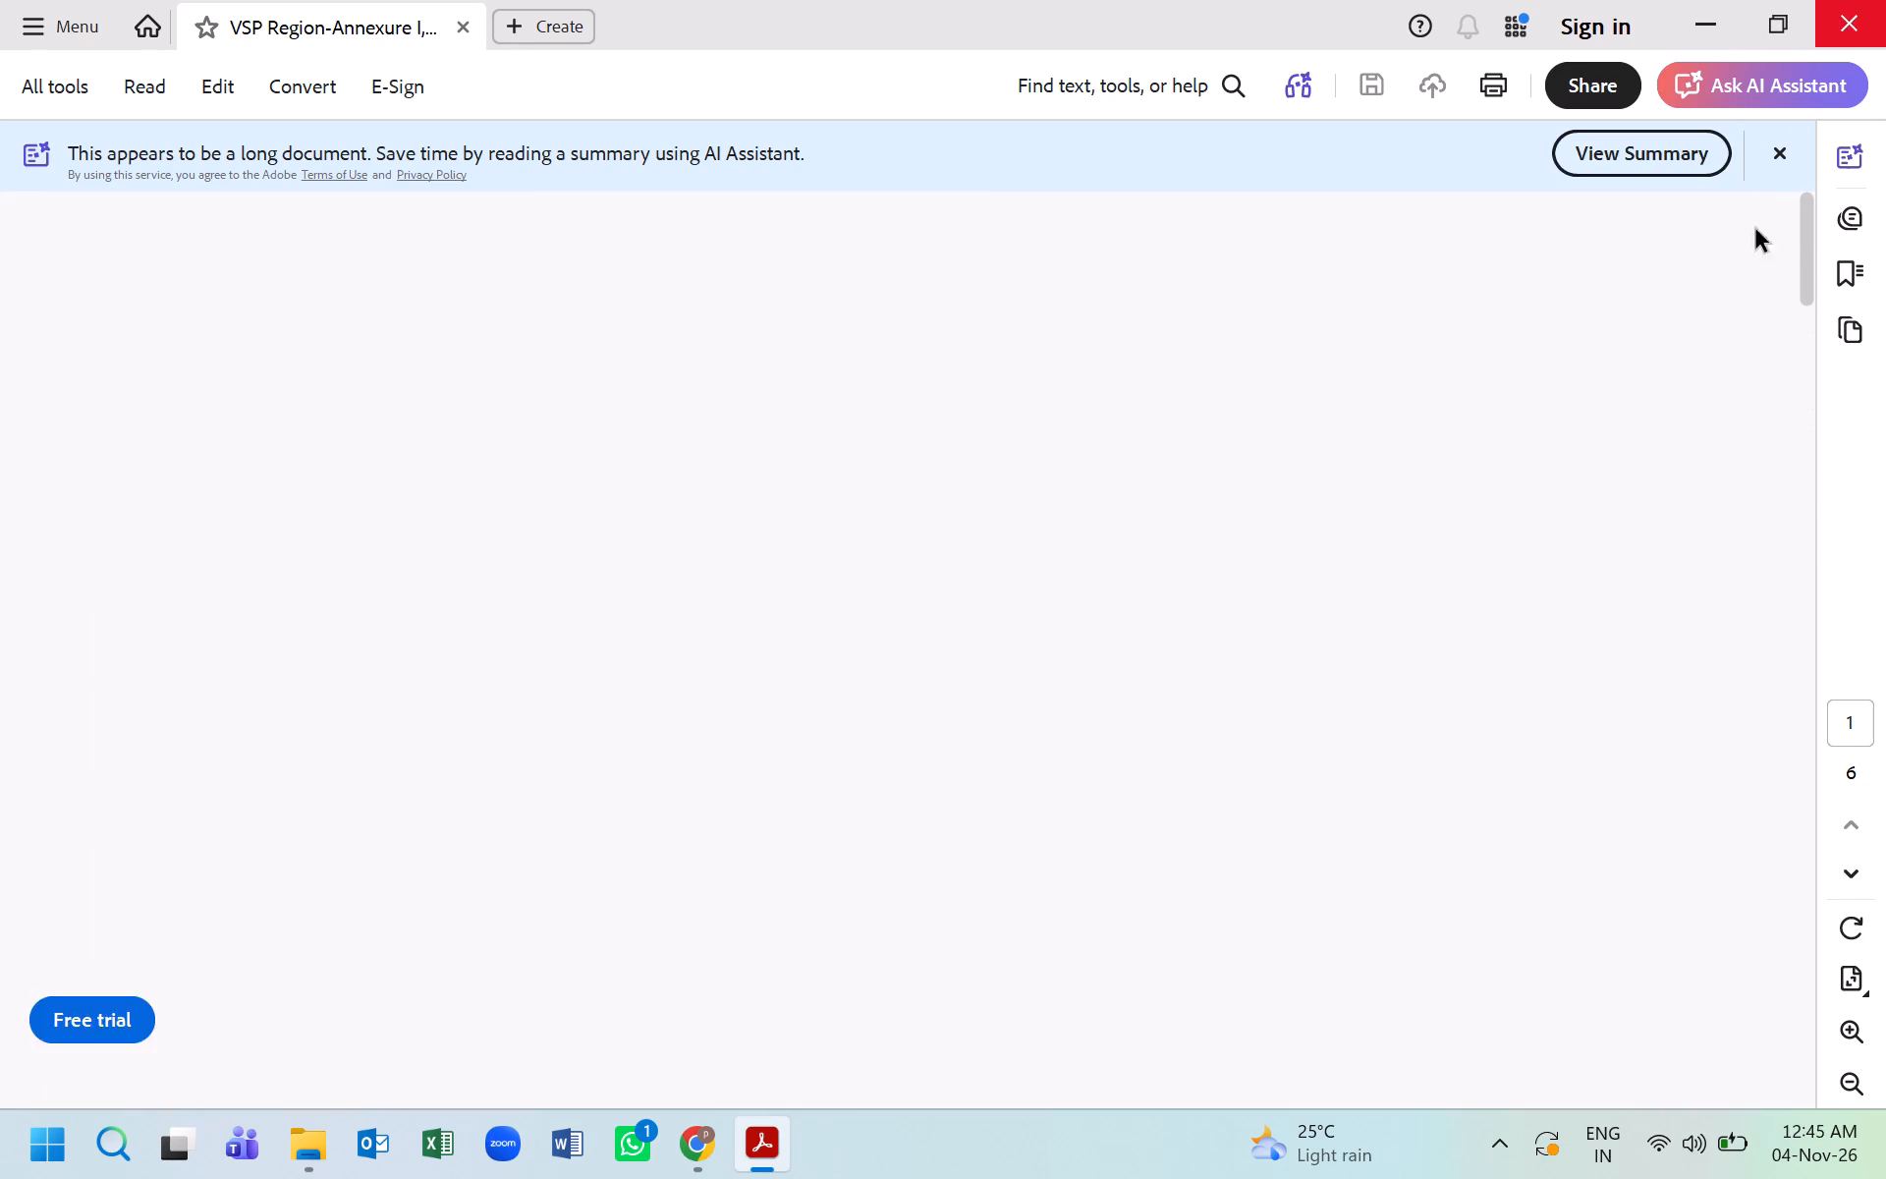
{"action": "left_click", "coordinate": [1223, 683]}
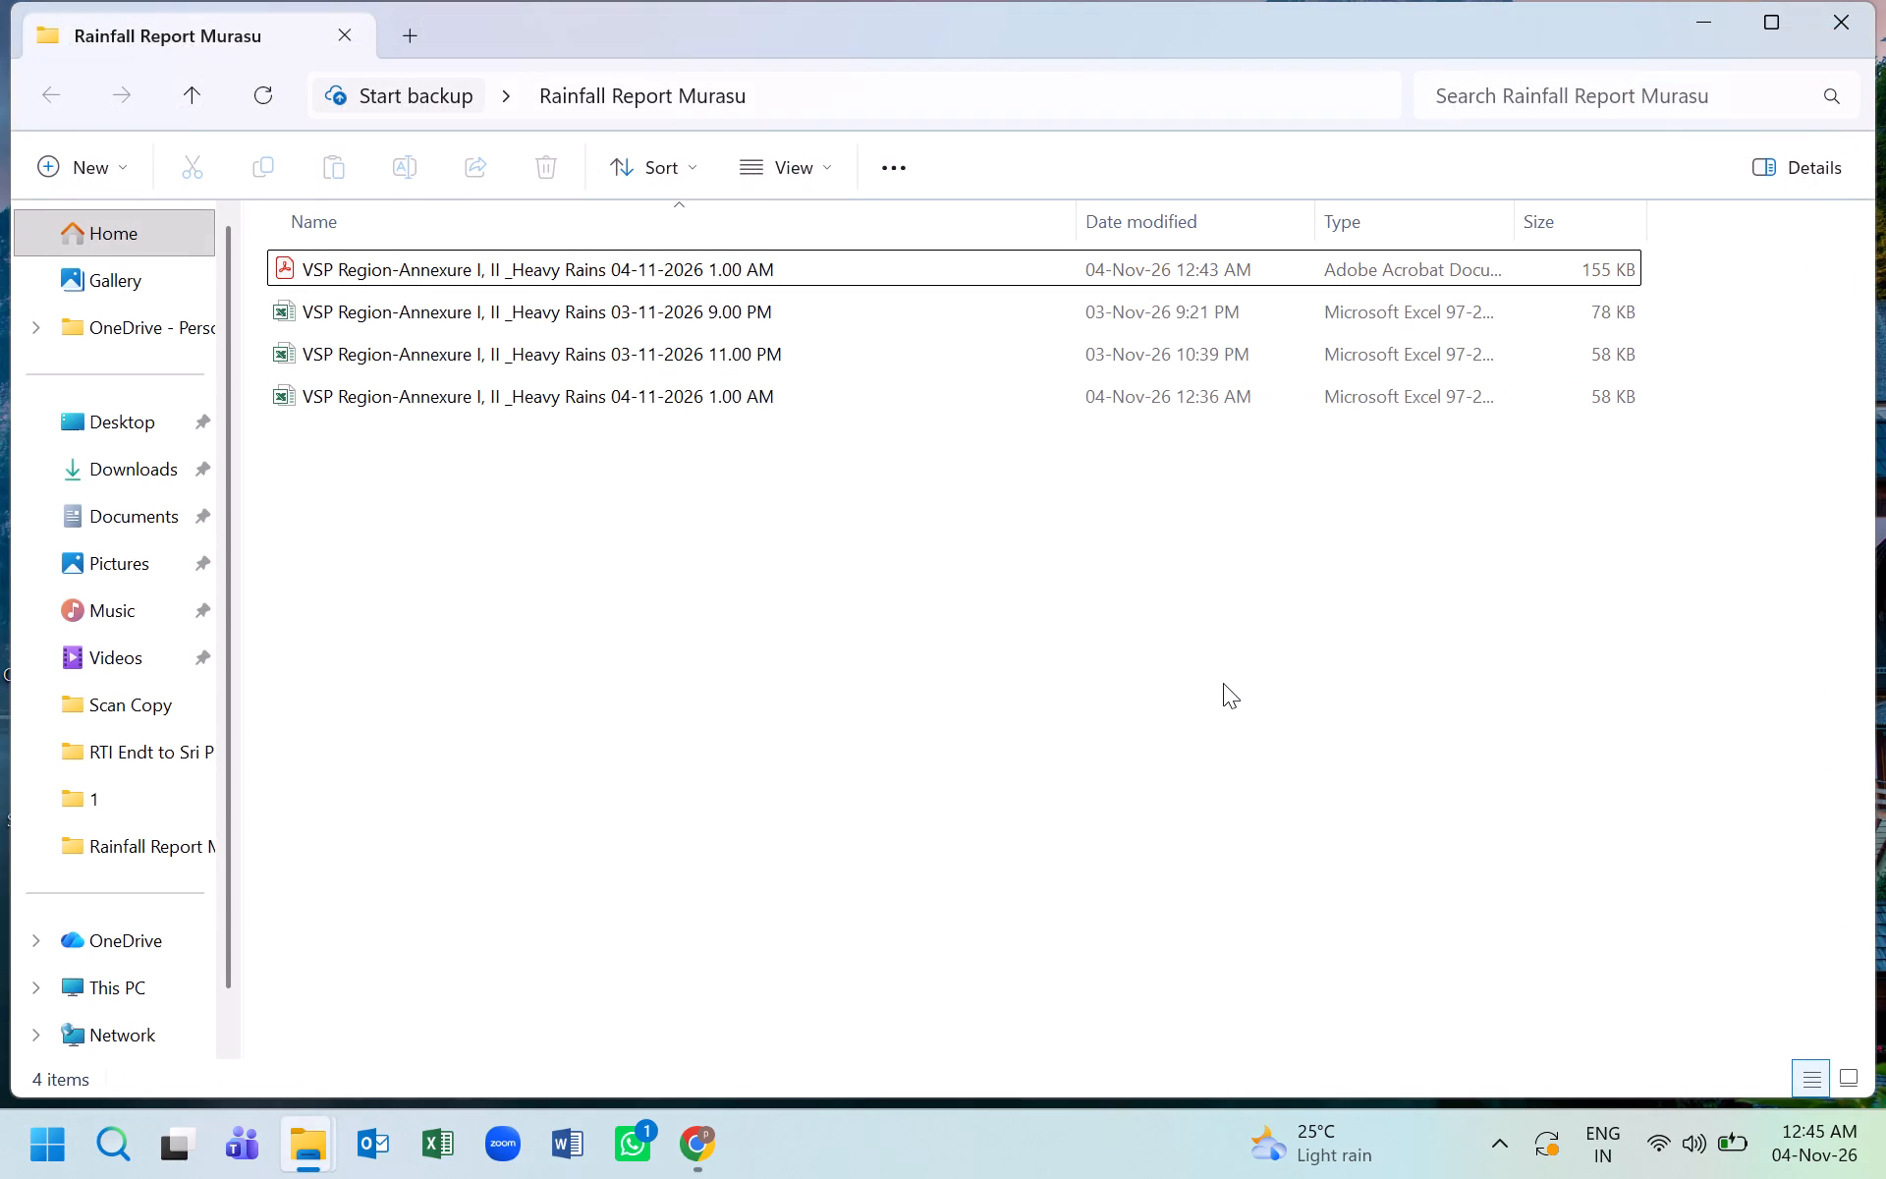
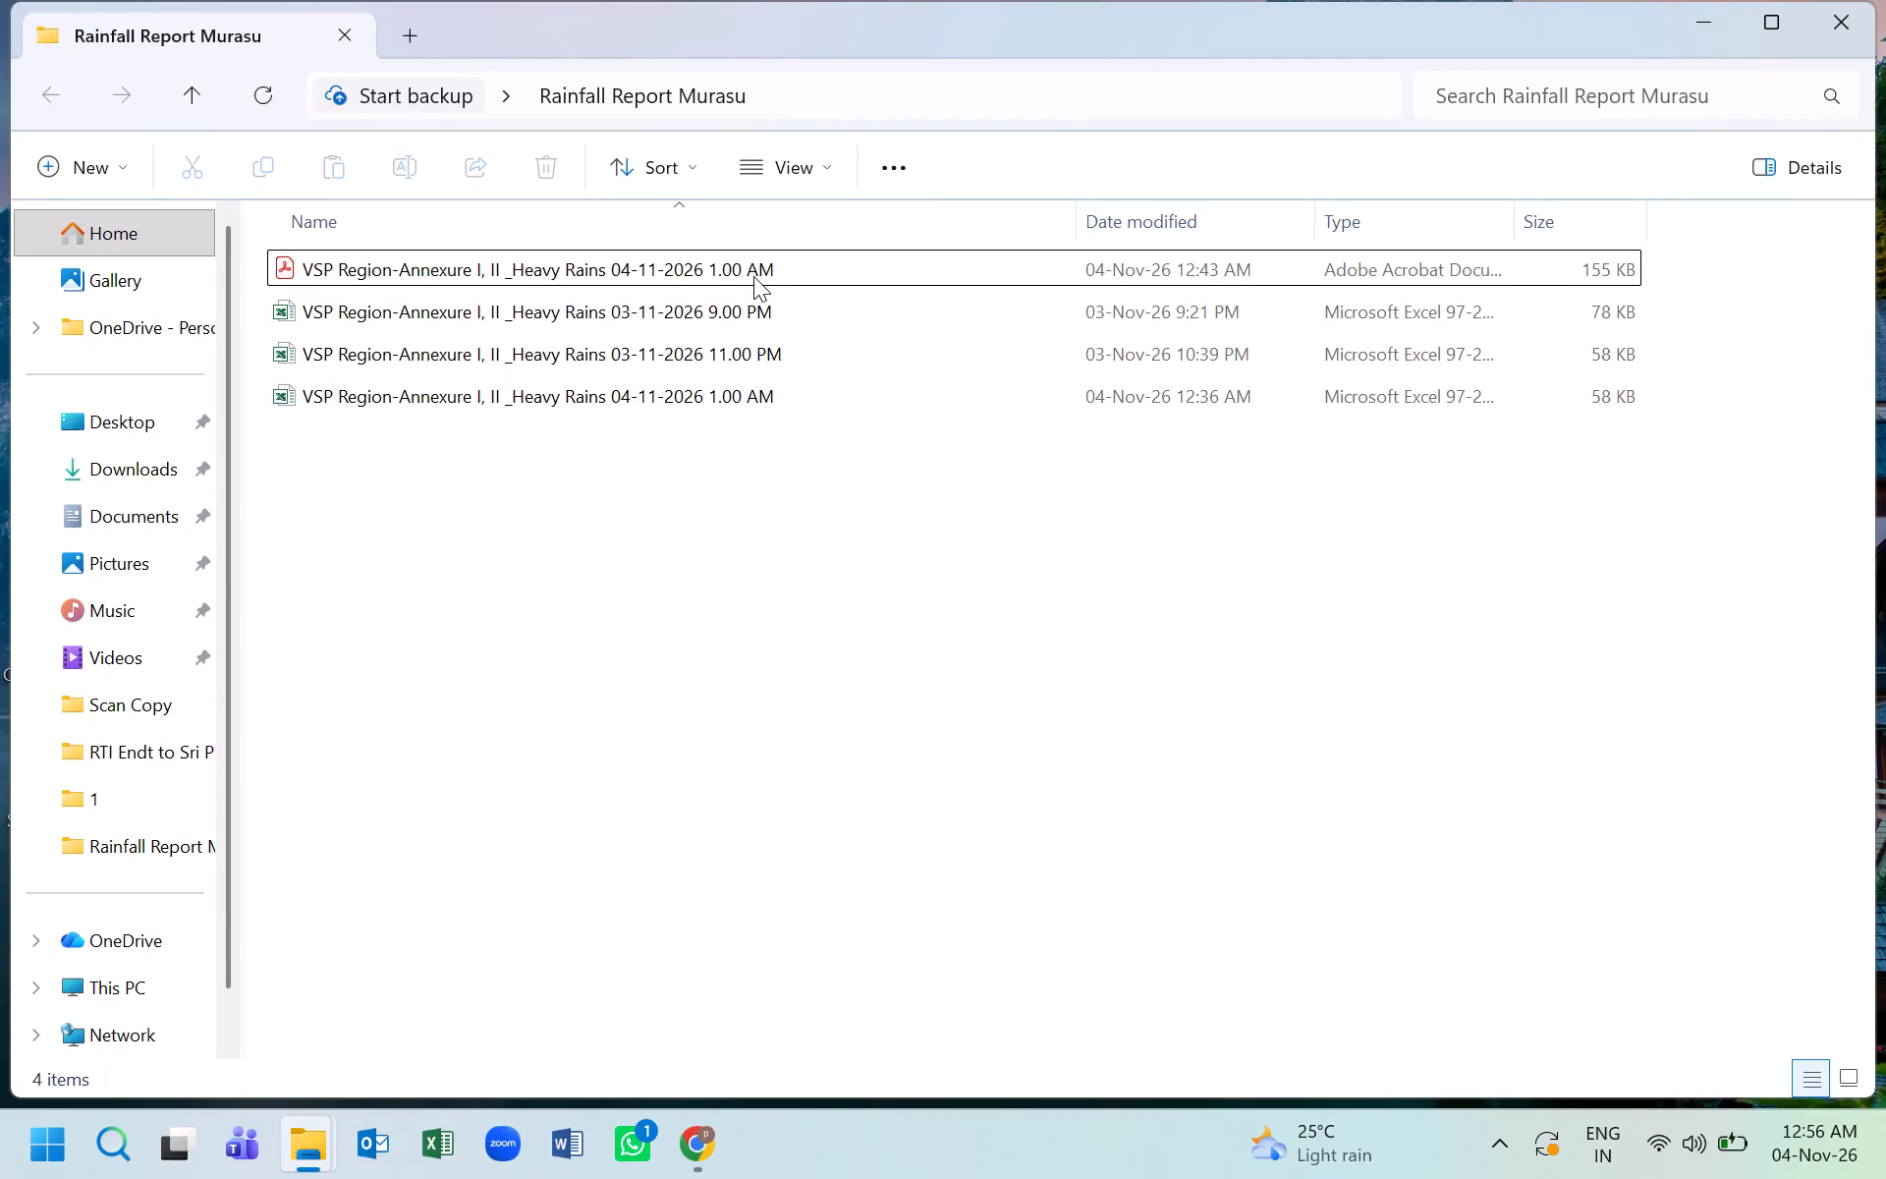
Select the PDF VSP Region-Annexure I, II _Heavy Rains 04-11-2026 1.00 AM in the Rainfall Report Murasu folder.
{"action": "left_click", "coordinate": [745, 276]}
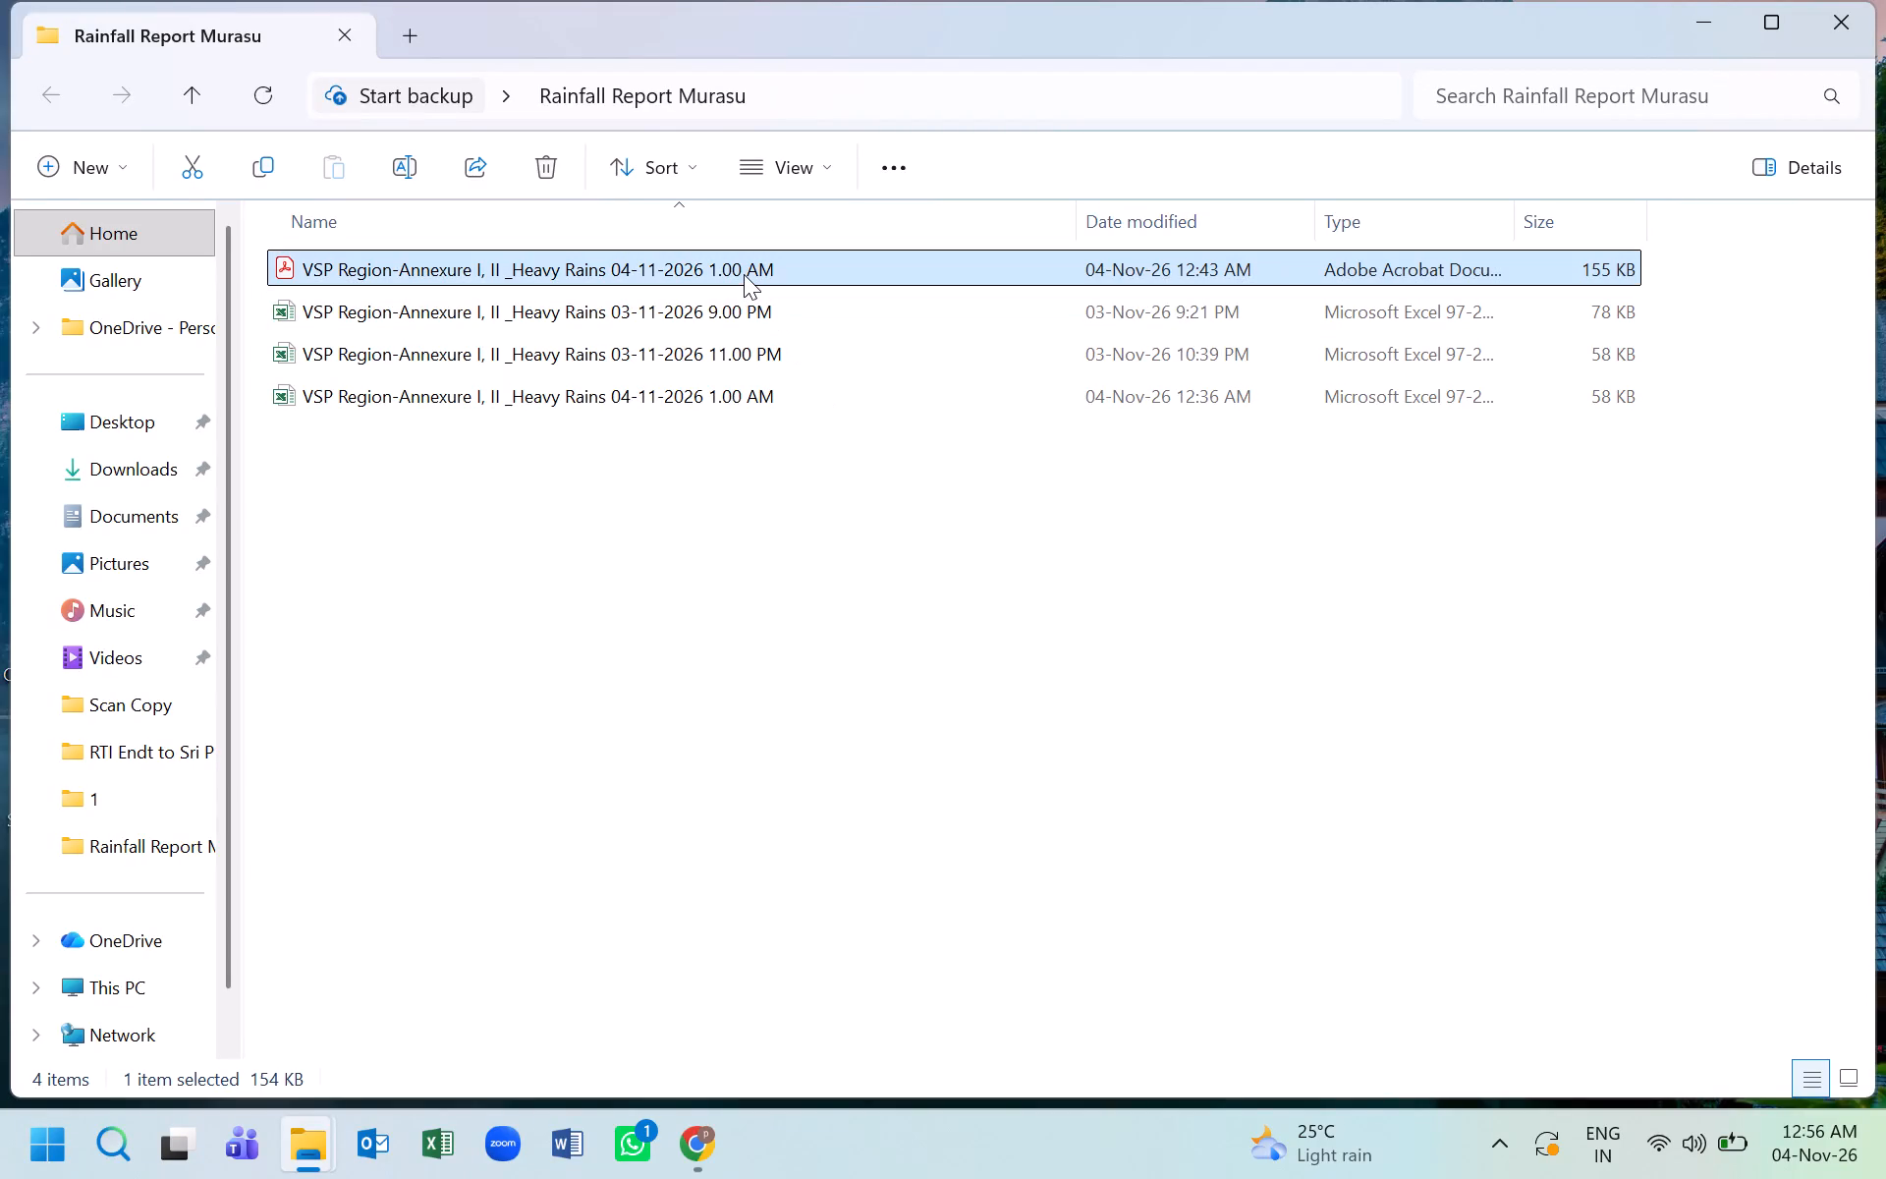
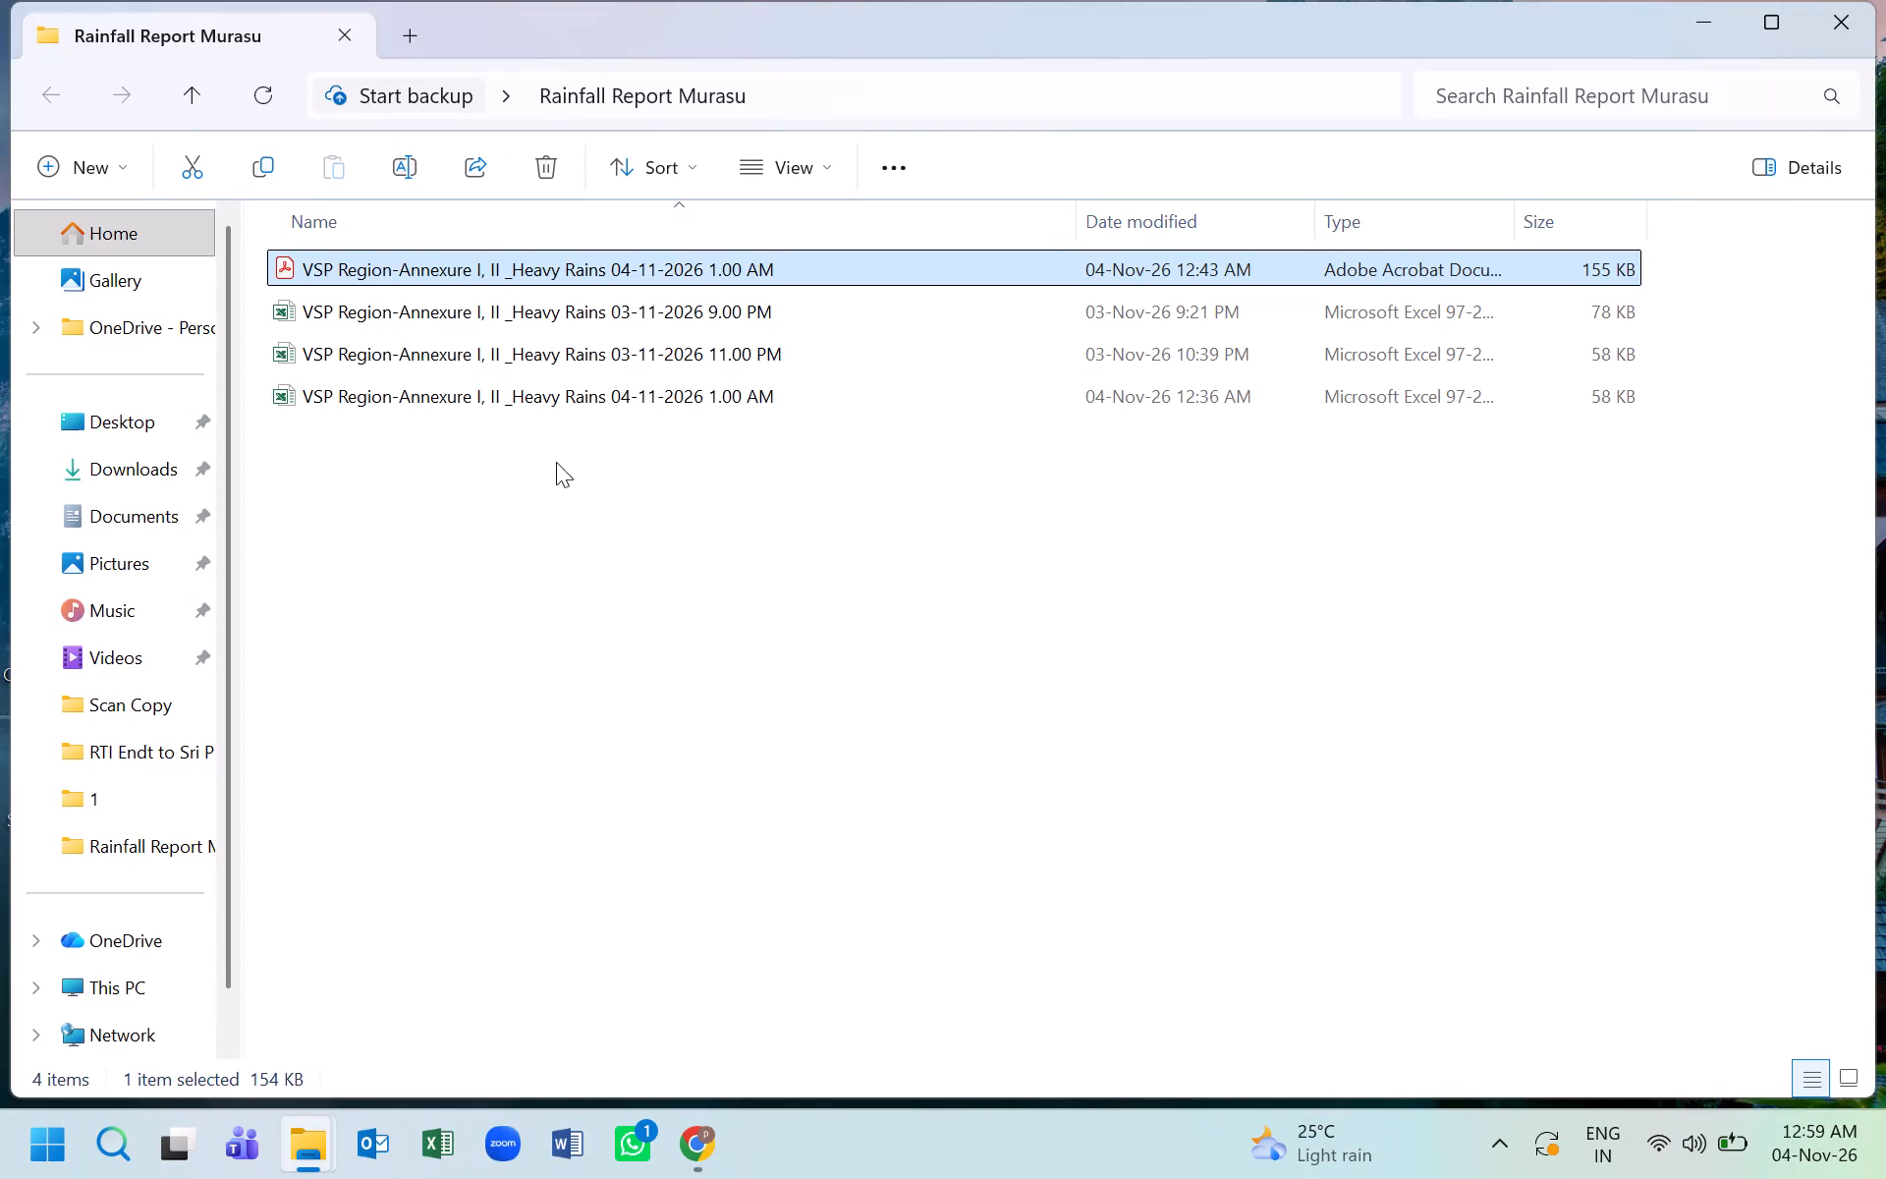
Open the PDF VSP Region-Annexure I, II _Heavy Rains 04-11-2026 1.00 AM from the Rainfall Report Murasu folder.
{"action": "left_click", "coordinate": [590, 631]}
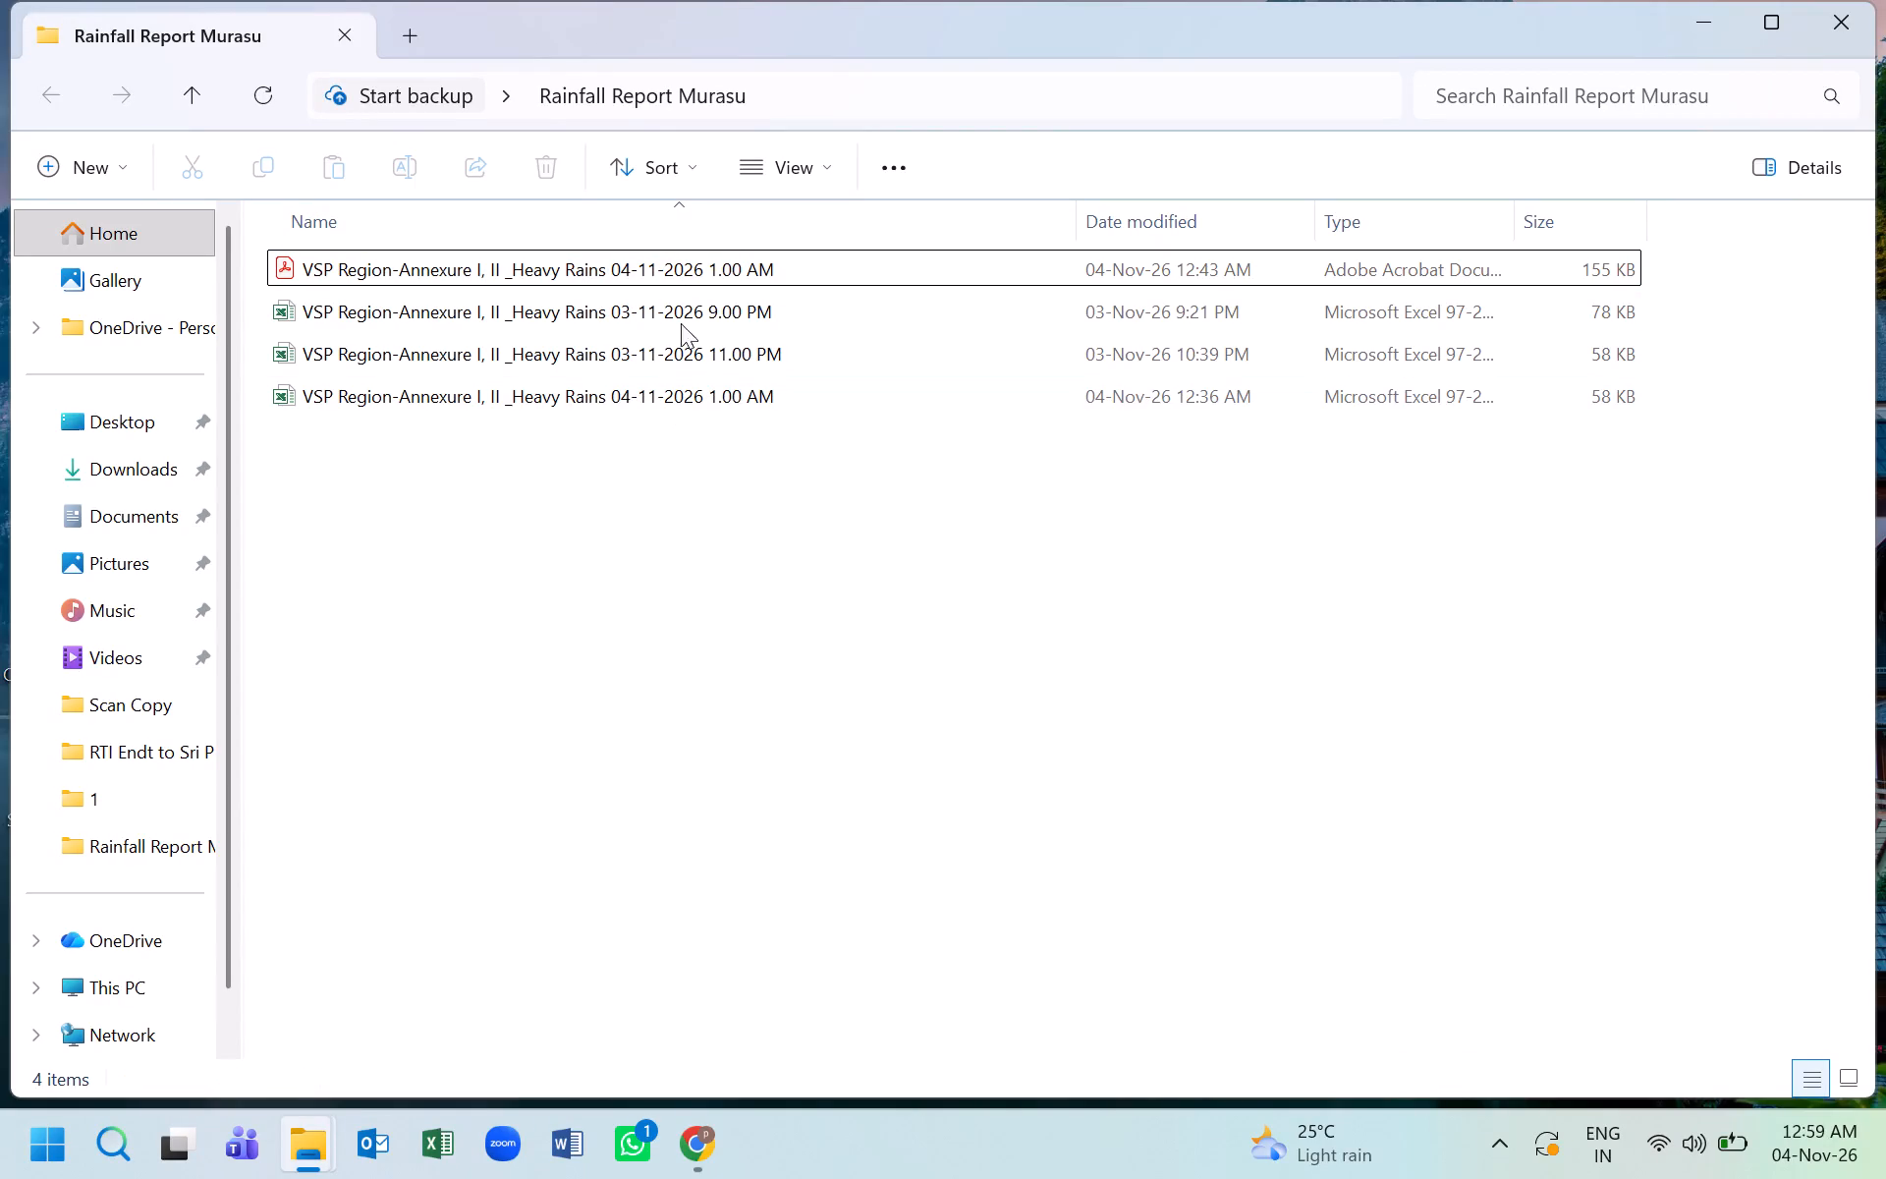
{"action": "left_click", "coordinate": [691, 261]}
{"action": "left_click", "coordinate": [691, 261]}
{"action": "double_click", "coordinate": [691, 261]}
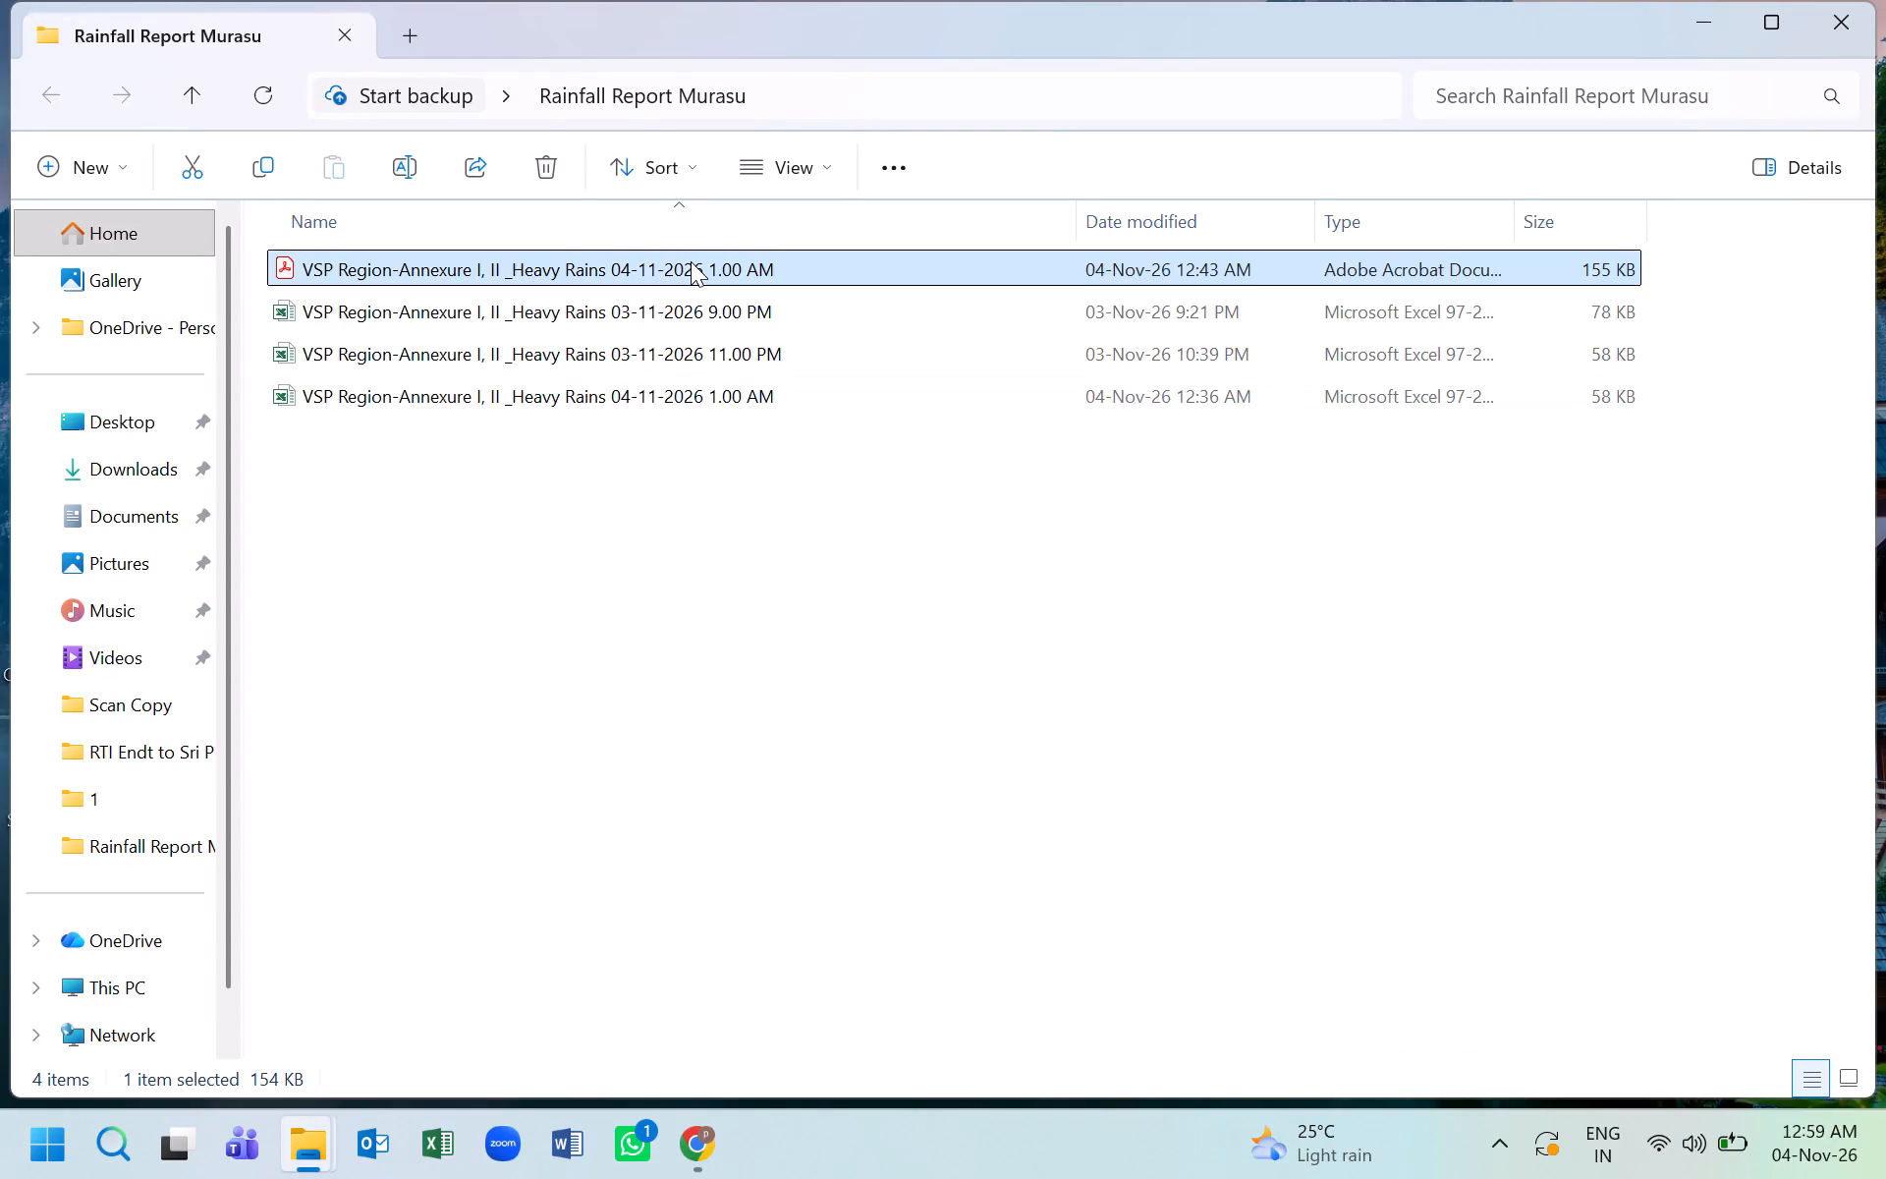
{"action": "double_click", "coordinate": [693, 277]}
{"action": "left_click", "coordinate": [802, 675]}
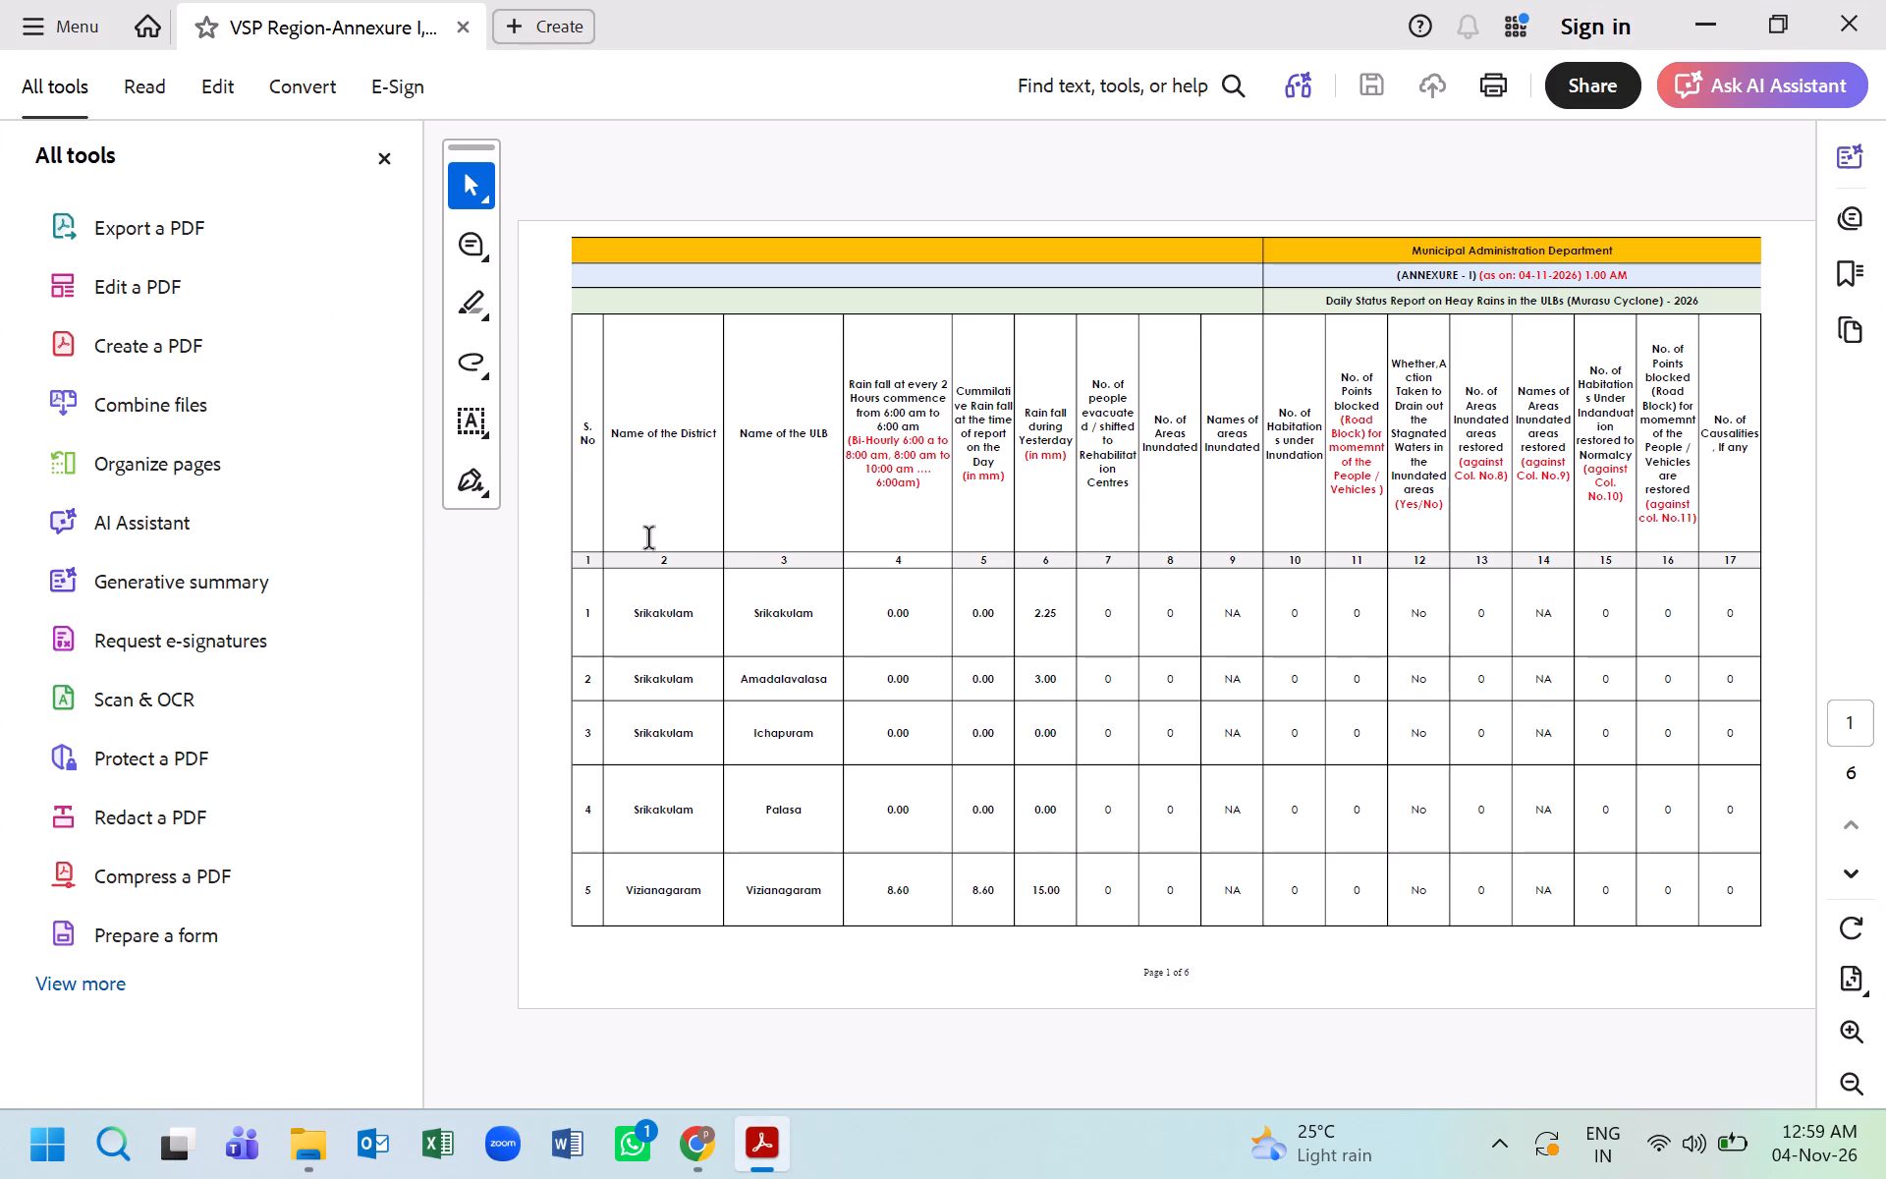
Hide the All tools pane and check the opening Annexure-I pages of the PDF, going back to page 1.
{"action": "left_click", "coordinate": [384, 161]}
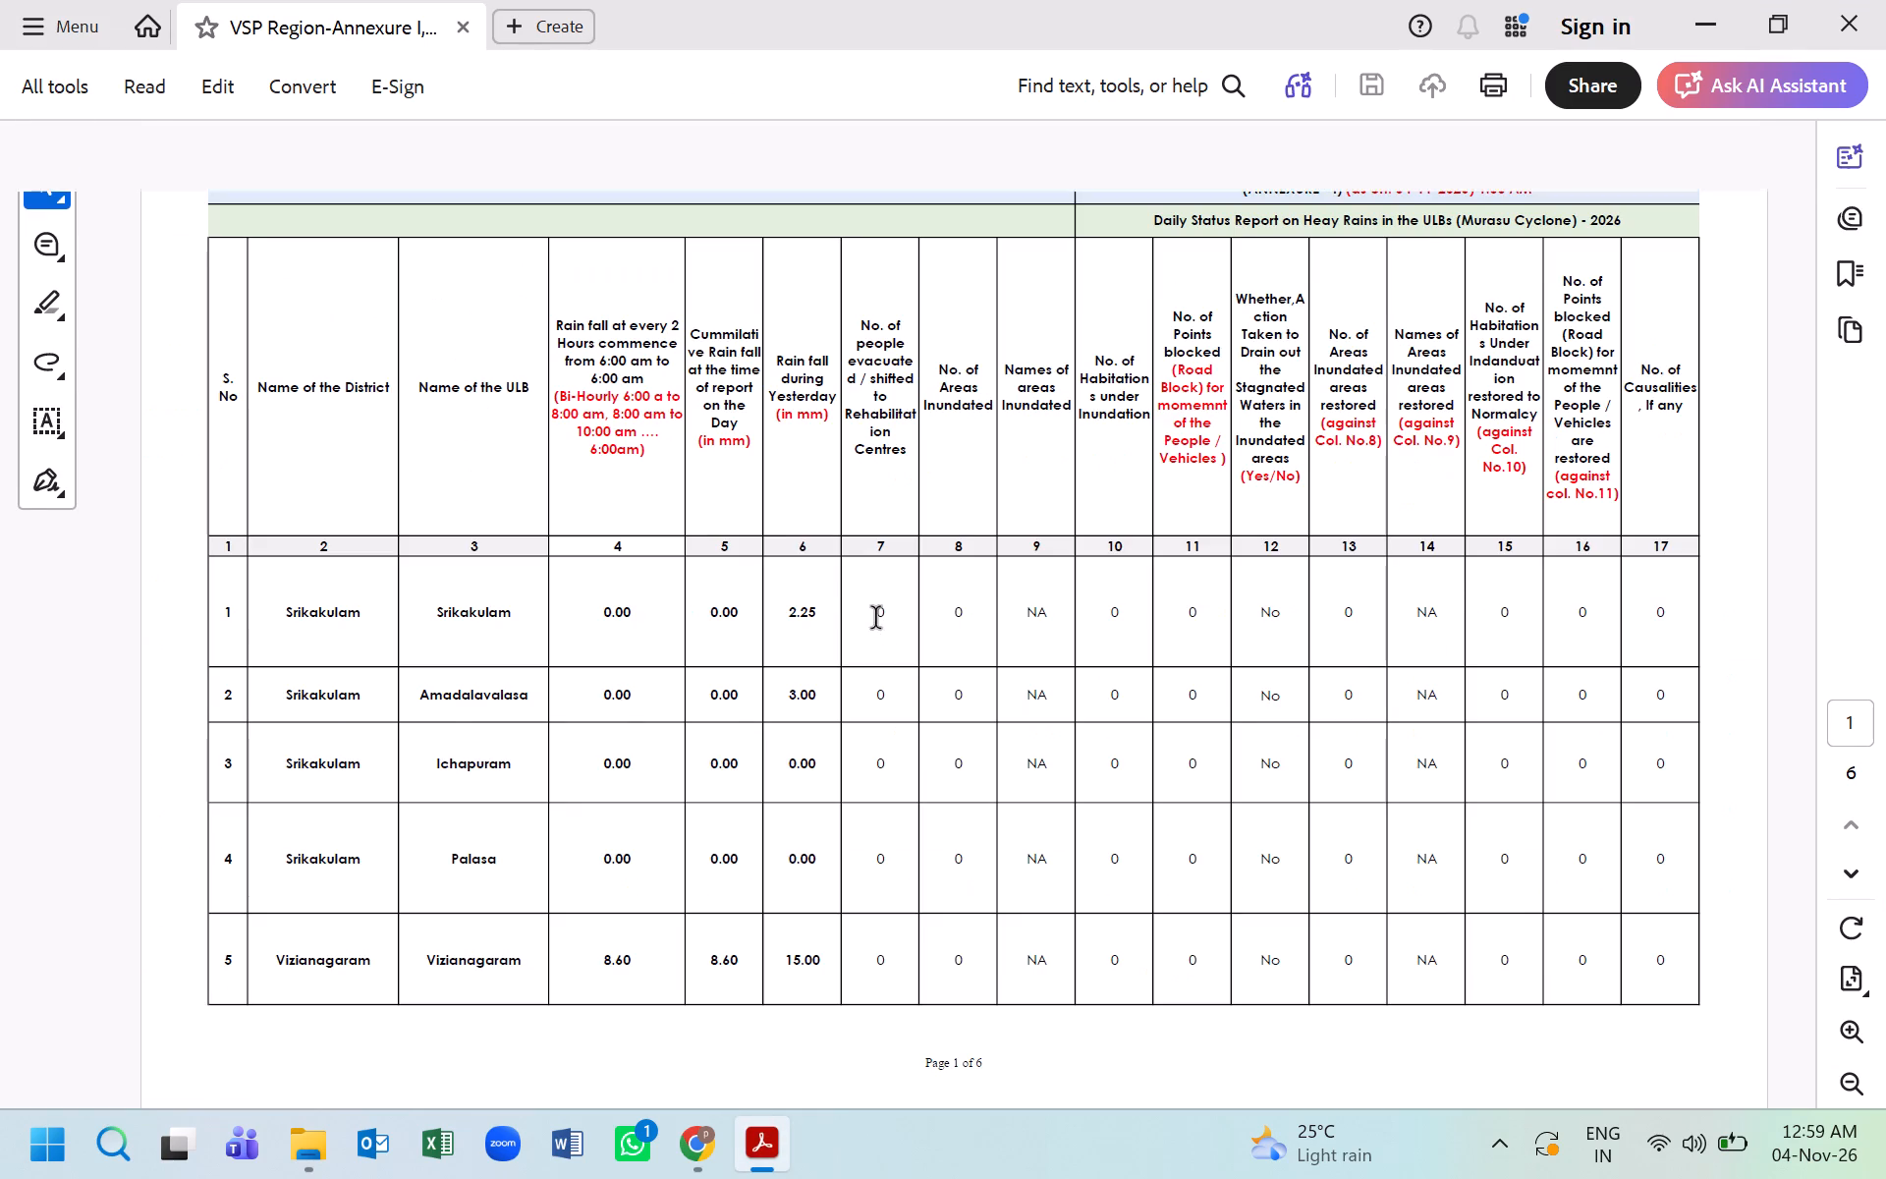
{"action": "scroll", "coordinate": [877, 619], "scroll_direction": "down", "scroll_amount": 3}
{"action": "scroll", "coordinate": [862, 629], "scroll_direction": "up", "scroll_amount": 1}
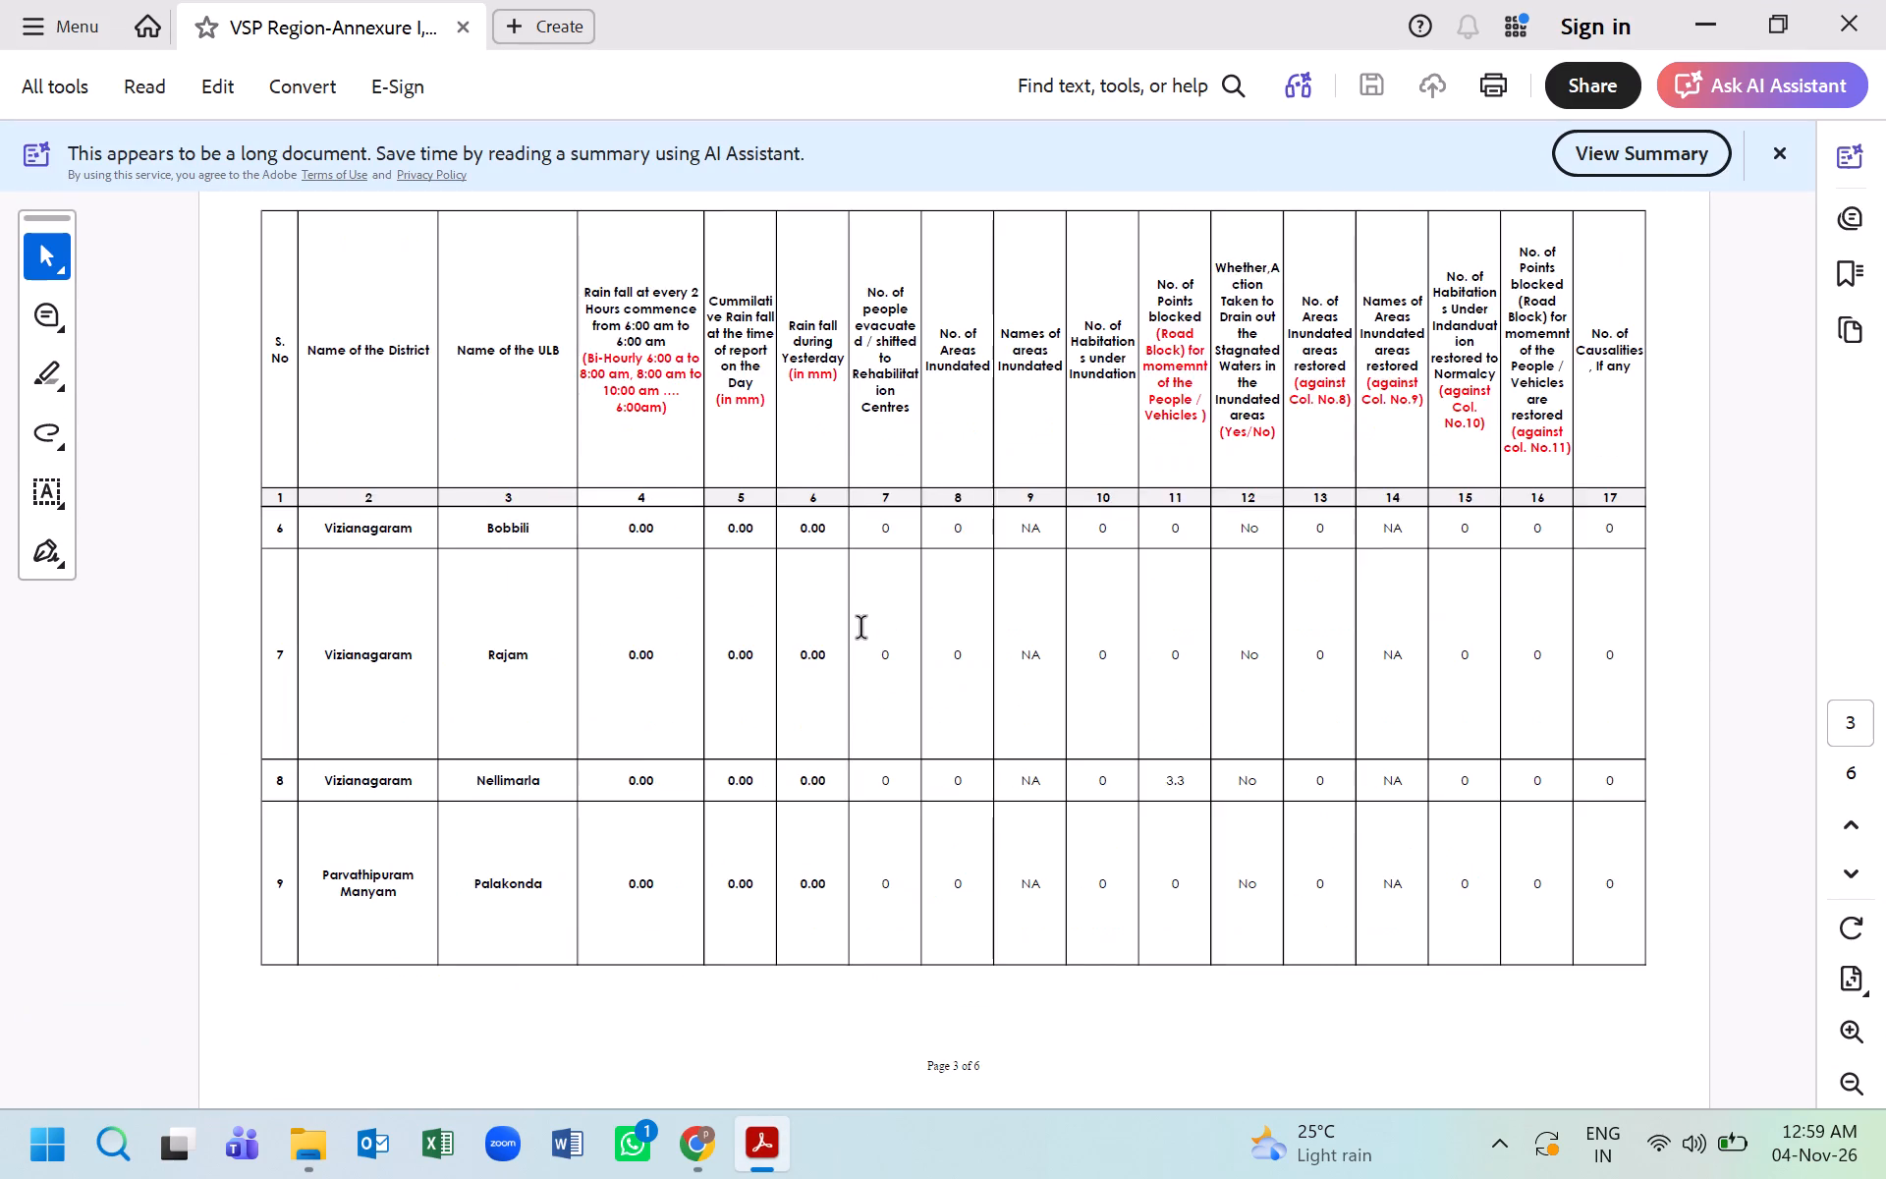
{"action": "scroll", "coordinate": [862, 629], "scroll_direction": "up", "scroll_amount": 3}
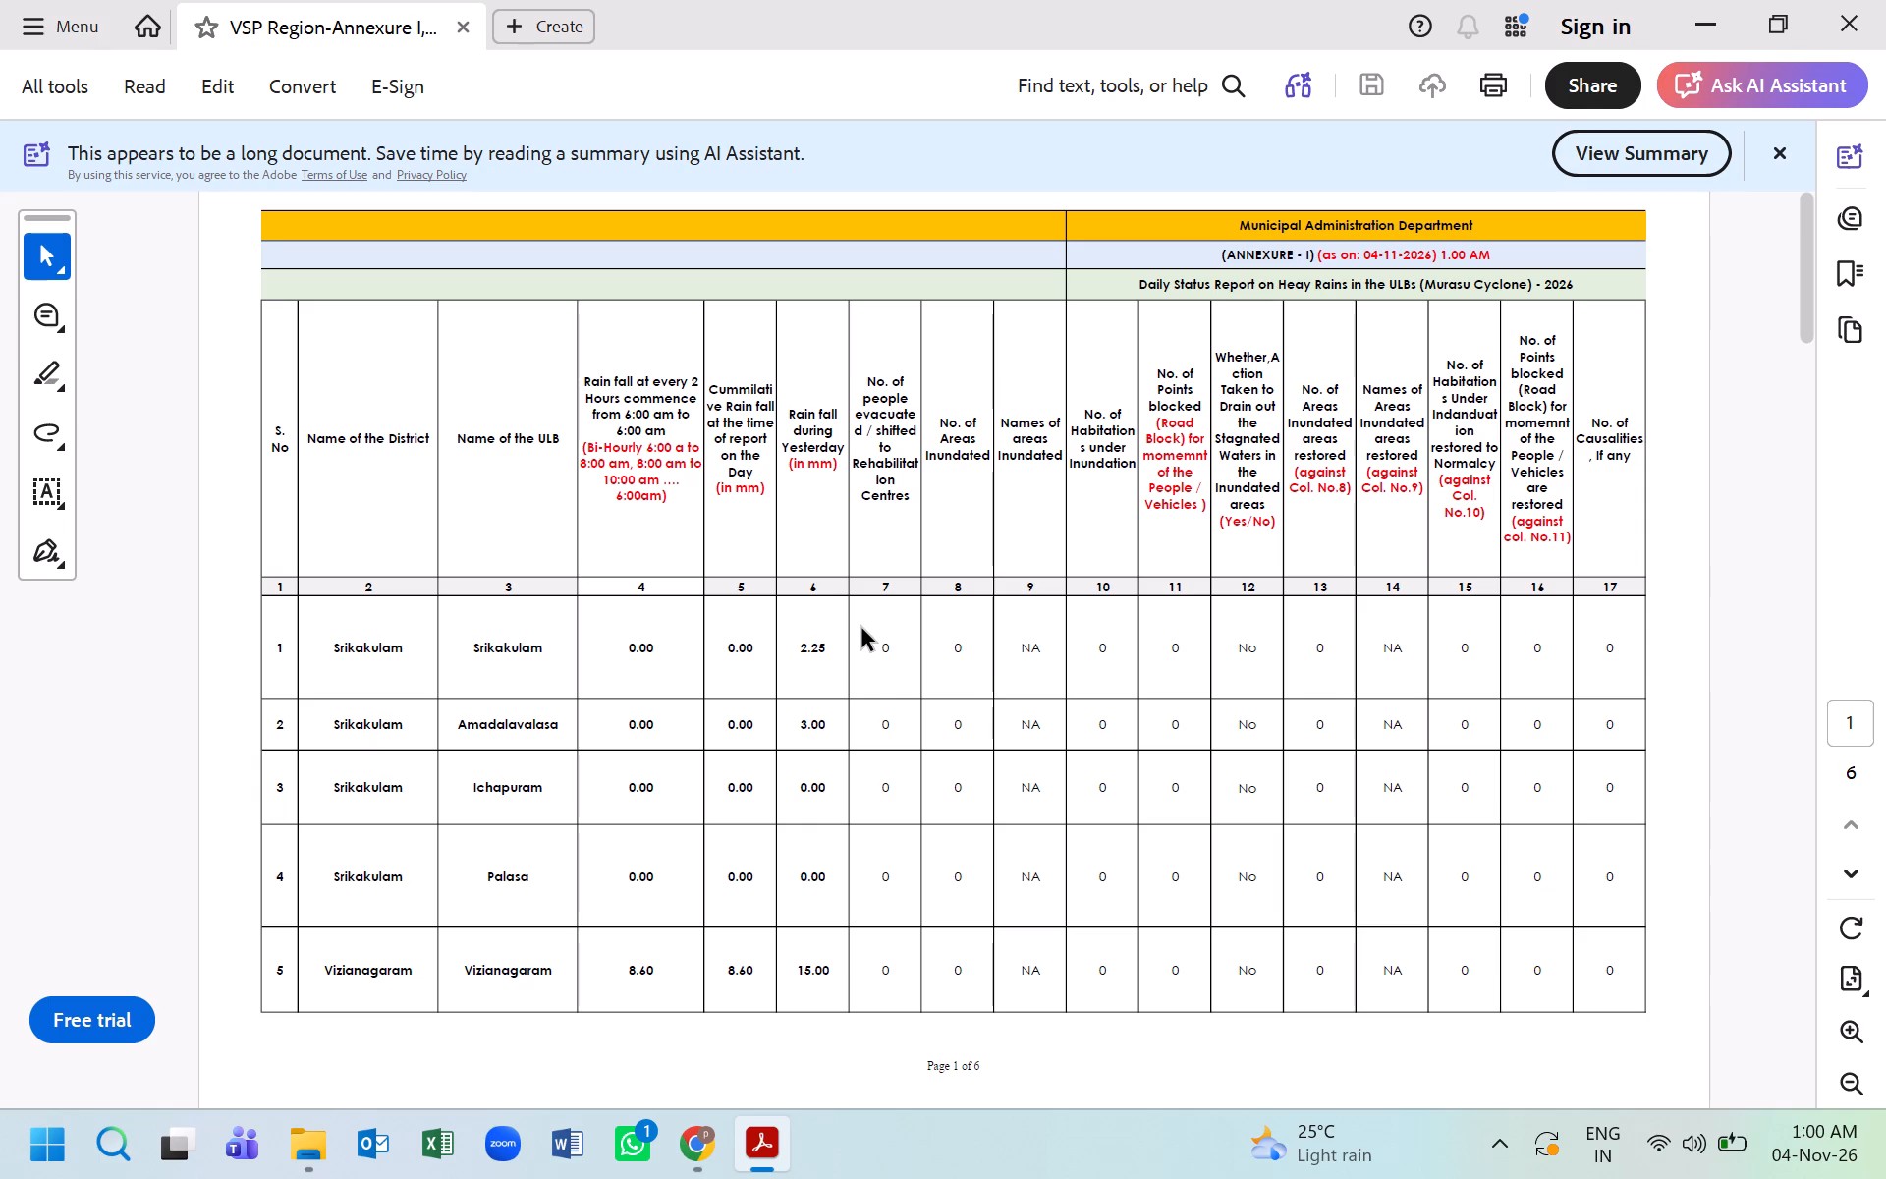
Check the Annexure-I rainfall tables from page 1 through the REGION TOTAL row on page 5, and dismiss the AI summary suggestion.
{"action": "scroll", "coordinate": [862, 631], "scroll_direction": "down", "scroll_amount": 2}
{"action": "scroll", "coordinate": [862, 633], "scroll_direction": "up", "scroll_amount": 2}
{"action": "scroll", "coordinate": [857, 639], "scroll_direction": "down", "scroll_amount": 2}
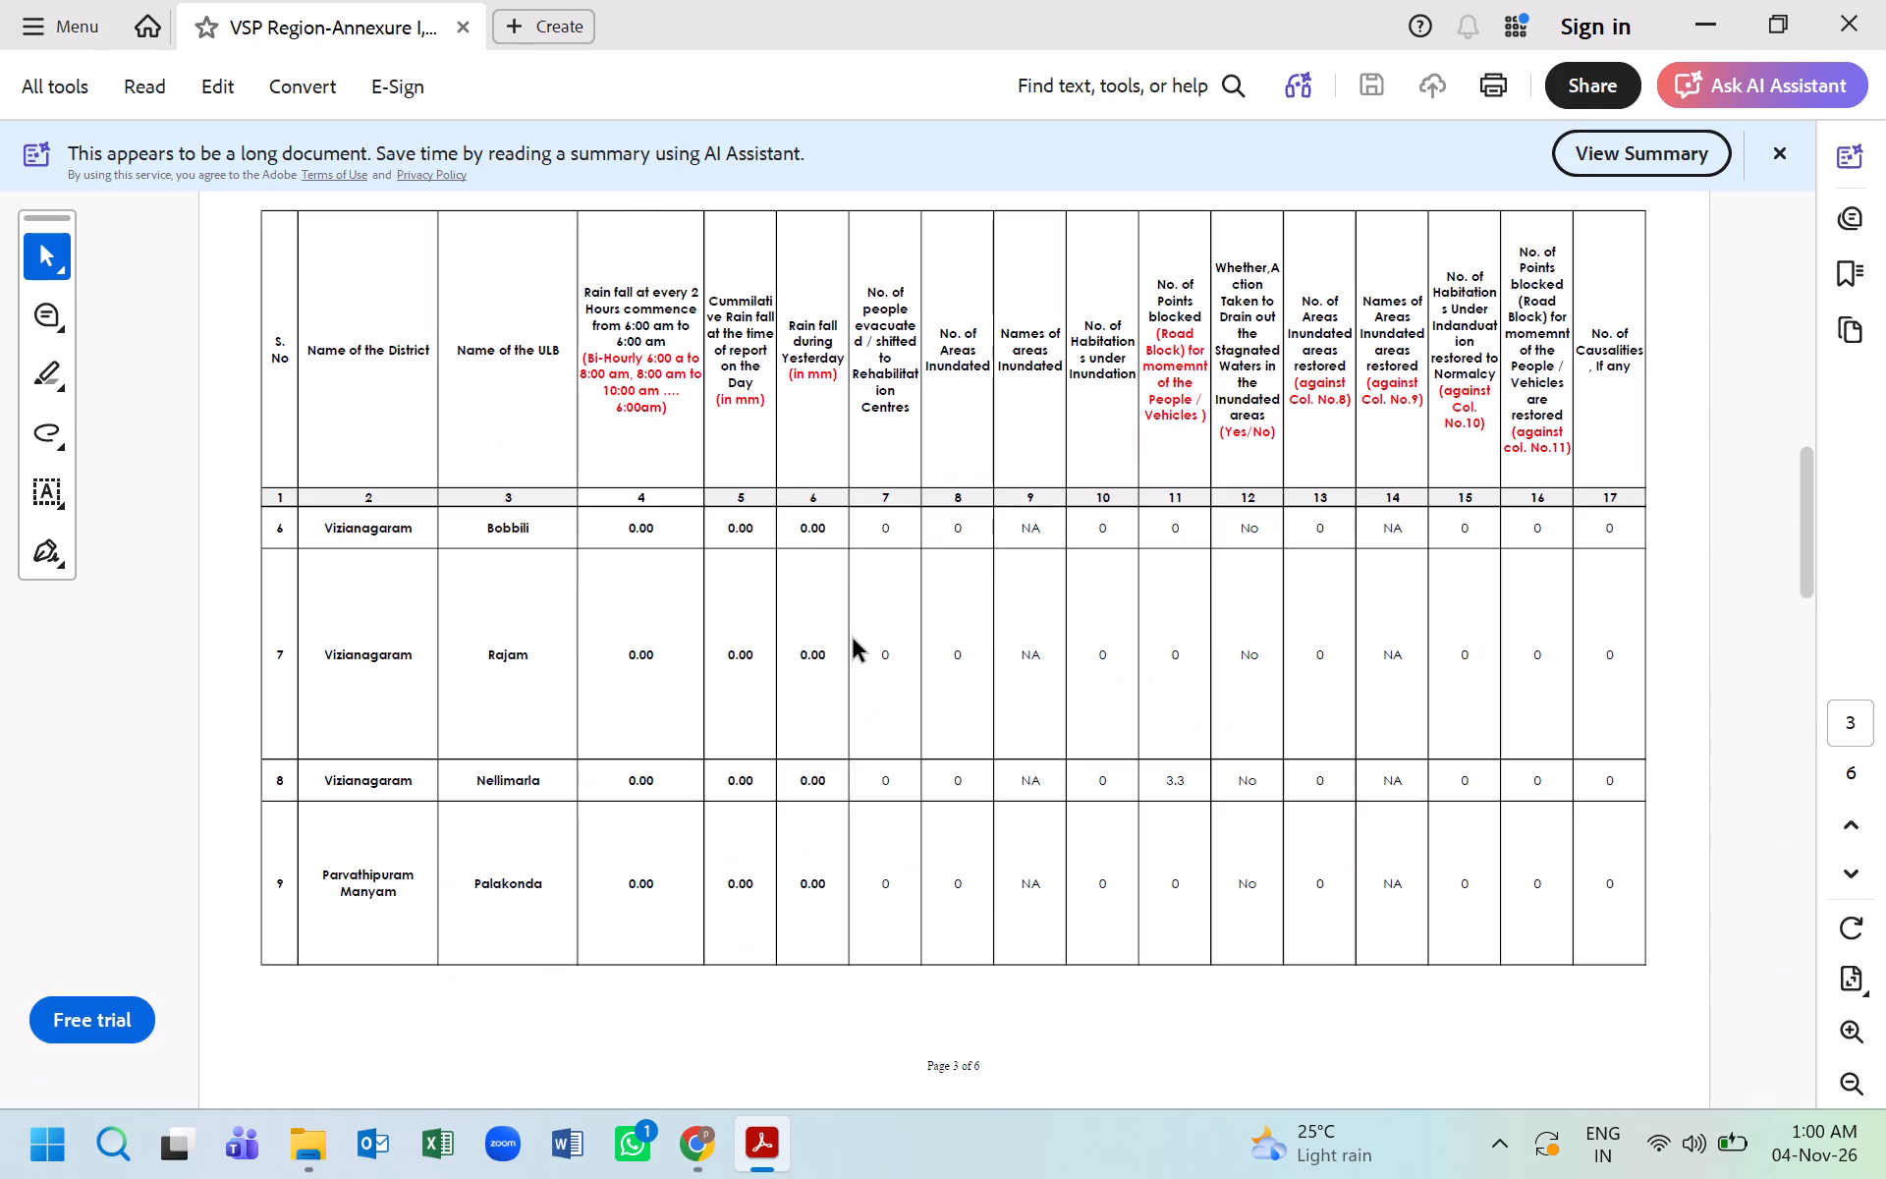
{"action": "scroll", "coordinate": [853, 641], "scroll_direction": "down", "scroll_amount": 2}
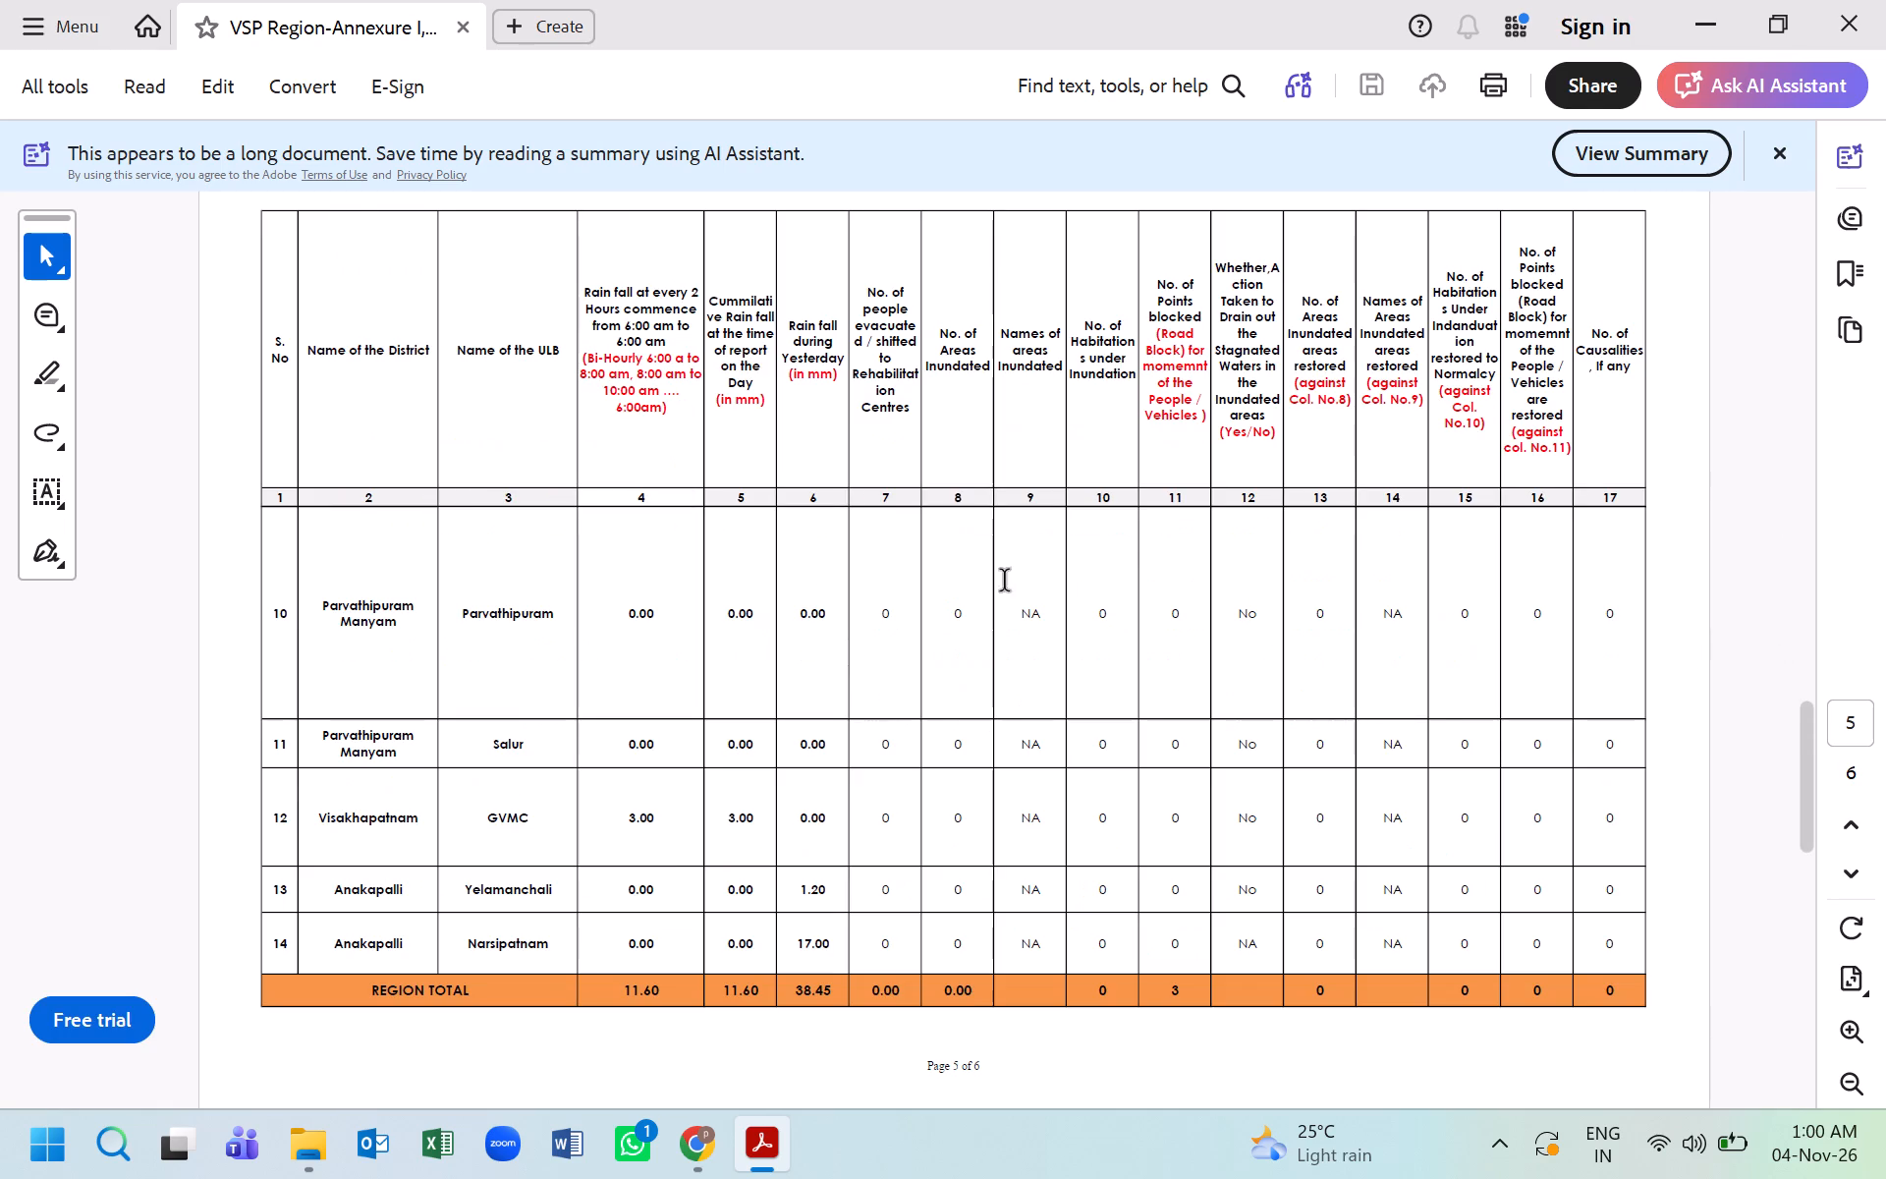
{"action": "left_click", "coordinate": [1785, 151]}
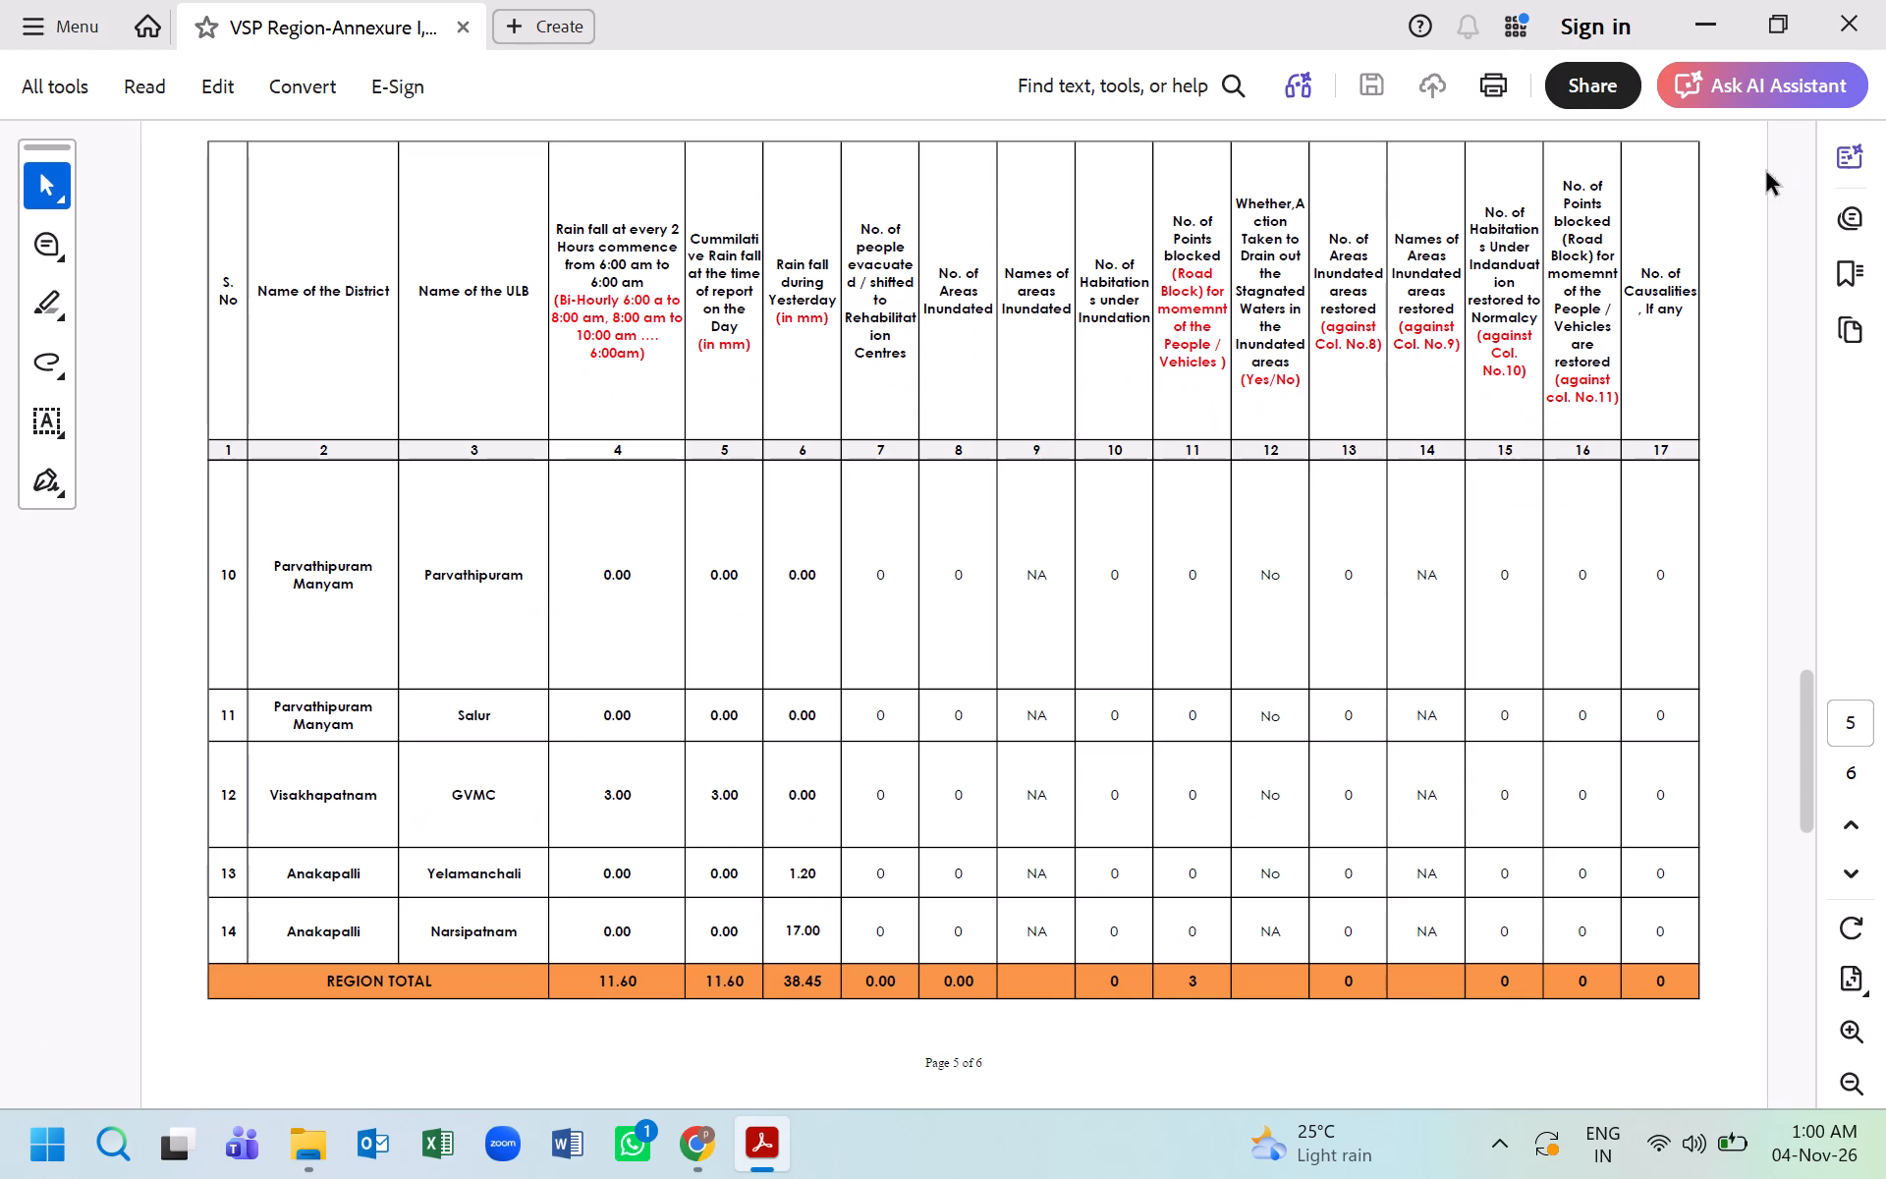
Close the Annexure I, II PDF and return to the Rainfall Report Murasu folder.
{"action": "left_click", "coordinate": [1849, 6]}
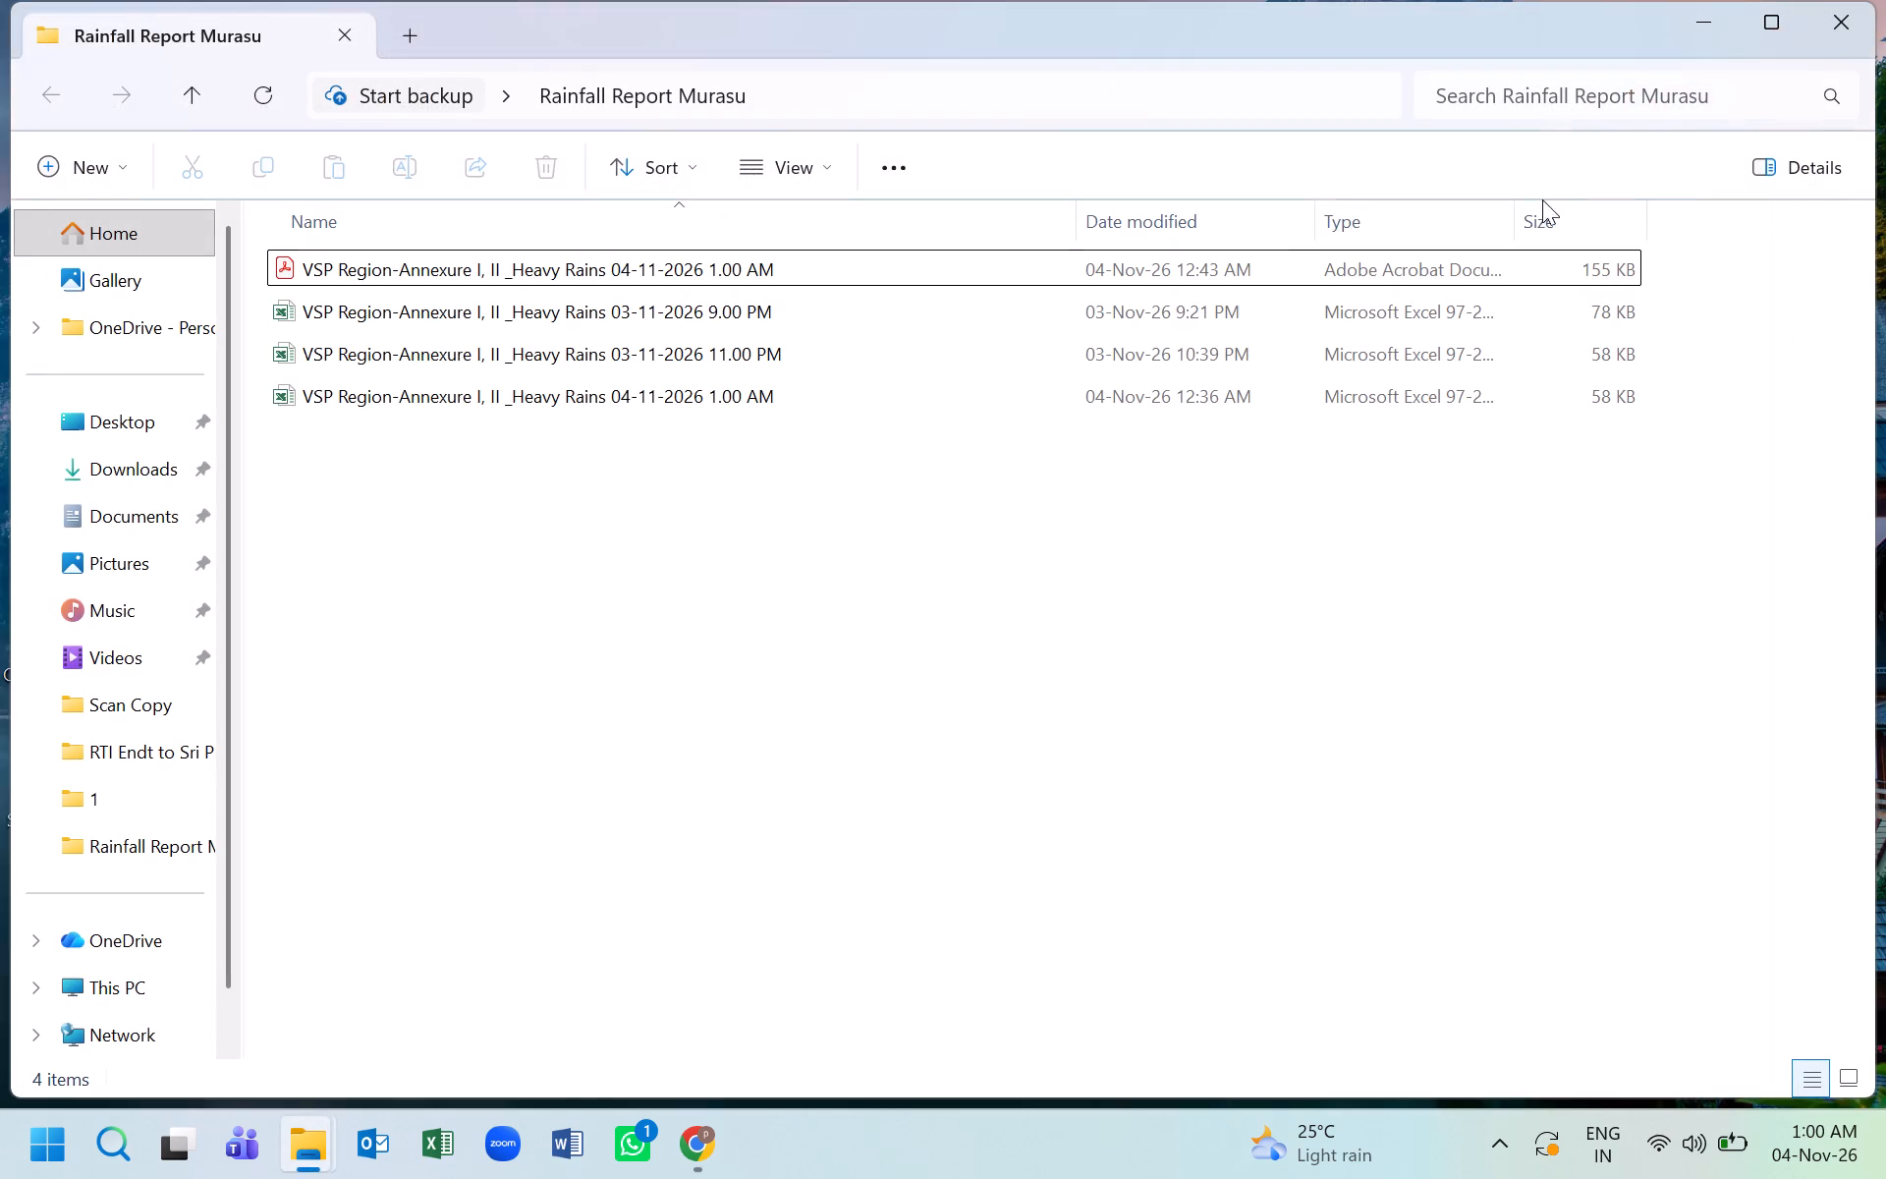
Select the PDF VSP Region-Annexure I, II _Heavy Rains 04-11-2026 1.00 AM and bring up its file actions.
{"action": "right_click", "coordinate": [724, 274]}
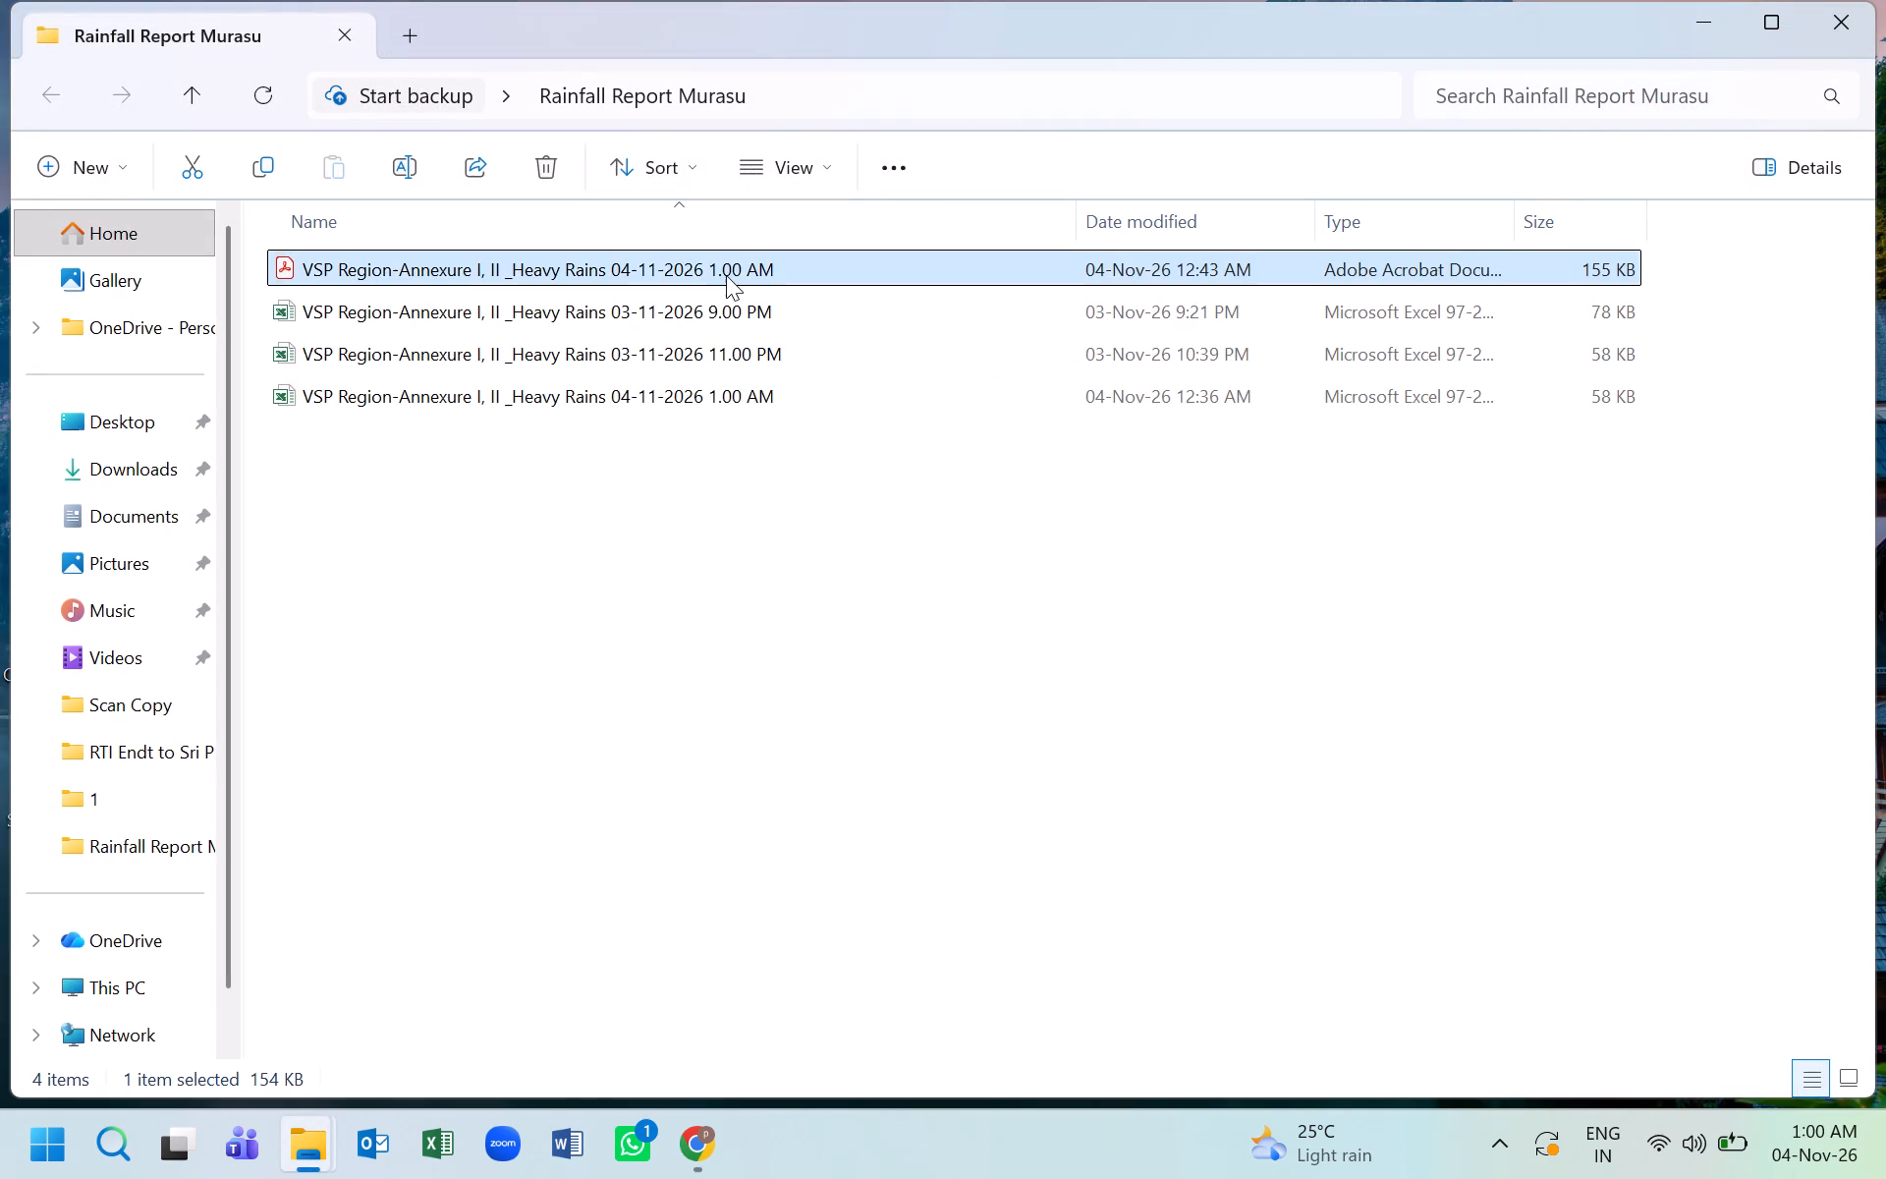